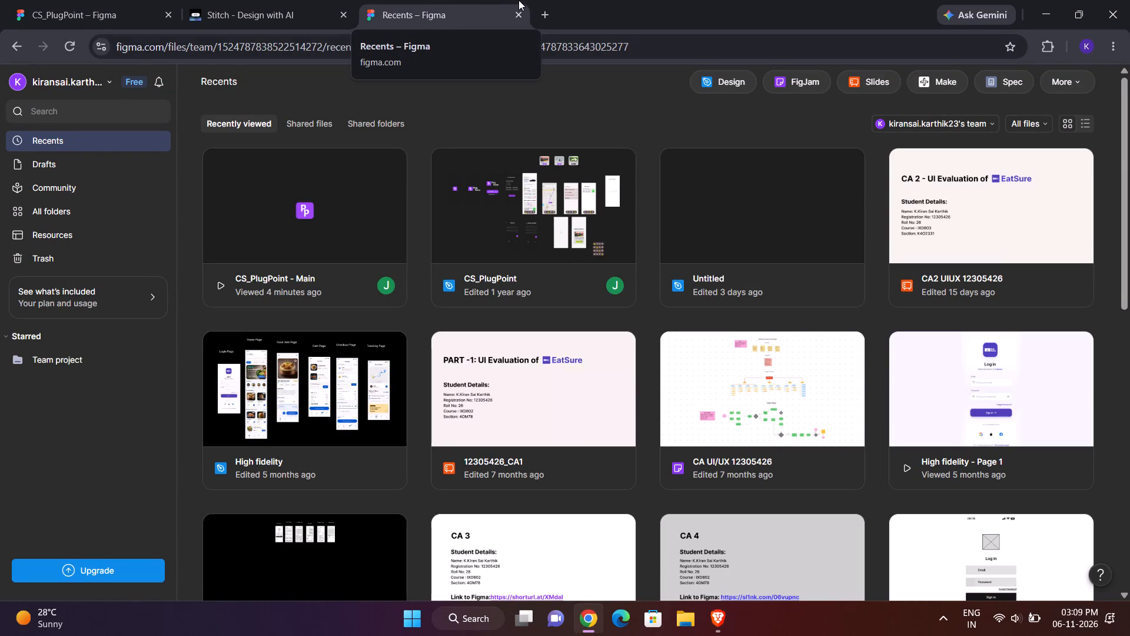
Open web.whatsapp.com in a new browser tab.
{"action": "left_click", "coordinate": [534, 0]}
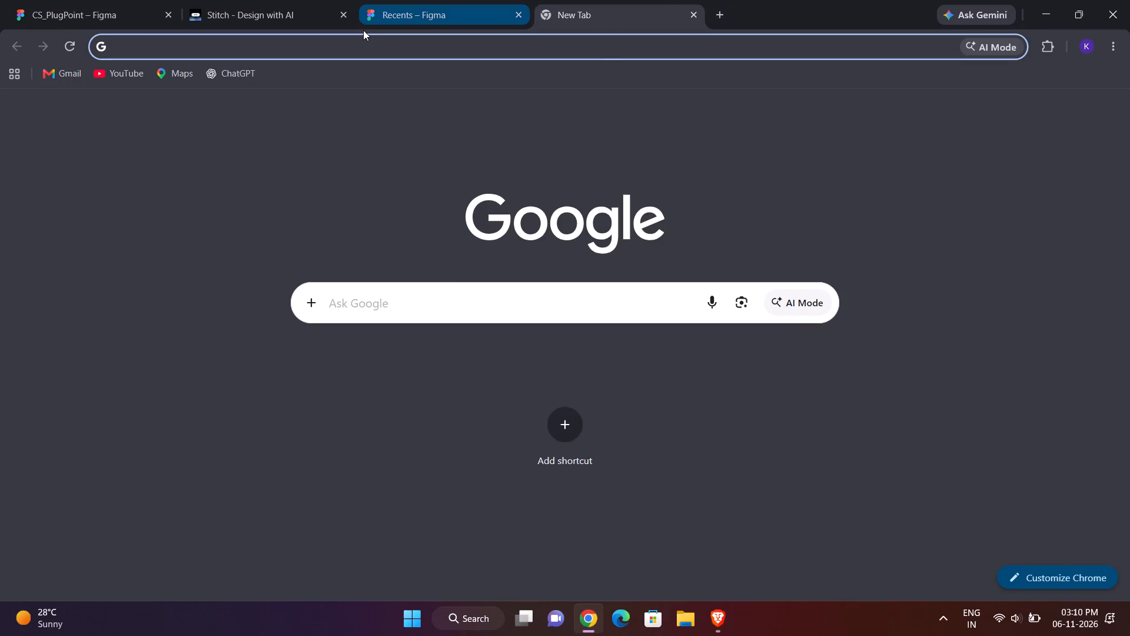
{"action": "left_click", "coordinate": [363, 29]}
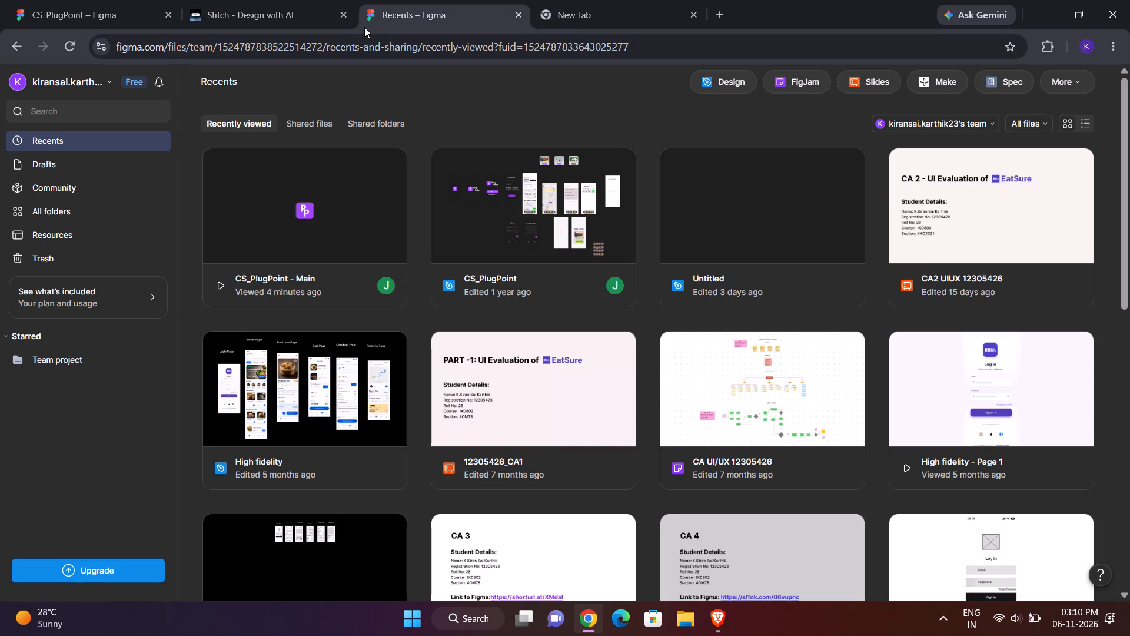
{"action": "left_click", "coordinate": [686, 0]}
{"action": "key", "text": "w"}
{"action": "key", "text": "Return"}
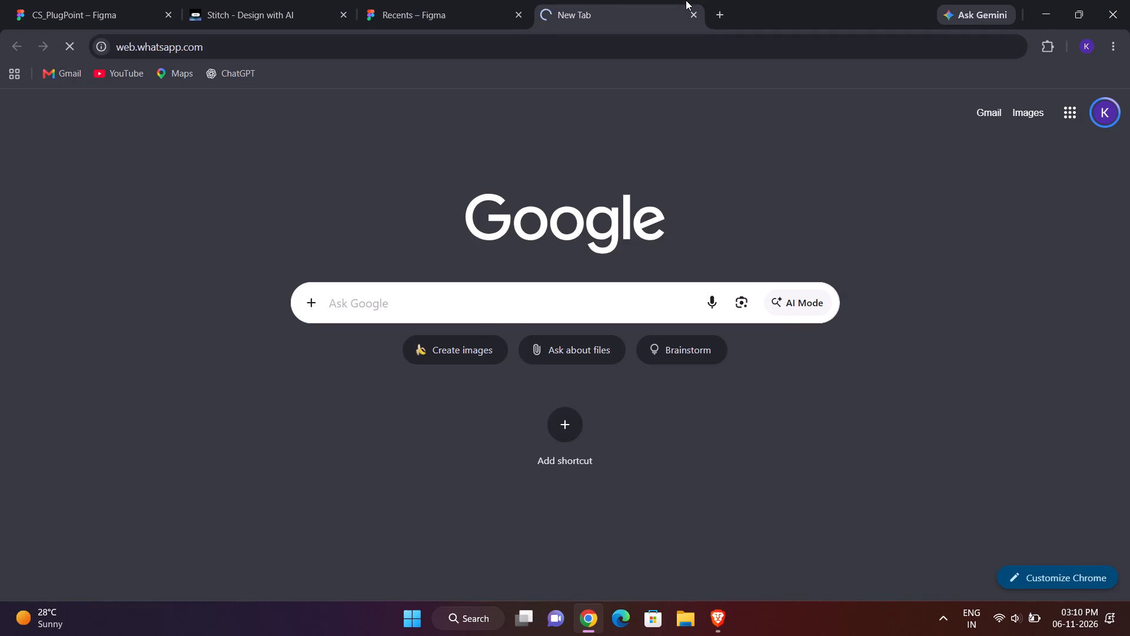
Return to the Figma Recents page and create a new blank design file.
{"action": "left_click", "coordinate": [484, 0]}
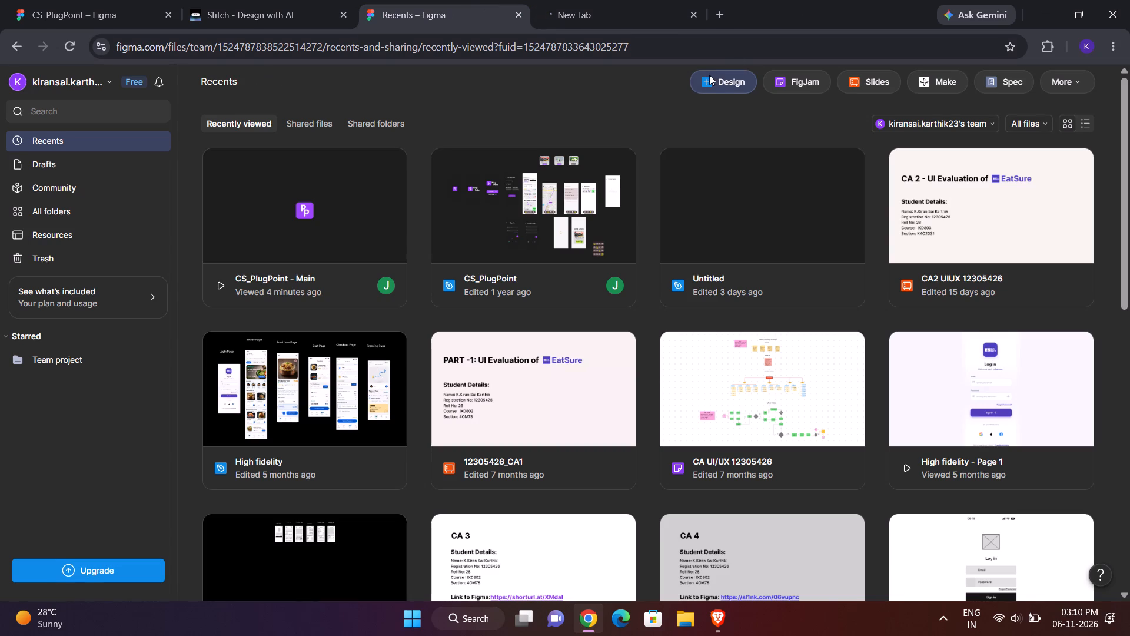
{"action": "left_click", "coordinate": [709, 75]}
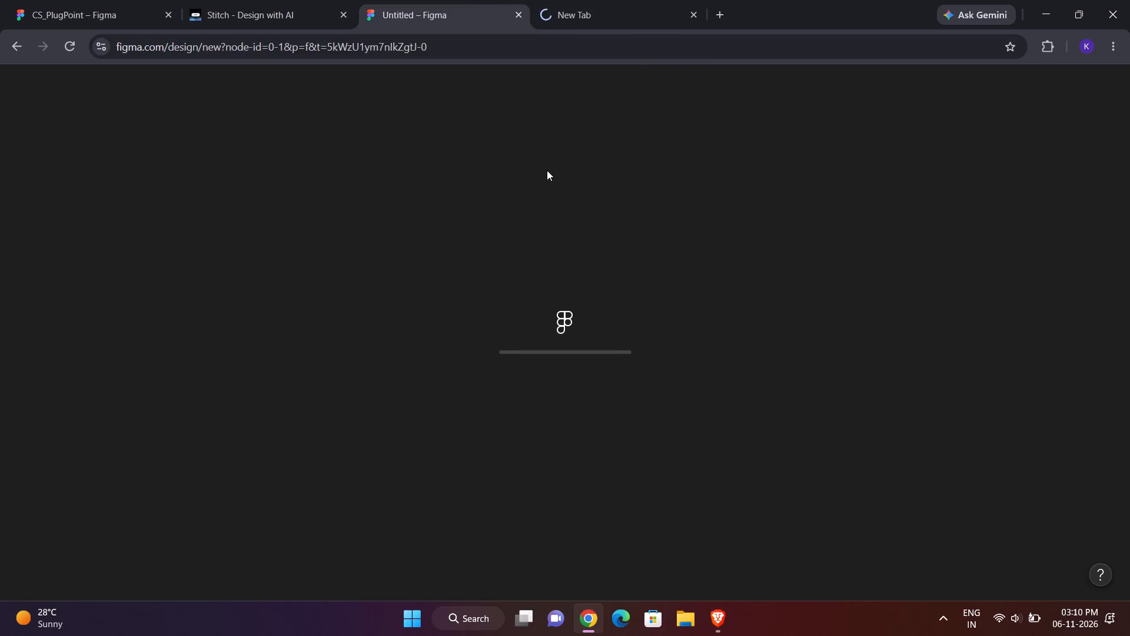
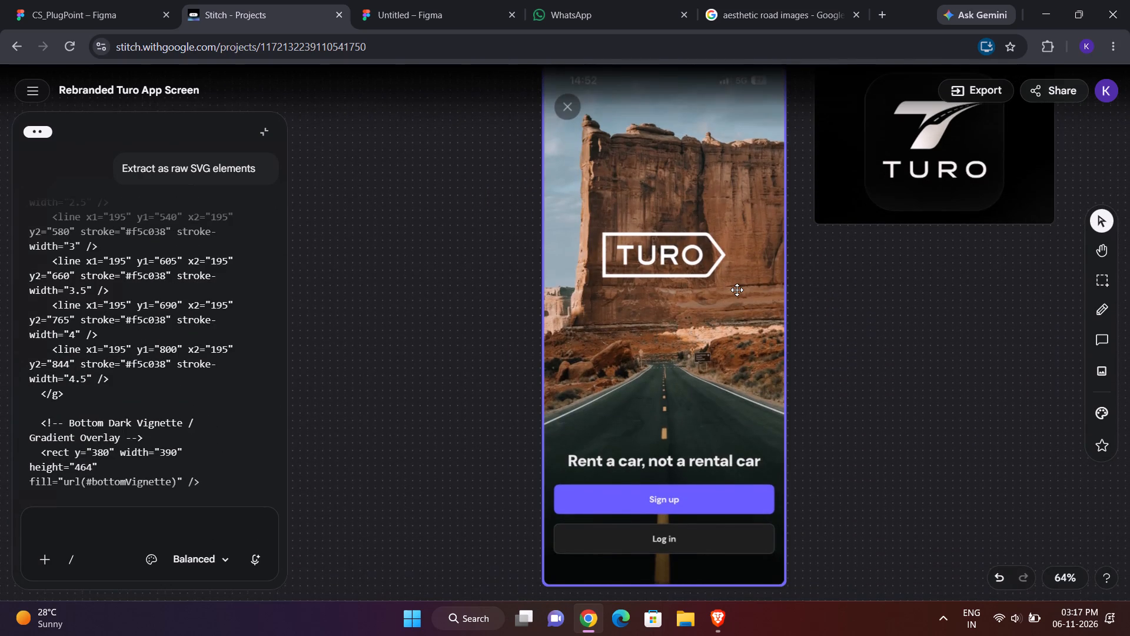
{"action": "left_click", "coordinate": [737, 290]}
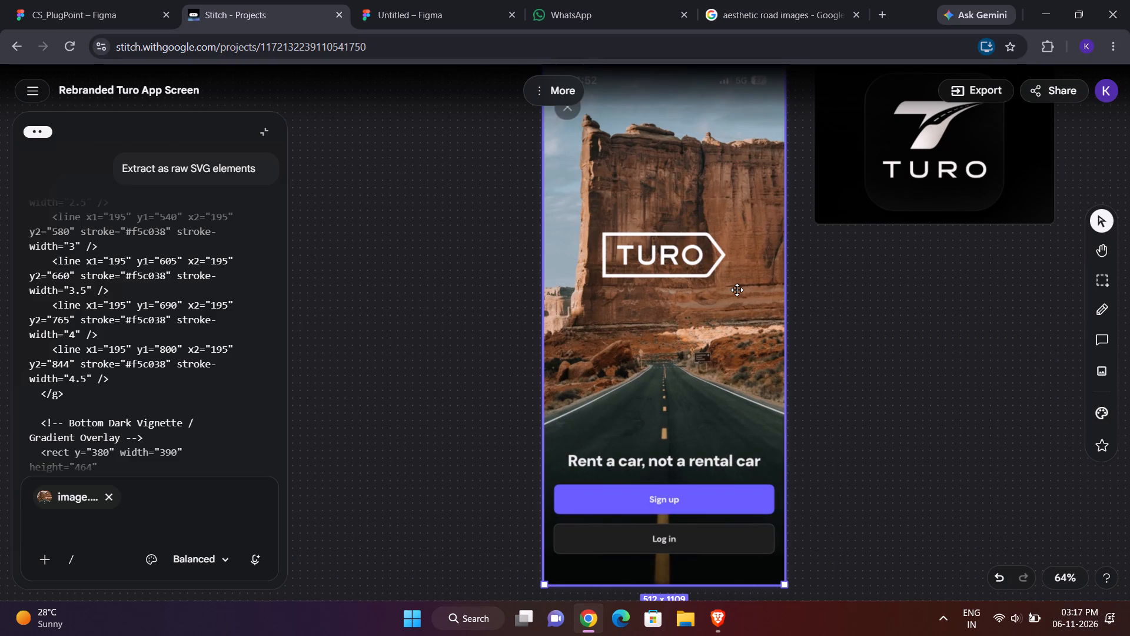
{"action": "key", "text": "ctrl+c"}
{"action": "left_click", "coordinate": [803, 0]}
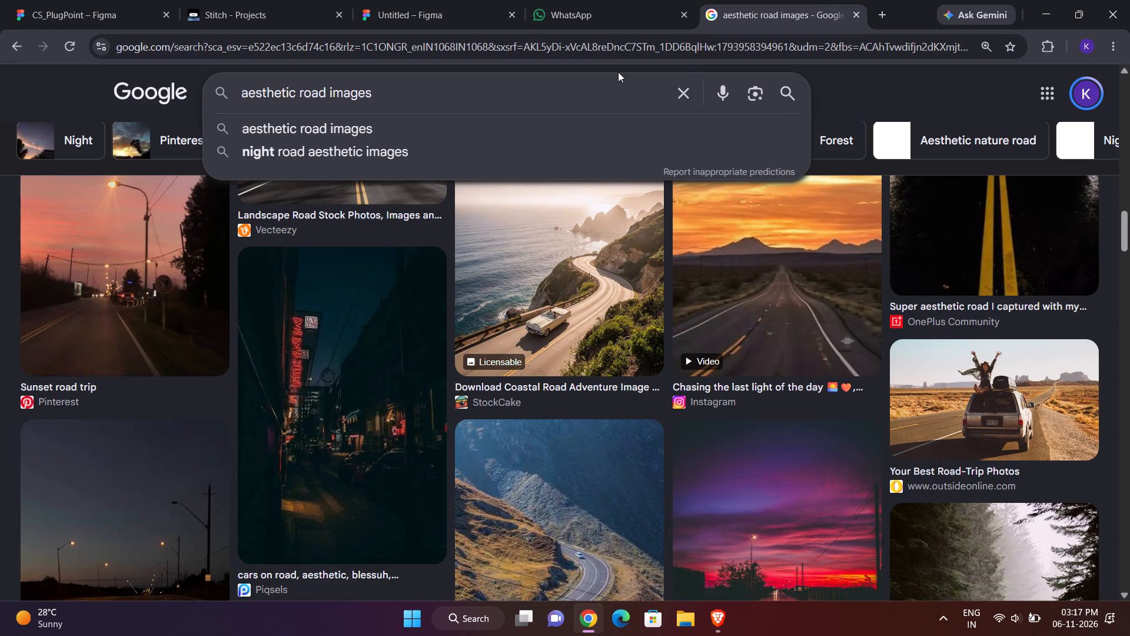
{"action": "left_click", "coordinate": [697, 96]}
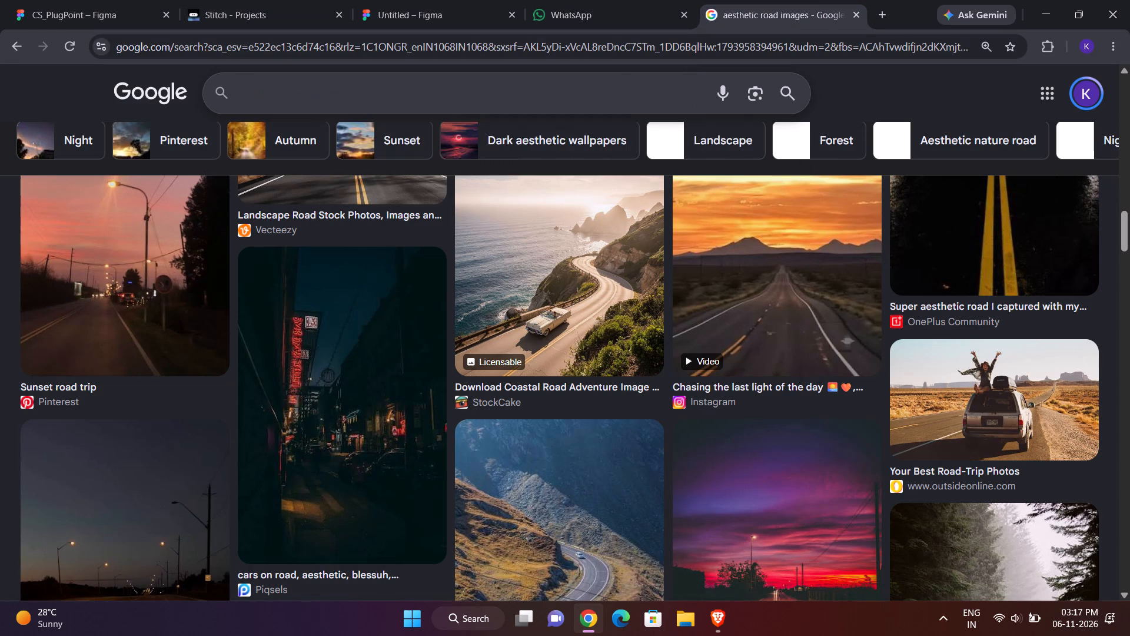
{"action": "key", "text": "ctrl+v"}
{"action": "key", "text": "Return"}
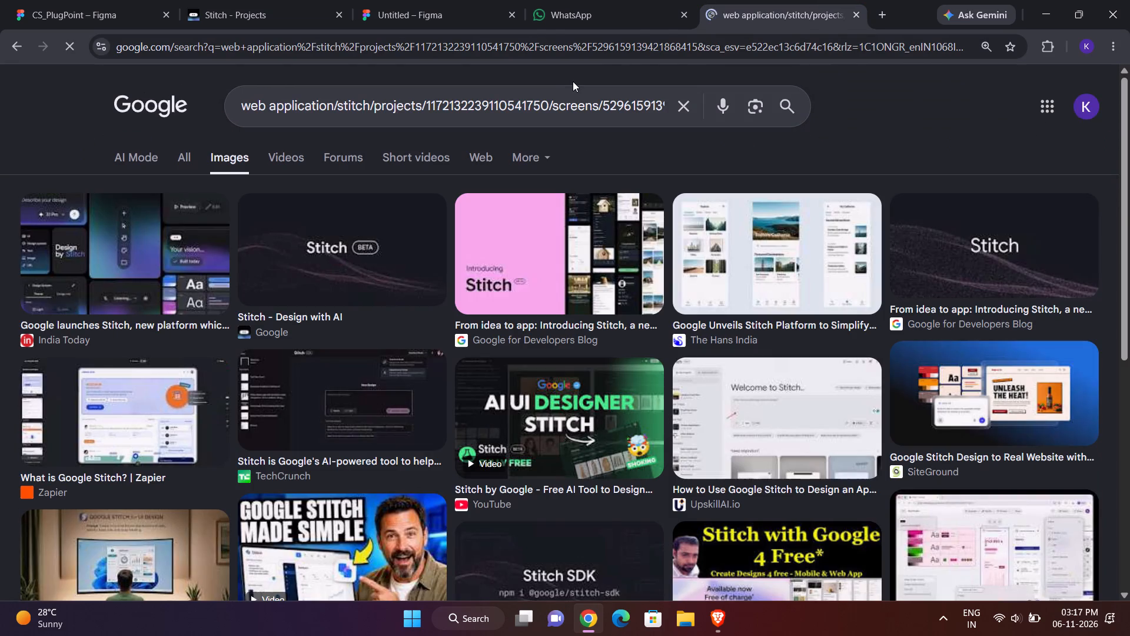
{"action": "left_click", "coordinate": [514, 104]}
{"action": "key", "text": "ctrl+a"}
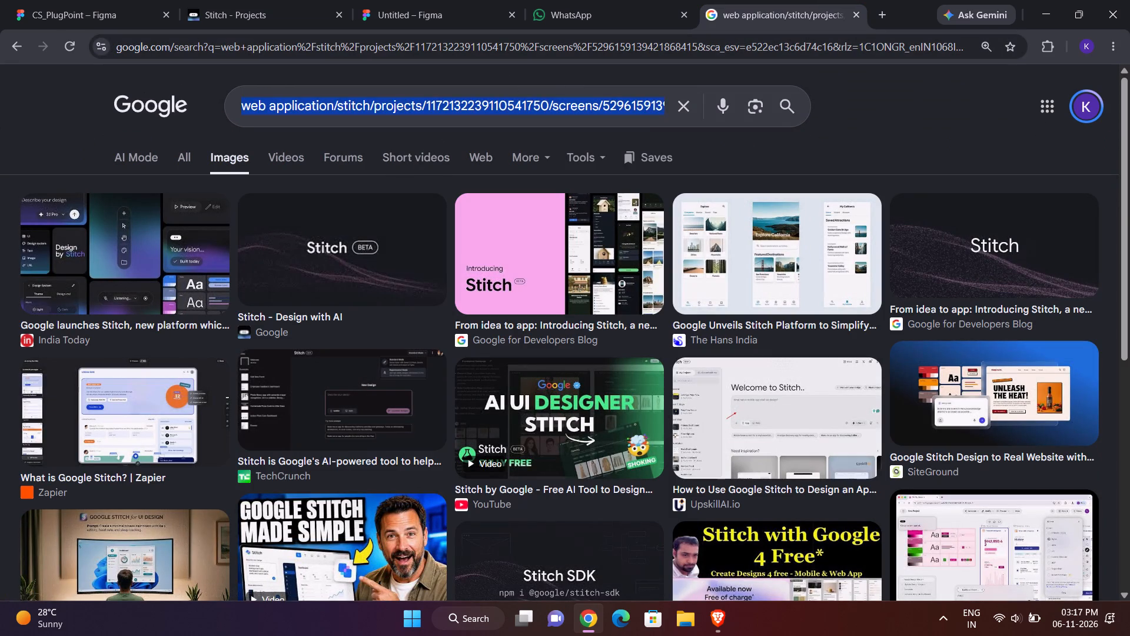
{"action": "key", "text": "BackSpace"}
Start a Google Lens search by file upload and look through the Downloads and Gallery folders for the image.
{"action": "left_click", "coordinate": [745, 108]}
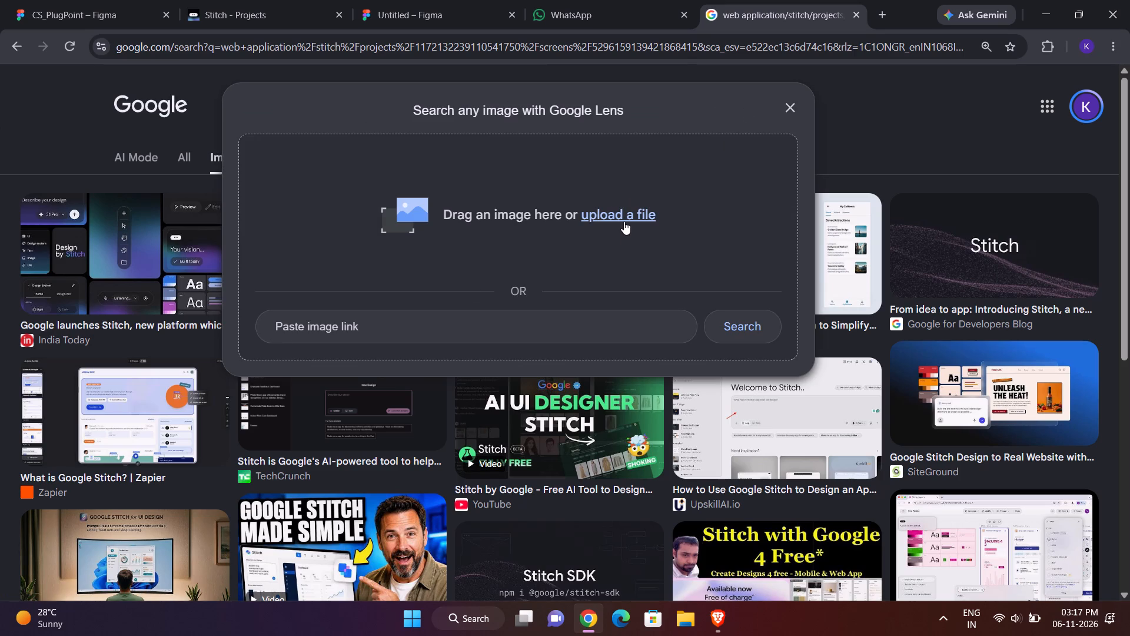
{"action": "left_click", "coordinate": [624, 221]}
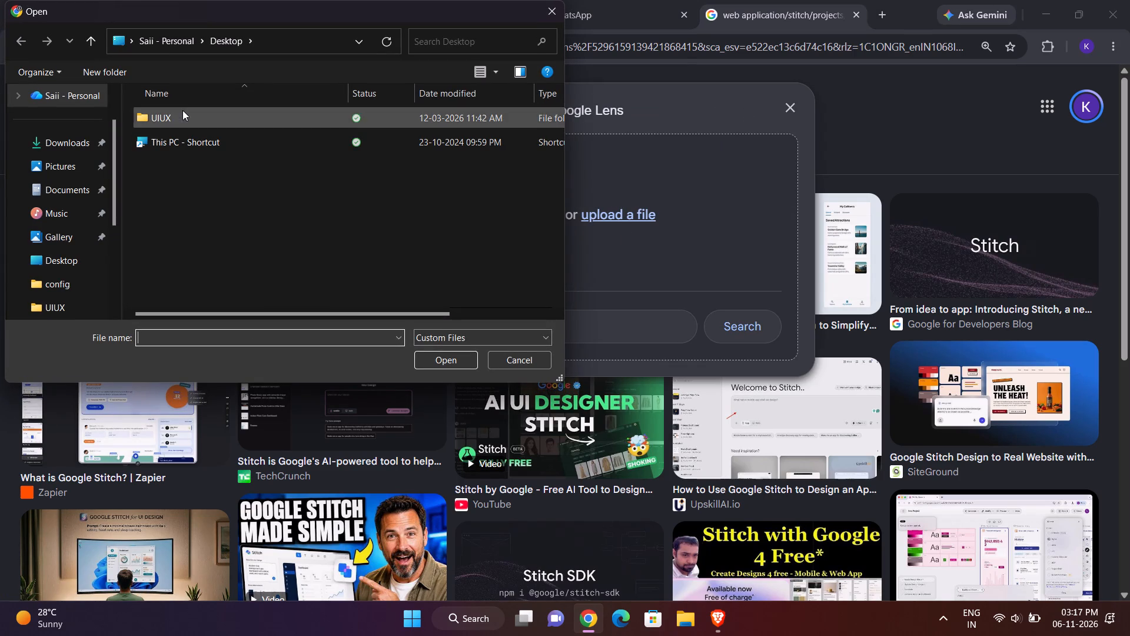
{"action": "left_click", "coordinate": [67, 144]}
{"action": "scroll", "coordinate": [67, 144], "scroll_direction": "up", "scroll_amount": 2}
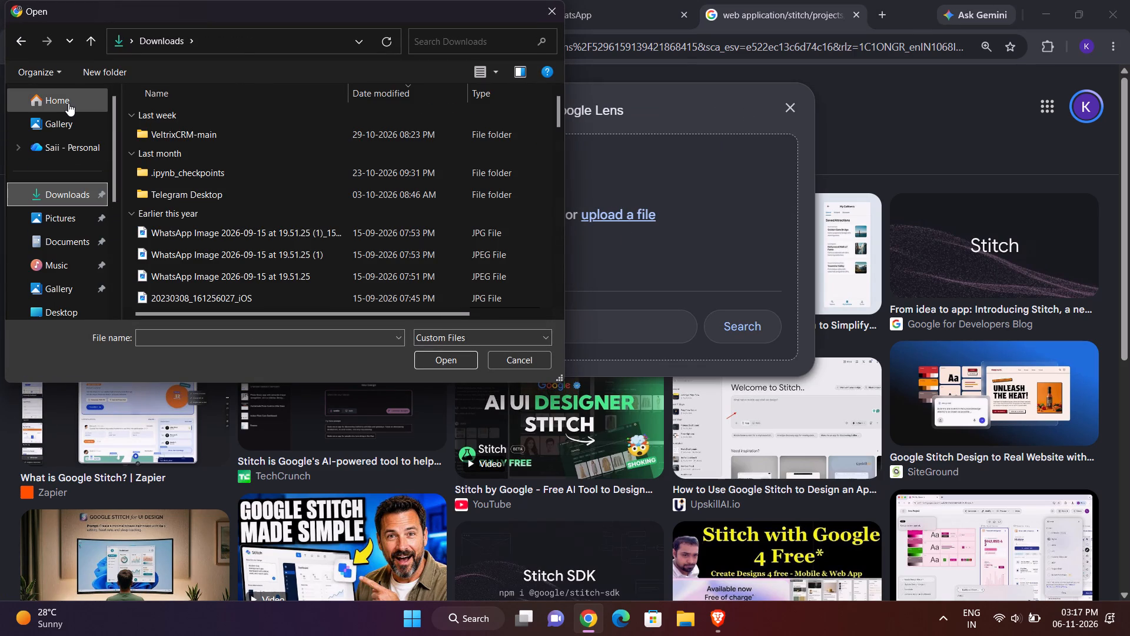
{"action": "left_click", "coordinate": [73, 125]}
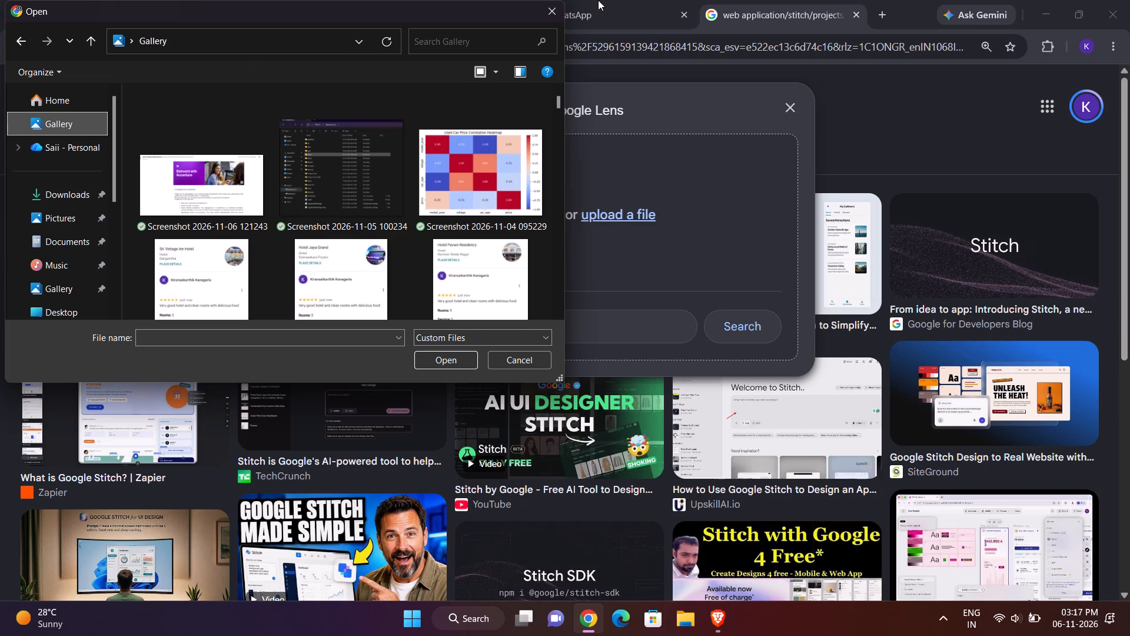
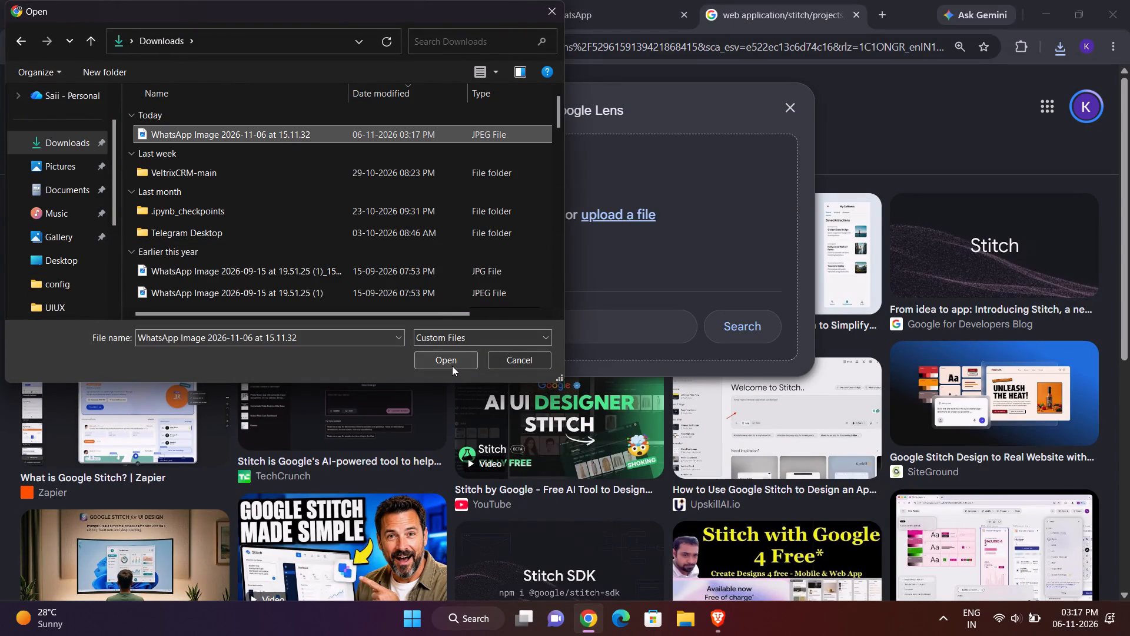
Run the Google Lens search with the image "WhatsApp Image 2026-11-06 at 15.11.32" from Downloads and skim the results overview.
{"action": "left_click", "coordinate": [452, 366]}
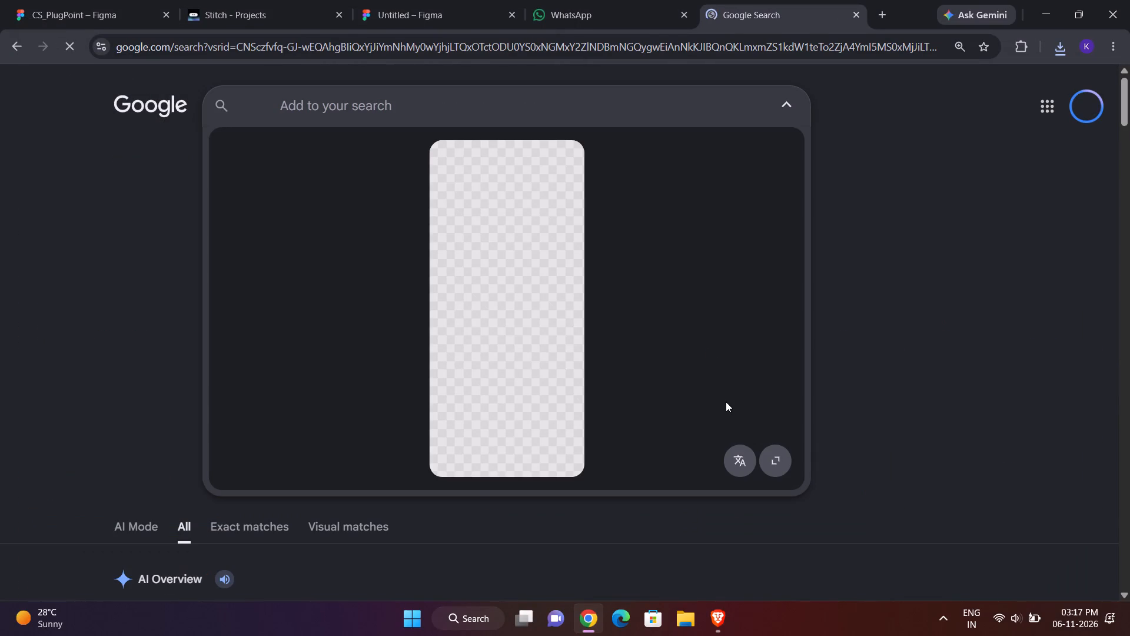
{"action": "scroll", "coordinate": [583, 443], "scroll_direction": "down", "scroll_amount": 3}
{"action": "scroll", "coordinate": [583, 443], "scroll_direction": "up", "scroll_amount": 2}
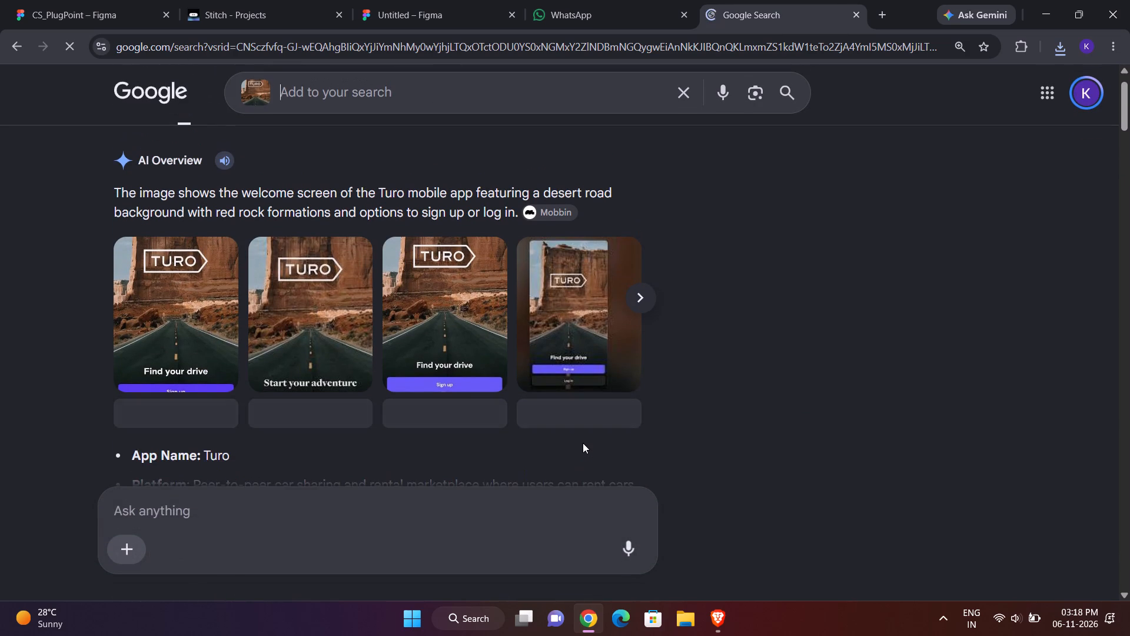
{"action": "scroll", "coordinate": [585, 449], "scroll_direction": "up", "scroll_amount": 1}
Check the exact matches and browse the visual matches for a clean version of the desert road background photo.
{"action": "left_click", "coordinate": [270, 155]}
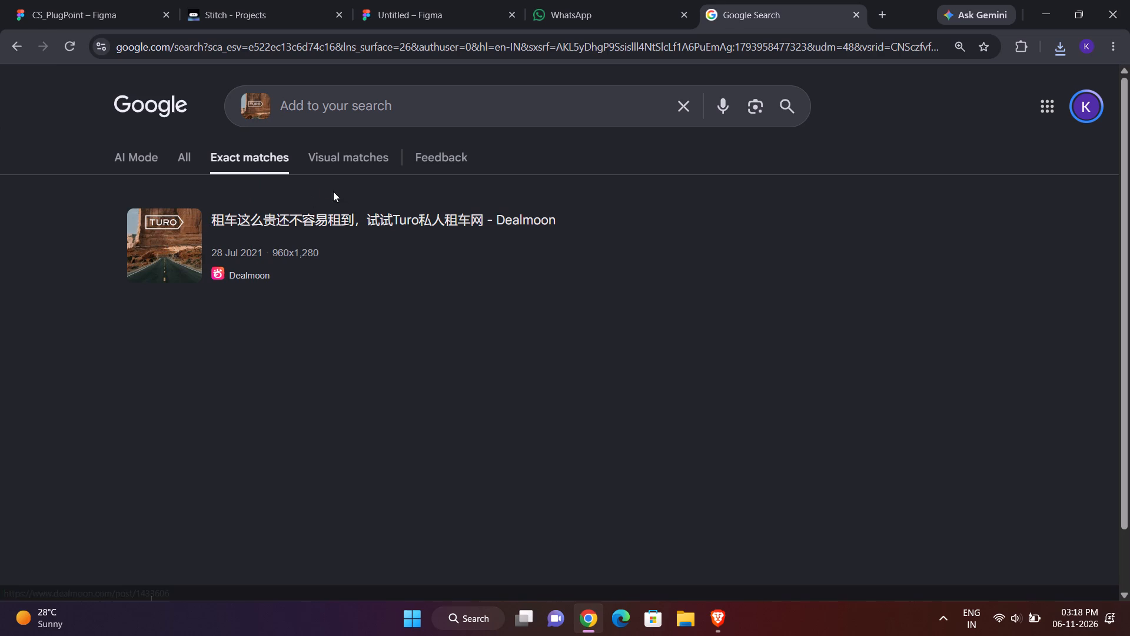
{"action": "left_click", "coordinate": [328, 173]}
{"action": "scroll", "coordinate": [328, 173], "scroll_direction": "up", "scroll_amount": 1}
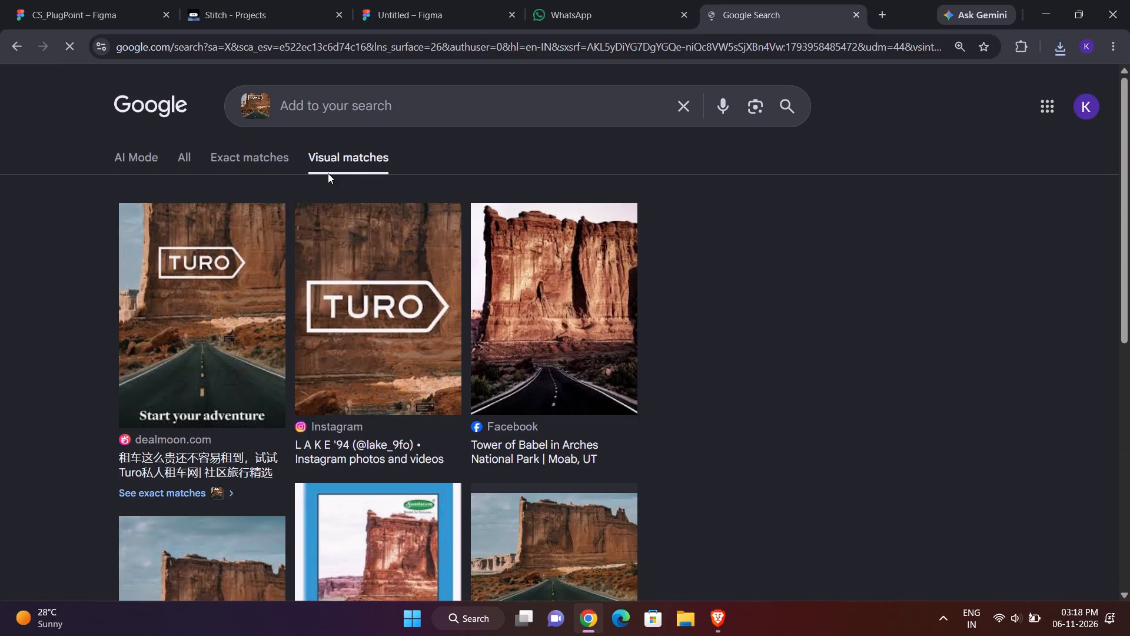
{"action": "scroll", "coordinate": [328, 173], "scroll_direction": "up", "scroll_amount": 2}
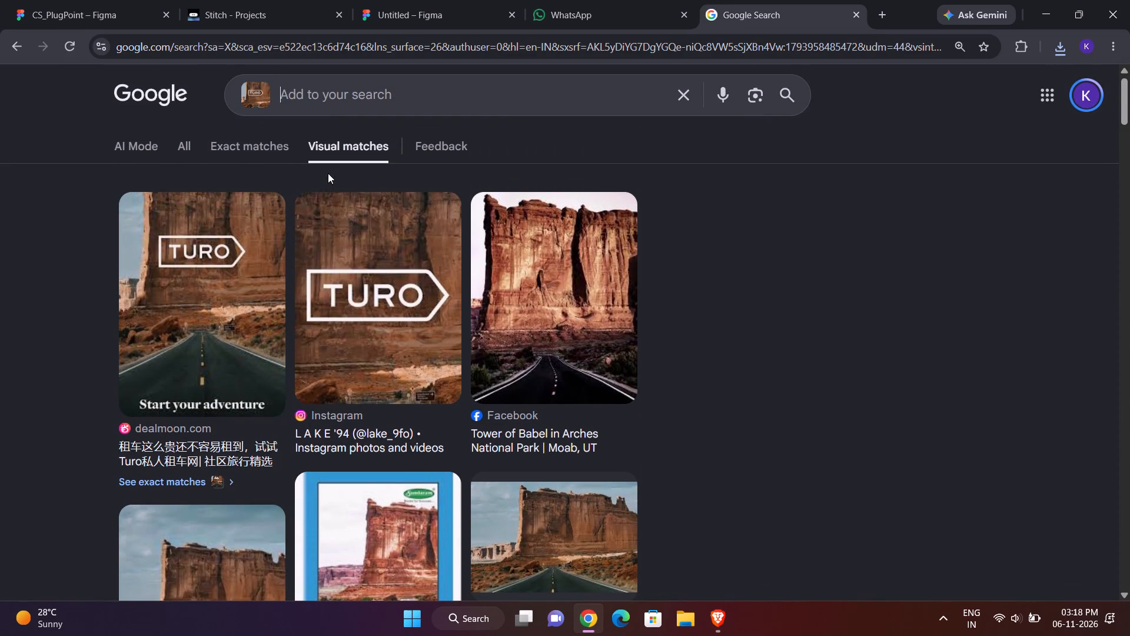
{"action": "scroll", "coordinate": [328, 173], "scroll_direction": "down", "scroll_amount": 1}
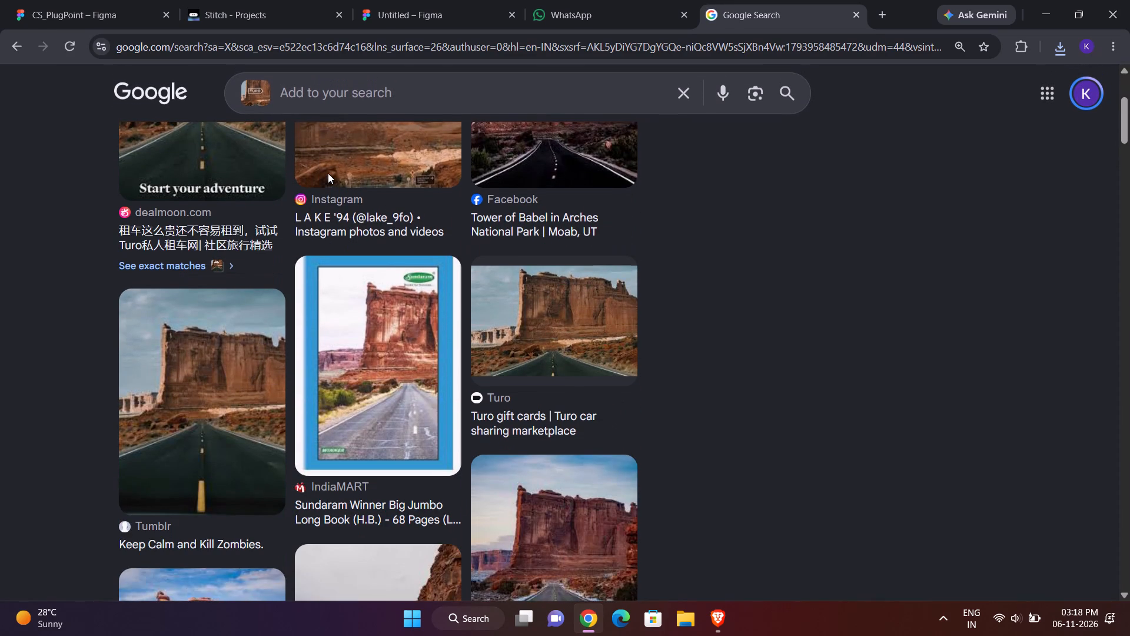
{"action": "scroll", "coordinate": [328, 173], "scroll_direction": "down", "scroll_amount": 4}
{"action": "scroll", "coordinate": [328, 173], "scroll_direction": "up", "scroll_amount": 4}
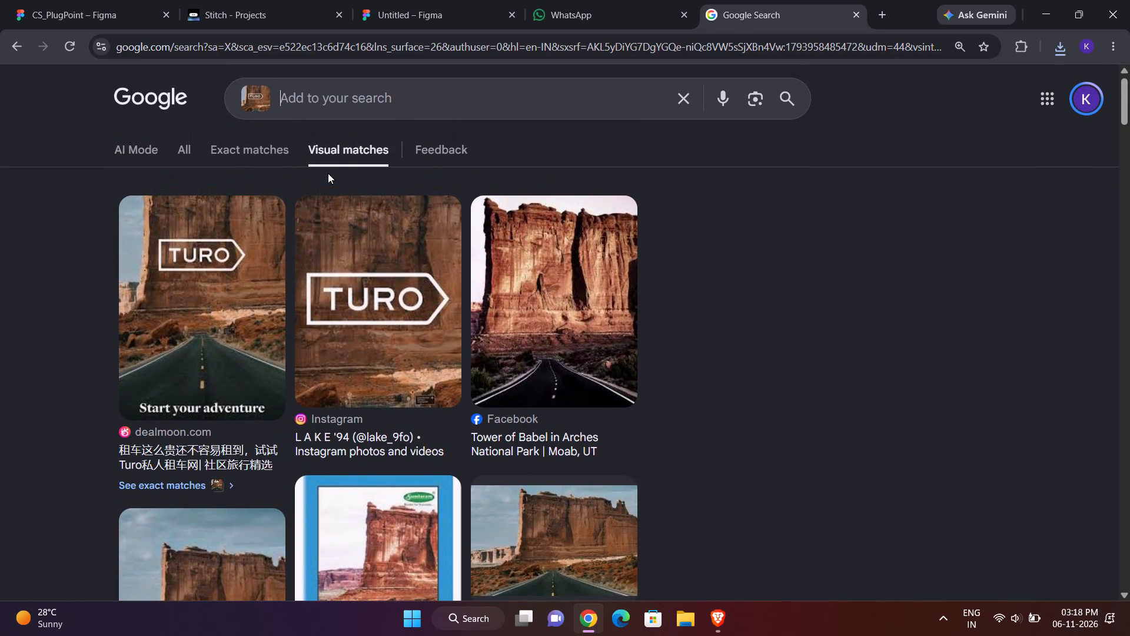
{"action": "scroll", "coordinate": [328, 173], "scroll_direction": "up", "scroll_amount": 2}
{"action": "scroll", "coordinate": [328, 173], "scroll_direction": "down", "scroll_amount": 4}
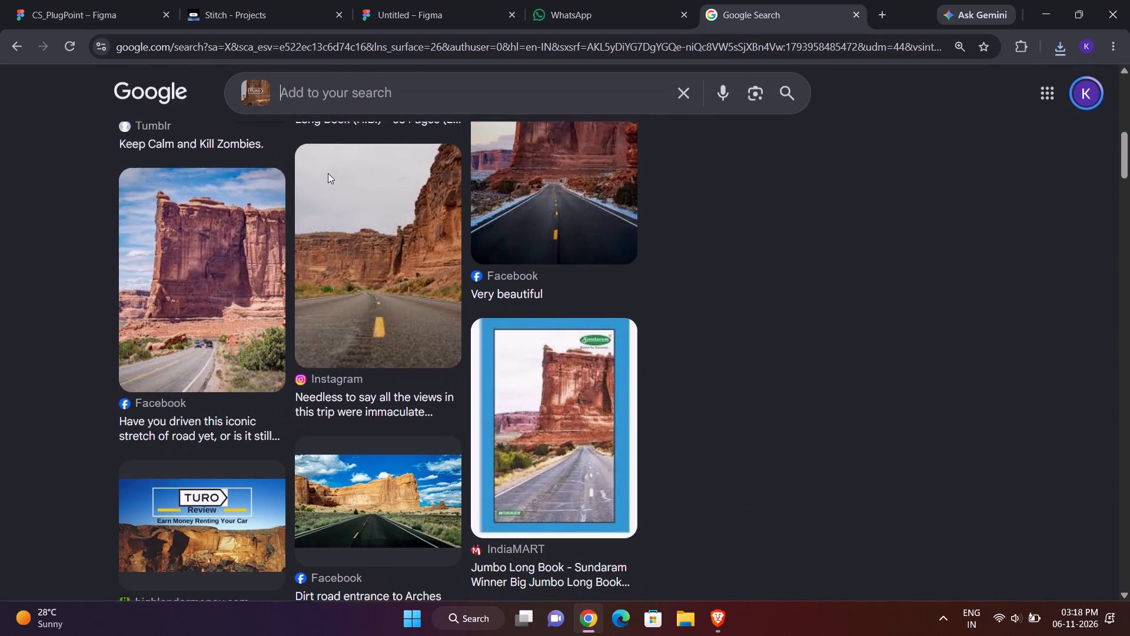
{"action": "scroll", "coordinate": [328, 173], "scroll_direction": "down", "scroll_amount": 7}
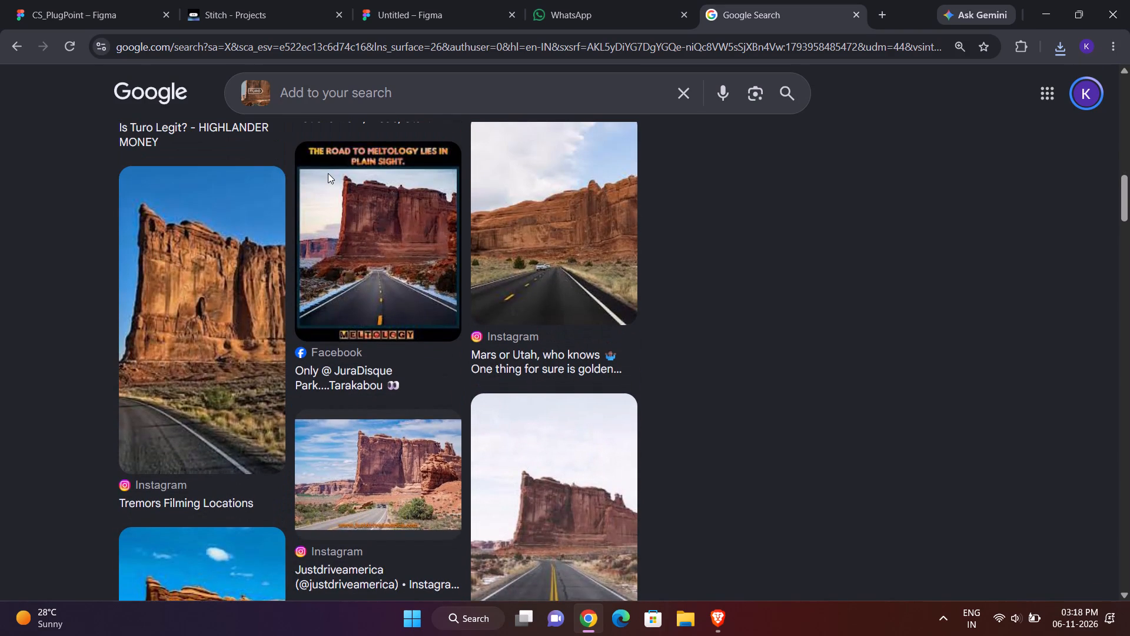
{"action": "scroll", "coordinate": [328, 173], "scroll_direction": "down", "scroll_amount": 3}
{"action": "scroll", "coordinate": [328, 173], "scroll_direction": "up", "scroll_amount": 6}
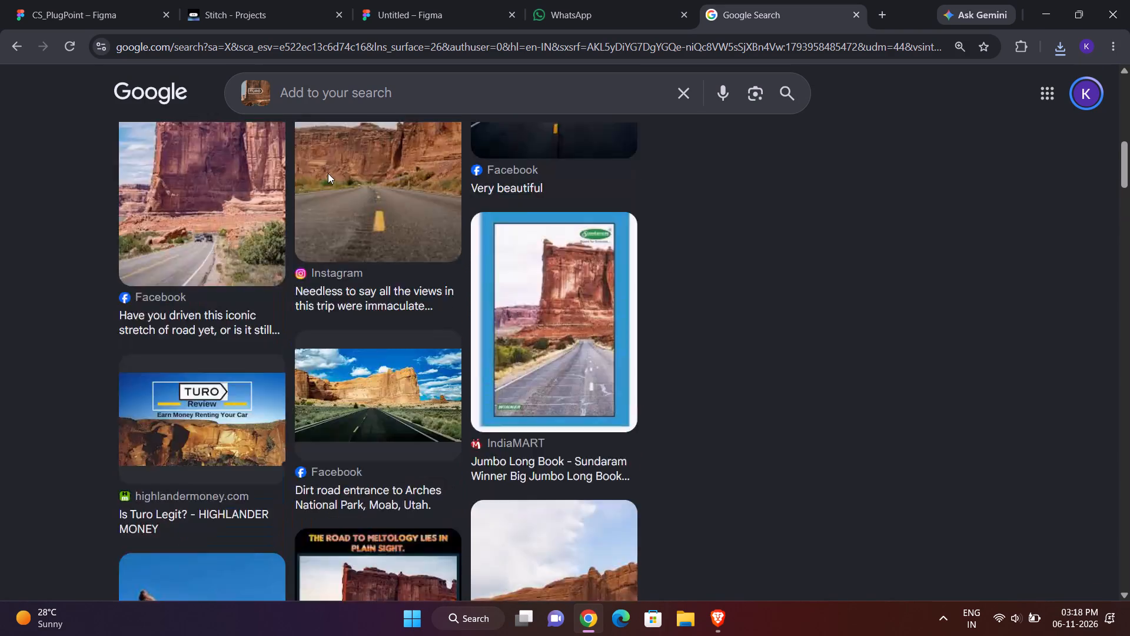
{"action": "scroll", "coordinate": [244, 121], "scroll_direction": "up", "scroll_amount": 5}
Return to all Lens results and look through their visual matches for the desert road background.
{"action": "double_click", "coordinate": [197, 155]}
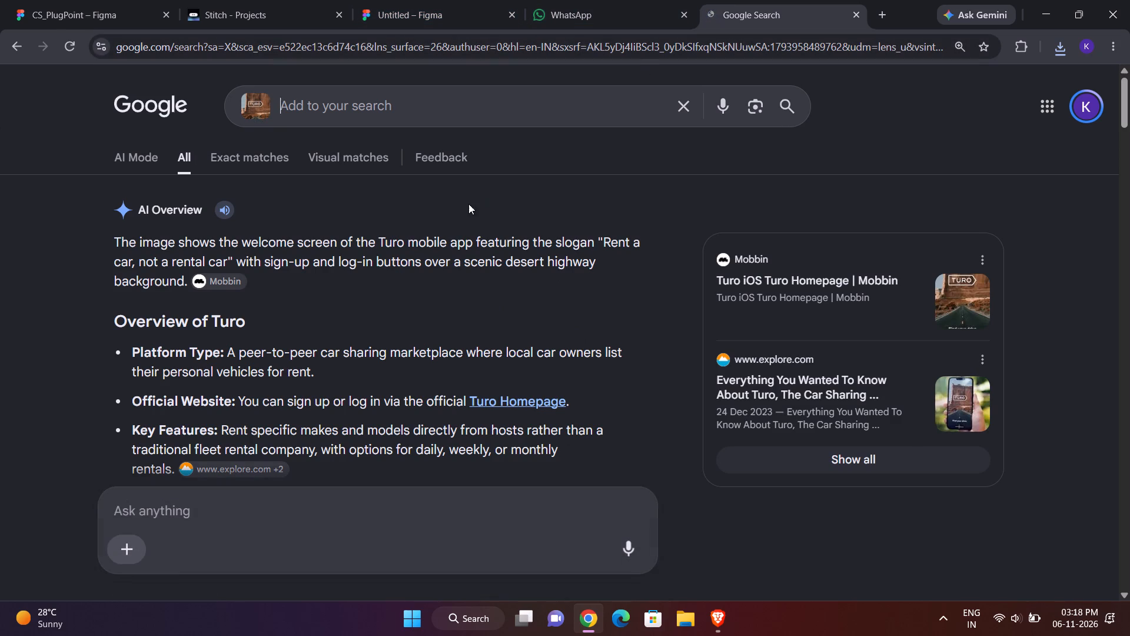
{"action": "scroll", "coordinate": [468, 204], "scroll_direction": "down", "scroll_amount": 7}
{"action": "scroll", "coordinate": [497, 236], "scroll_direction": "up", "scroll_amount": 1}
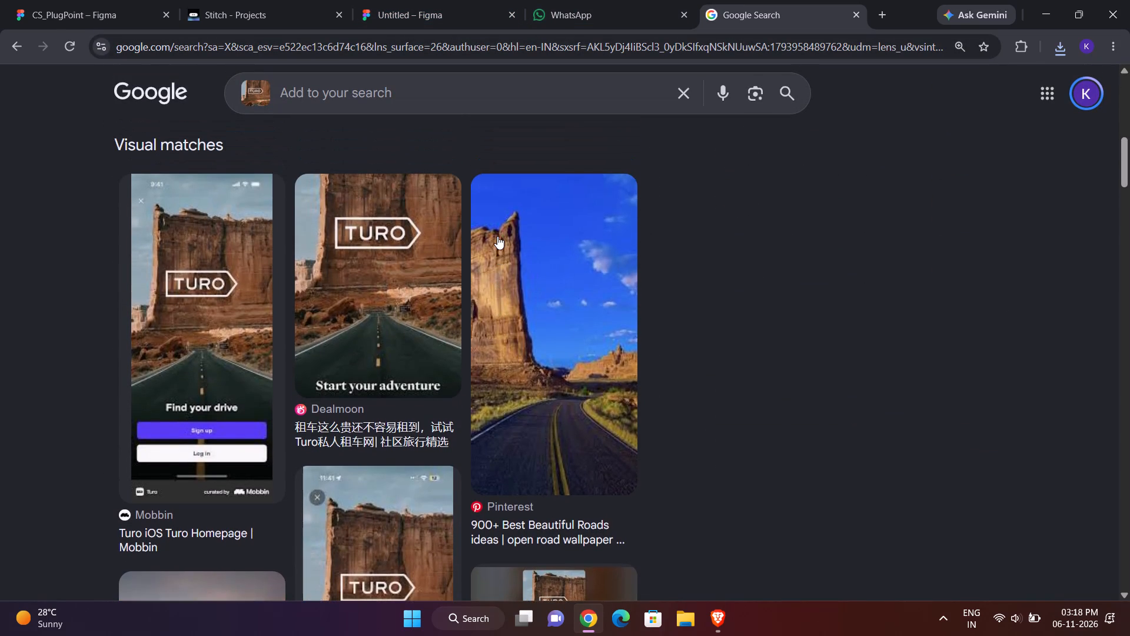
{"action": "scroll", "coordinate": [497, 236], "scroll_direction": "up", "scroll_amount": 2}
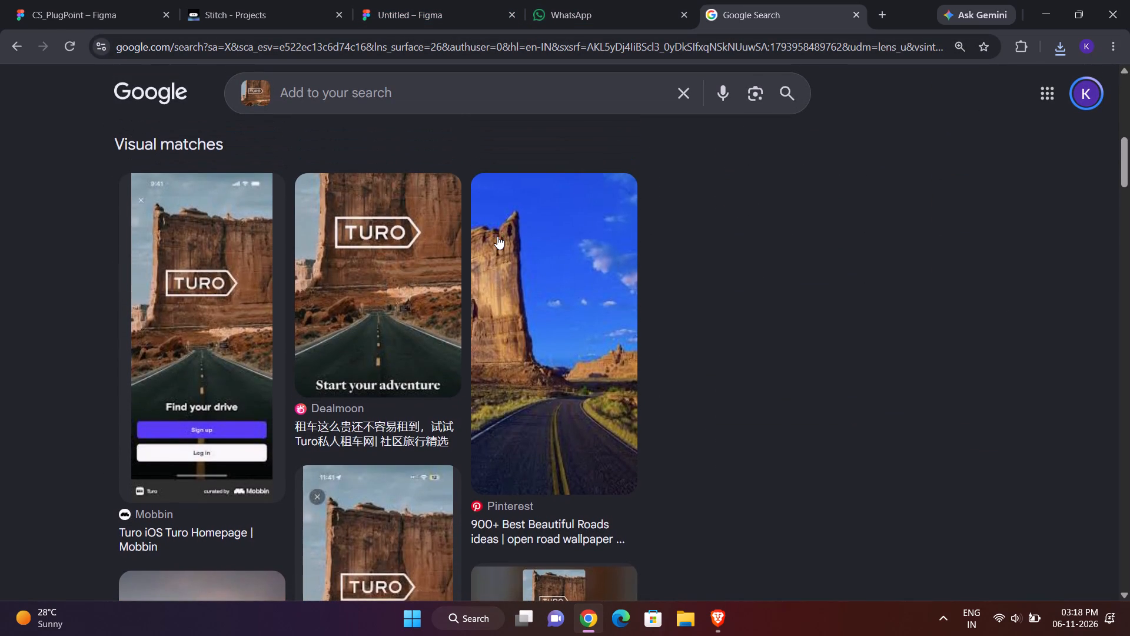
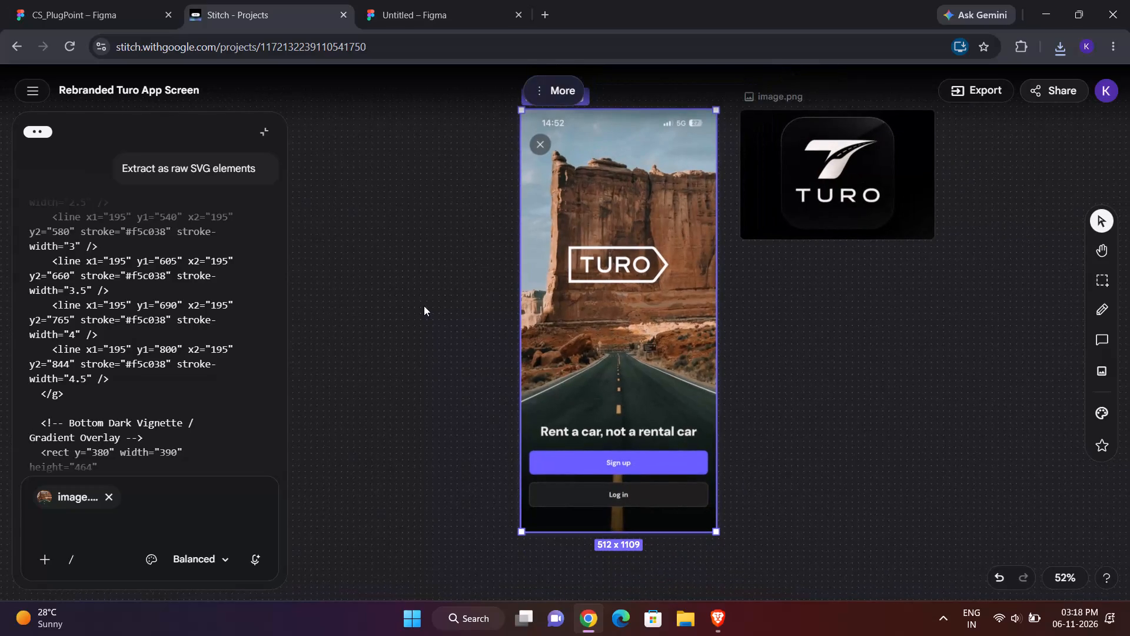
Permanently delete the "Rebranded Turo App Screen" project in Stitch.
{"action": "scroll", "coordinate": [109, 476], "scroll_direction": "down", "scroll_amount": 4}
{"action": "left_click_drag", "start_coordinate": [149, 506], "coordinate": [127, 249]}
{"action": "left_click_drag", "start_coordinate": [127, 249], "coordinate": [83, 99]}
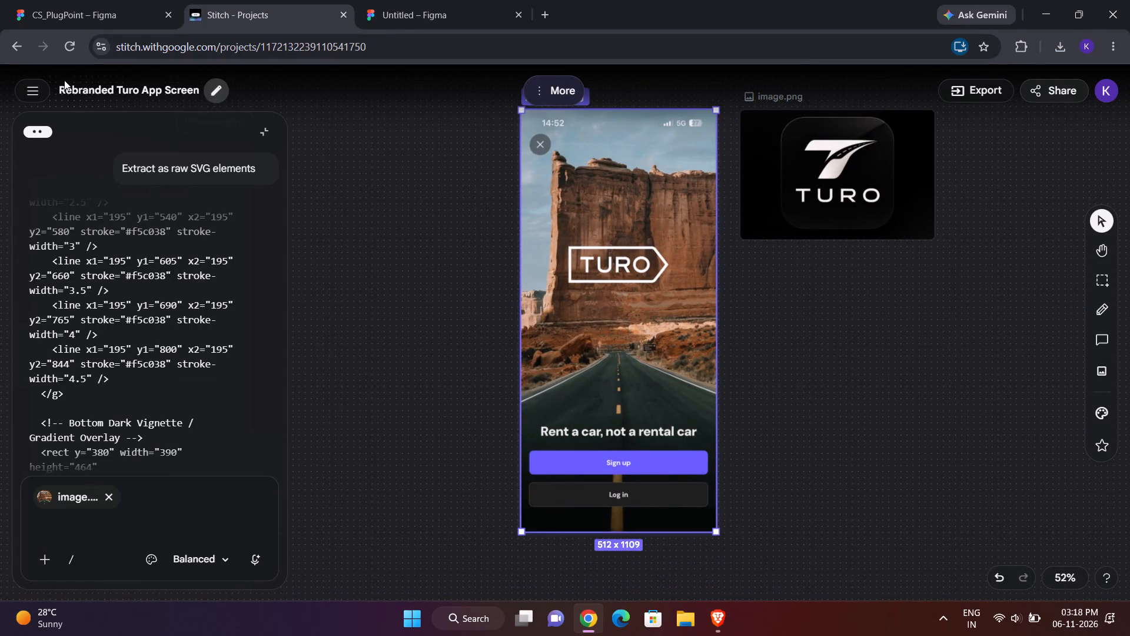
{"action": "left_click", "coordinate": [41, 84]}
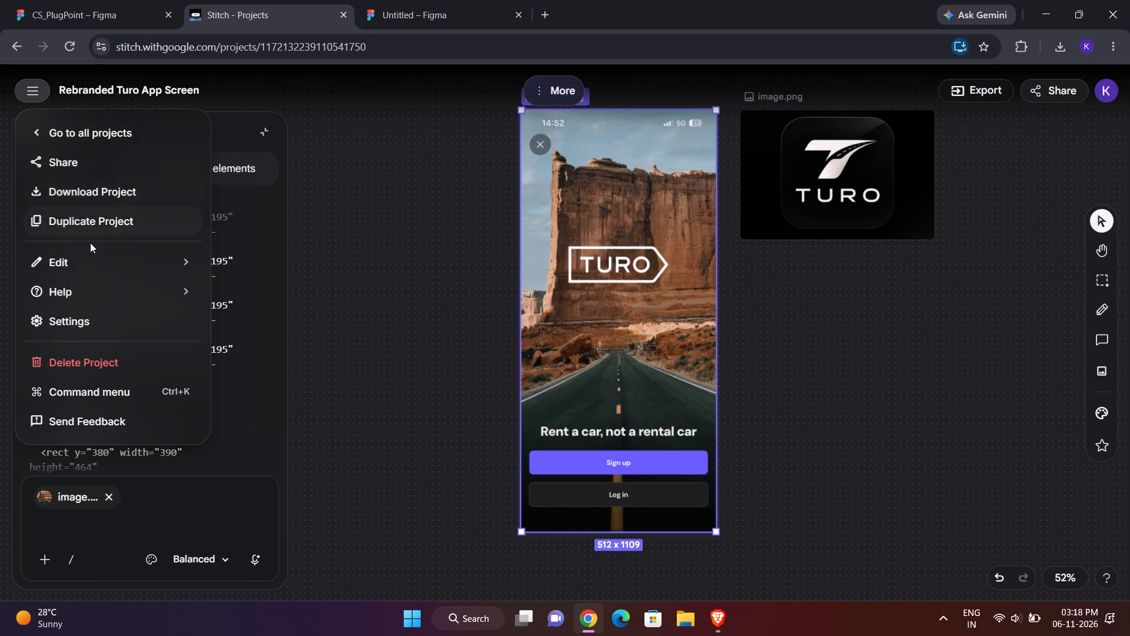
{"action": "left_click", "coordinate": [105, 357]}
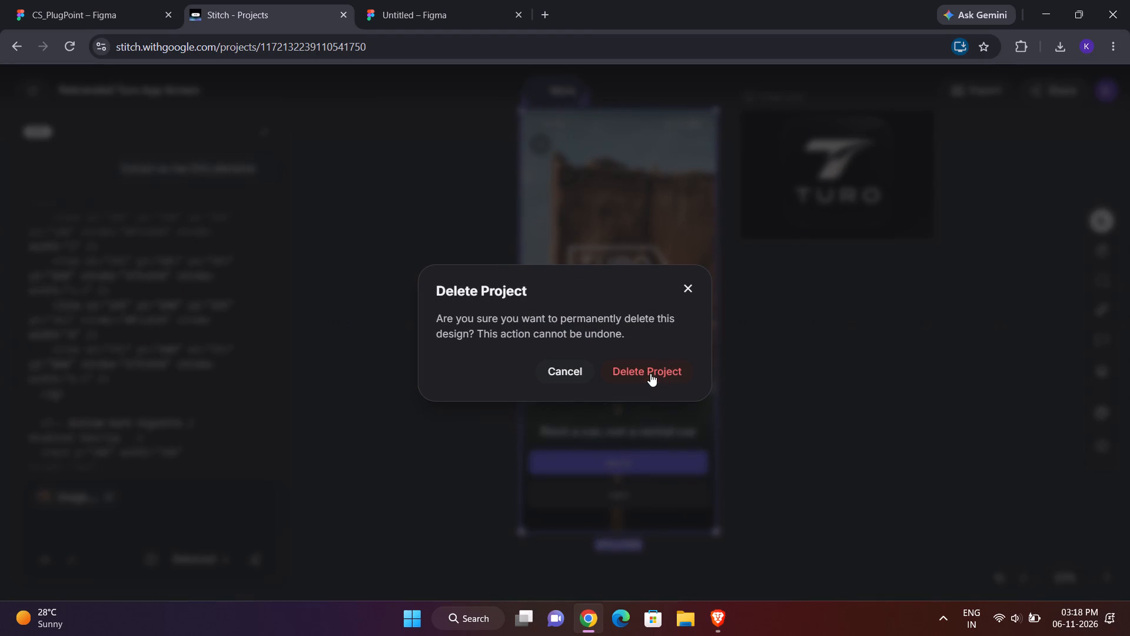
{"action": "left_click", "coordinate": [649, 375]}
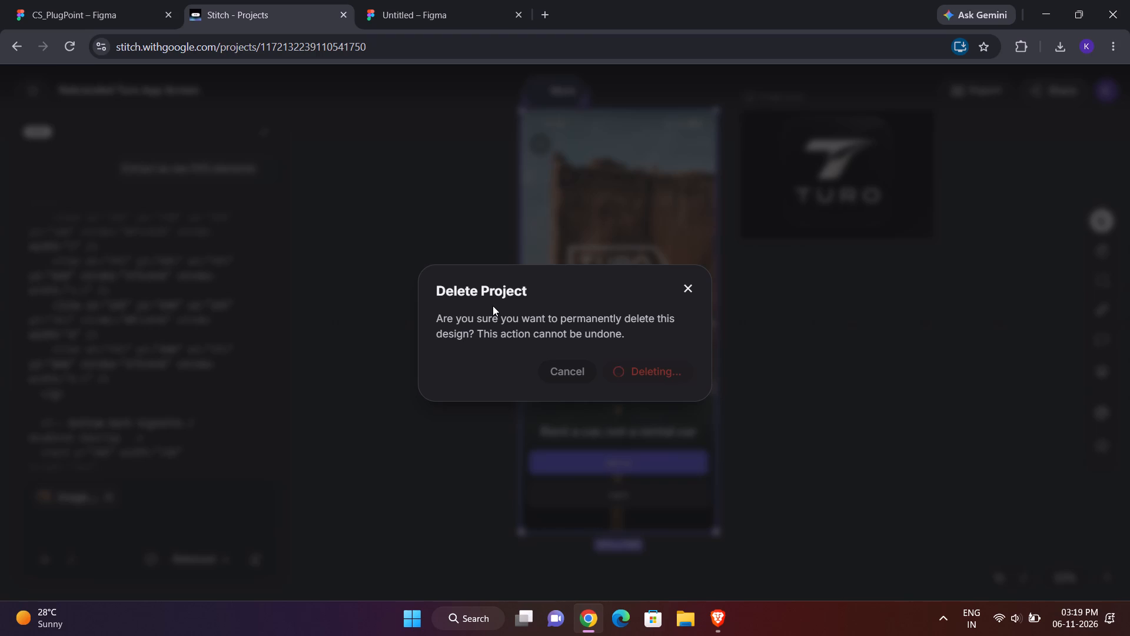
Switch to the Untitled Figma file and attach "WhatsApp Image 2026-11-06 at 15.11.32" from Downloads to the agent chat.
{"action": "left_click", "coordinate": [138, 0]}
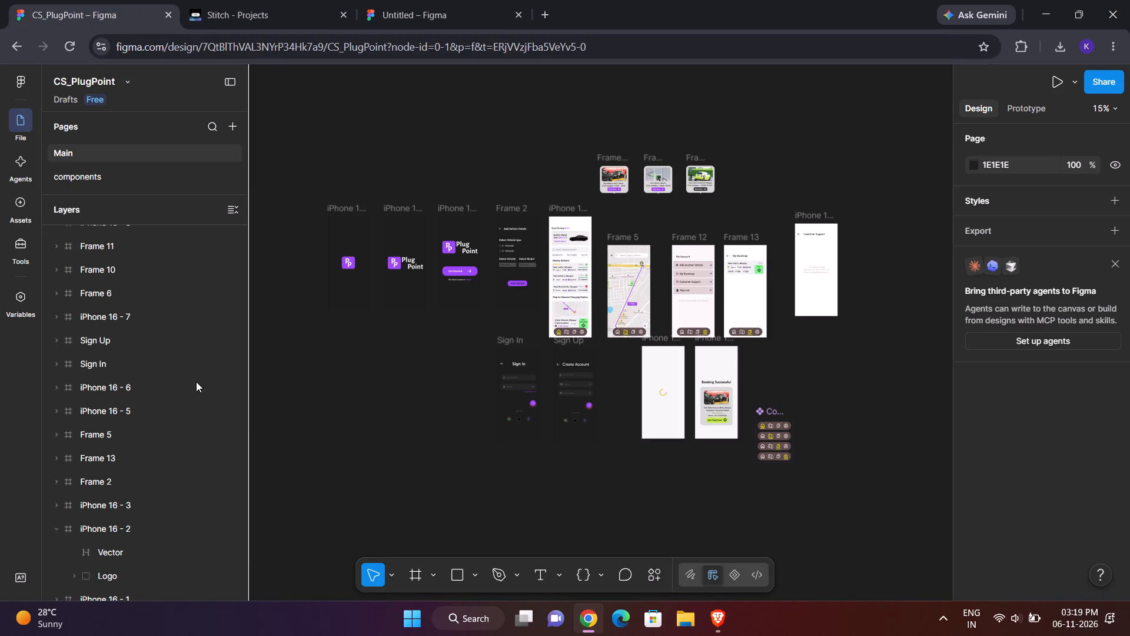
{"action": "left_click", "coordinate": [467, 0]}
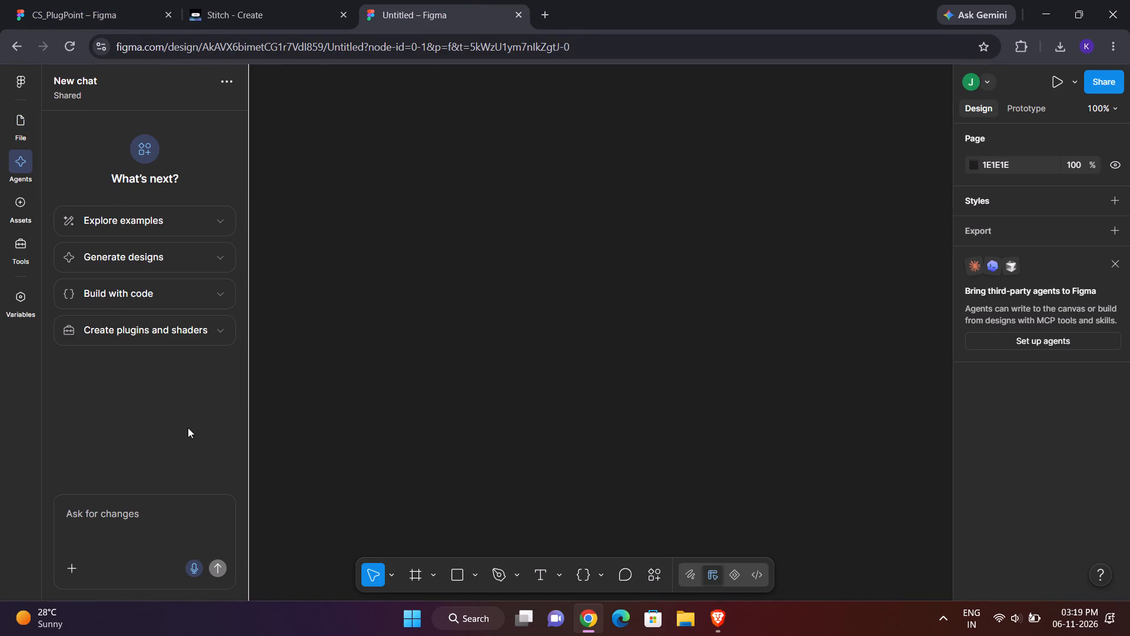
{"action": "left_click", "coordinate": [132, 516]}
{"action": "key", "text": "ctrl+c"}
{"action": "key", "text": "ctrl+v"}
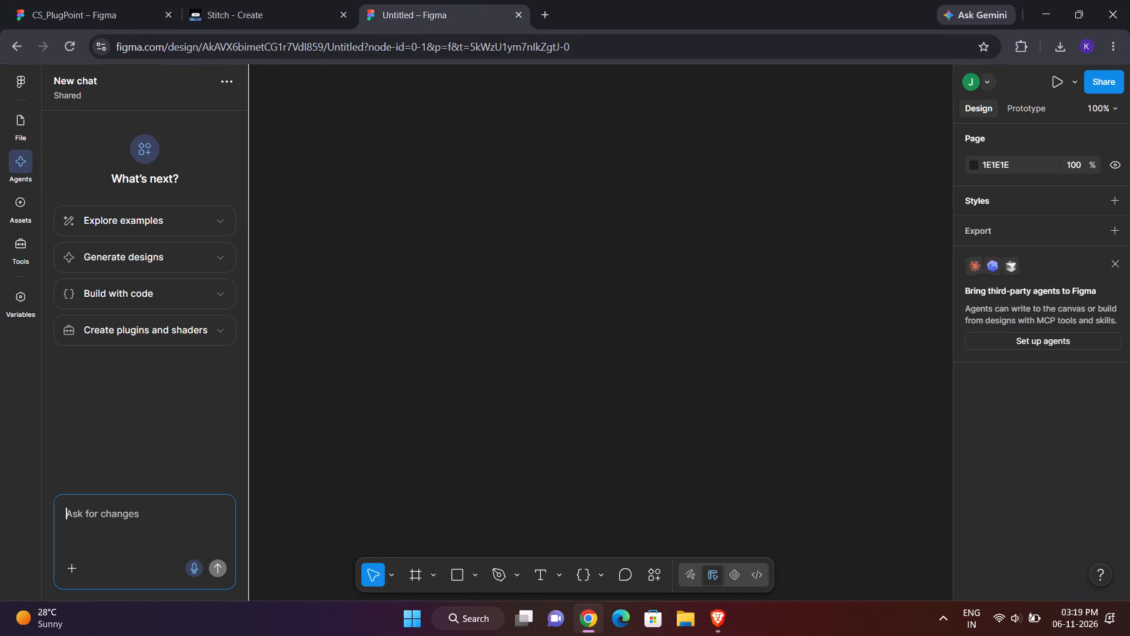
{"action": "left_click", "coordinate": [72, 556]}
{"action": "left_click", "coordinate": [72, 556]}
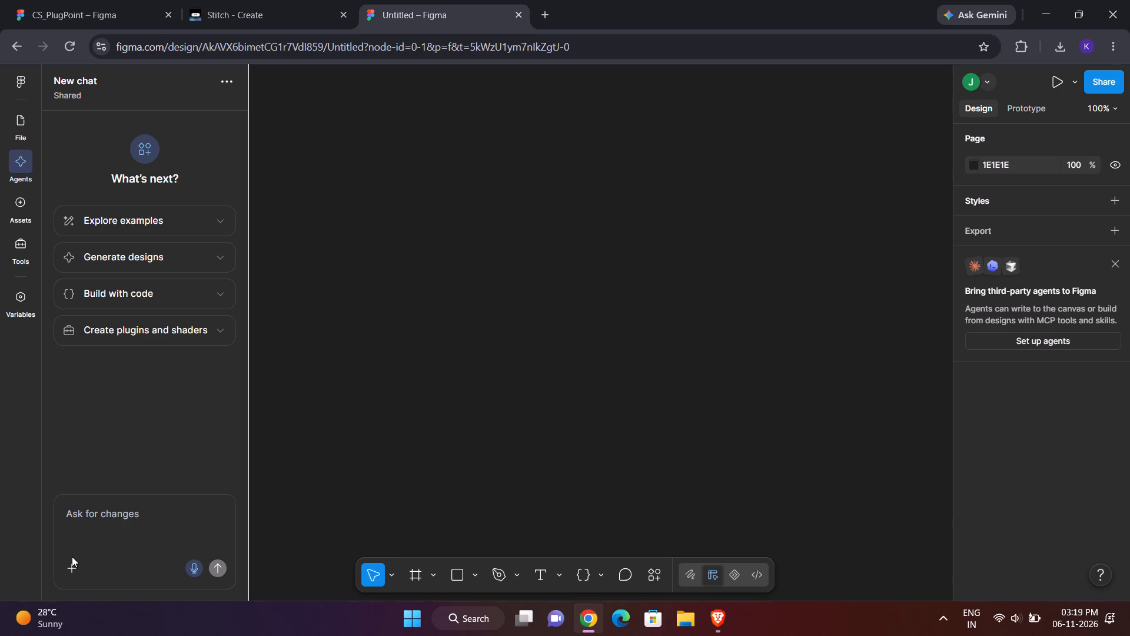
{"action": "left_click", "coordinate": [71, 560]}
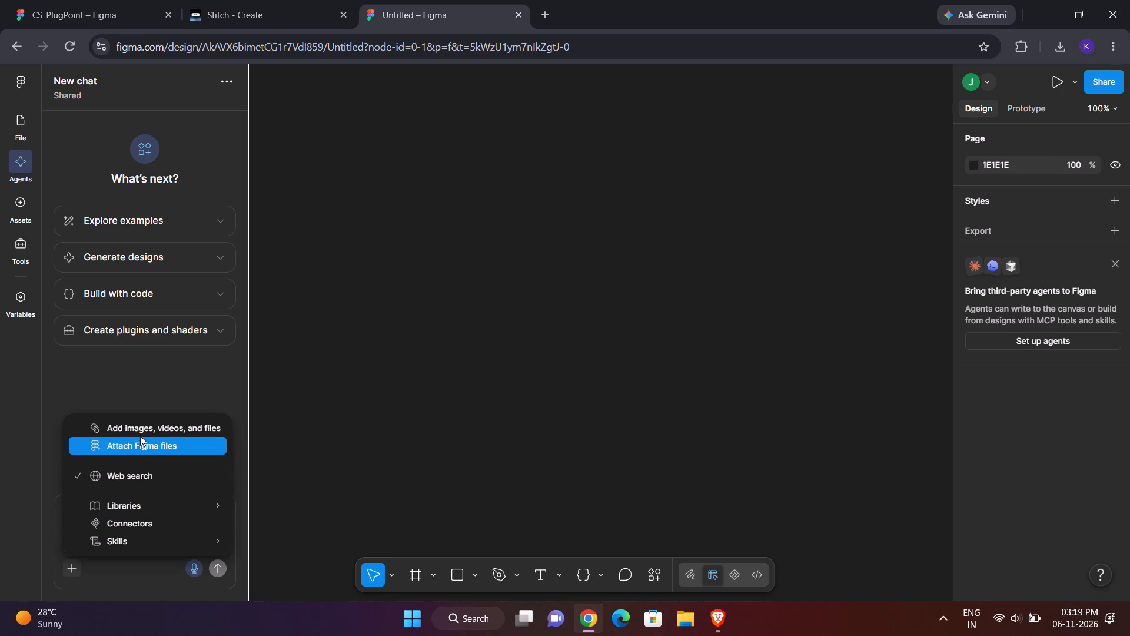
{"action": "left_click", "coordinate": [140, 432]}
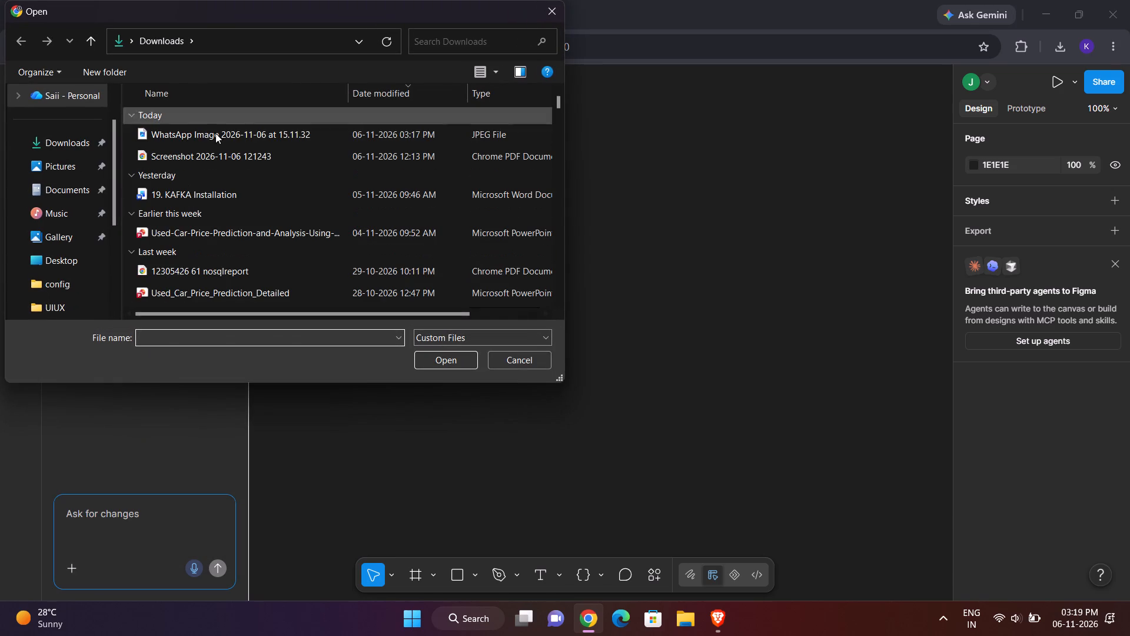
{"action": "left_click", "coordinate": [217, 139]}
{"action": "left_click", "coordinate": [444, 353]}
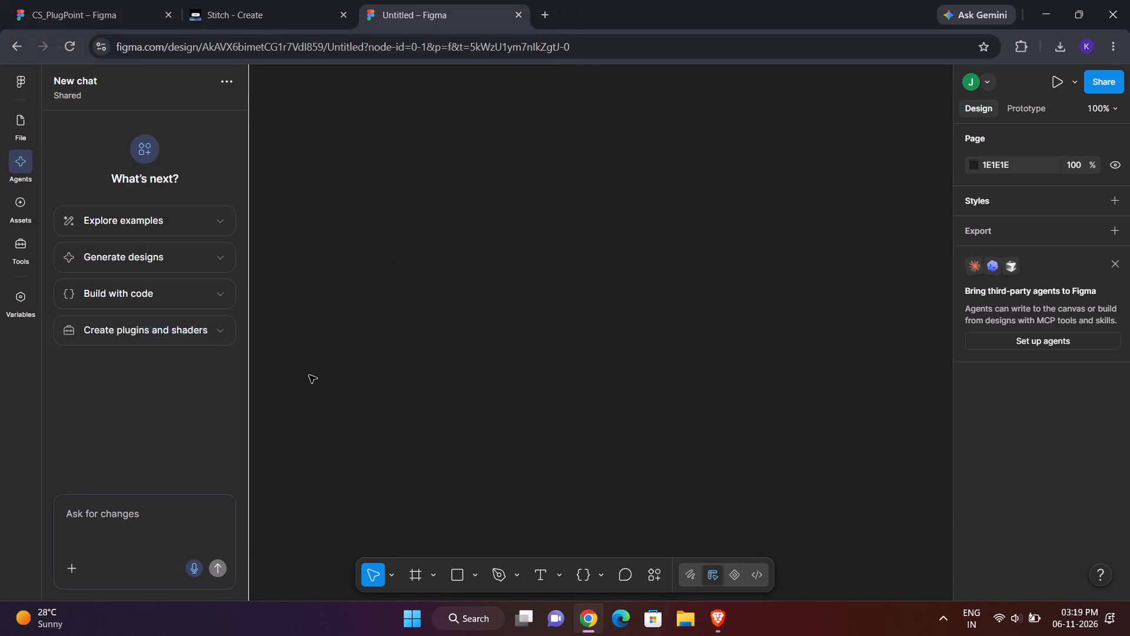
{"action": "left_click", "coordinate": [66, 562]}
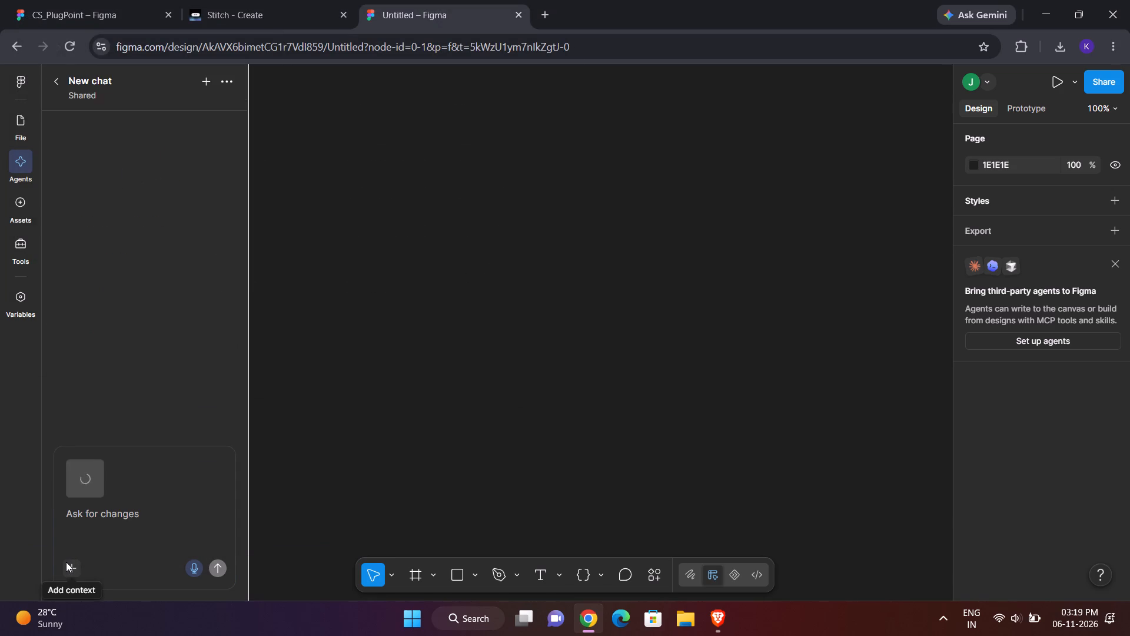
{"action": "left_click", "coordinate": [144, 568]}
Send the Figma agent the prompt "i need this screen in figma" with the attached image.
{"action": "left_click", "coordinate": [127, 538]}
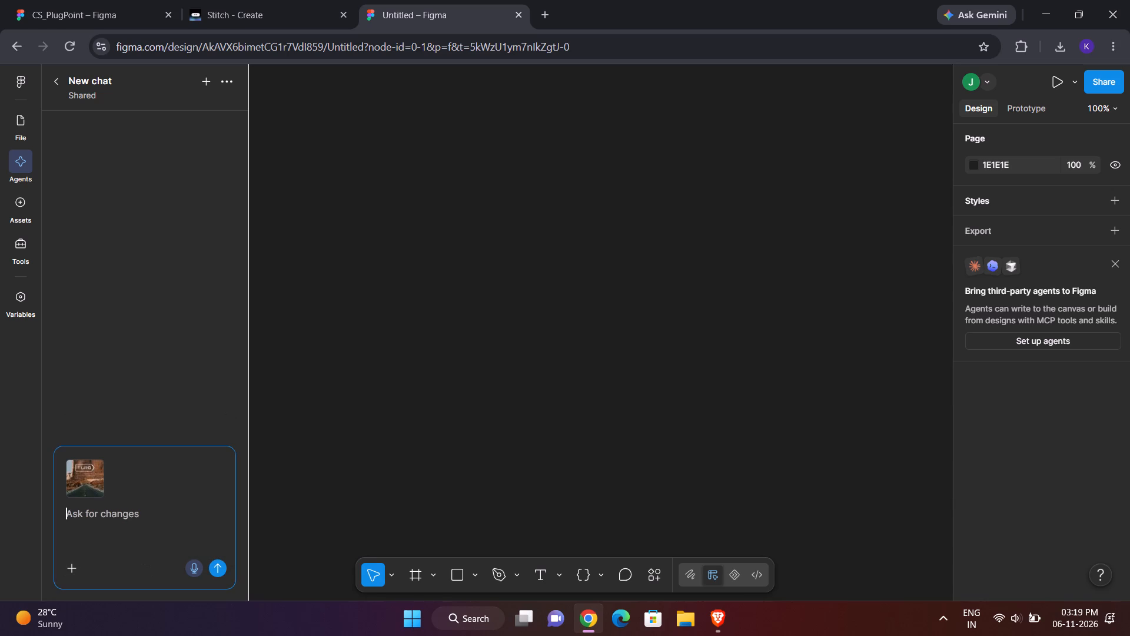
{"action": "type", "text": "i need trhi"}
{"action": "key", "text": "BackSpace"}
{"action": "key", "text": "BackSpace"}
{"action": "key", "text": "BackSpace"}
{"action": "key", "text": "BackSpace"}
{"action": "type", "text": "this"}
{"action": "key", "text": "space"}
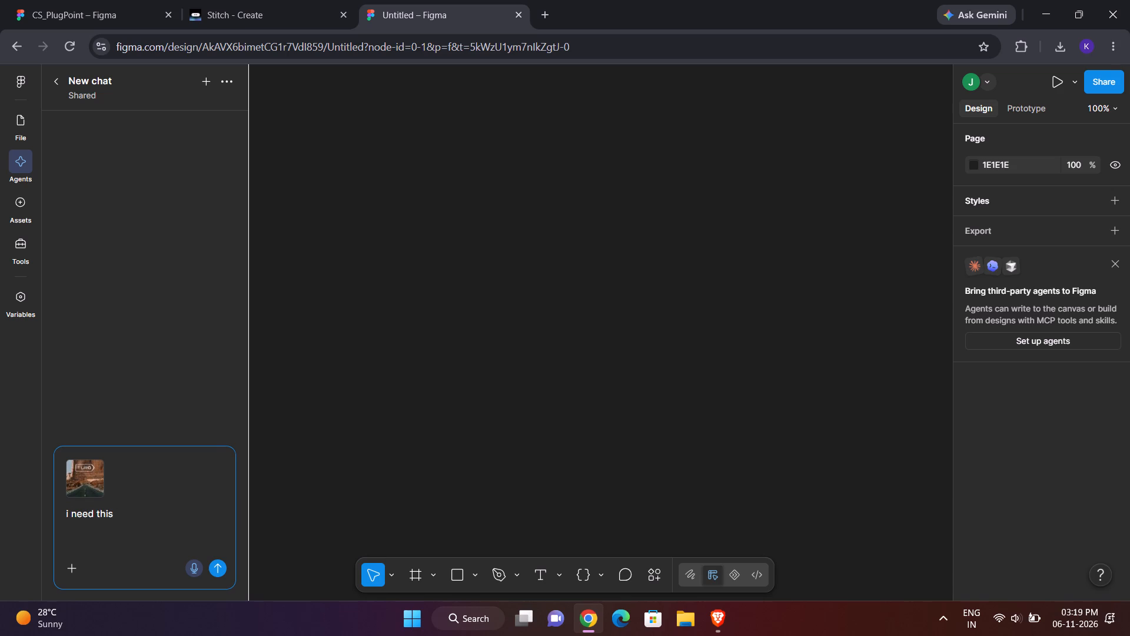
{"action": "type", "text": "screen in figma"}
{"action": "key", "text": "space"}
{"action": "key", "text": "Return"}
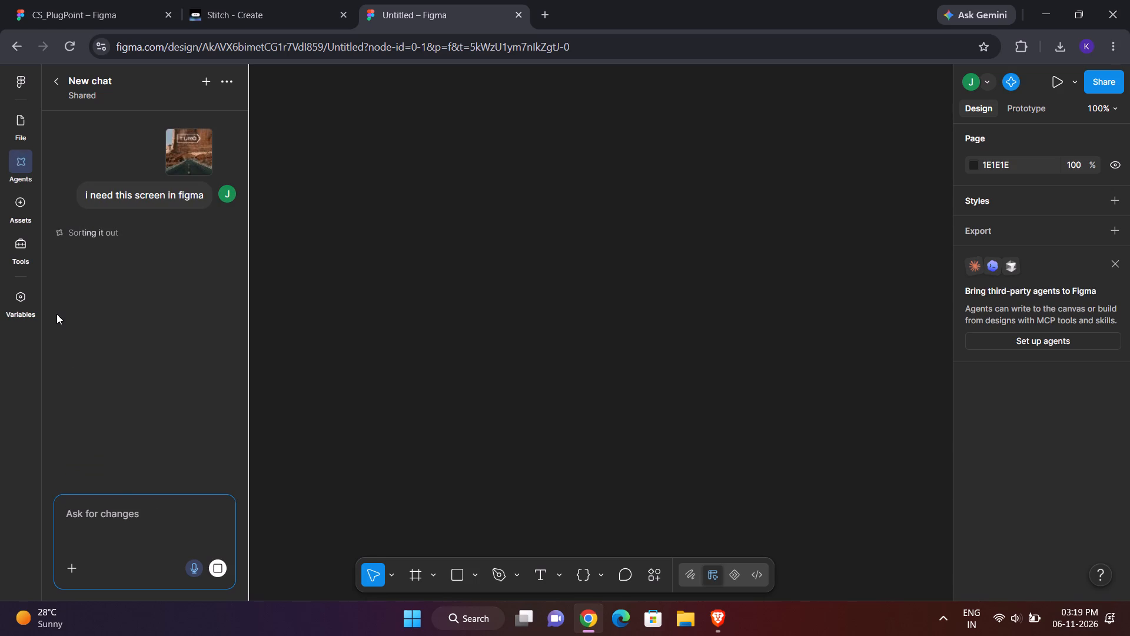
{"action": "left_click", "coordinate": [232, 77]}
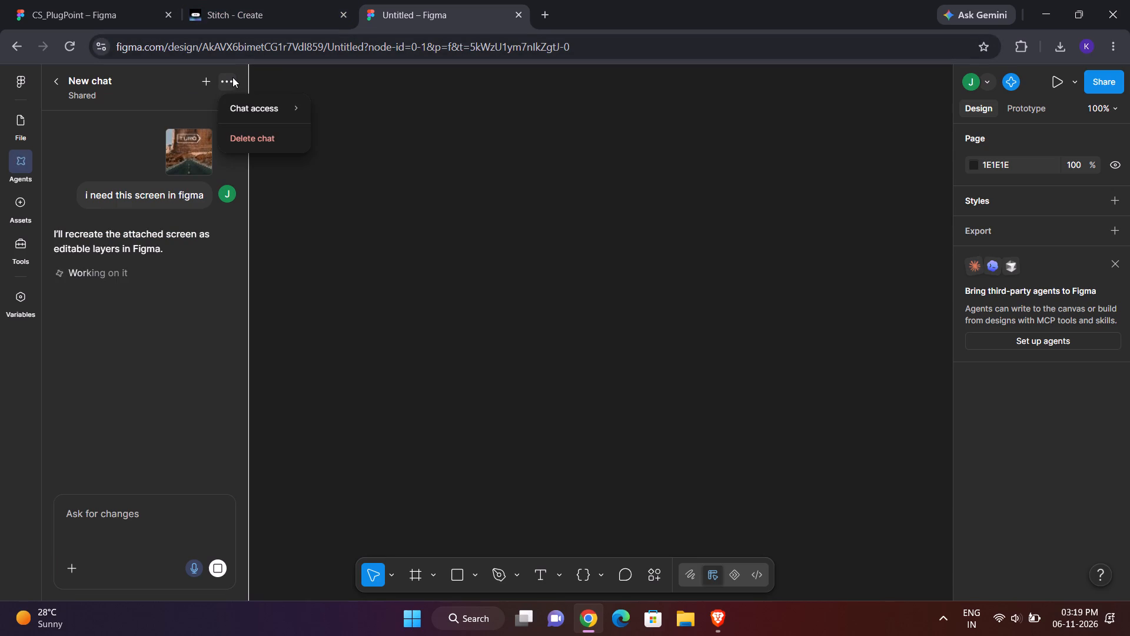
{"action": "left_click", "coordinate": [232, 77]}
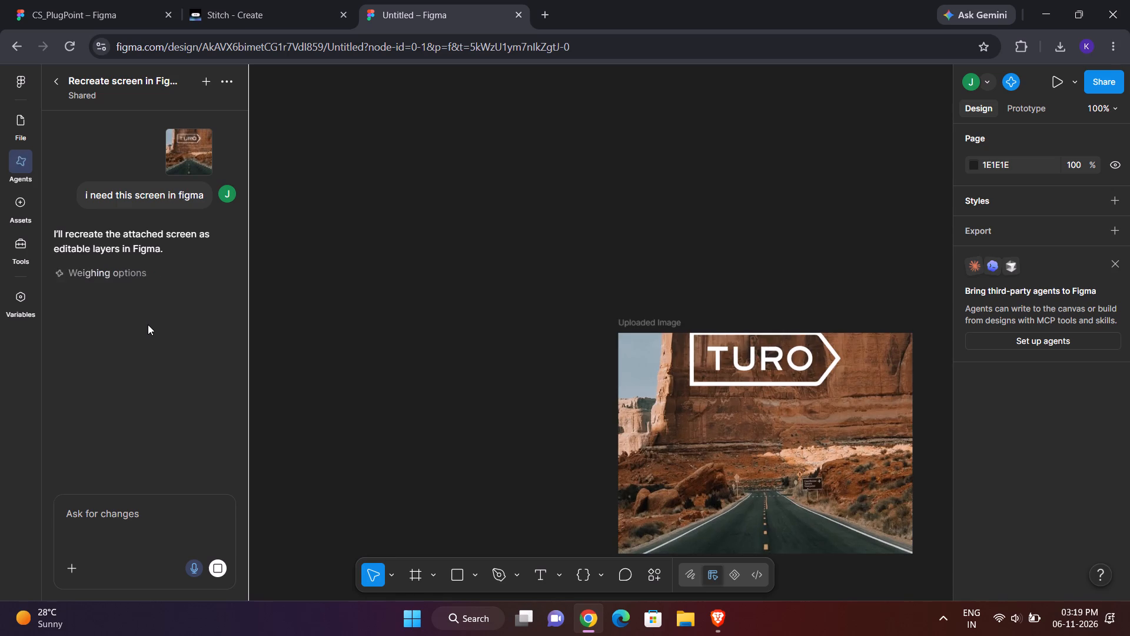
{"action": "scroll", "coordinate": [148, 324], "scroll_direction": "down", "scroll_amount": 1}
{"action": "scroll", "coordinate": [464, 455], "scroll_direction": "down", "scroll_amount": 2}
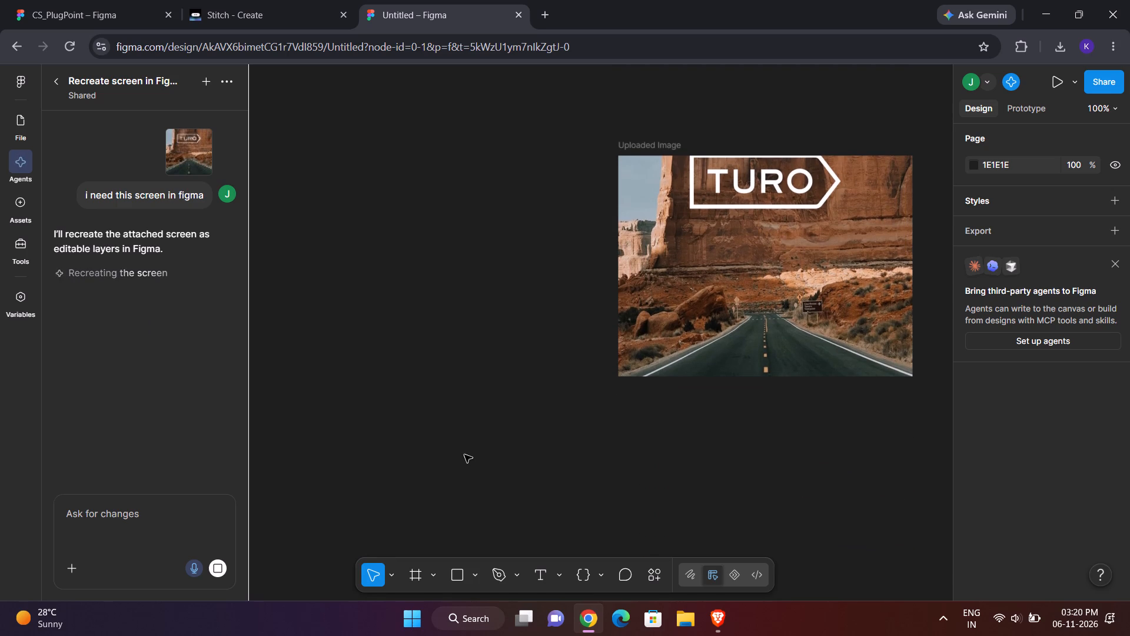
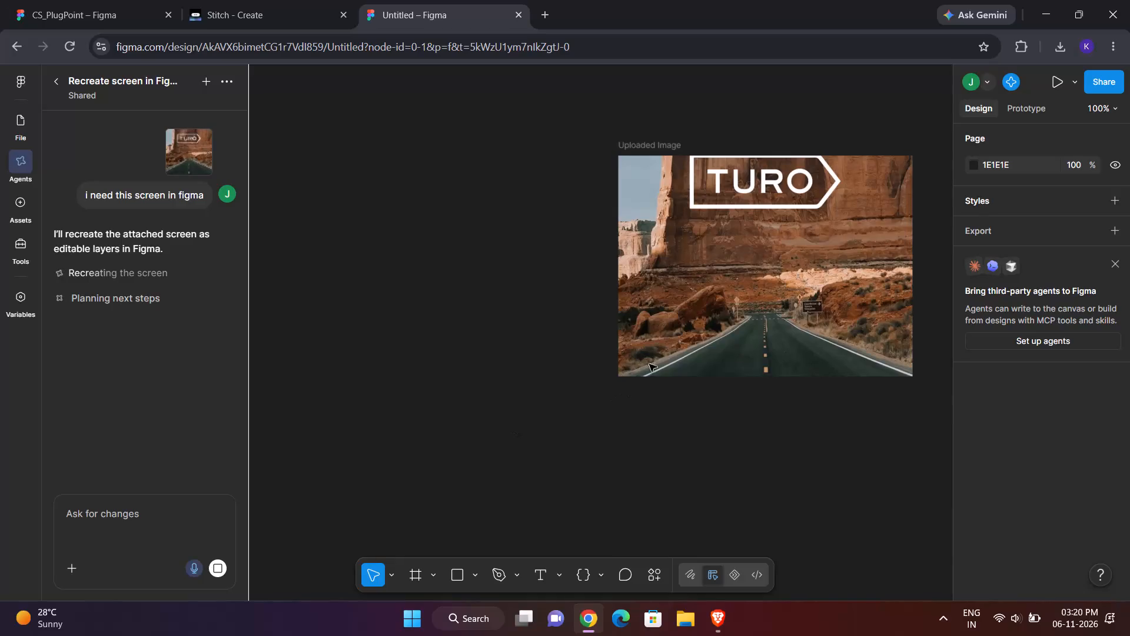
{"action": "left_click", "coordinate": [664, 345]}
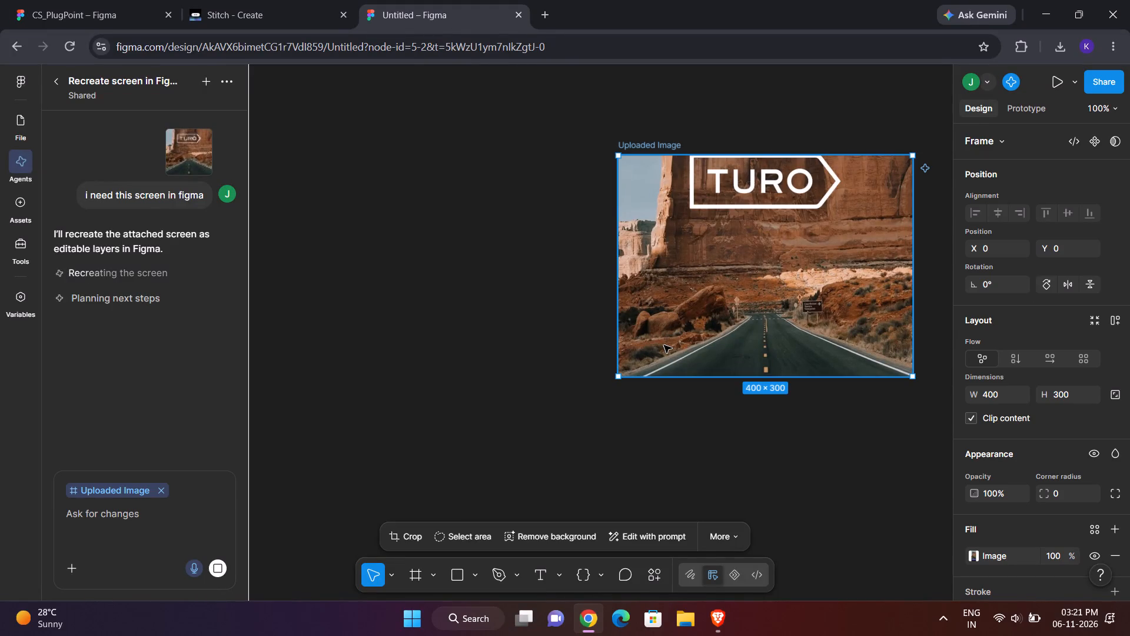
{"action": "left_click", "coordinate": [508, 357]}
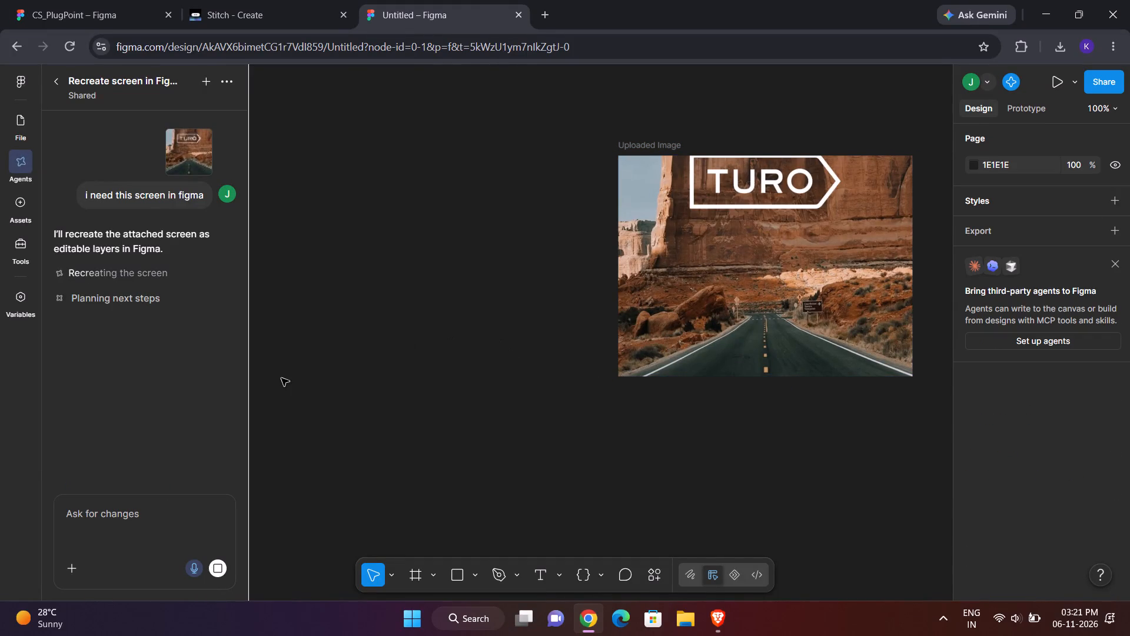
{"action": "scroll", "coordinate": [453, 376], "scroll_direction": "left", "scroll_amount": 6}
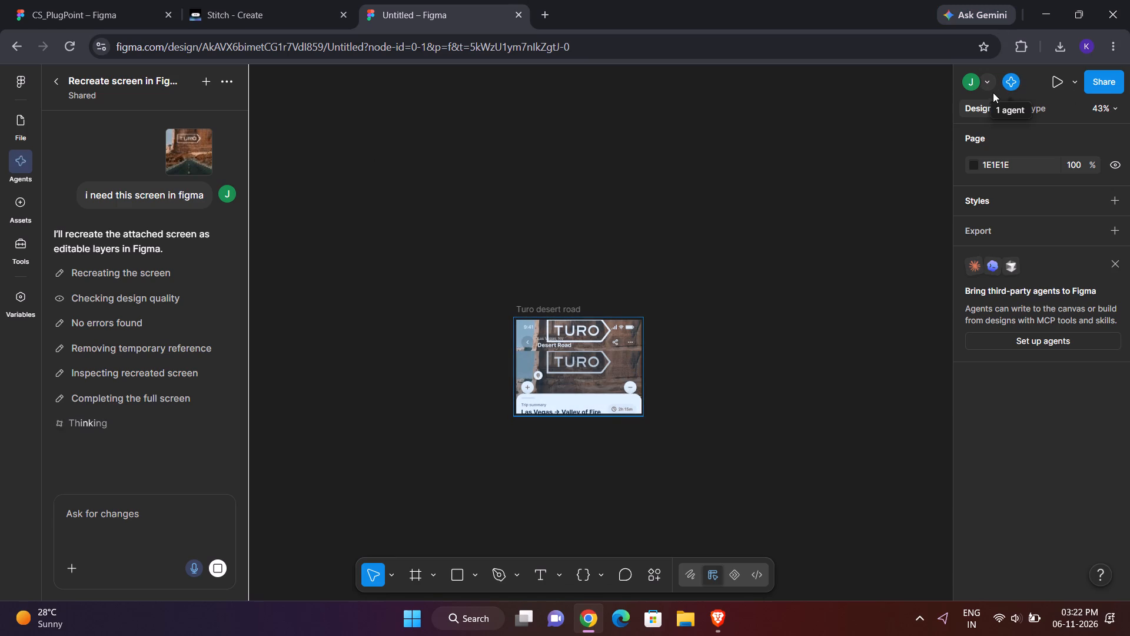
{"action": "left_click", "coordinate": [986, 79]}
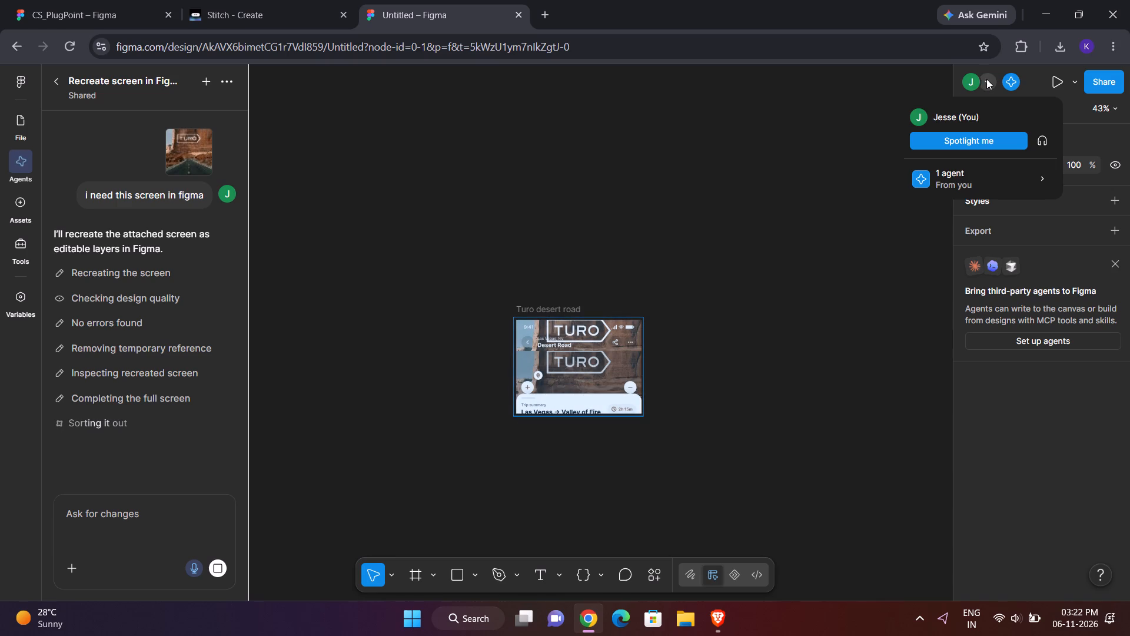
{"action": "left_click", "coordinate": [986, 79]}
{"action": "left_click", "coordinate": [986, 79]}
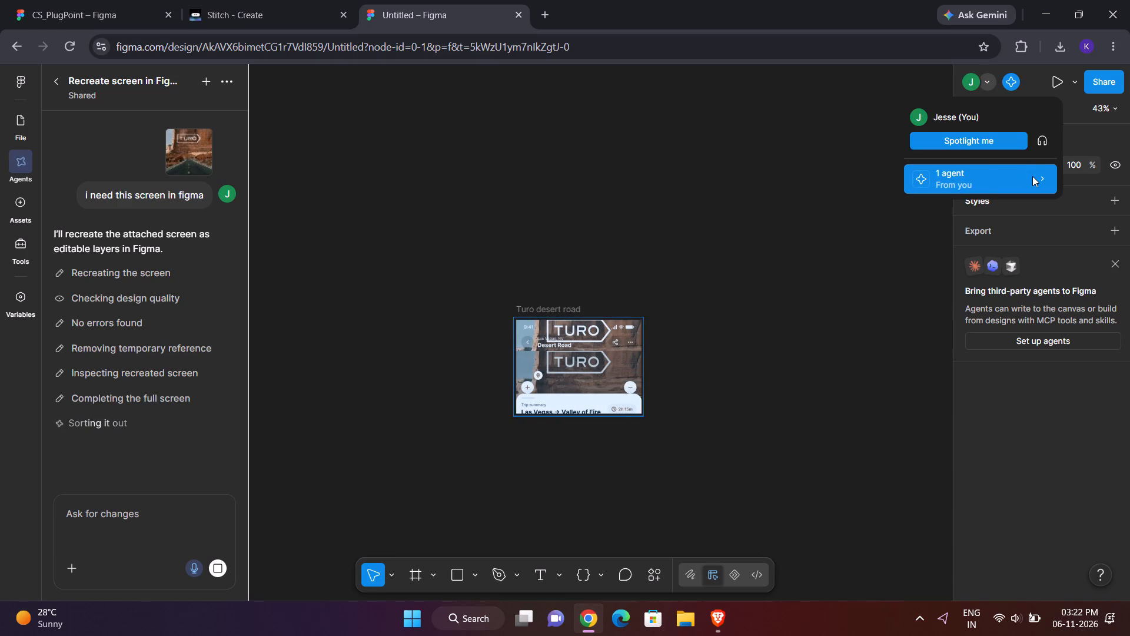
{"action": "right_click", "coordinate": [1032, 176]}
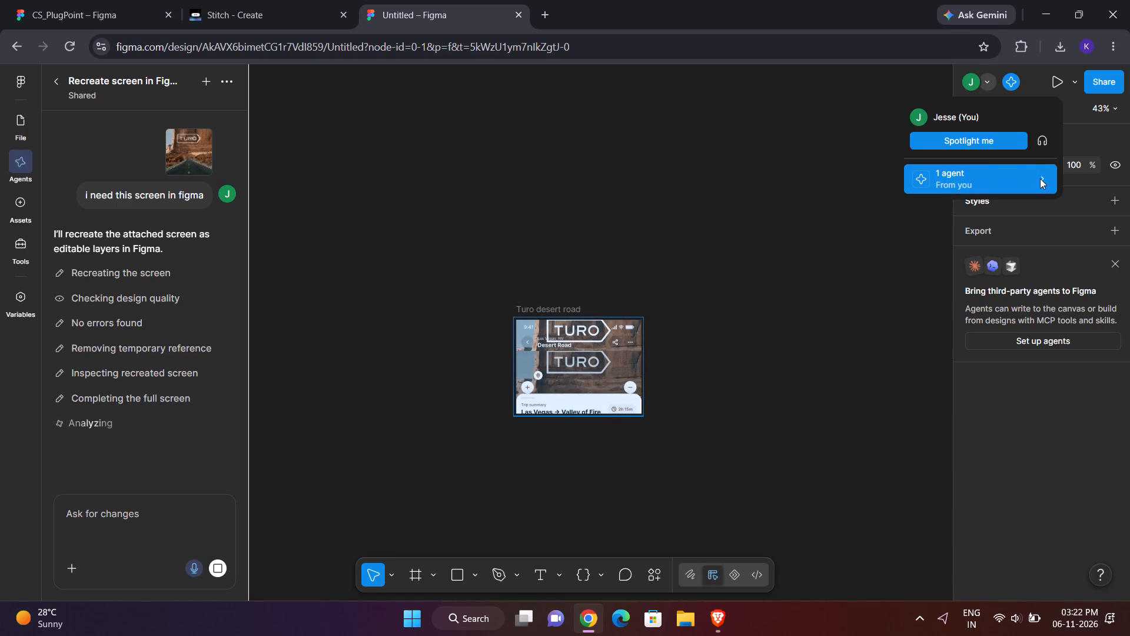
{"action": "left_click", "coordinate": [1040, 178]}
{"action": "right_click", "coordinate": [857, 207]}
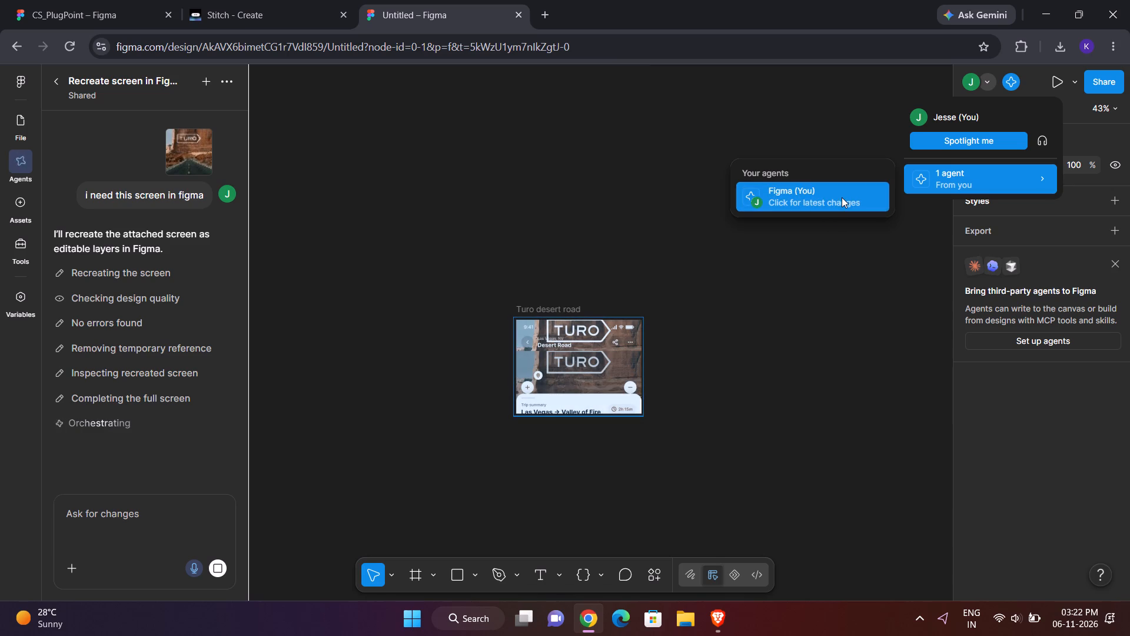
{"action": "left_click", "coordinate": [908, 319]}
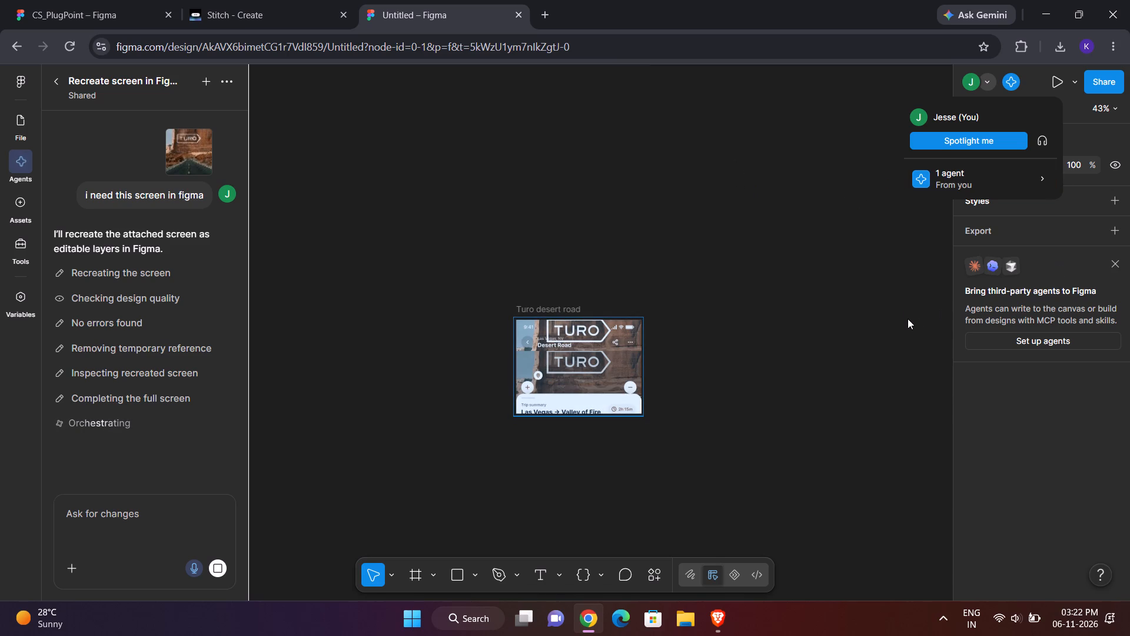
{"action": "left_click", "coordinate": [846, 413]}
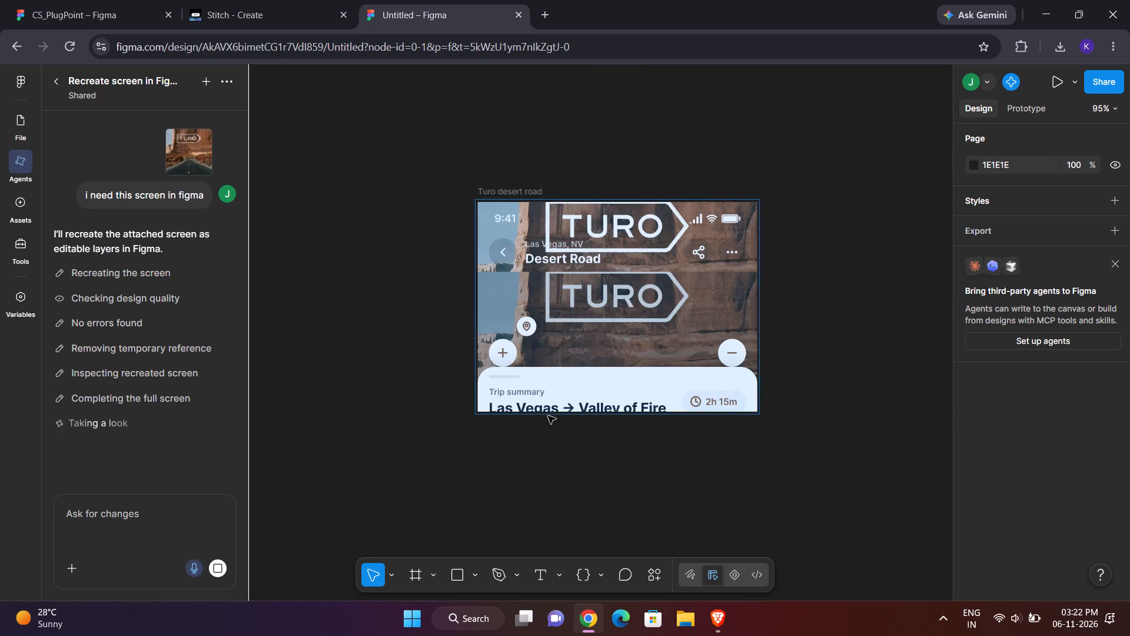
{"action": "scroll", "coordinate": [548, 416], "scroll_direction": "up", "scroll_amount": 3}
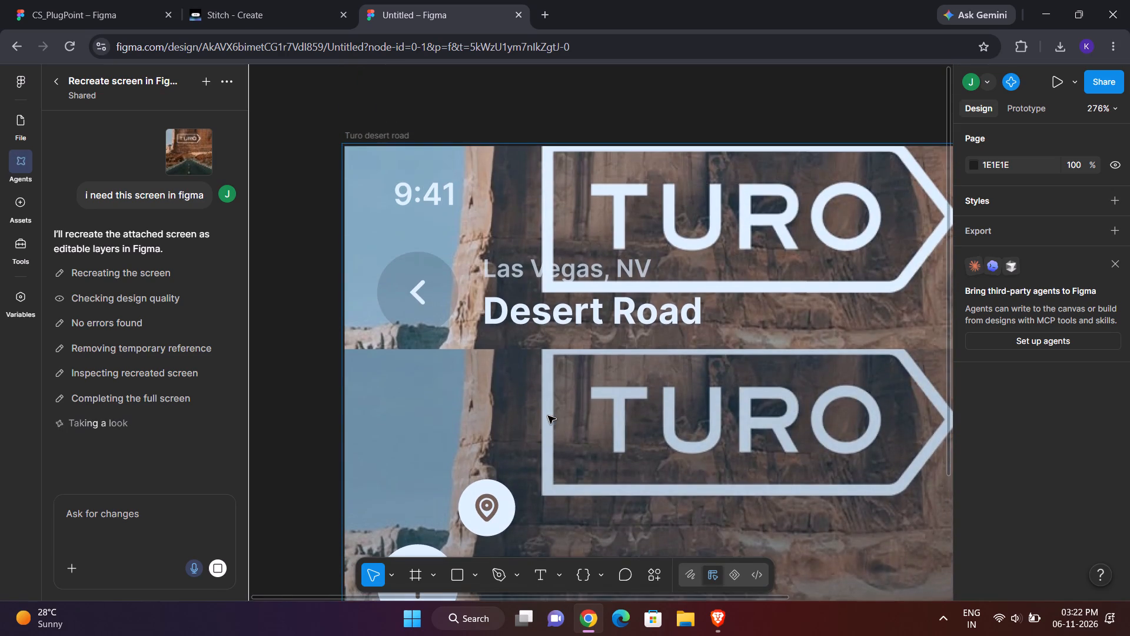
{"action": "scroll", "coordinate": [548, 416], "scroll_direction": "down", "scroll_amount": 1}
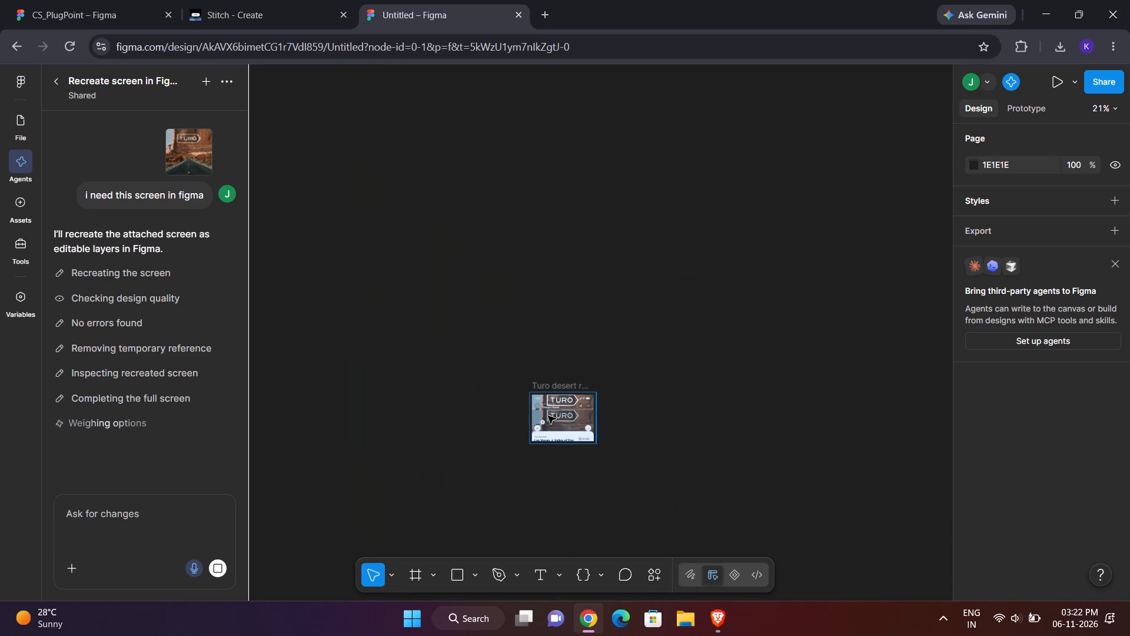
Search Google in a new tab for "give me aesthetiv dark road images".
{"action": "left_click", "coordinate": [537, 0]}
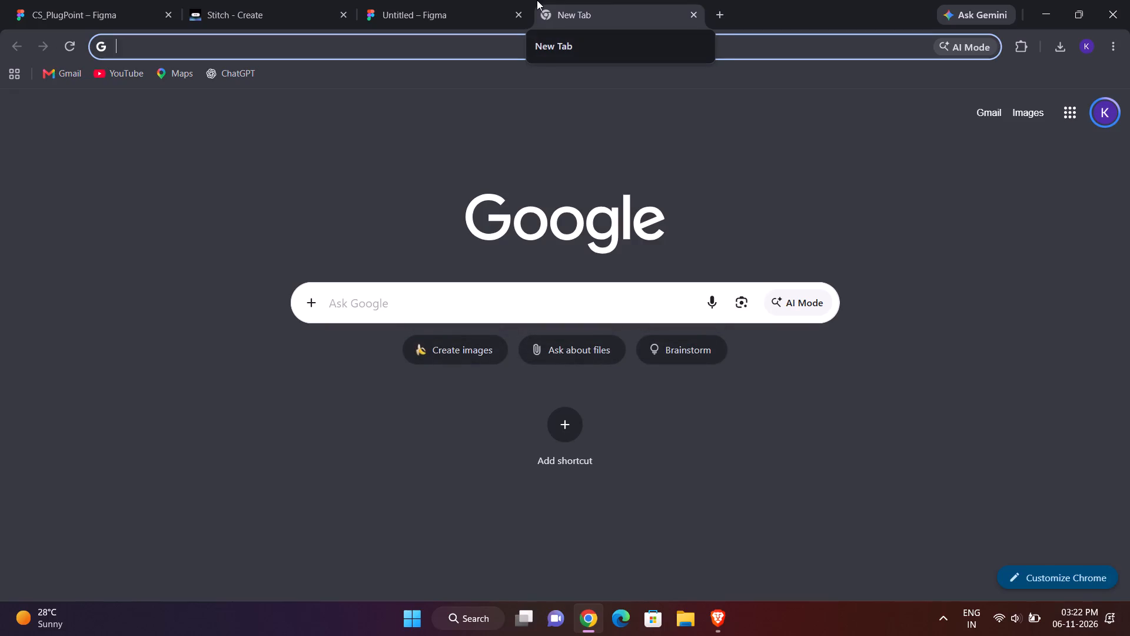
{"action": "type", "text": "give me e"}
{"action": "key", "text": "BackSpace"}
{"action": "type", "text": "aesthetvi"}
{"action": "key", "text": "BackSpace"}
{"action": "key", "text": "BackSpace"}
{"action": "type", "text": "iv dark road images"}
{"action": "key", "text": "Return"}
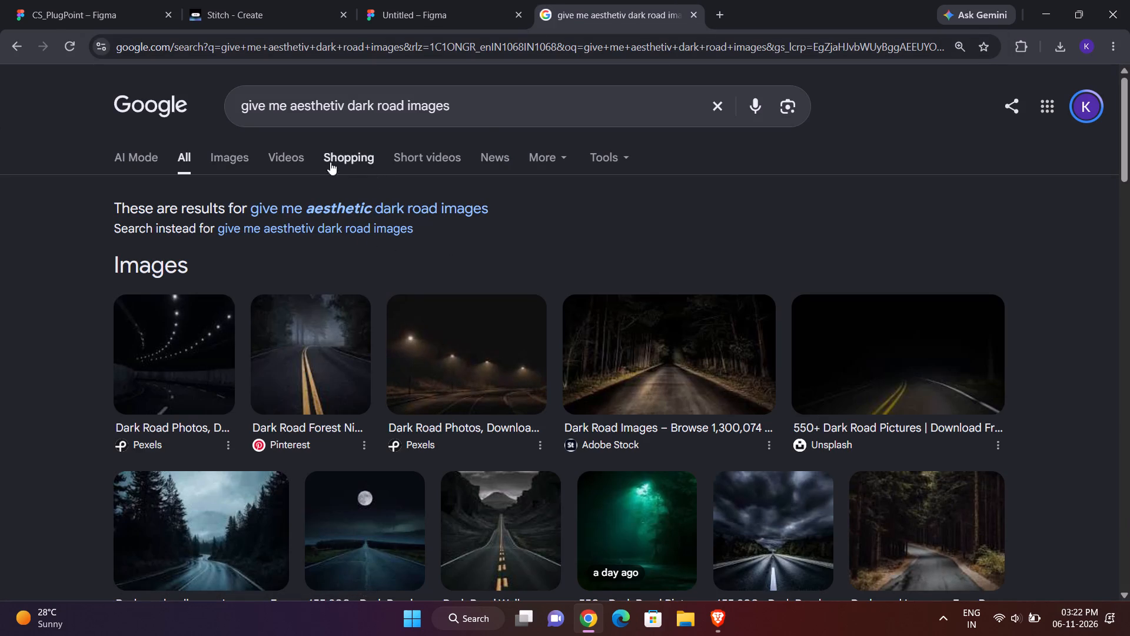
Remove "dark" from the Google query and search again for "give me aesthetiv road images".
{"action": "left_click", "coordinate": [375, 104]}
{"action": "key", "text": "Left"}
{"action": "key", "text": "Left"}
{"action": "key", "text": "Right"}
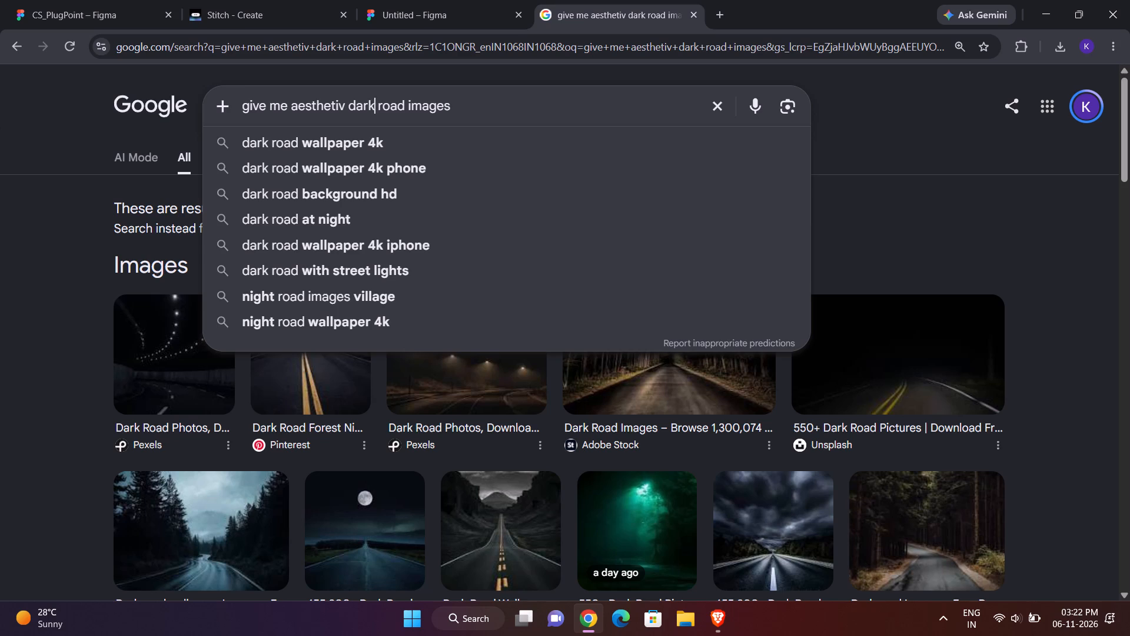
{"action": "key", "text": "Right"}
{"action": "key", "text": "Left"}
{"action": "key", "text": "BackSpace"}
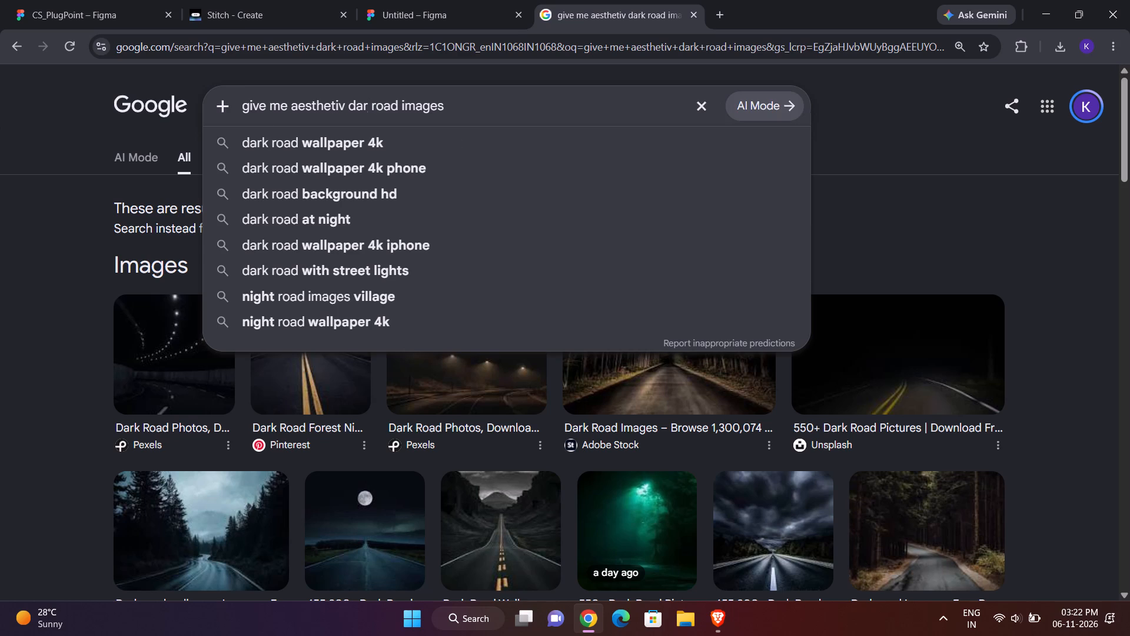
{"action": "key", "text": "BackSpace"}
{"action": "key", "text": "BackSpace"}
{"action": "key", "text": "BackSpace"}
{"action": "key", "text": "BackSpace"}
{"action": "key", "text": "Return"}
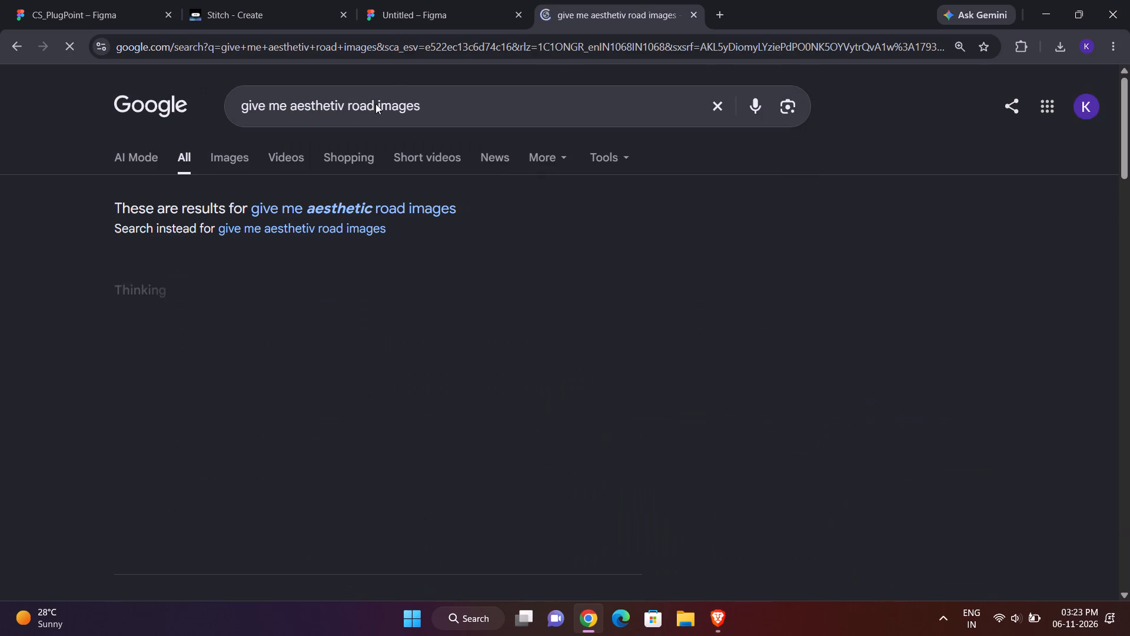
Browse the aesthetic road image results and open Pinterest's "Street Road Aesthetic" page.
{"action": "left_click", "coordinate": [203, 161]}
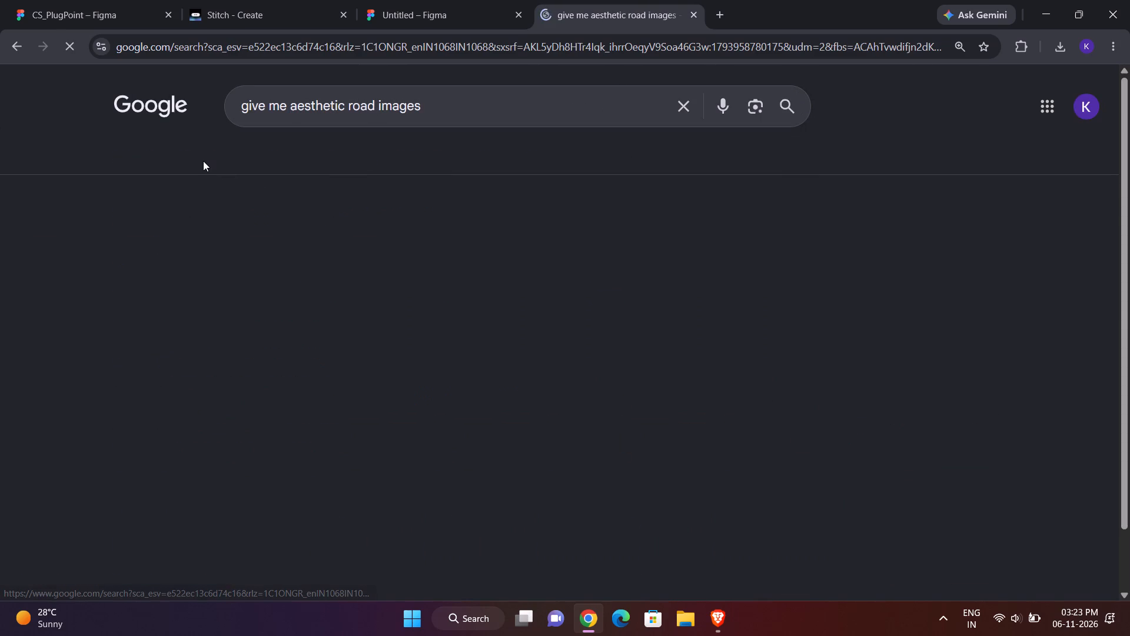
{"action": "left_click", "coordinate": [171, 154]}
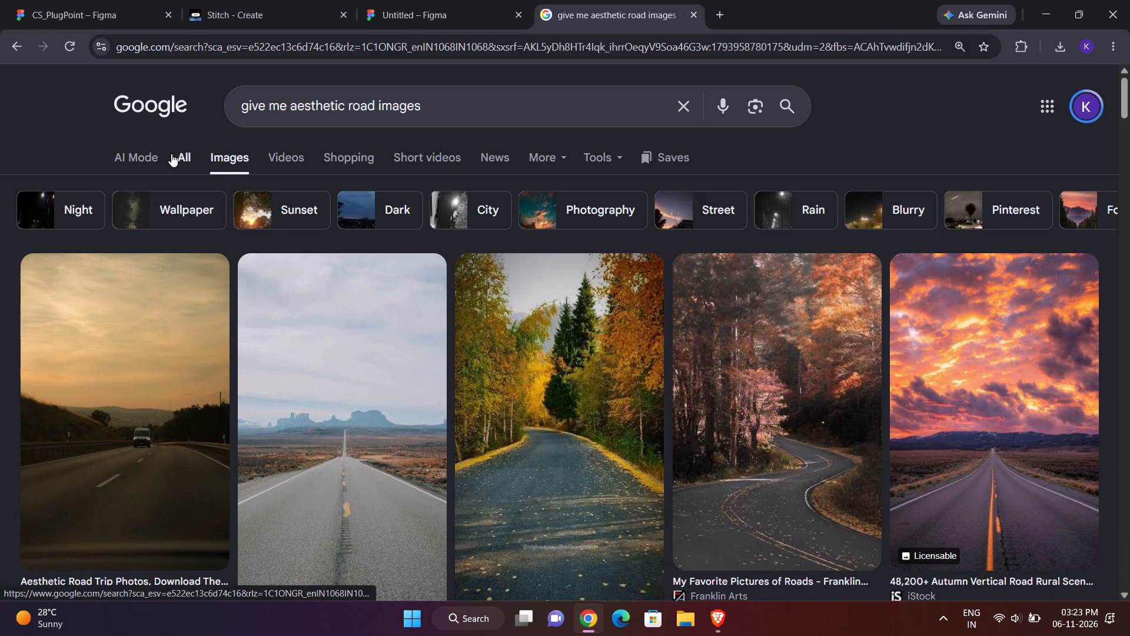
{"action": "scroll", "coordinate": [395, 289], "scroll_direction": "down", "scroll_amount": 1}
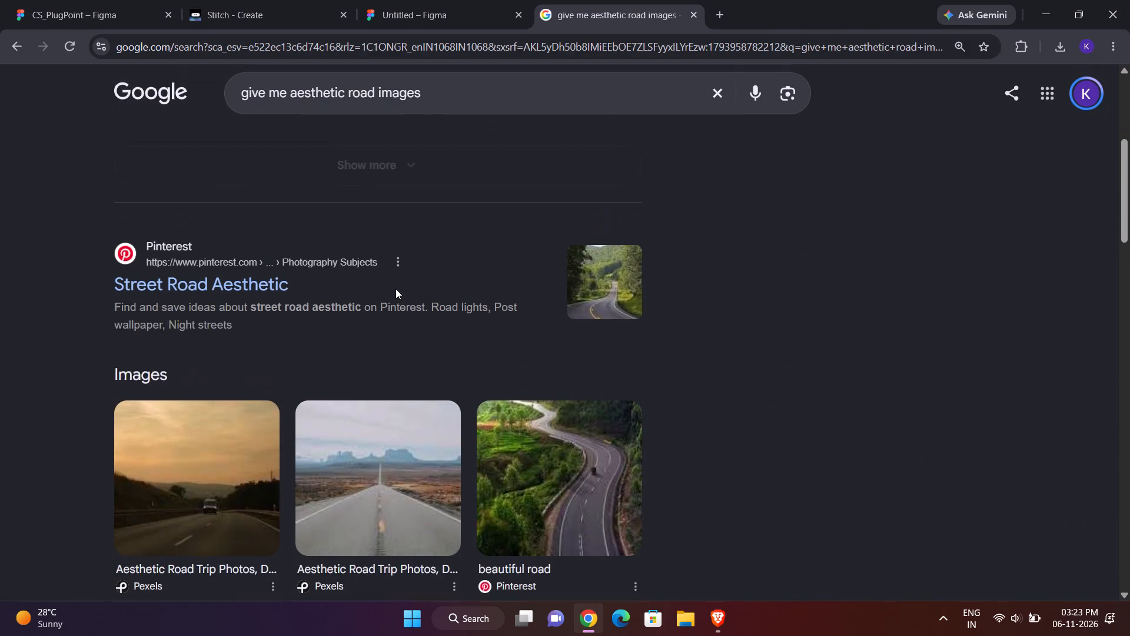
{"action": "scroll", "coordinate": [395, 289], "scroll_direction": "down", "scroll_amount": 1}
{"action": "left_click", "coordinate": [225, 341]}
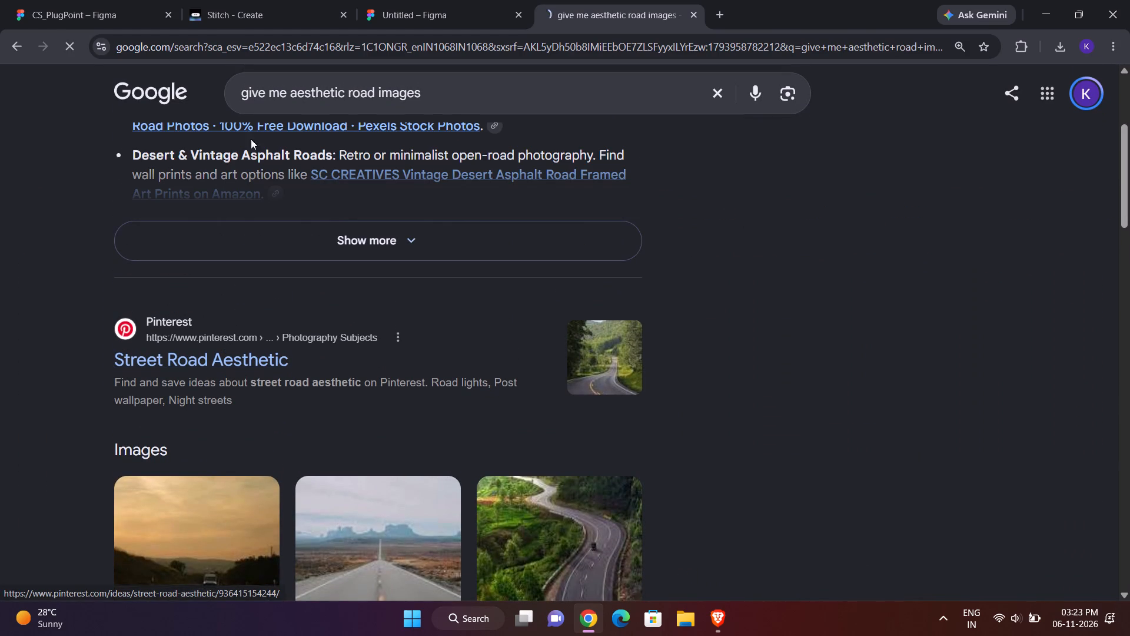
Return to the Untitled Figma file and examine the agent's recreated "Turo — Welcome" screen from top to bottom.
{"action": "left_click", "coordinate": [124, 0]}
{"action": "left_click", "coordinate": [256, 0]}
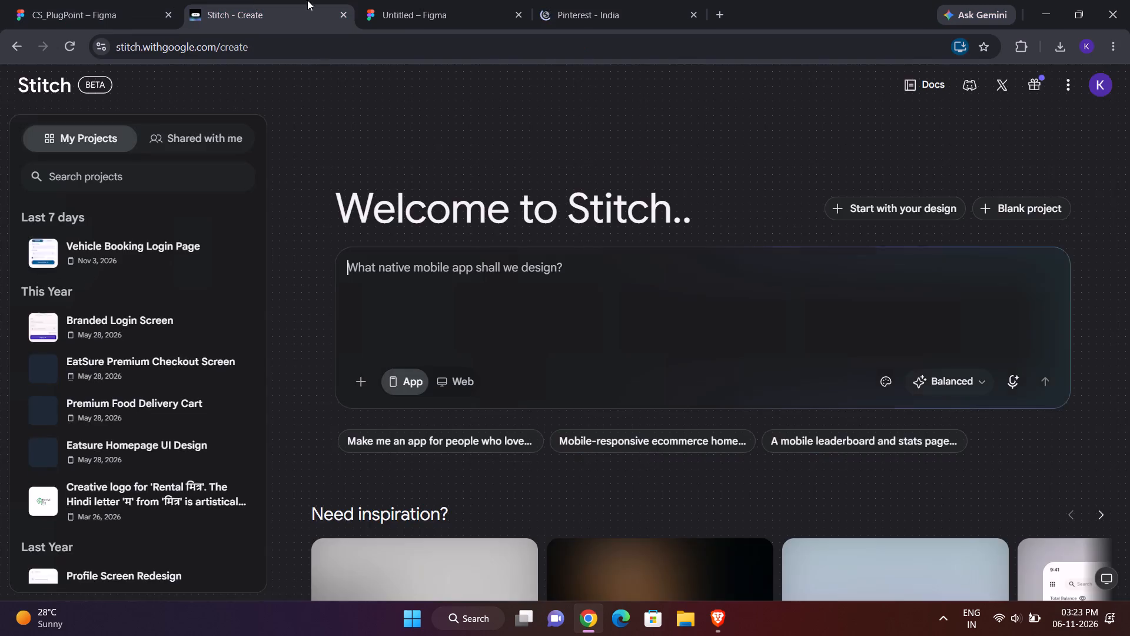
{"action": "left_click", "coordinate": [479, 0]}
{"action": "scroll", "coordinate": [569, 232], "scroll_direction": "down", "scroll_amount": 2}
{"action": "left_click", "coordinate": [687, 276]}
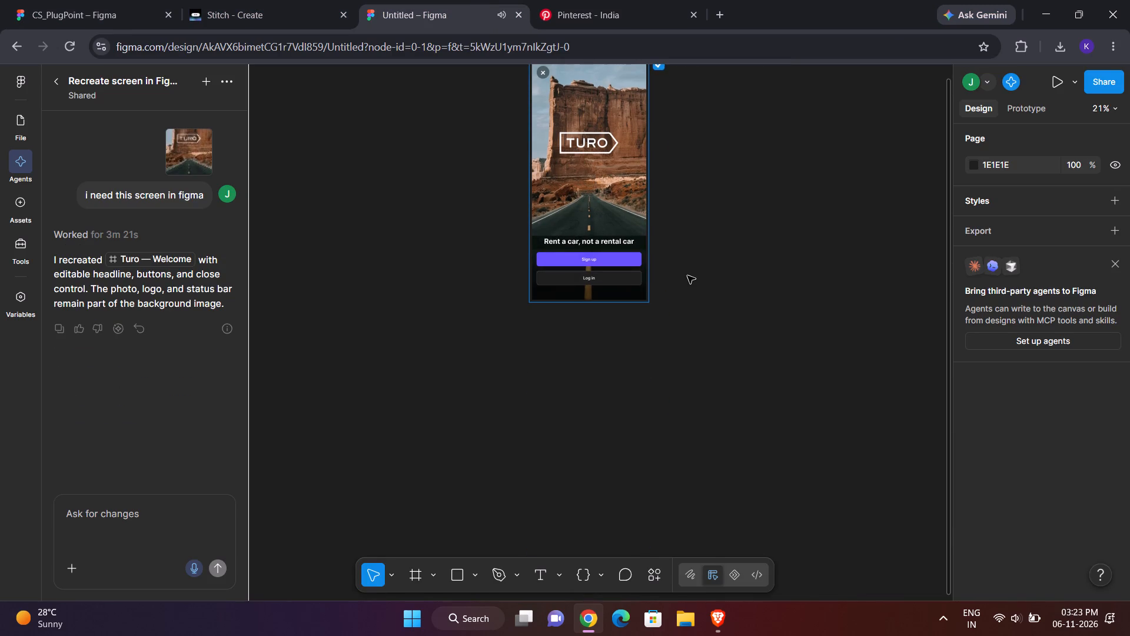
{"action": "scroll", "coordinate": [687, 276], "scroll_direction": "up", "scroll_amount": 1}
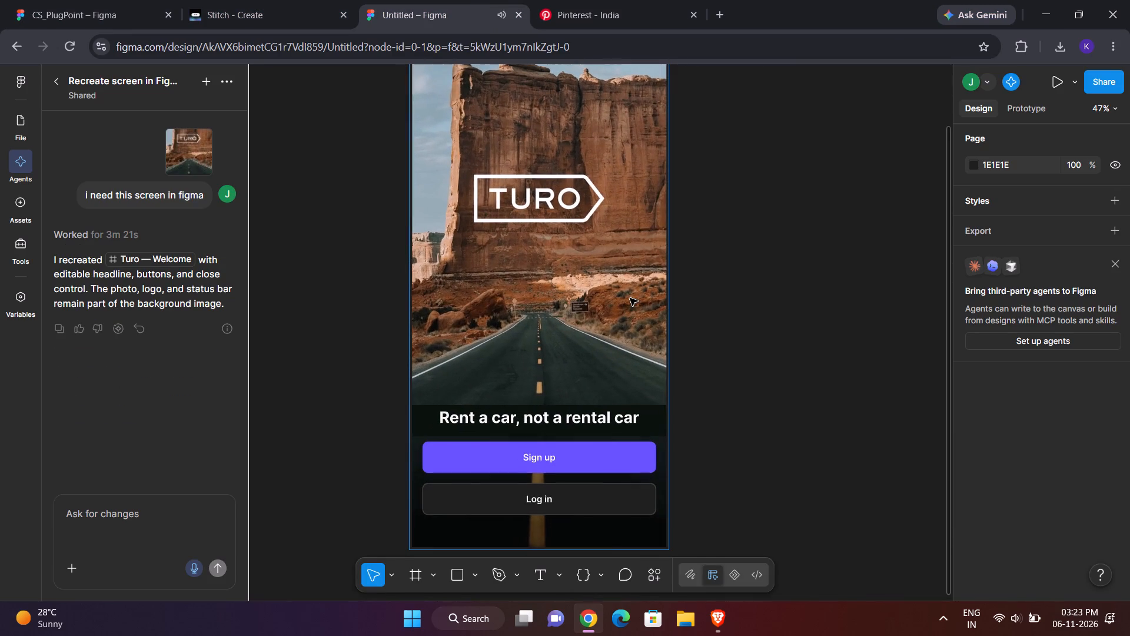
{"action": "left_click", "coordinate": [158, 270]}
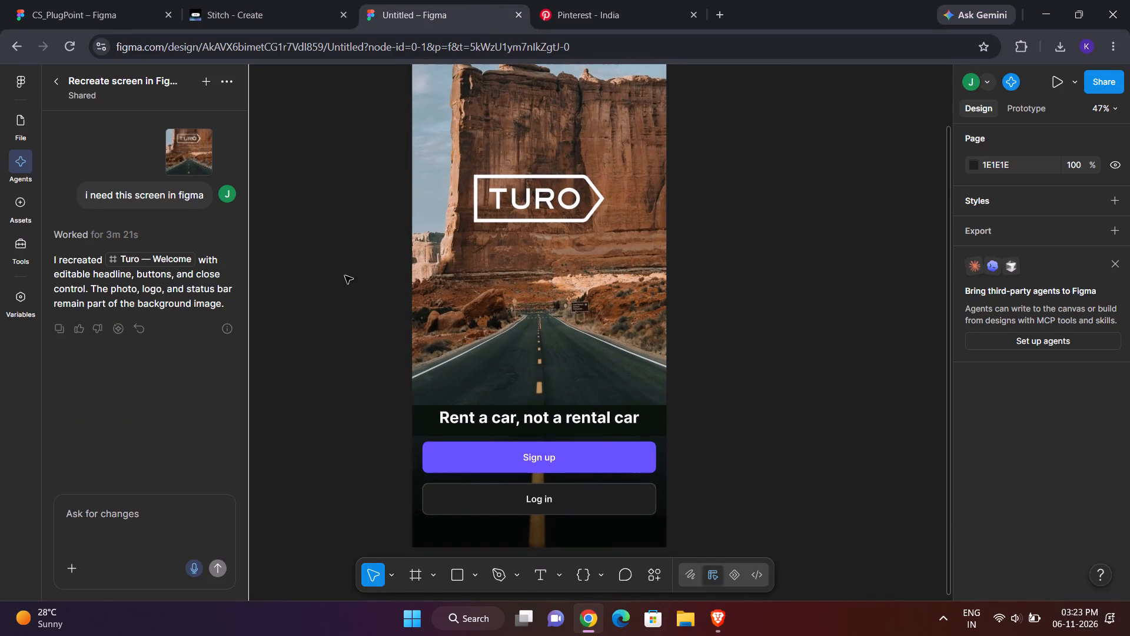
{"action": "scroll", "coordinate": [345, 276], "scroll_direction": "down", "scroll_amount": 1}
{"action": "scroll", "coordinate": [373, 357], "scroll_direction": "up", "scroll_amount": 2}
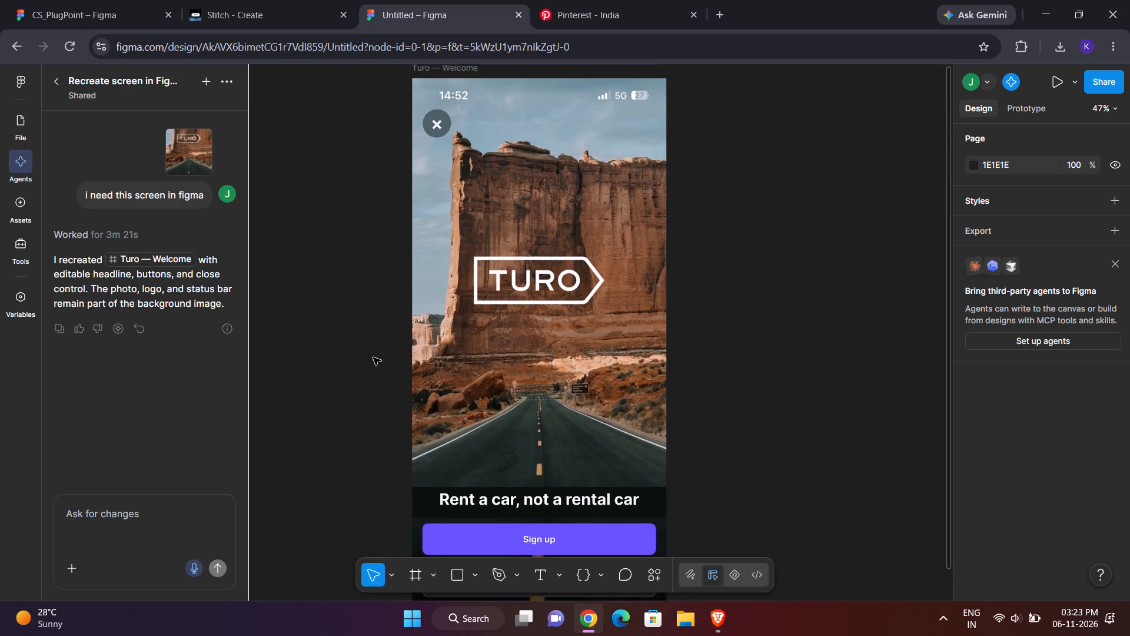
Inspect the close button, status bar, TURO logo, headline, Sign up button and background of the Turo screen for separate editable layers.
{"action": "double_click", "coordinate": [456, 129]}
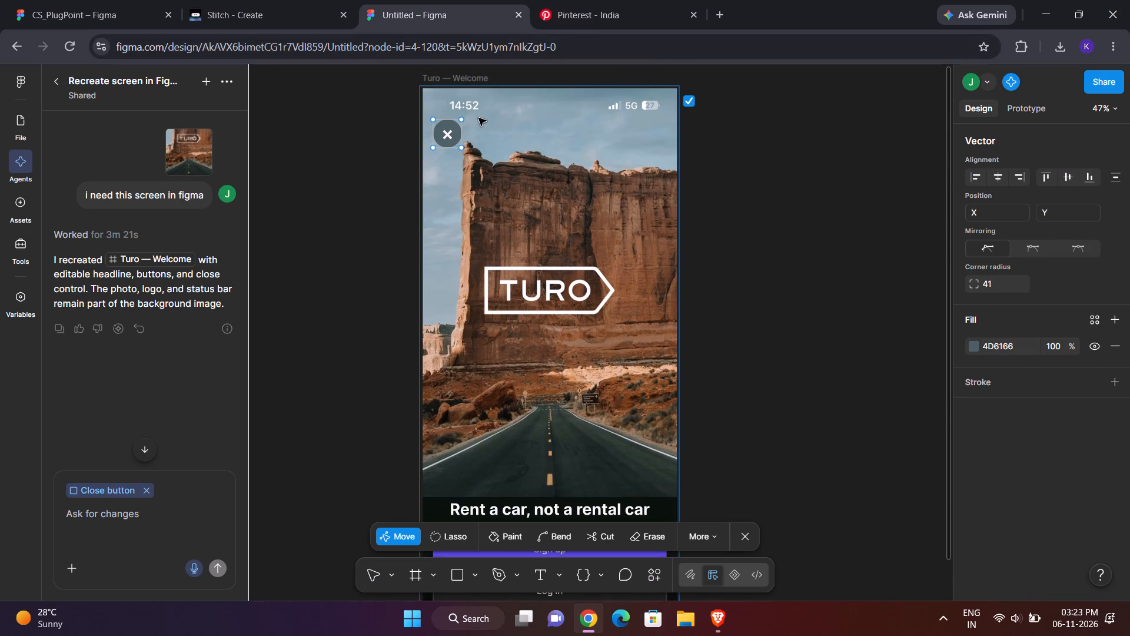
{"action": "double_click", "coordinate": [650, 108]}
{"action": "double_click", "coordinate": [650, 108]}
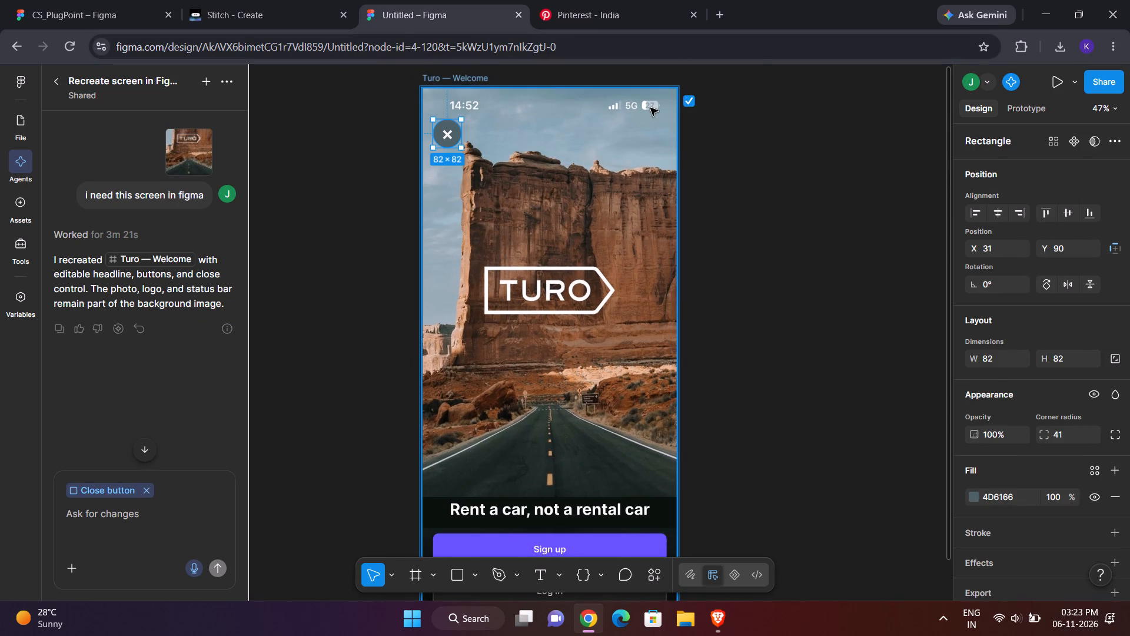
{"action": "triple_click", "coordinate": [650, 108]}
{"action": "left_click", "coordinate": [650, 108]}
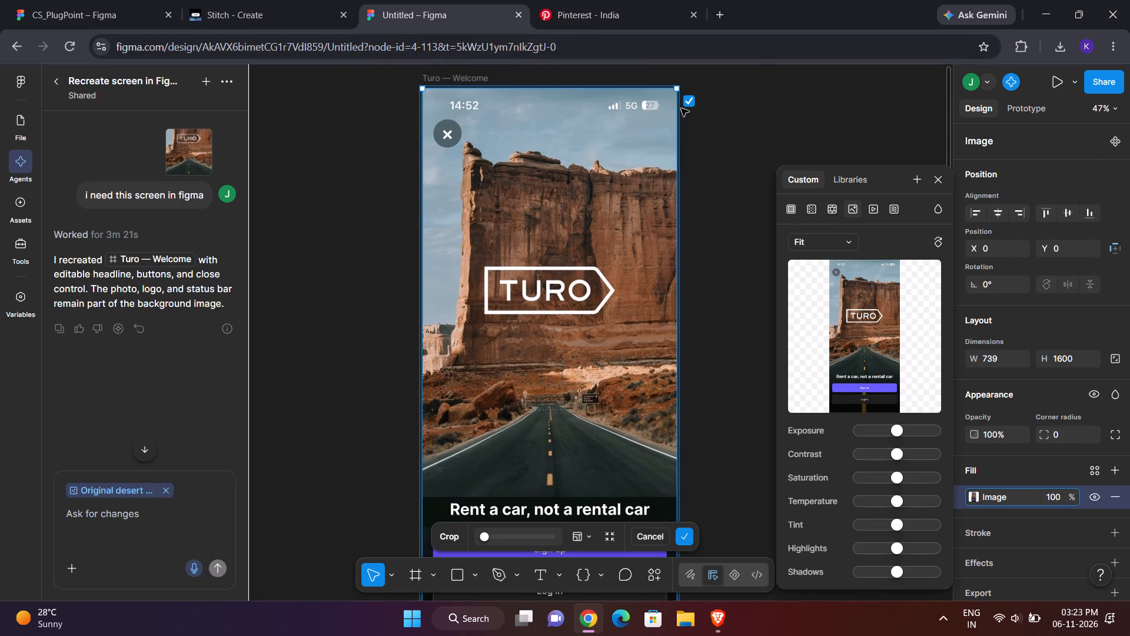
{"action": "left_click", "coordinate": [591, 154]}
{"action": "double_click", "coordinate": [571, 238]}
{"action": "triple_click", "coordinate": [570, 287]}
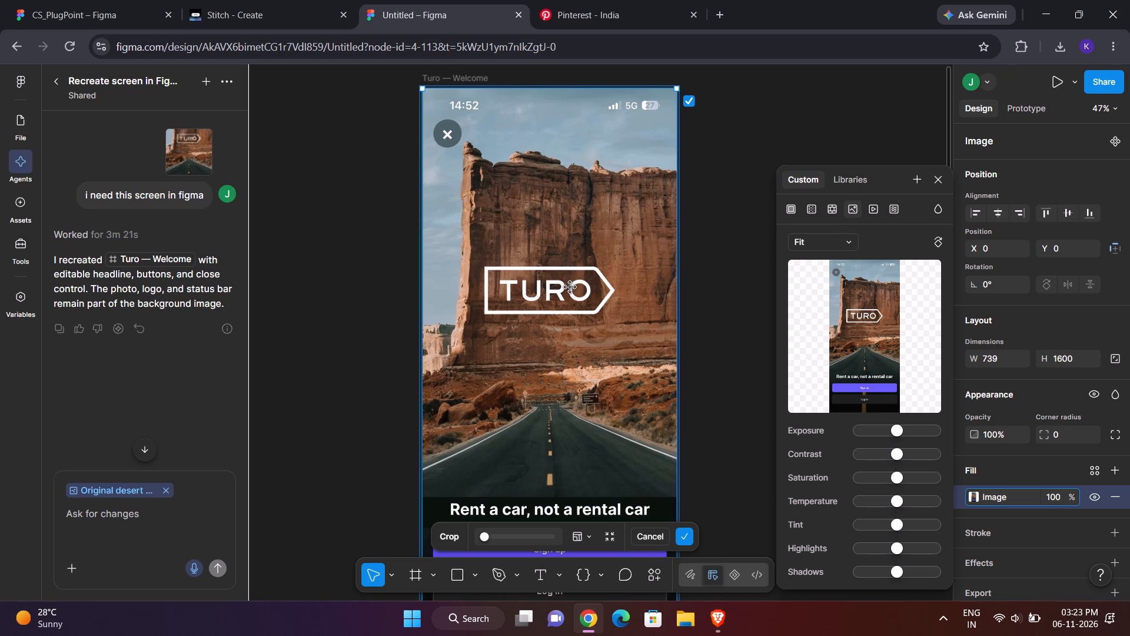
{"action": "triple_click", "coordinate": [570, 287]}
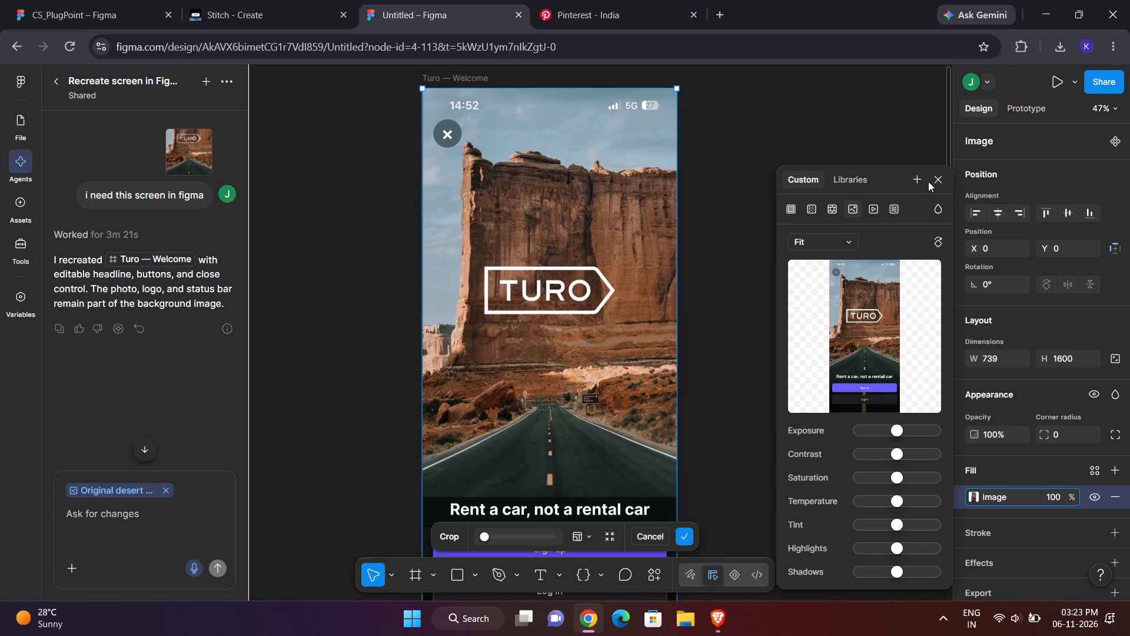
{"action": "left_click", "coordinate": [932, 180]}
{"action": "scroll", "coordinate": [468, 140], "scroll_direction": "down", "scroll_amount": 1}
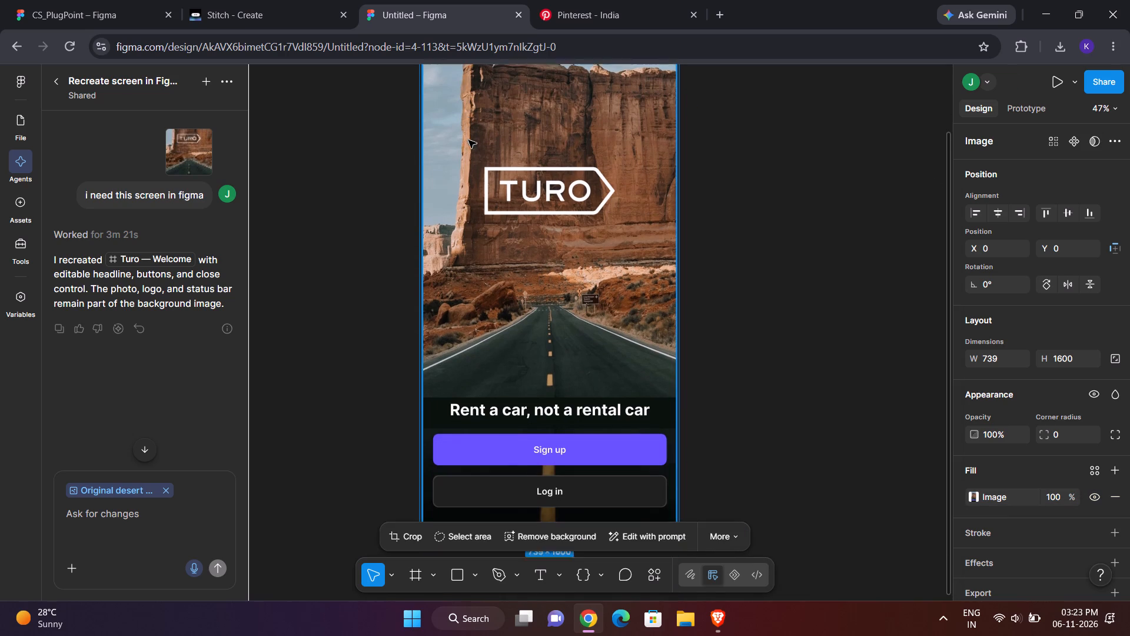
{"action": "left_click", "coordinate": [511, 403]}
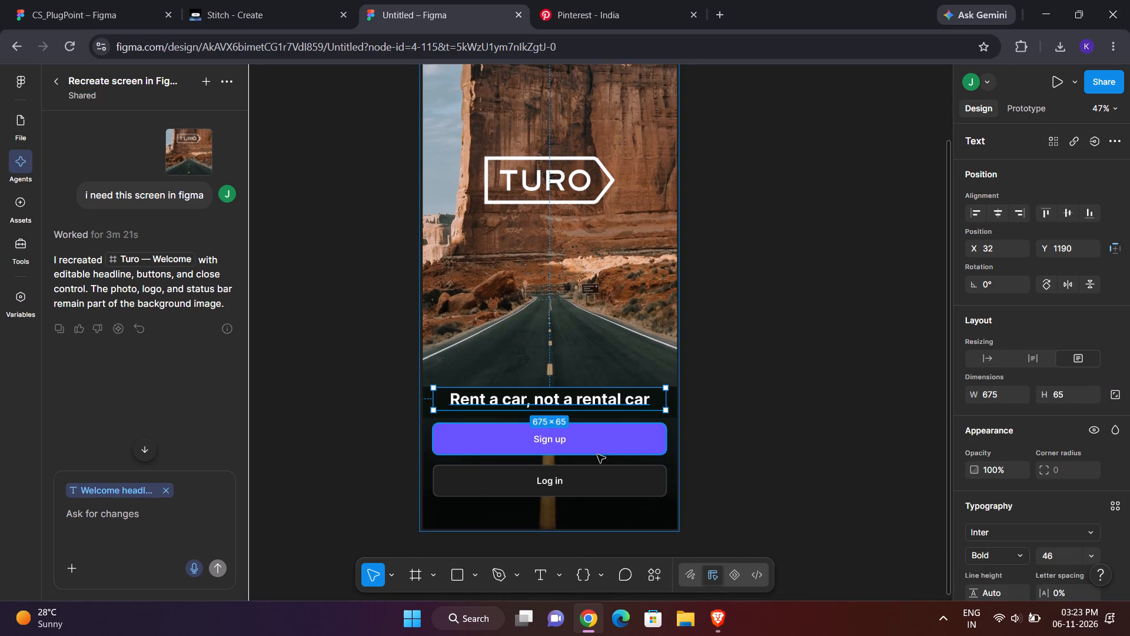
{"action": "left_click", "coordinate": [432, 430]}
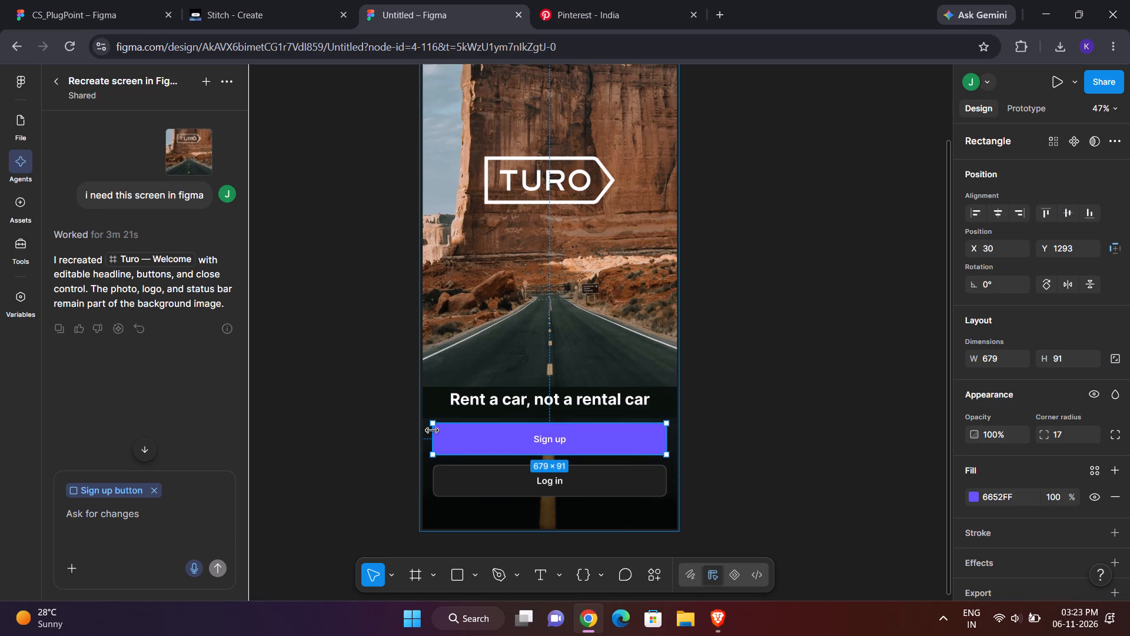
{"action": "left_click", "coordinate": [436, 399]}
{"action": "triple_click", "coordinate": [470, 525]}
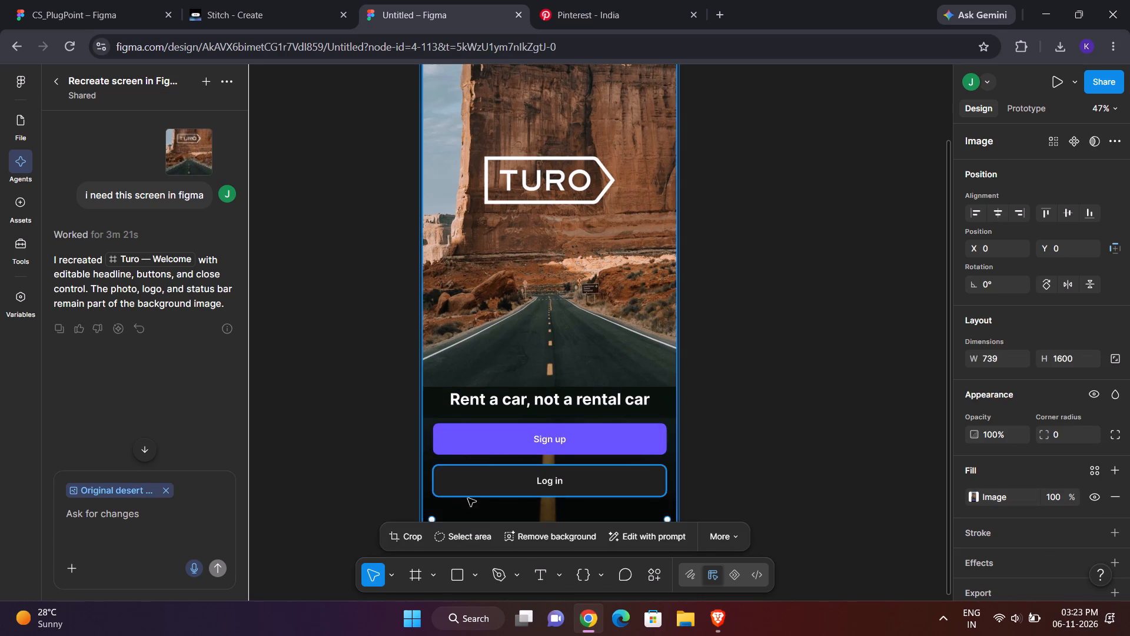
Open the desert background image's fill settings to check what the picture contains.
{"action": "triple_click", "coordinate": [480, 509]}
{"action": "left_click", "coordinate": [480, 509]}
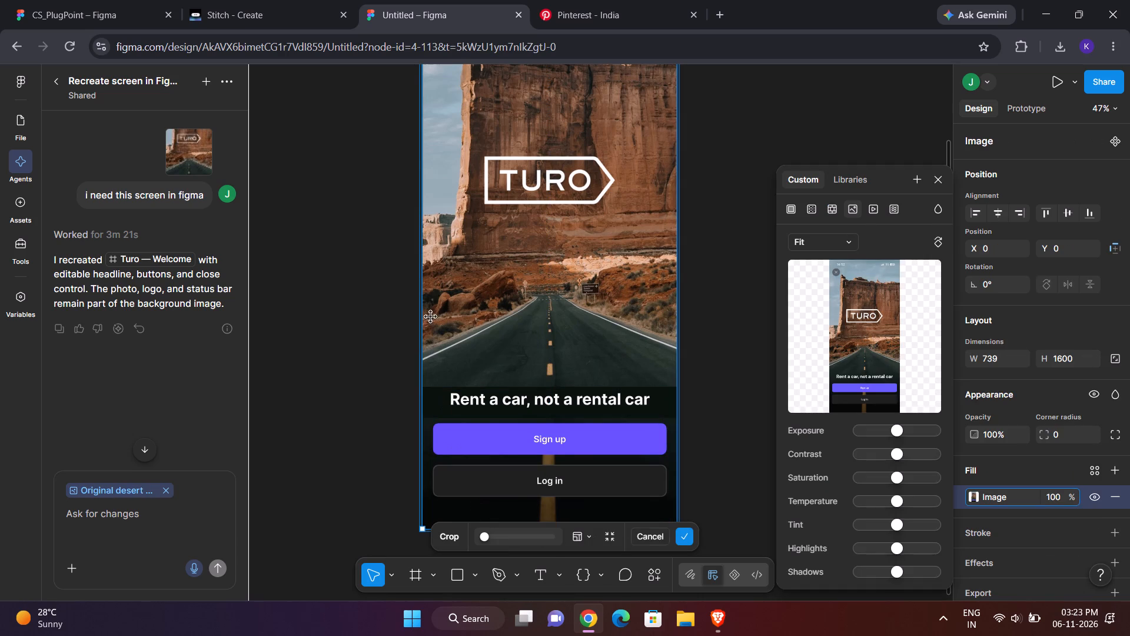
{"action": "scroll", "coordinate": [514, 342], "scroll_direction": "down", "scroll_amount": 1}
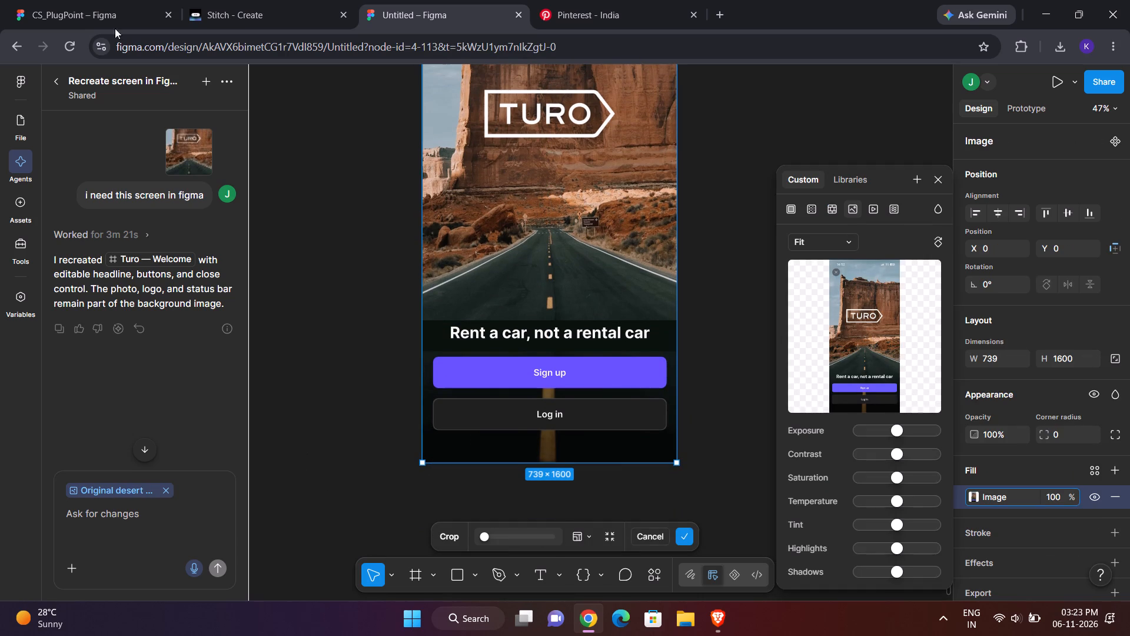
Examine the Turo — Welcome layer list, checking the button, label, headline, backdrop and background photograph layers one by one.
{"action": "left_click", "coordinate": [16, 120]}
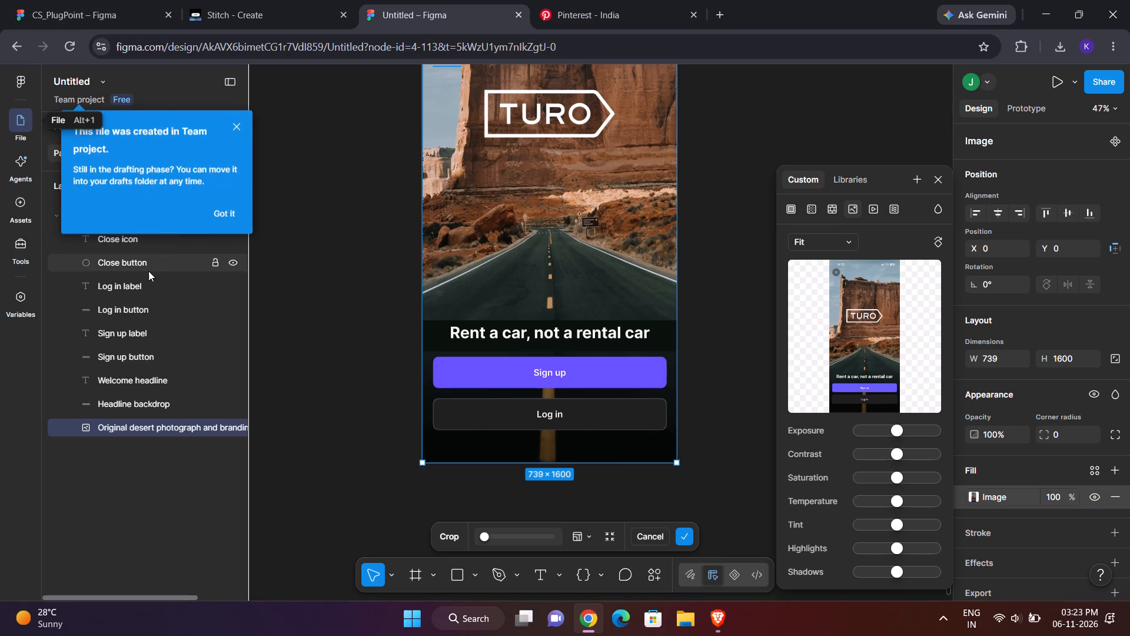
{"action": "left_click", "coordinate": [233, 129]}
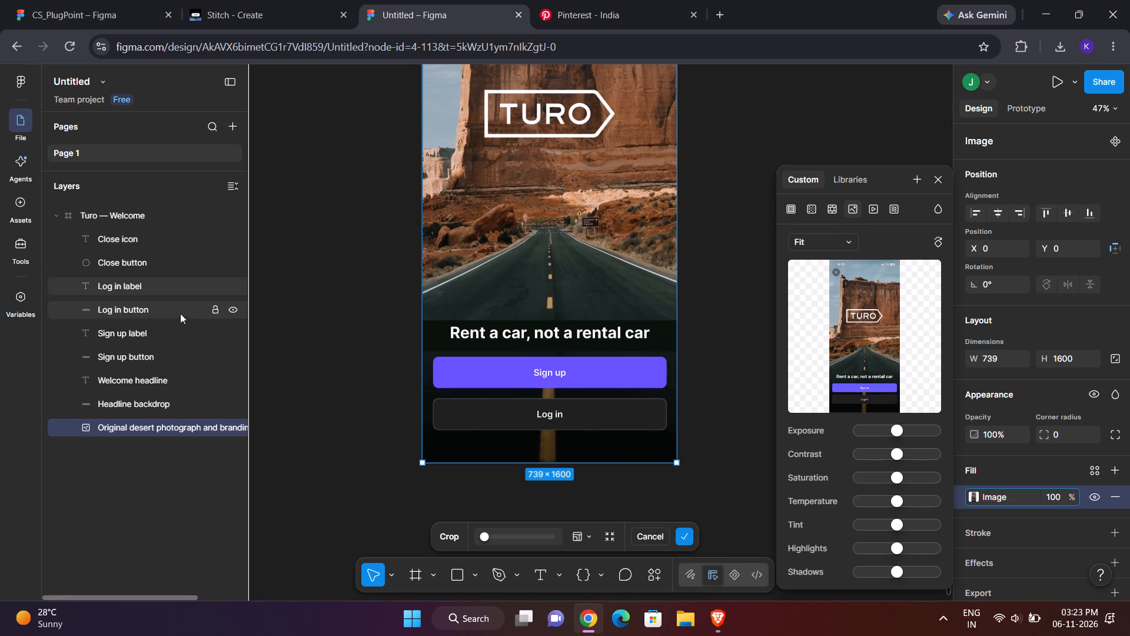
{"action": "left_click", "coordinate": [173, 315]}
{"action": "left_click", "coordinate": [181, 351]}
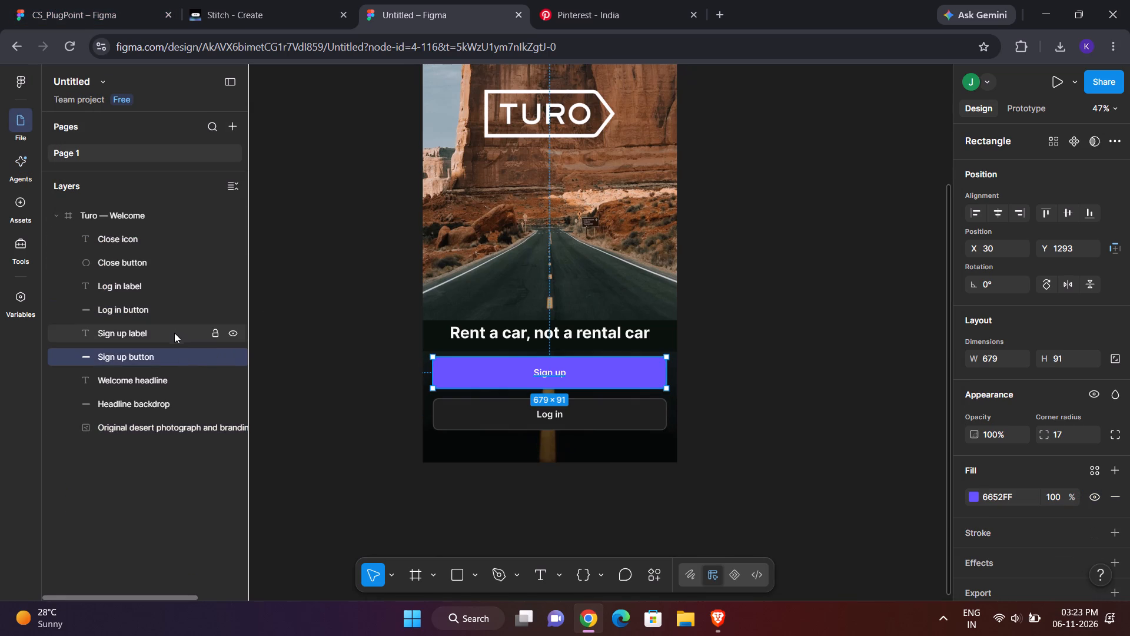
{"action": "left_click", "coordinate": [173, 330]}
{"action": "left_click", "coordinate": [179, 385]}
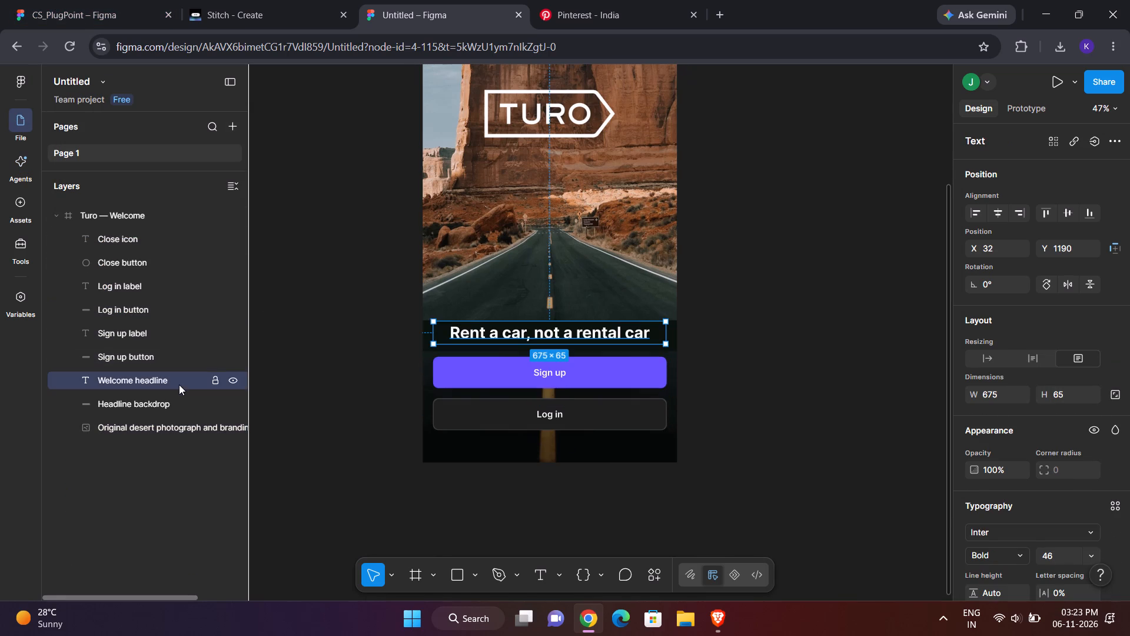
{"action": "left_click", "coordinate": [172, 412]}
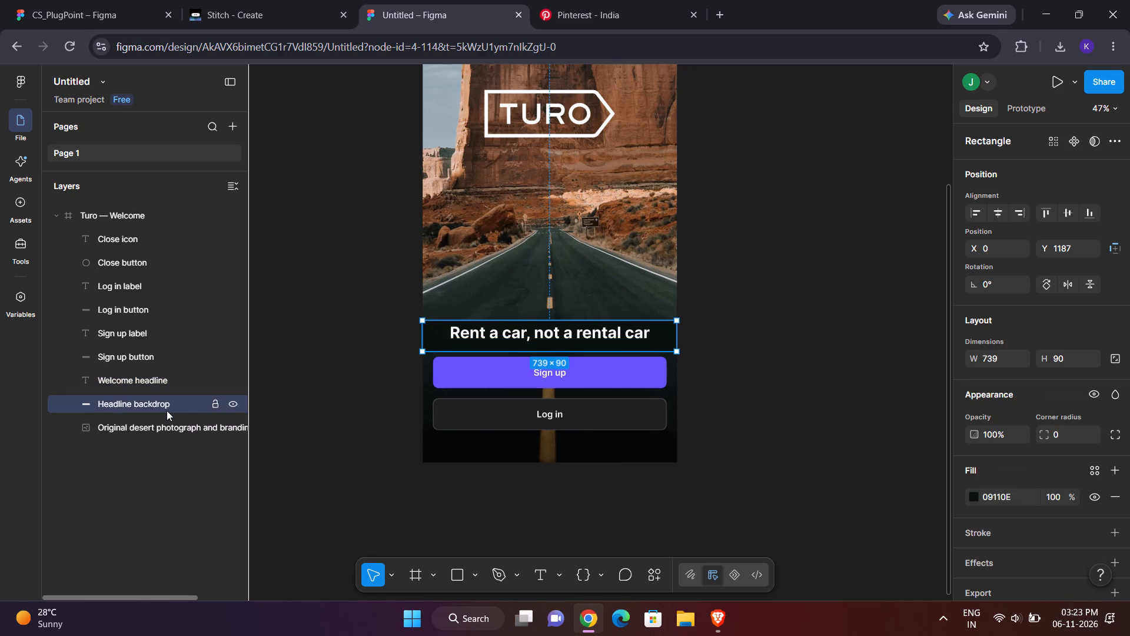
{"action": "left_click", "coordinate": [167, 423]}
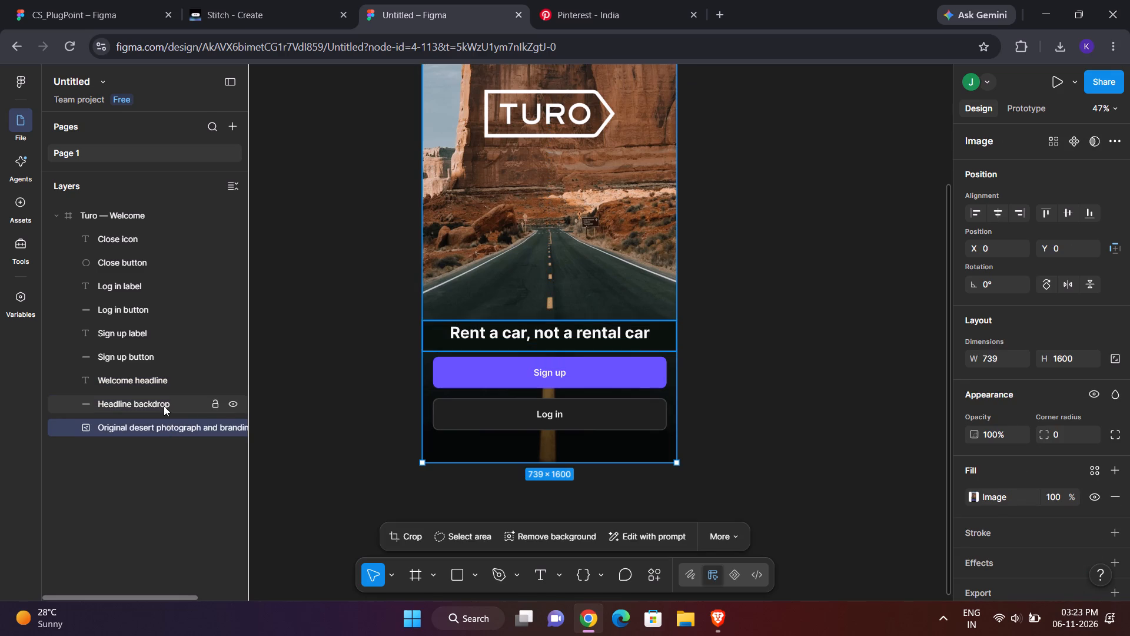
{"action": "left_click", "coordinate": [164, 406]}
{"action": "left_click", "coordinate": [176, 438]}
{"action": "scroll", "coordinate": [176, 438], "scroll_direction": "up", "scroll_amount": 1}
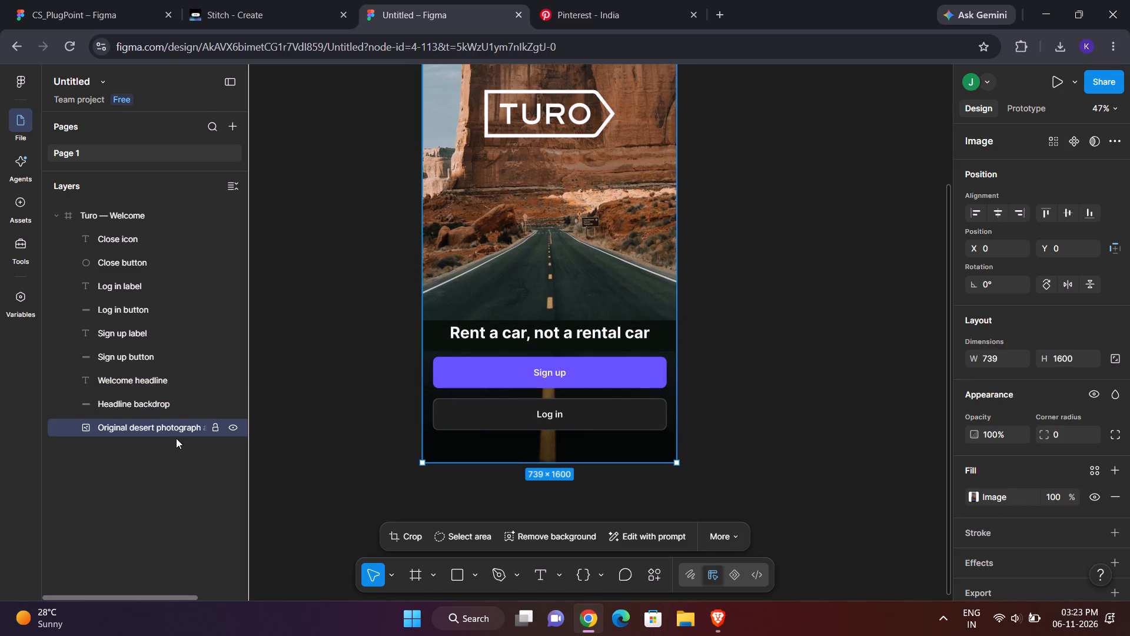
{"action": "scroll", "coordinate": [176, 438], "scroll_direction": "up", "scroll_amount": 1}
{"action": "scroll", "coordinate": [231, 260], "scroll_direction": "up", "scroll_amount": 1}
{"action": "scroll", "coordinate": [370, 173], "scroll_direction": "up", "scroll_amount": 3}
{"action": "left_click", "coordinate": [187, 297]}
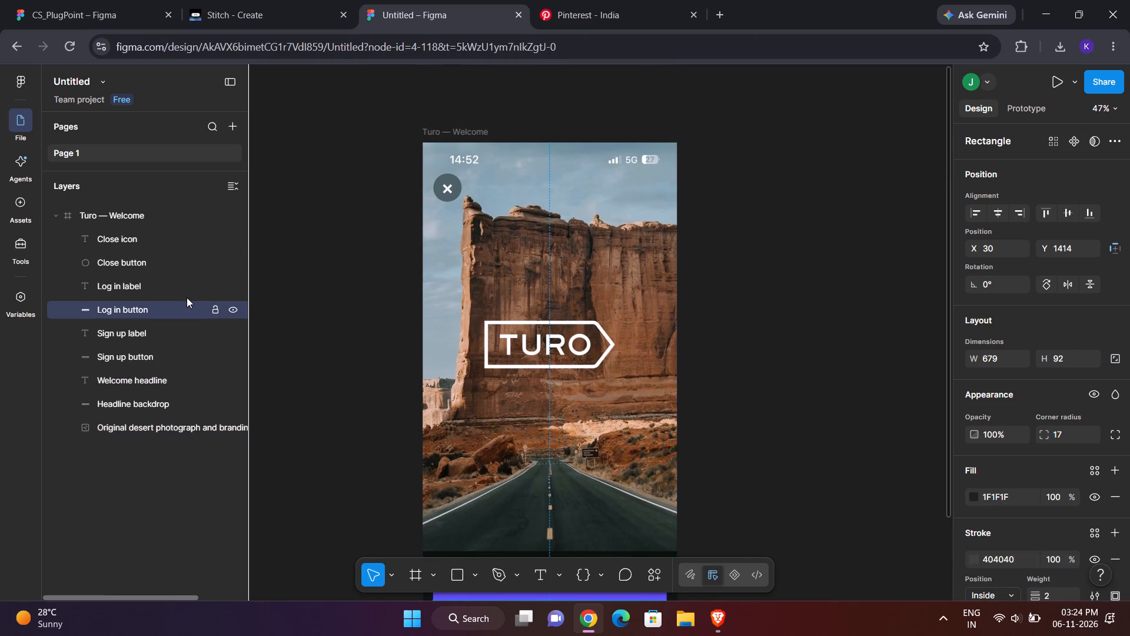
{"action": "left_click", "coordinate": [177, 291]}
{"action": "scroll", "coordinate": [177, 291], "scroll_direction": "down", "scroll_amount": 1}
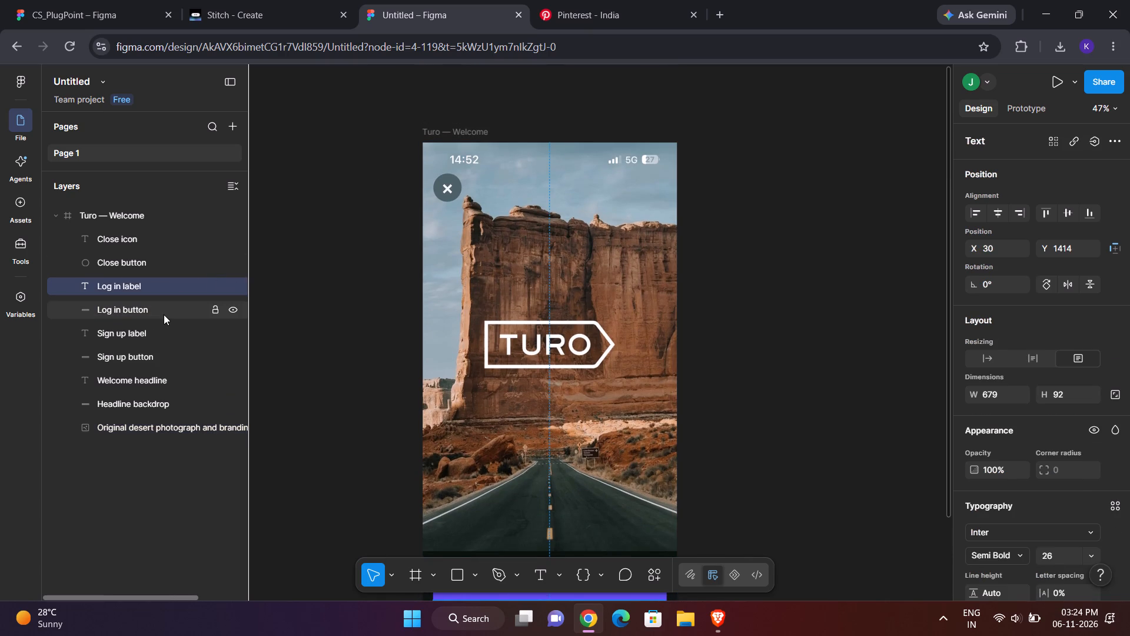
{"action": "left_click", "coordinate": [164, 314]}
{"action": "left_click", "coordinate": [169, 332]}
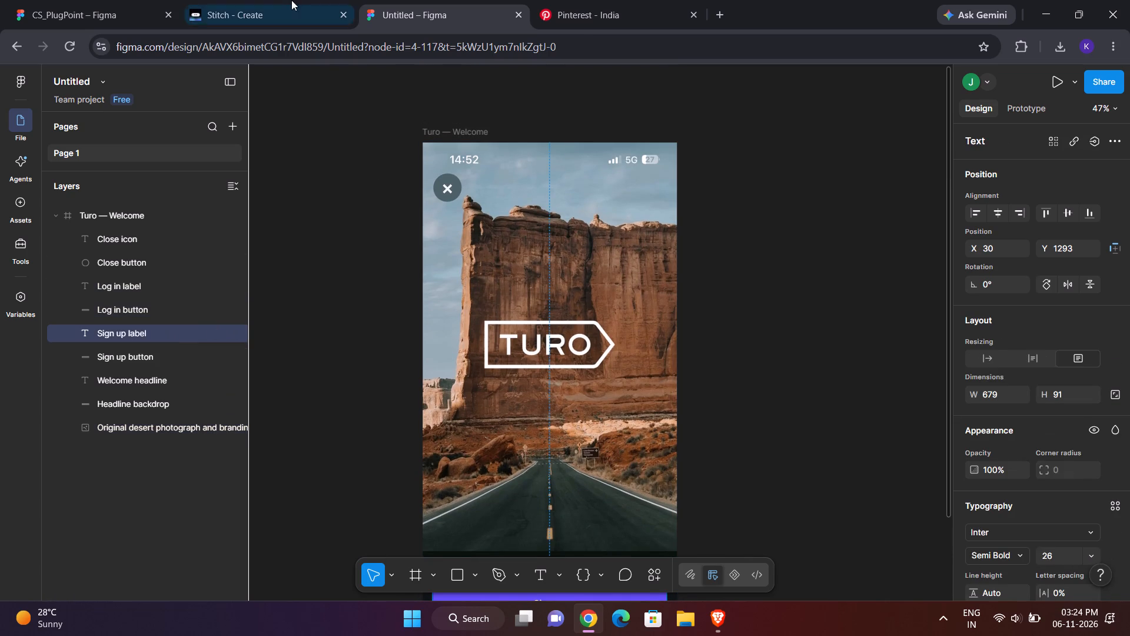
{"action": "left_click", "coordinate": [346, 116]}
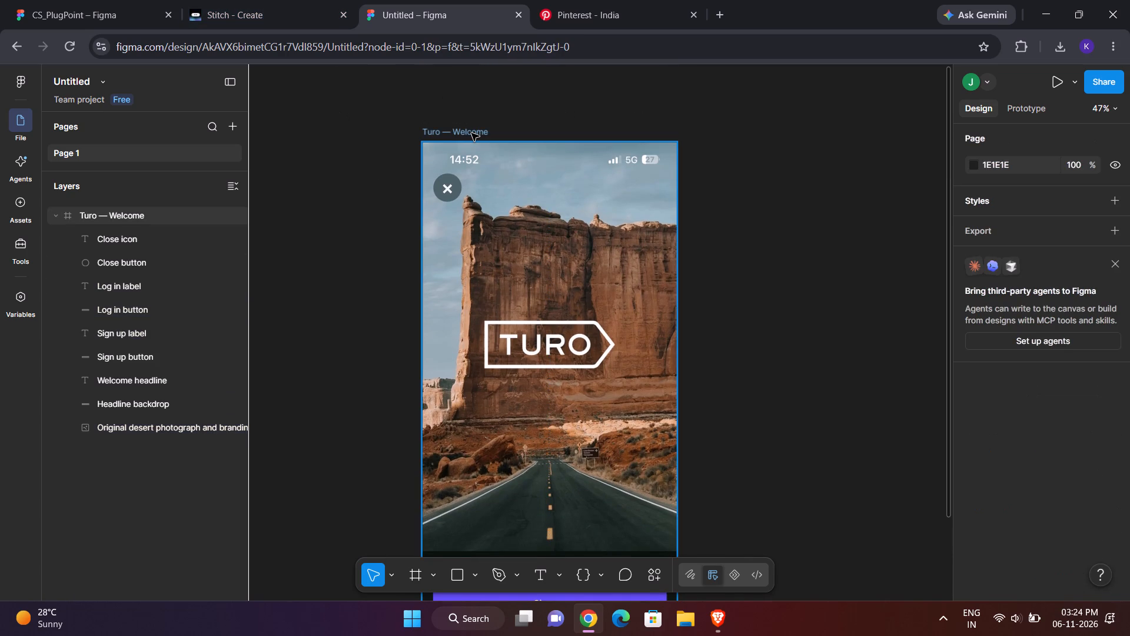
Delete the whole "Turo — Welcome" frame from the canvas.
{"action": "left_click", "coordinate": [471, 133]}
{"action": "key", "text": "Delete"}
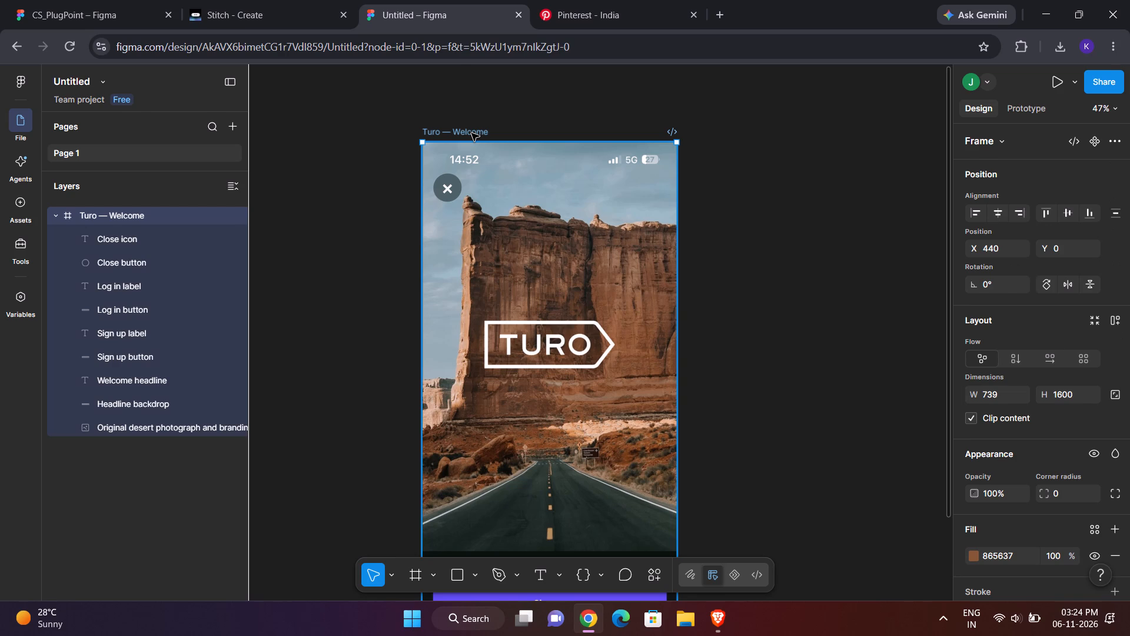
Switch to Pinterest and look through the "Street road aesthetic" page for a suitable road photo.
{"action": "left_click", "coordinate": [588, 0]}
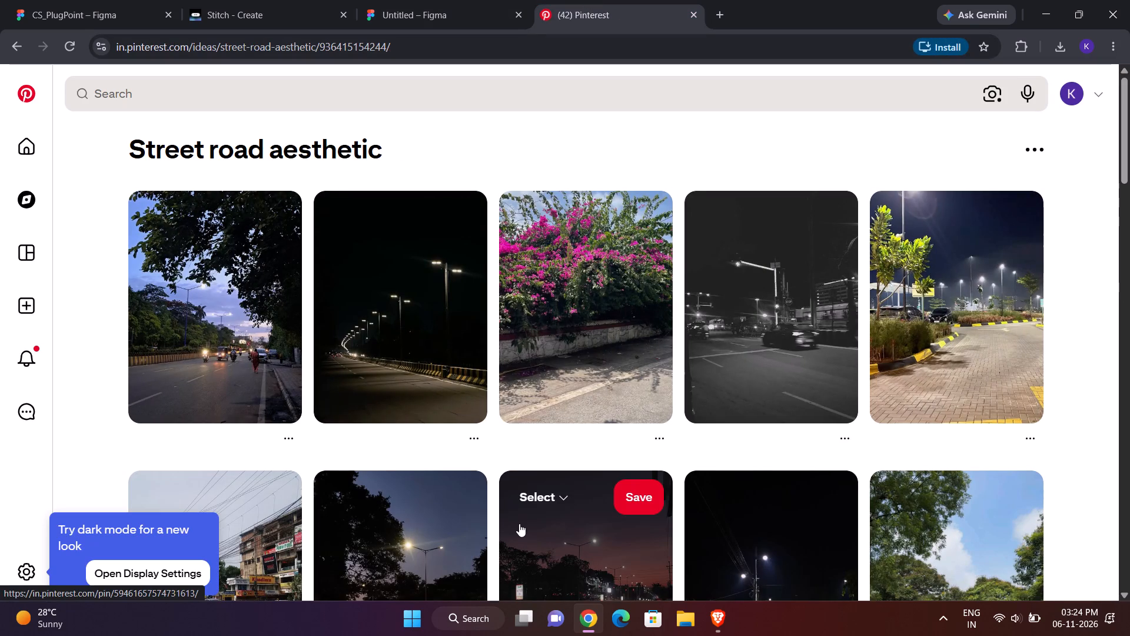
{"action": "scroll", "coordinate": [519, 524], "scroll_direction": "right", "scroll_amount": 1}
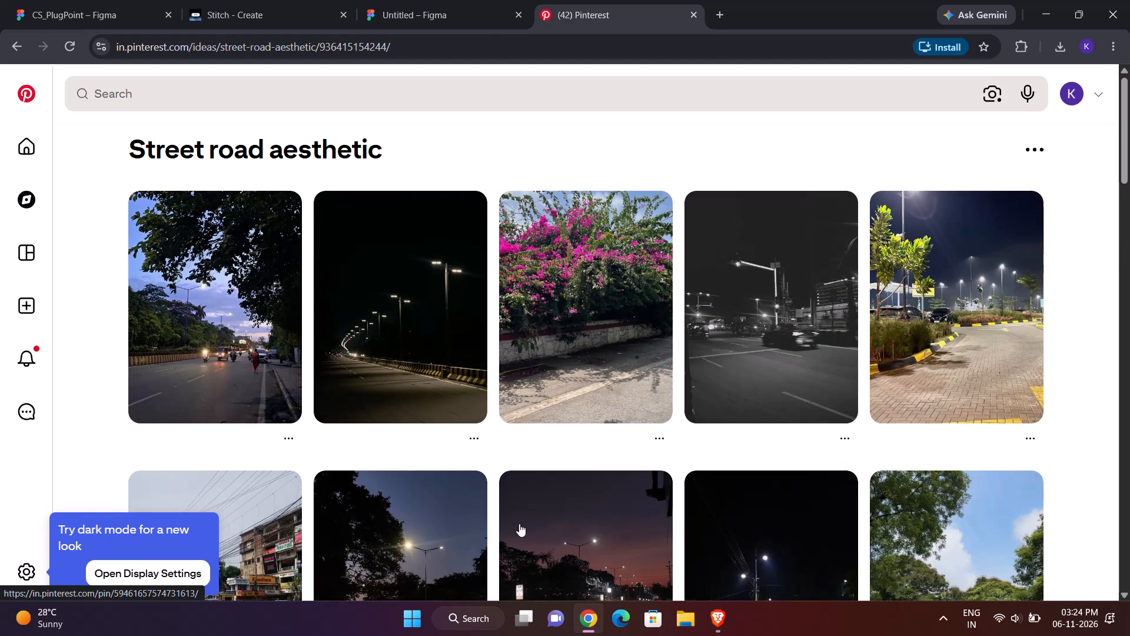
{"action": "scroll", "coordinate": [519, 524], "scroll_direction": "down", "scroll_amount": 7}
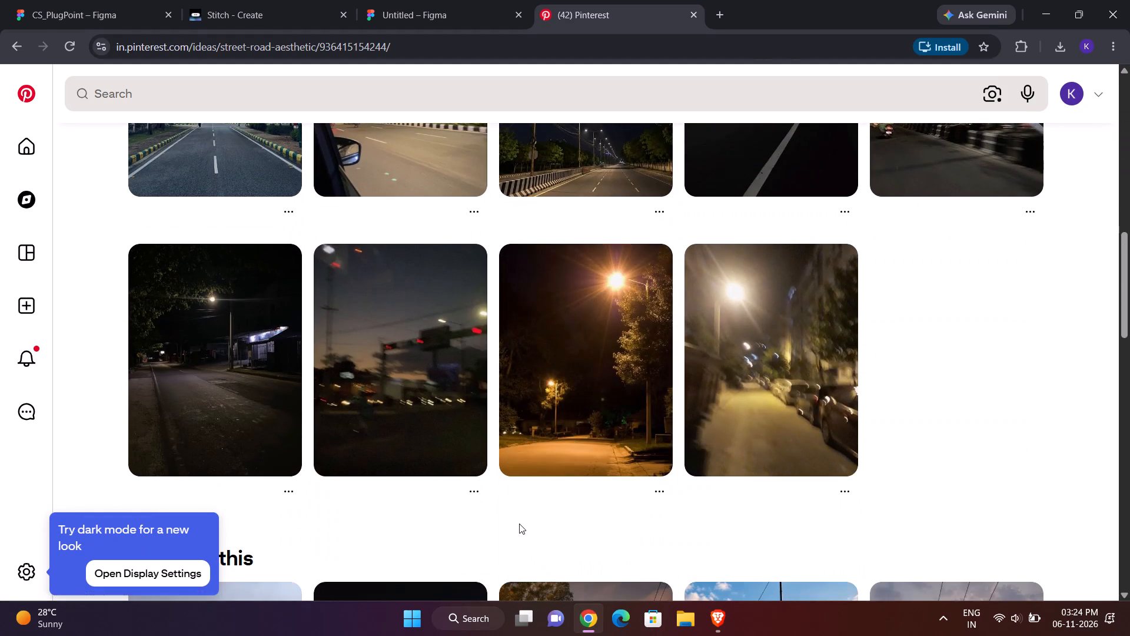
{"action": "scroll", "coordinate": [519, 524], "scroll_direction": "down", "scroll_amount": 6}
{"action": "scroll", "coordinate": [519, 524], "scroll_direction": "up", "scroll_amount": 11}
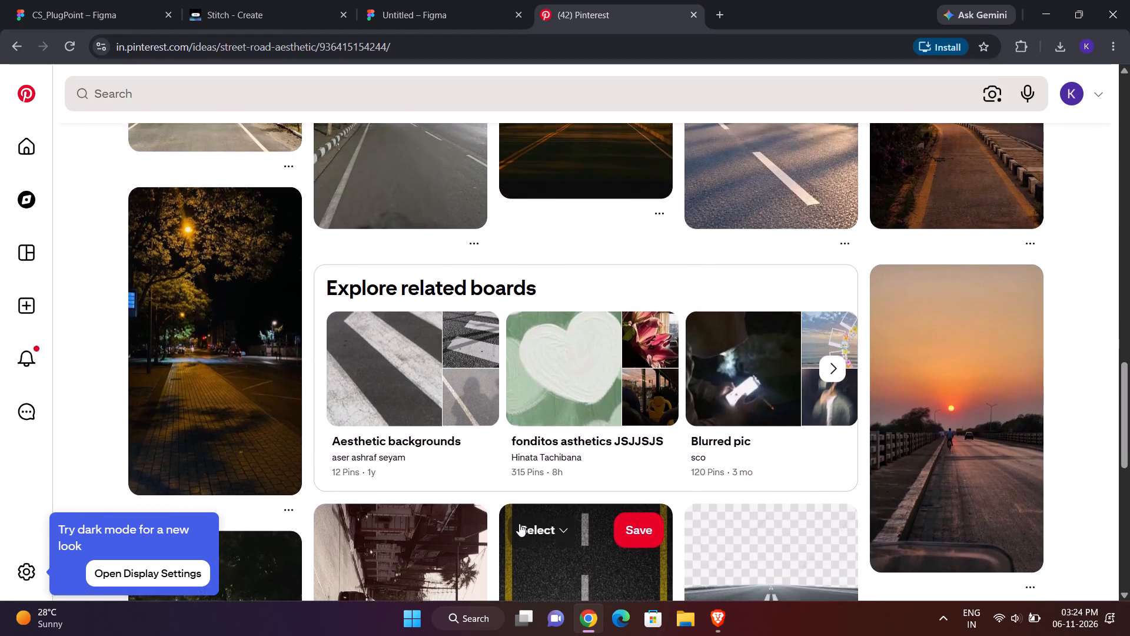
{"action": "scroll", "coordinate": [519, 524], "scroll_direction": "up", "scroll_amount": 4}
Search Pinterest for "aesthetic road images".
{"action": "left_click", "coordinate": [415, 76]}
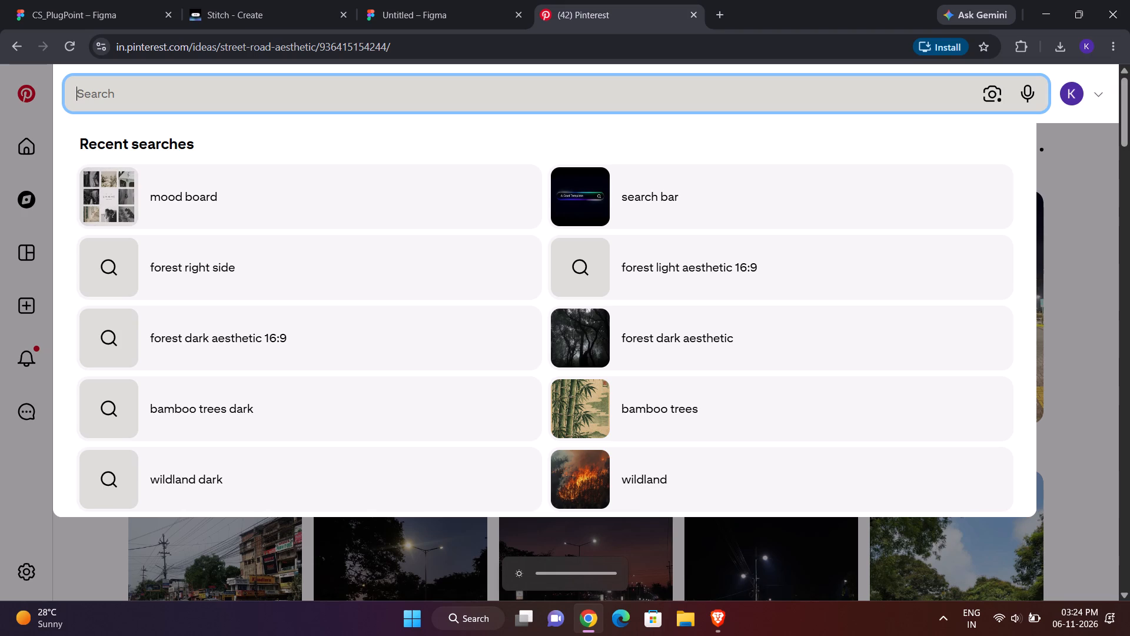
{"action": "key", "text": "s"}
{"action": "key", "text": "BackSpace"}
{"action": "type", "text": "aesr"}
{"action": "key", "text": "BackSpace"}
{"action": "type", "text": "thetic road images"}
{"action": "key", "text": "Return"}
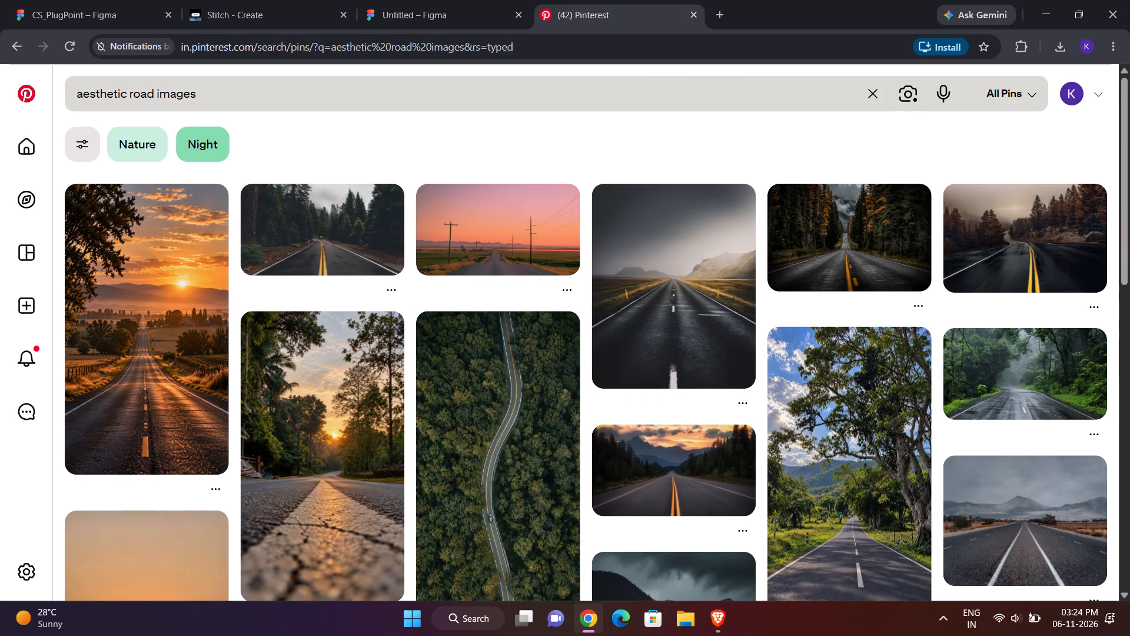
Browse the aesthetic road image results and open the sunset pin with the curving road and street lamps.
{"action": "scroll", "coordinate": [543, 284], "scroll_direction": "down", "scroll_amount": 1}
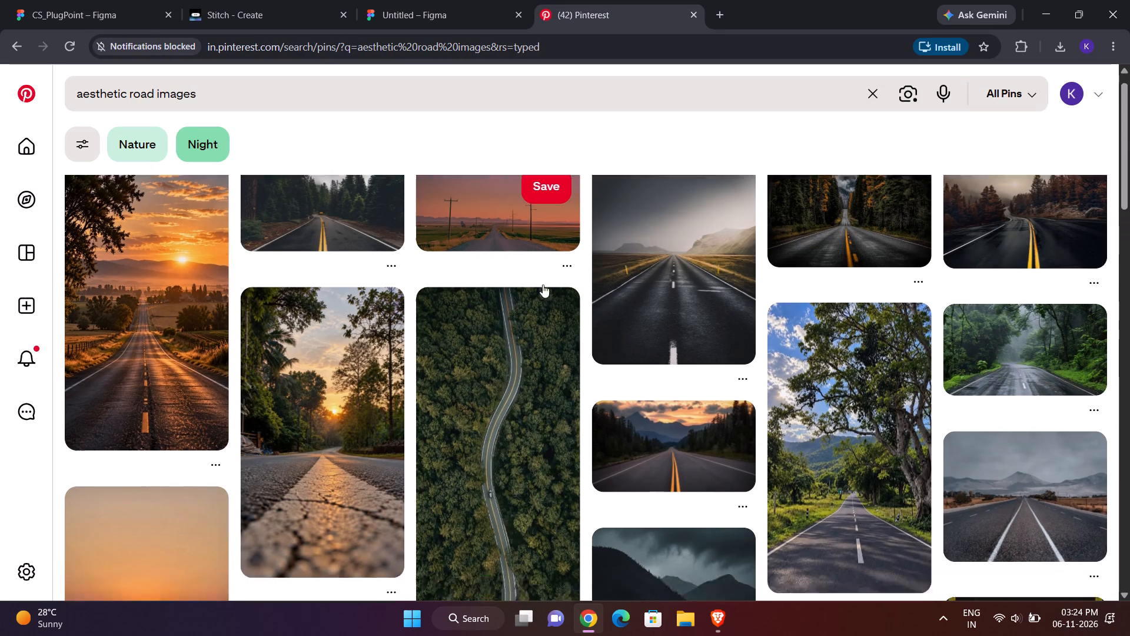
{"action": "scroll", "coordinate": [543, 284], "scroll_direction": "down", "scroll_amount": 6}
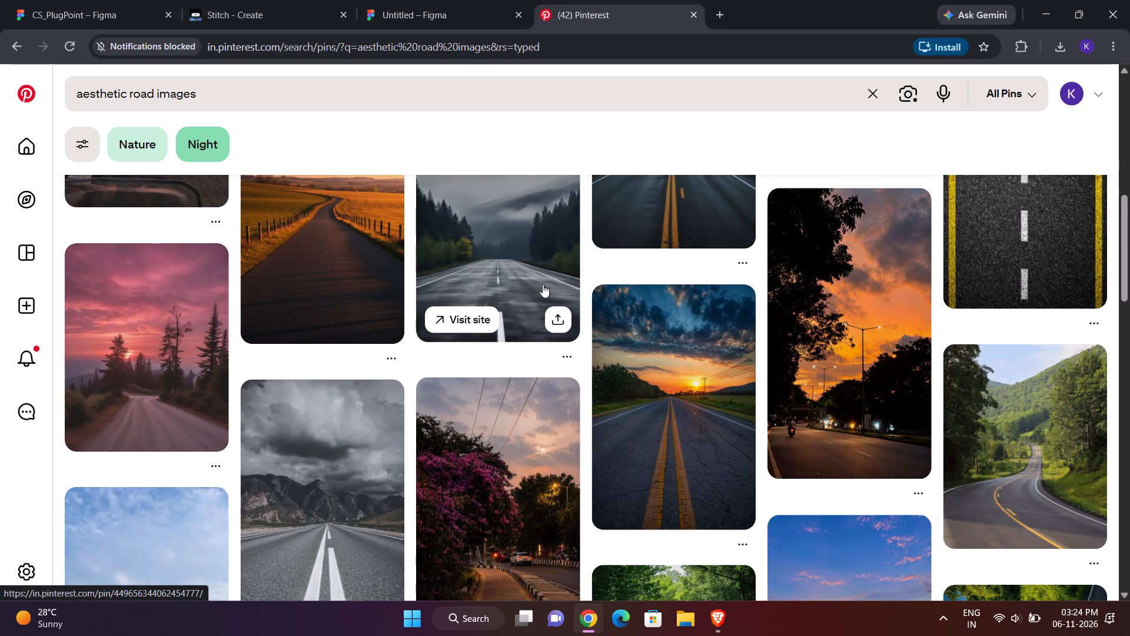
{"action": "scroll", "coordinate": [543, 284], "scroll_direction": "down", "scroll_amount": 4}
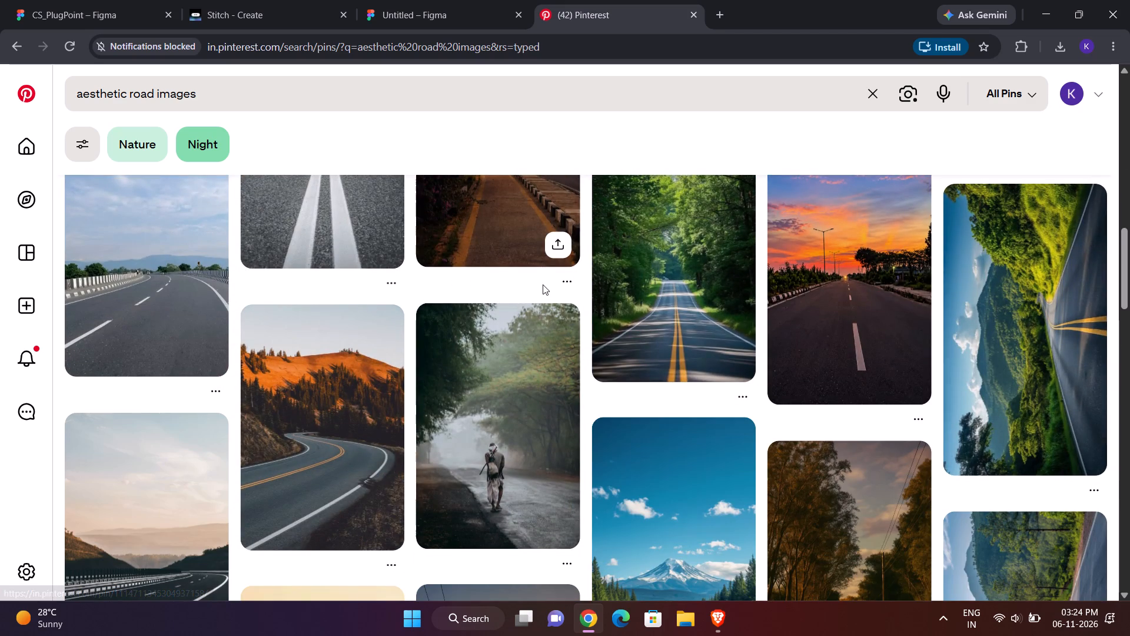
{"action": "scroll", "coordinate": [543, 284], "scroll_direction": "down", "scroll_amount": 4}
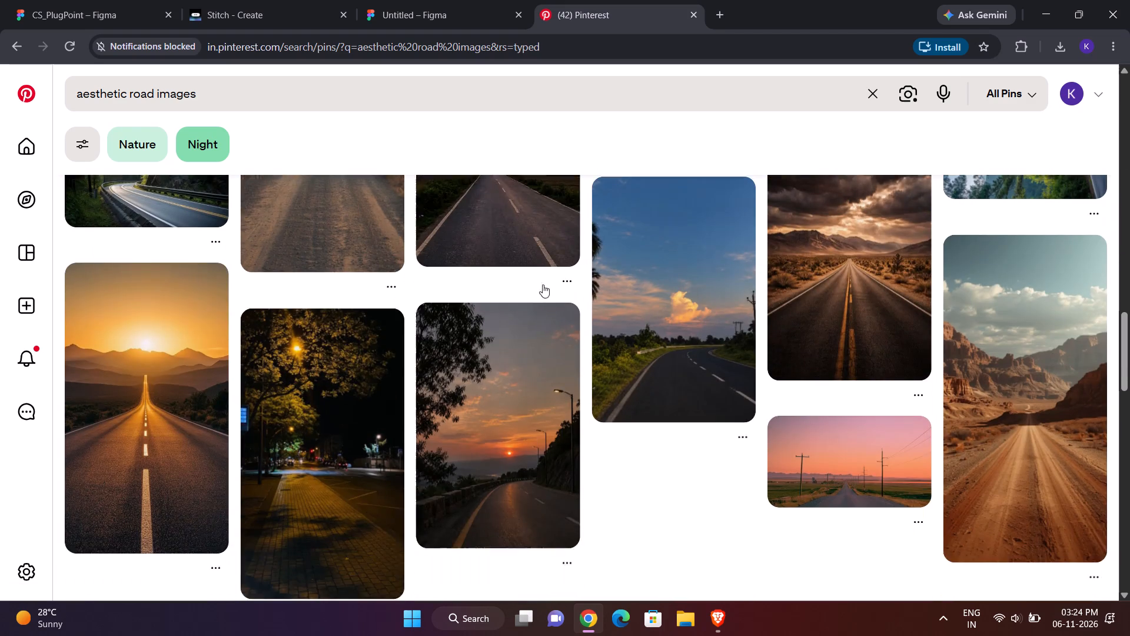
{"action": "scroll", "coordinate": [543, 284], "scroll_direction": "down", "scroll_amount": 2}
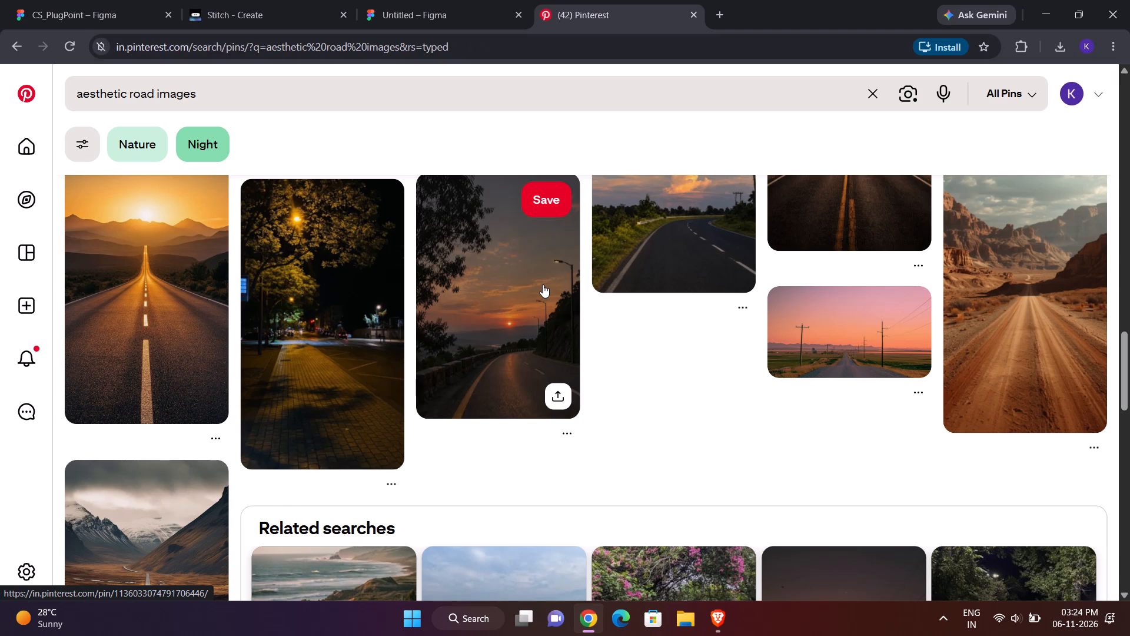
{"action": "left_click", "coordinate": [543, 284]}
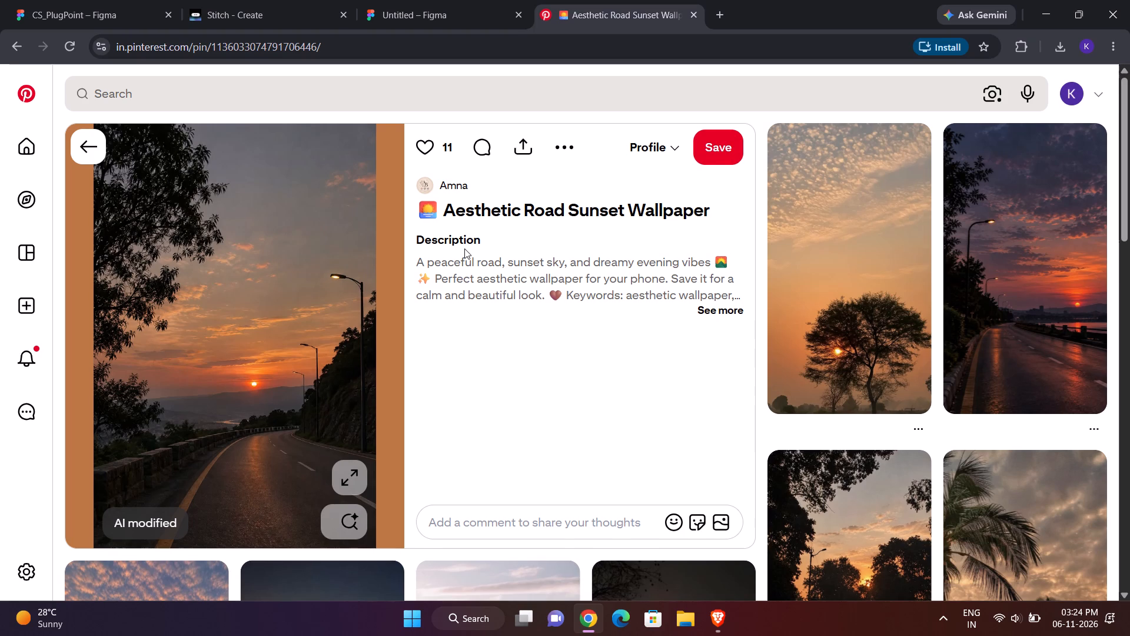
Look through the related pins below the "Aesthetic Road Sunset Wallpaper" pin for background candidates, and return towards the top.
{"action": "scroll", "coordinate": [464, 249], "scroll_direction": "down", "scroll_amount": 8}
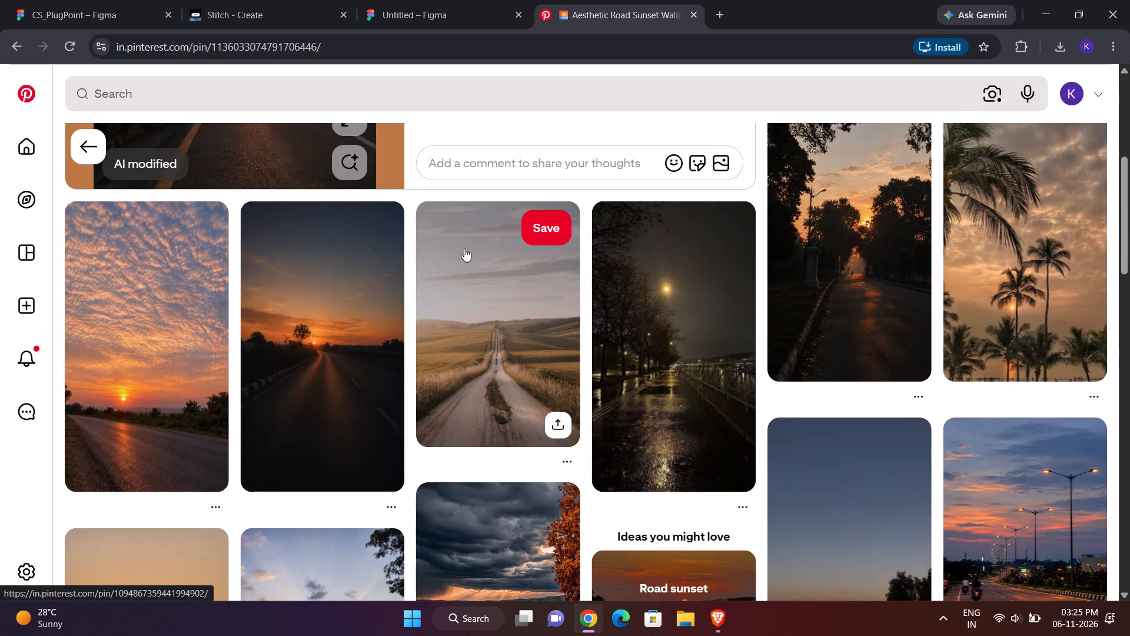
{"action": "scroll", "coordinate": [464, 249], "scroll_direction": "down", "scroll_amount": 5}
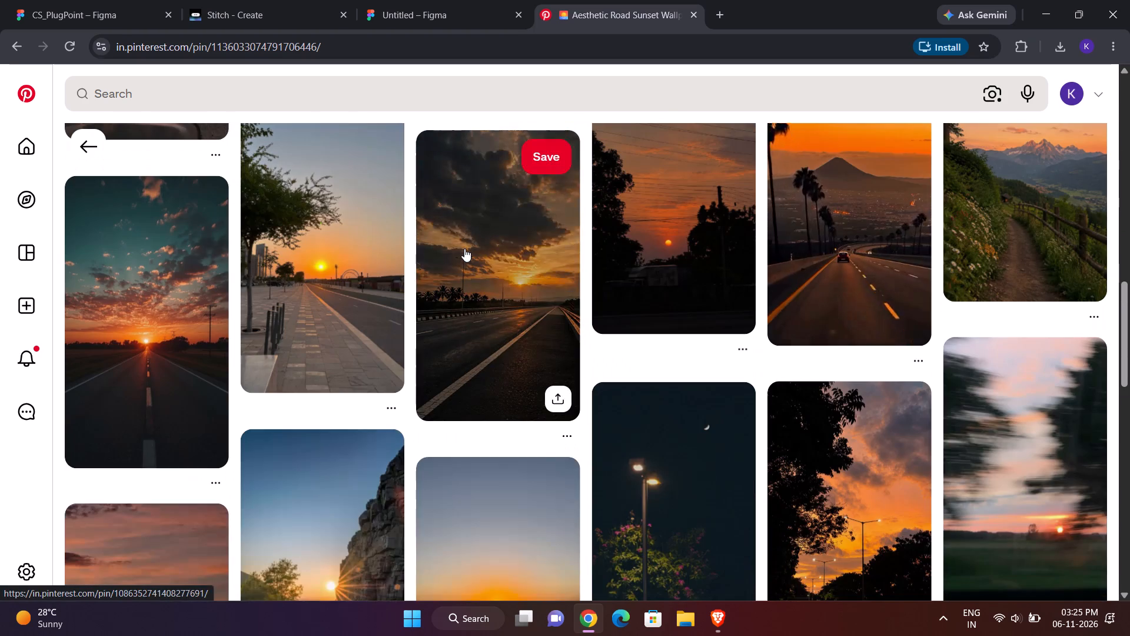
{"action": "scroll", "coordinate": [464, 249], "scroll_direction": "down", "scroll_amount": 3}
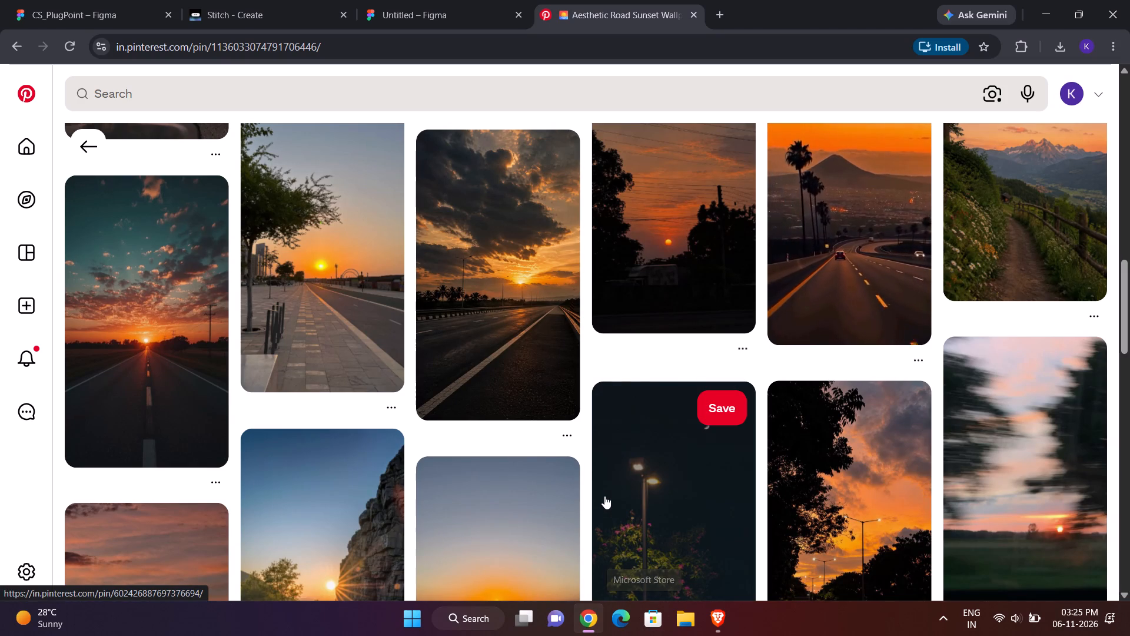
{"action": "scroll", "coordinate": [604, 496], "scroll_direction": "down", "scroll_amount": 2}
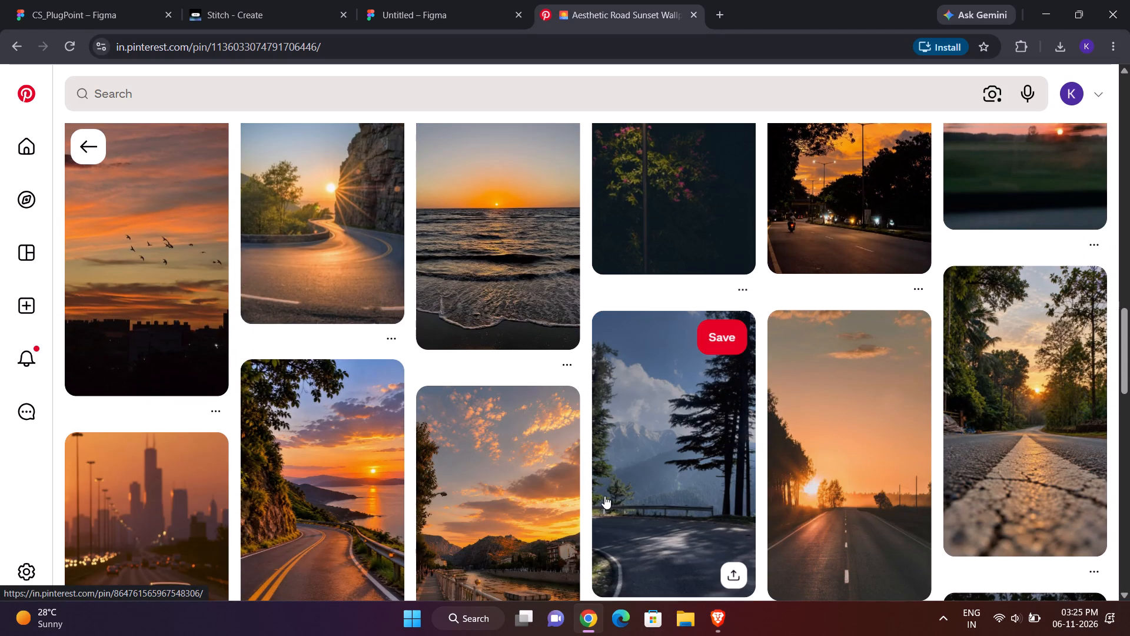
{"action": "scroll", "coordinate": [604, 496], "scroll_direction": "down", "scroll_amount": 4}
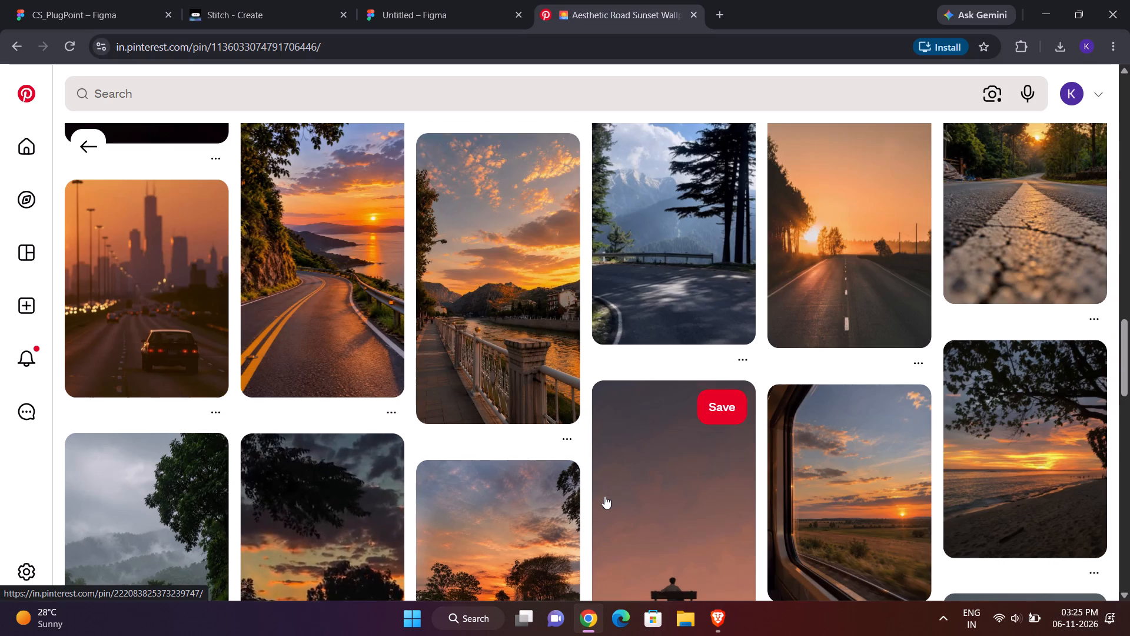
{"action": "scroll", "coordinate": [604, 496], "scroll_direction": "down", "scroll_amount": 4}
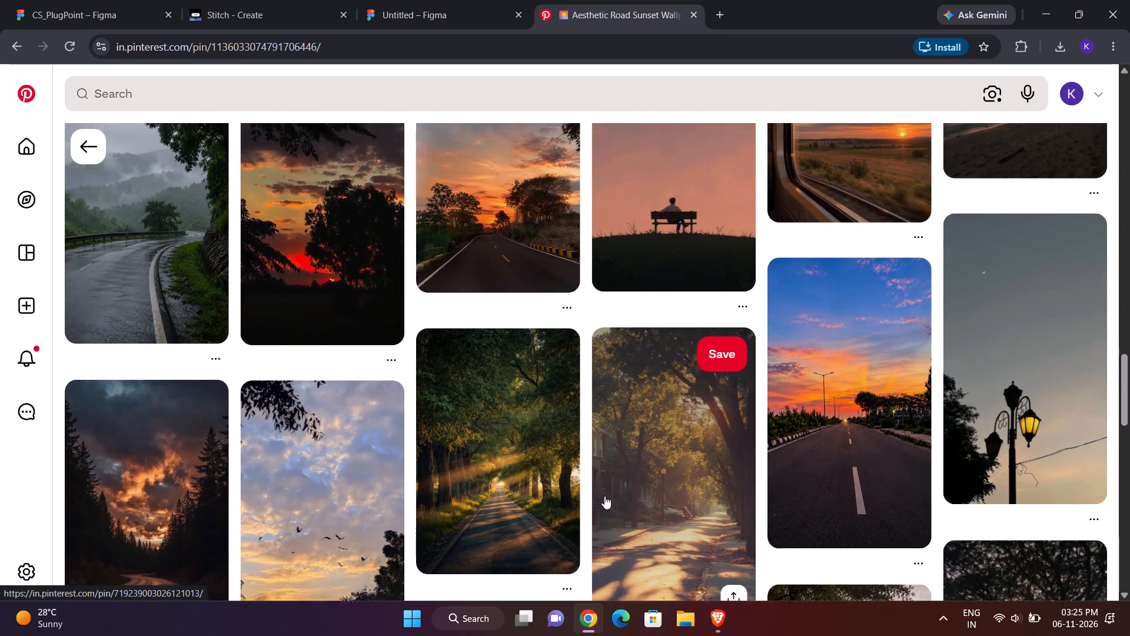
{"action": "scroll", "coordinate": [604, 496], "scroll_direction": "down", "scroll_amount": 2}
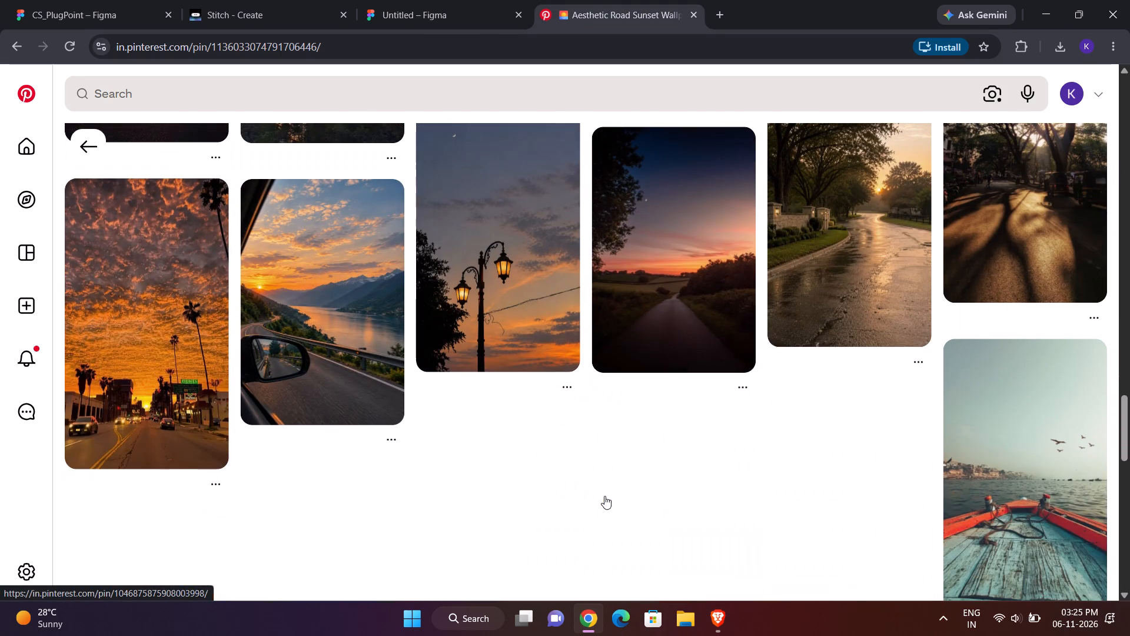
{"action": "scroll", "coordinate": [604, 496], "scroll_direction": "up", "scroll_amount": 12}
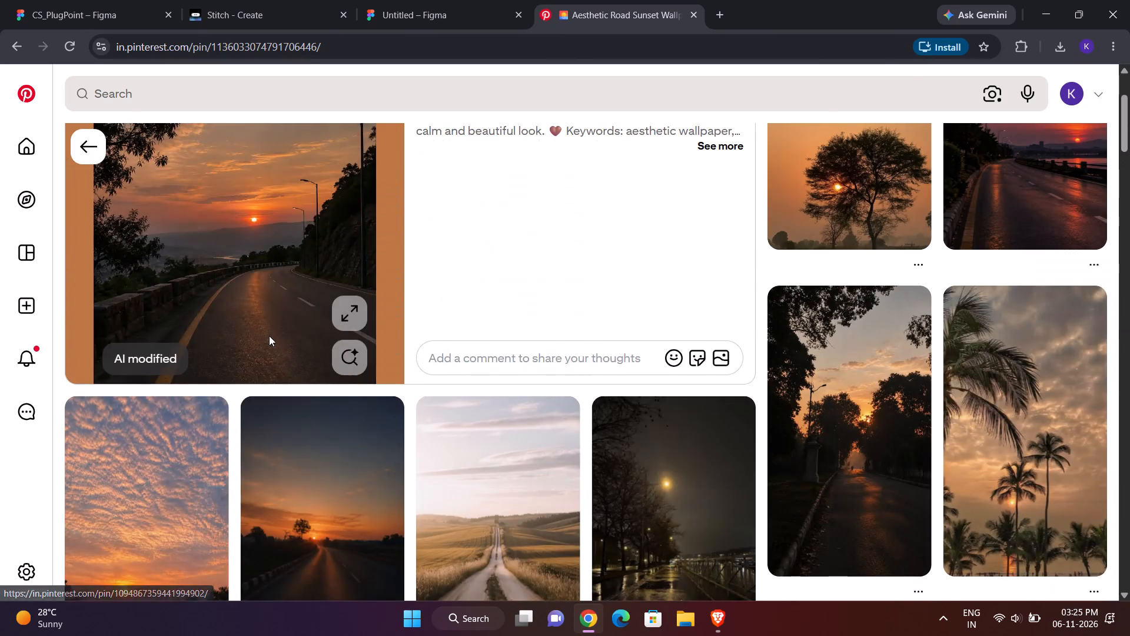
Copy the image from the "Aesthetic Road Sunset Wallpaper" pin.
{"action": "scroll", "coordinate": [269, 336], "scroll_direction": "up", "scroll_amount": 2}
{"action": "right_click", "coordinate": [203, 343]}
{"action": "left_click", "coordinate": [260, 406]}
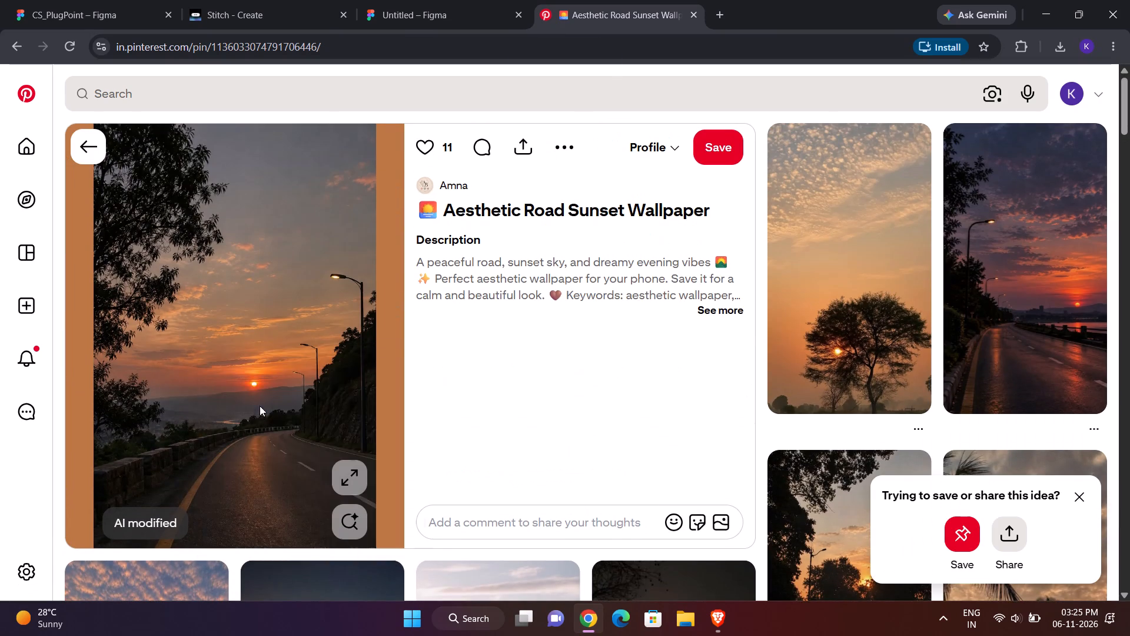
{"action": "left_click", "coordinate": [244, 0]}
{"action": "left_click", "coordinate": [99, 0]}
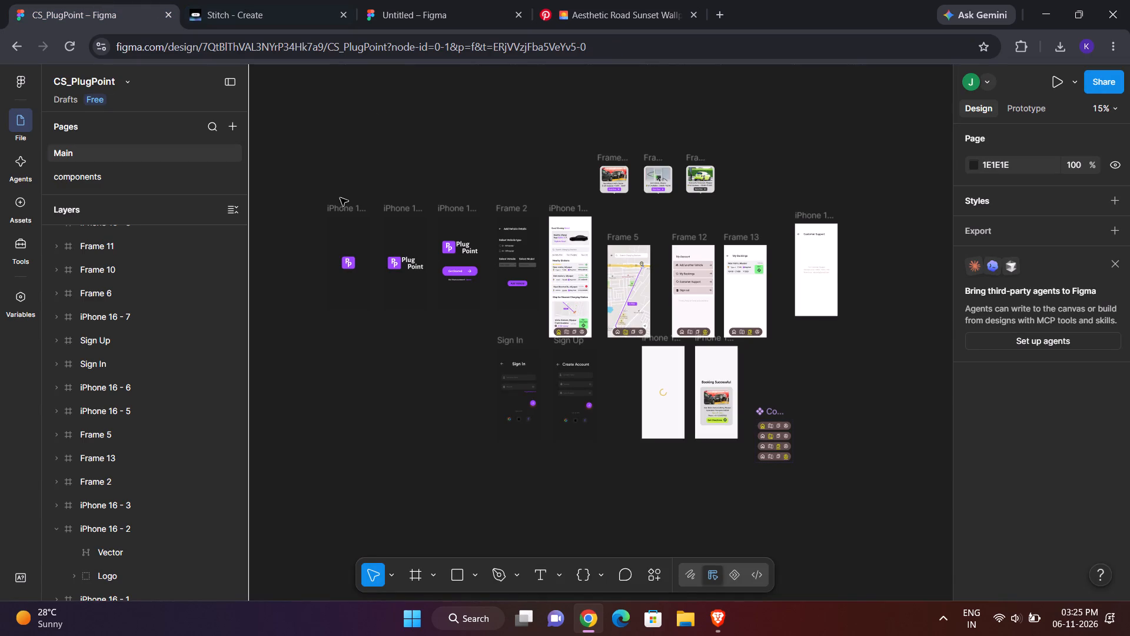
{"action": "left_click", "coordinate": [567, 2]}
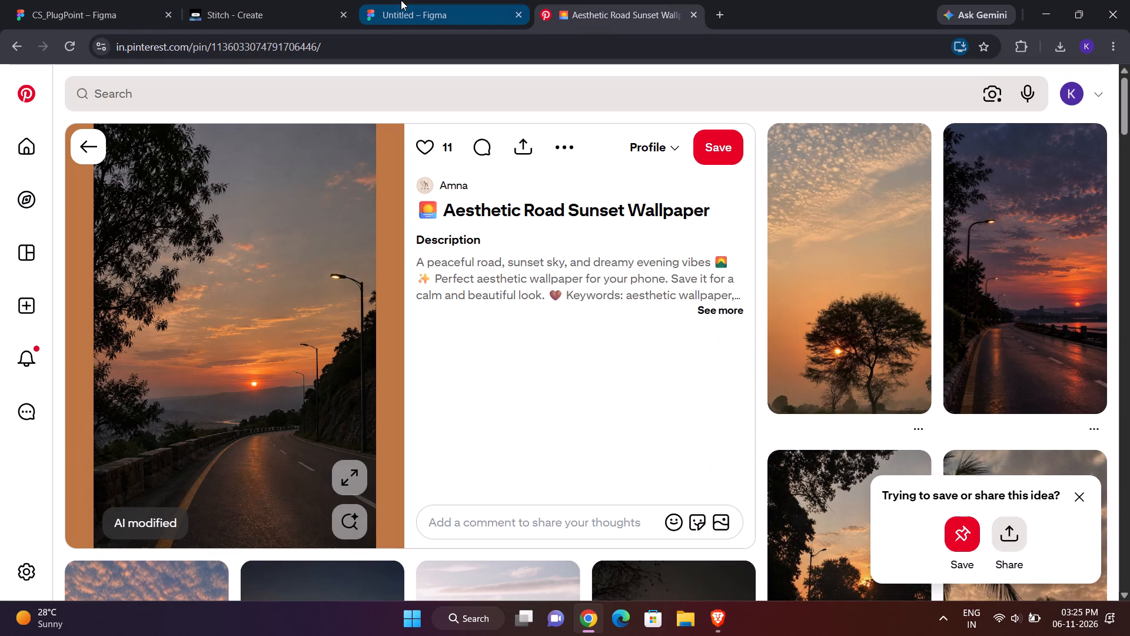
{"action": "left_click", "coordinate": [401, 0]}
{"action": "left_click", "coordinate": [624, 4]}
Return to the "aesthetic road images" results and browse further down for other road background candidates.
{"action": "scroll", "coordinate": [648, 254], "scroll_direction": "right", "scroll_amount": 4}
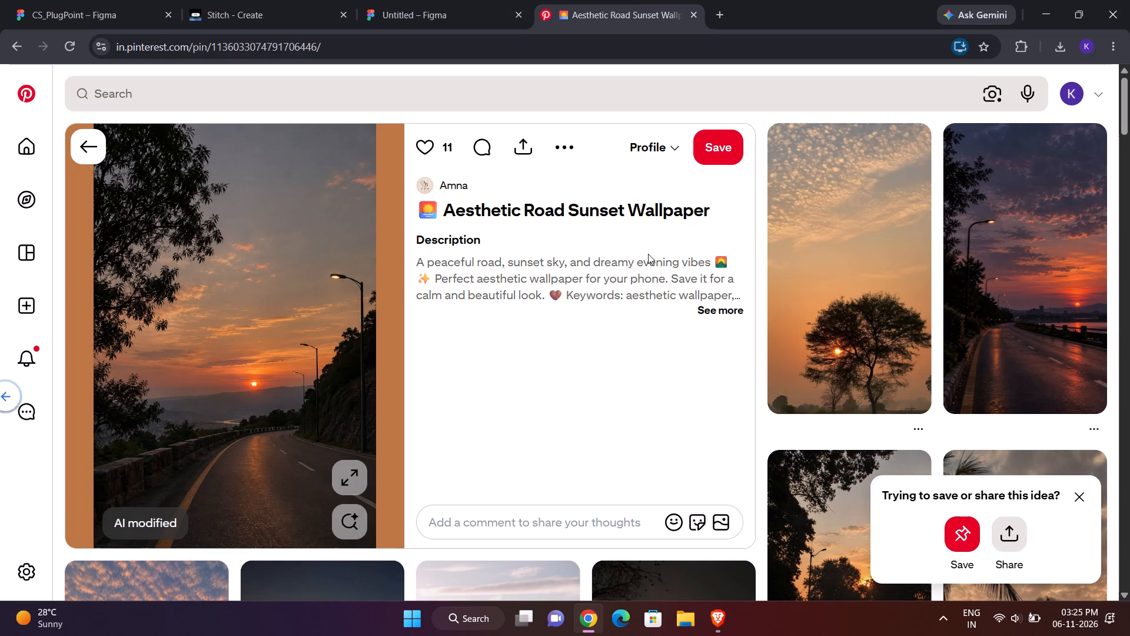
{"action": "scroll", "coordinate": [648, 254], "scroll_direction": "right", "scroll_amount": 2}
{"action": "scroll", "coordinate": [597, 482], "scroll_direction": "down", "scroll_amount": 8}
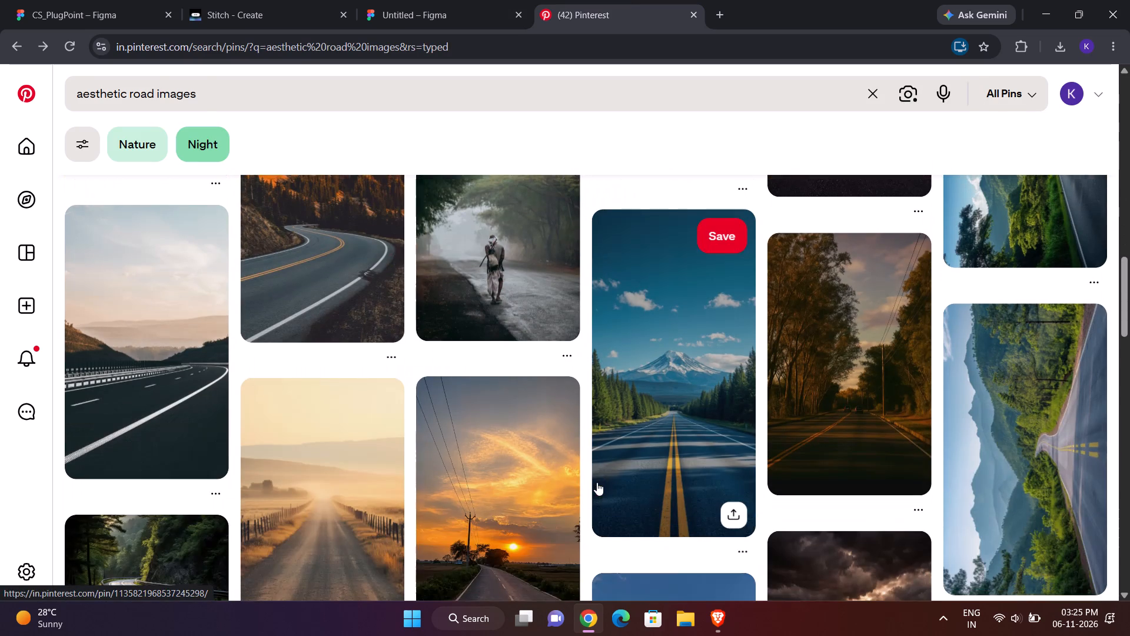
{"action": "scroll", "coordinate": [597, 482], "scroll_direction": "down", "scroll_amount": 4}
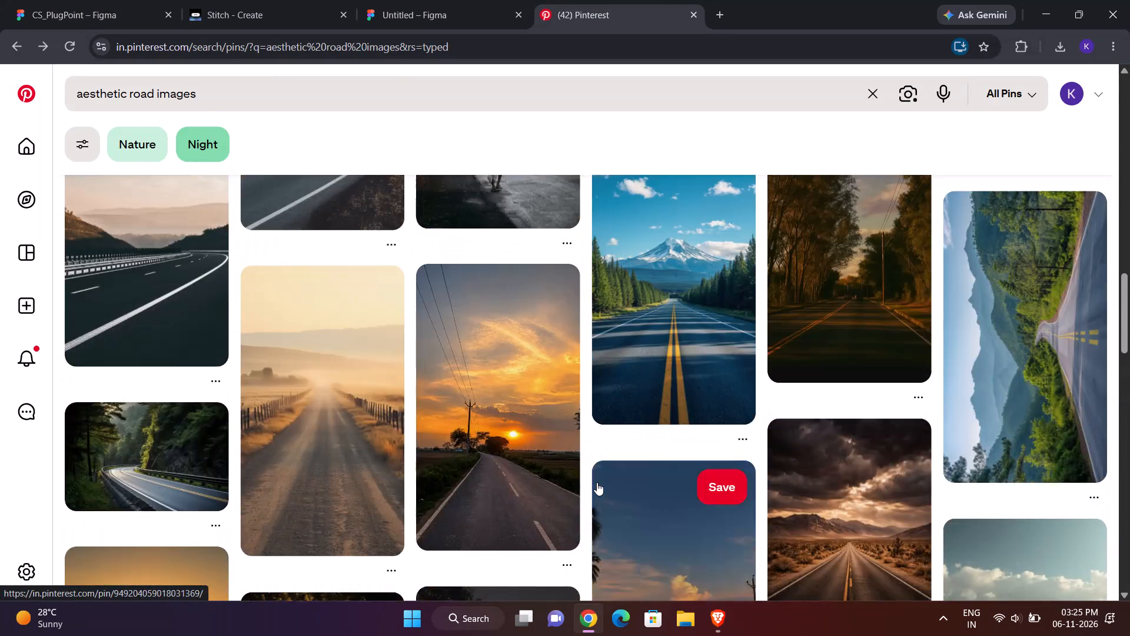
{"action": "scroll", "coordinate": [597, 482], "scroll_direction": "down", "scroll_amount": 6}
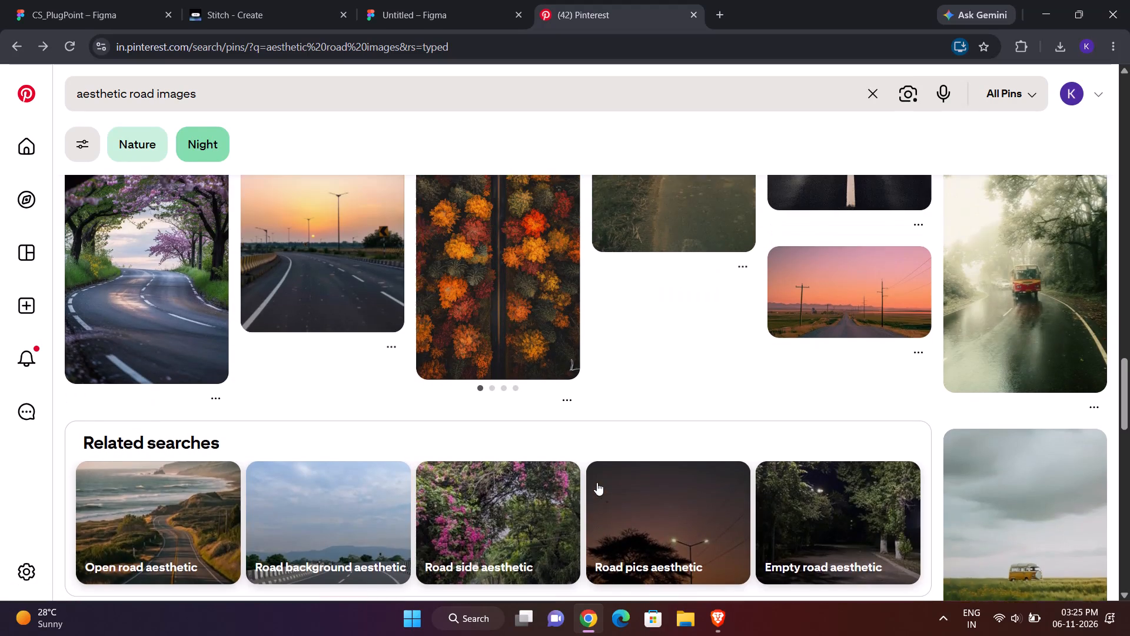
{"action": "scroll", "coordinate": [597, 482], "scroll_direction": "down", "scroll_amount": 2}
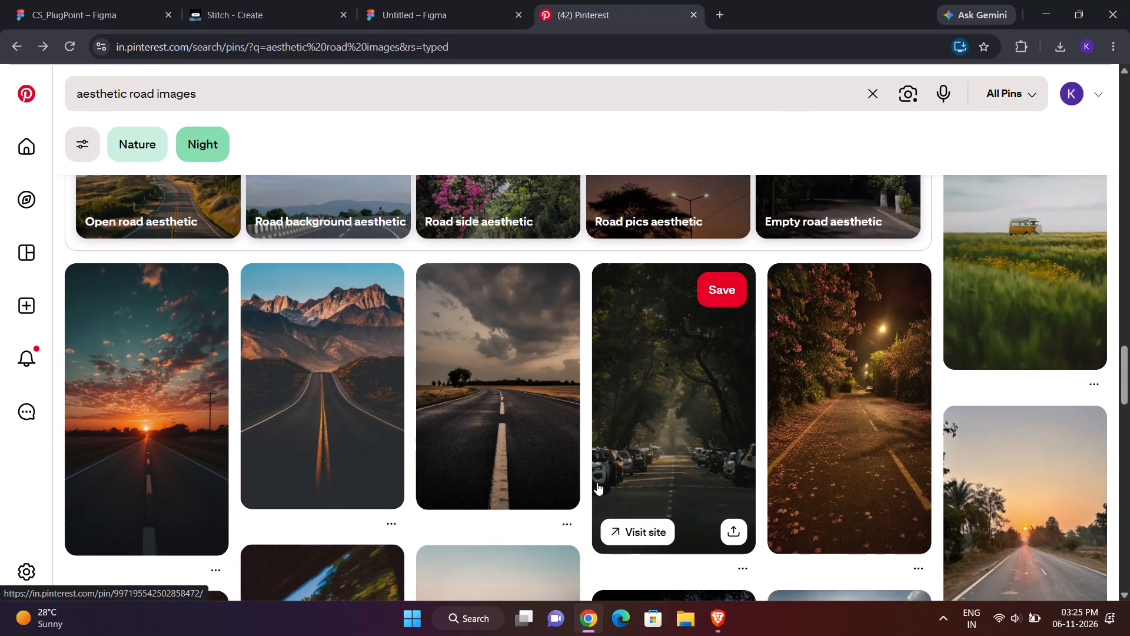
{"action": "scroll", "coordinate": [597, 482], "scroll_direction": "down", "scroll_amount": 4}
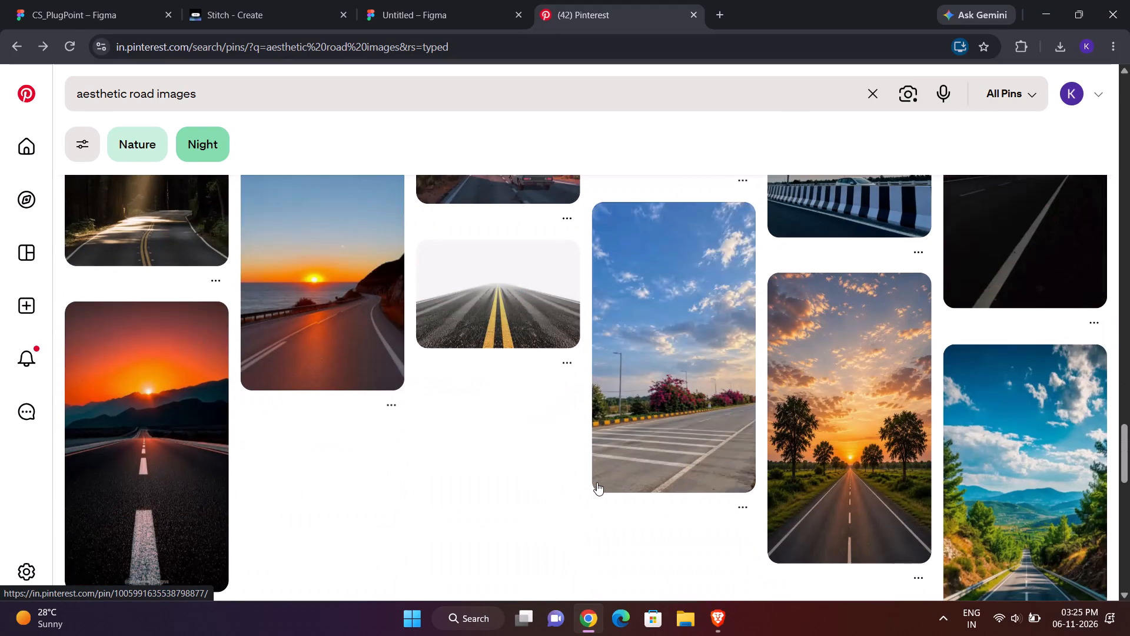
{"action": "scroll", "coordinate": [597, 482], "scroll_direction": "down", "scroll_amount": 5}
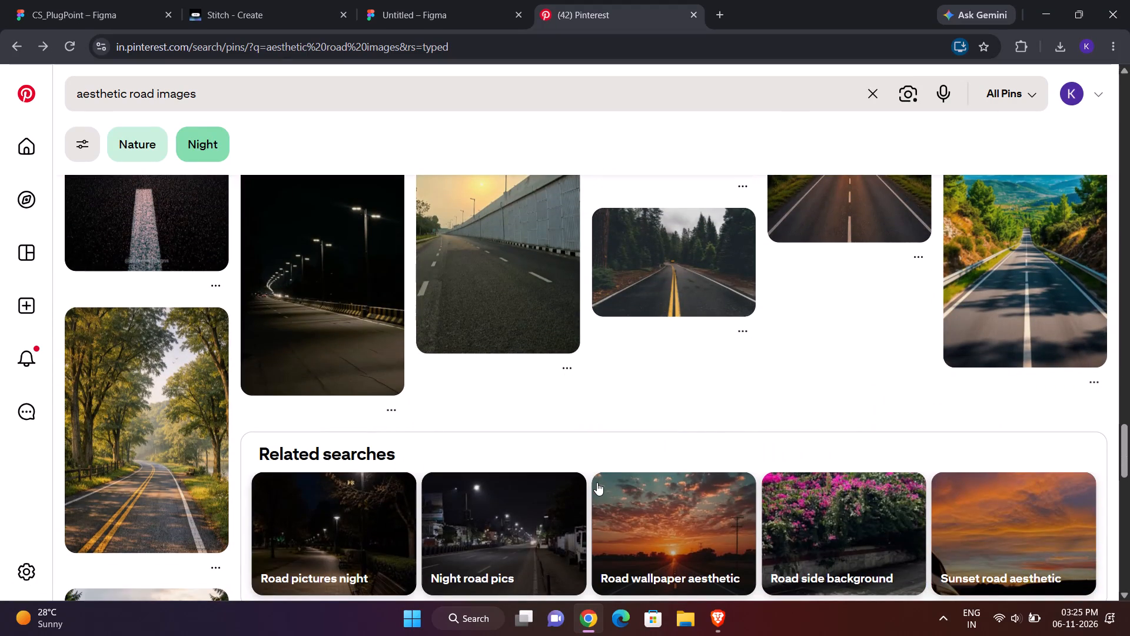
Switch to the Untitled Figma file and add a frame using the iPhone 17 preset (402 × 874).
{"action": "left_click", "coordinate": [298, 0]}
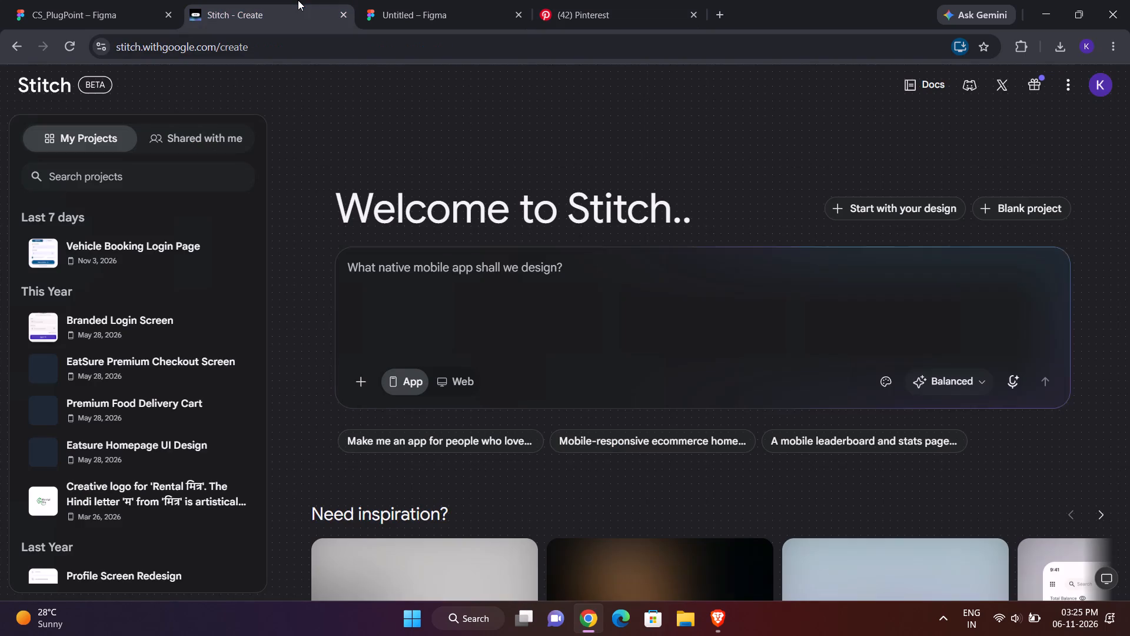
{"action": "left_click", "coordinate": [414, 0]}
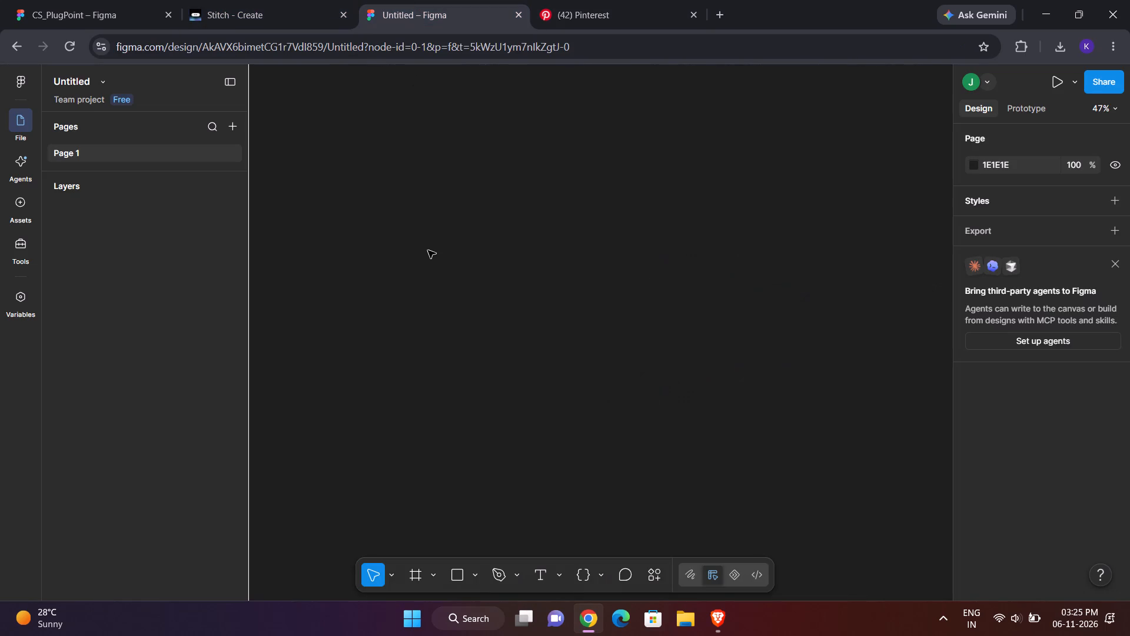
{"action": "left_click", "coordinate": [428, 250]}
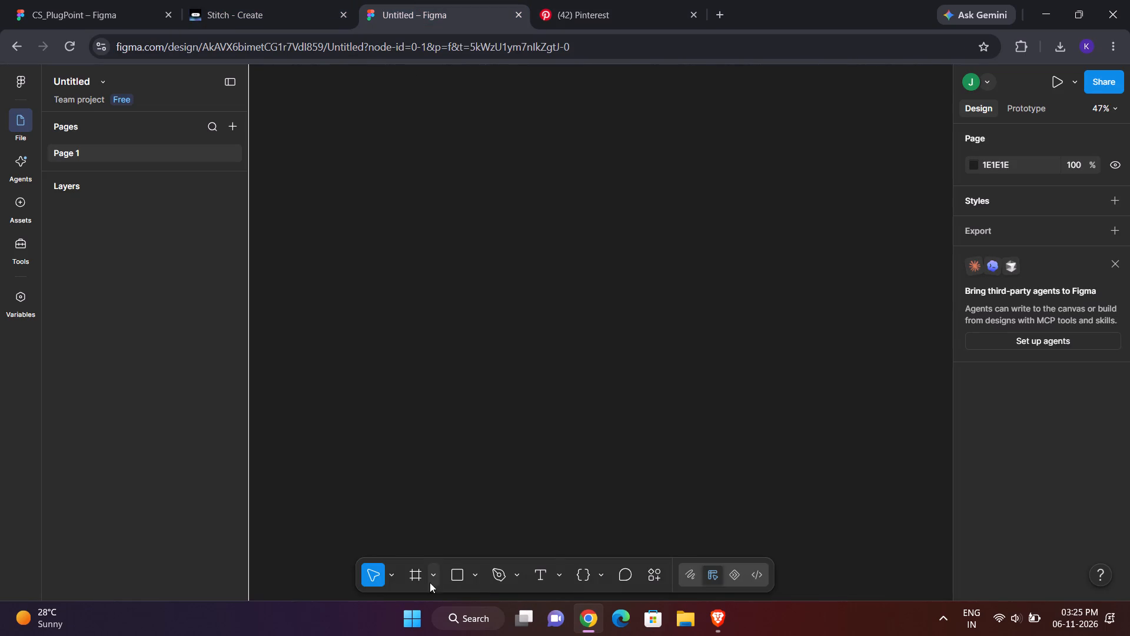
{"action": "left_click", "coordinate": [434, 571]}
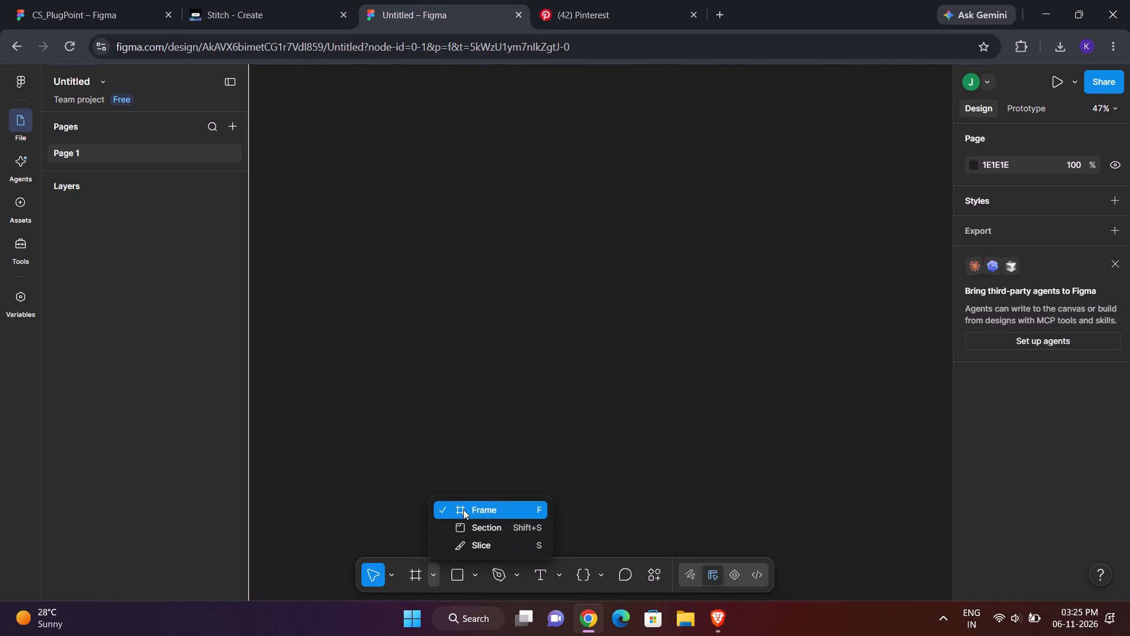
{"action": "left_click", "coordinate": [463, 509]}
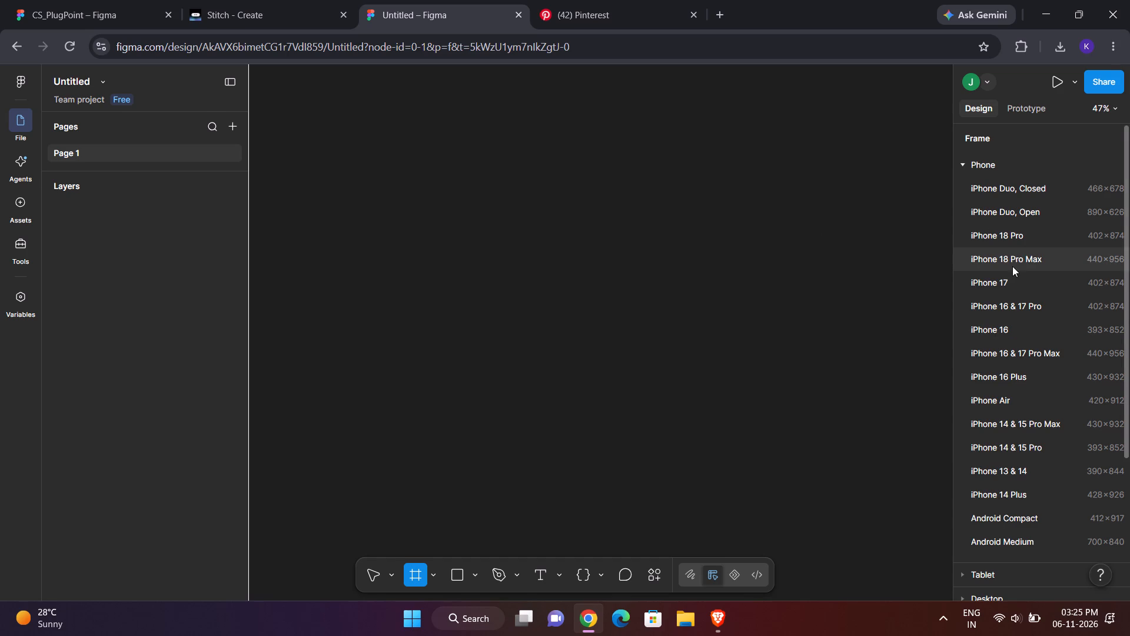
{"action": "left_click", "coordinate": [1012, 286]}
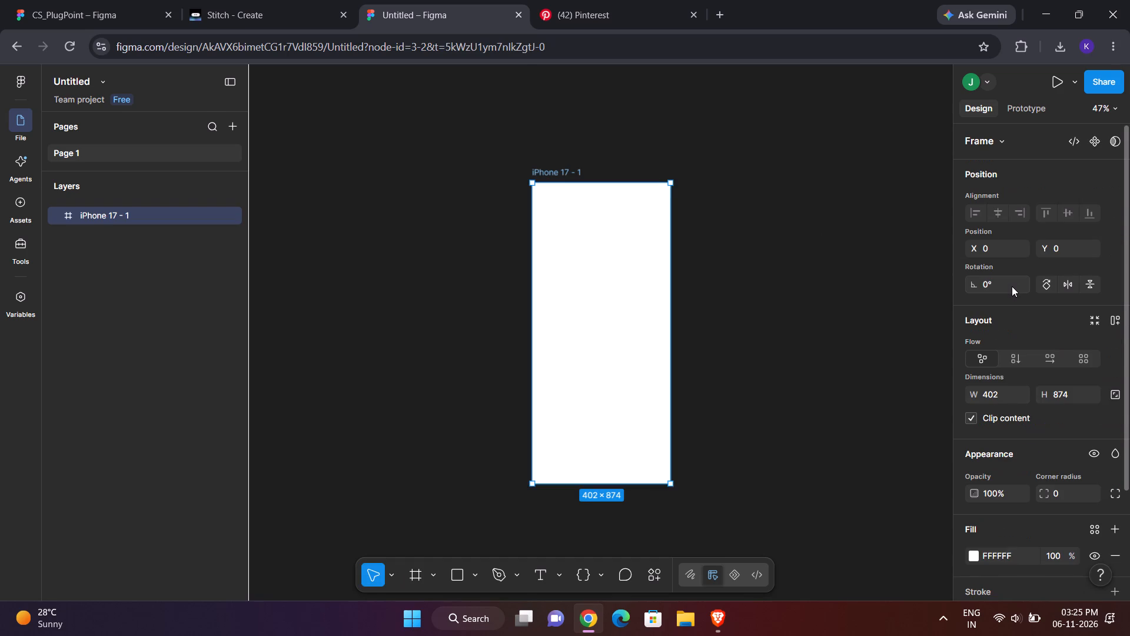
{"action": "left_click", "coordinate": [812, 261]}
Paste the copied sunset road image into the iPhone 17 frame.
{"action": "left_click", "coordinate": [653, 307]}
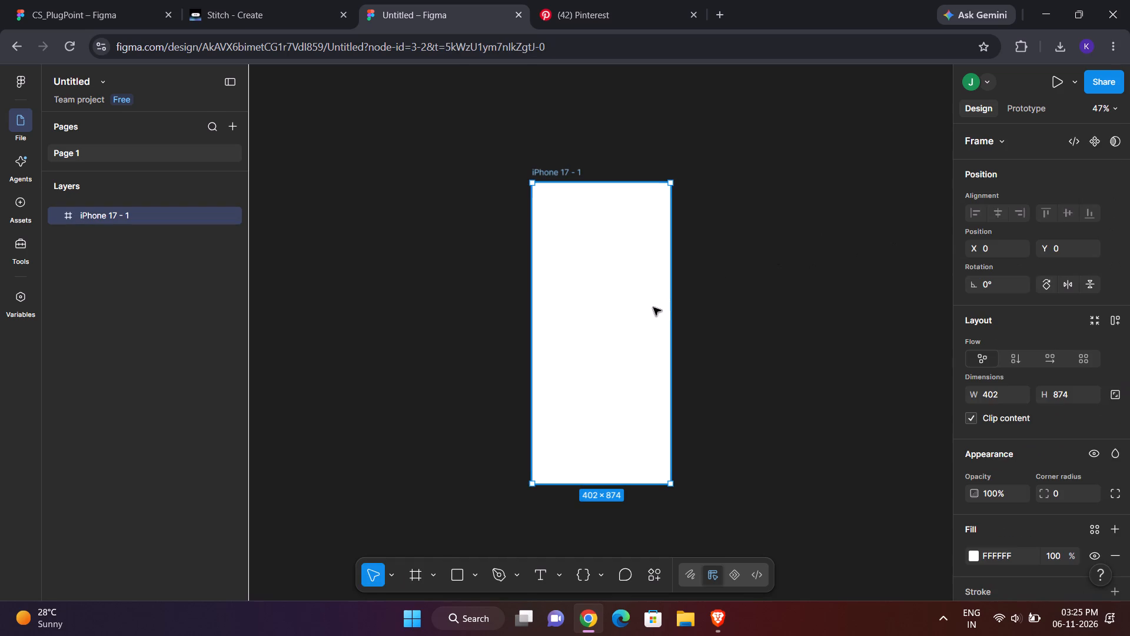
{"action": "key", "text": "ctrl+v"}
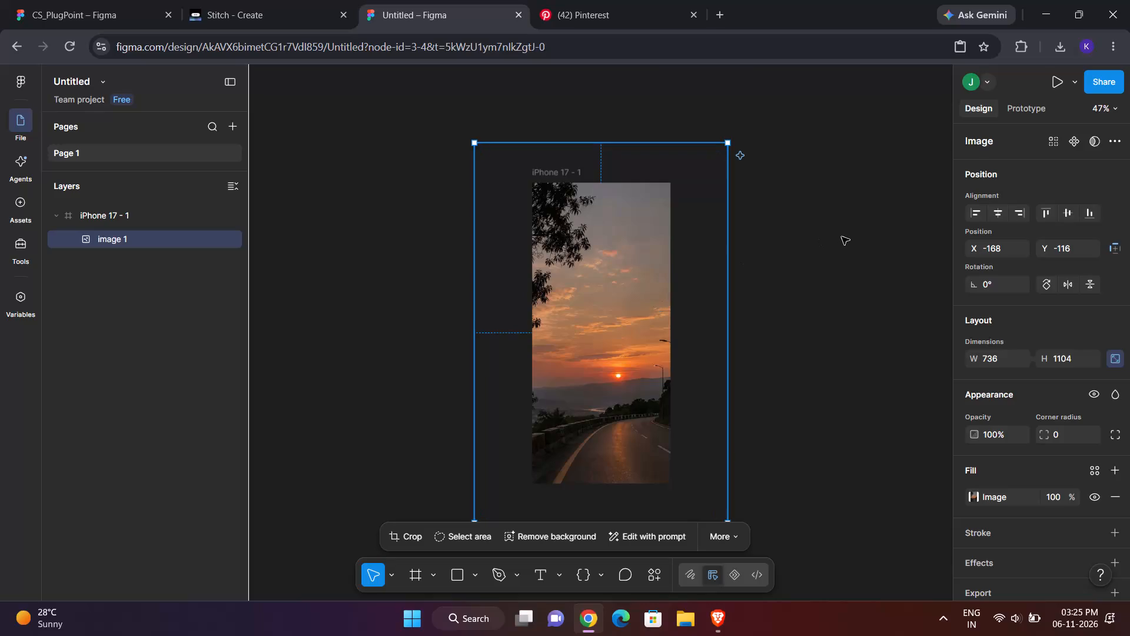
{"action": "left_click", "coordinate": [842, 237]}
Scale the road image proportionally to about 660 × 990 and shift it slightly upwards, keeping the iPhone 17 frame fully covered.
{"action": "left_click", "coordinate": [556, 371]}
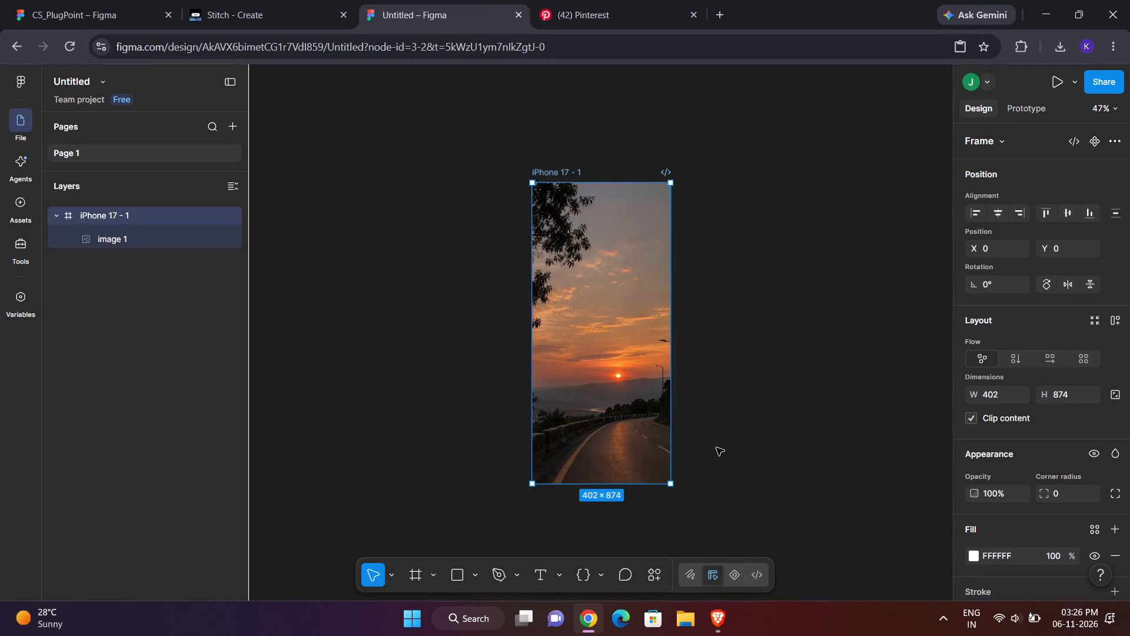
{"action": "left_click", "coordinate": [532, 337]}
{"action": "left_click", "coordinate": [713, 312]}
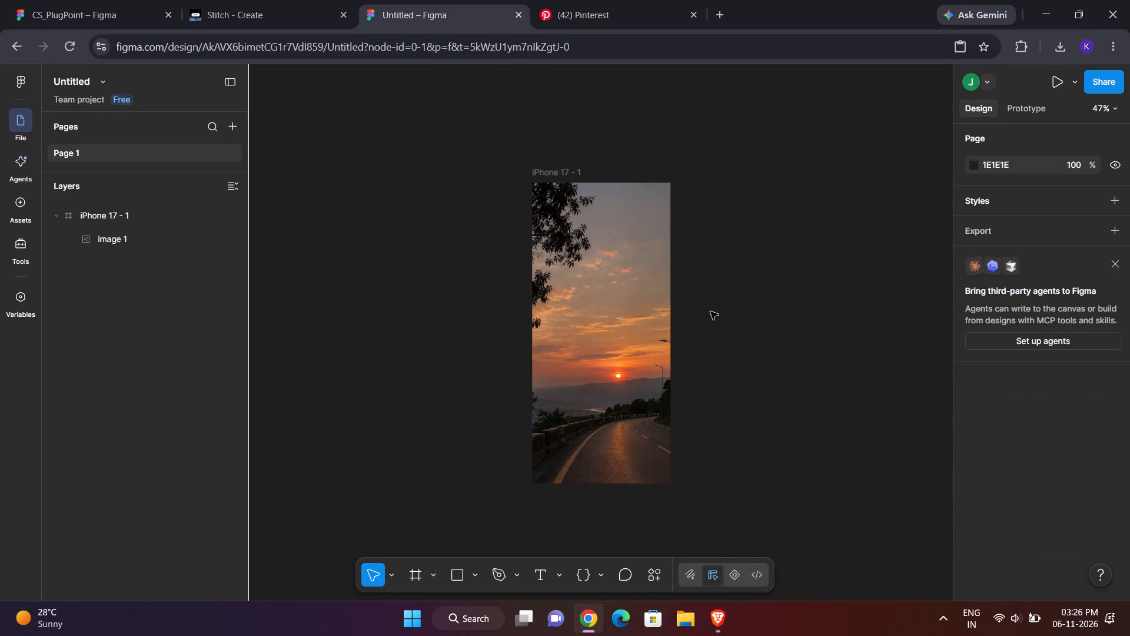
{"action": "left_click", "coordinate": [667, 310]}
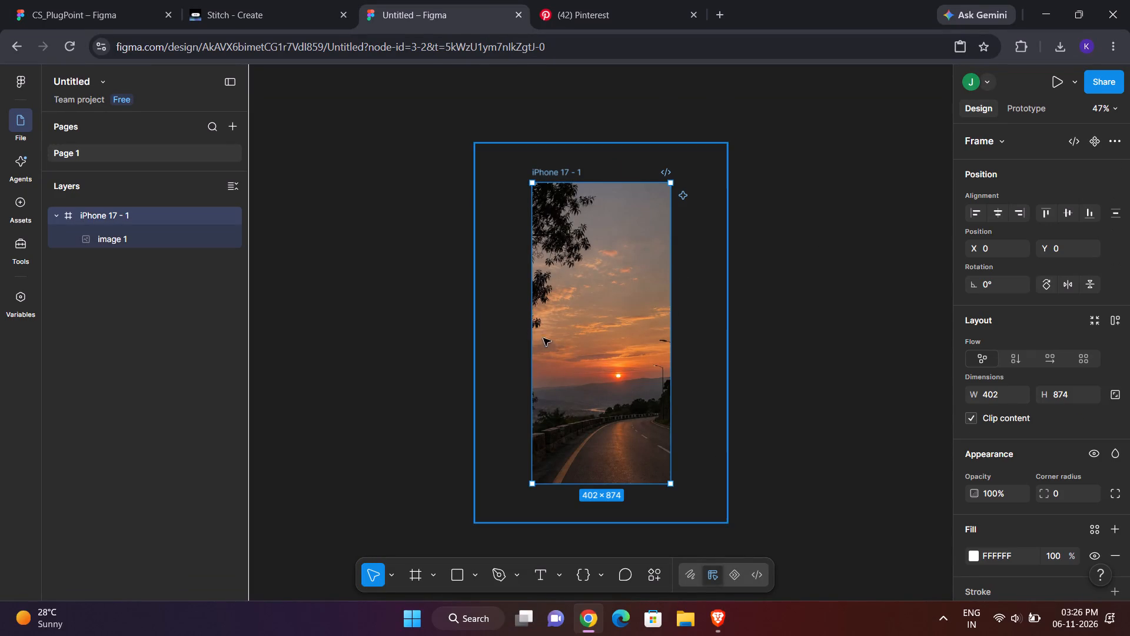
{"action": "left_click", "coordinate": [554, 340]}
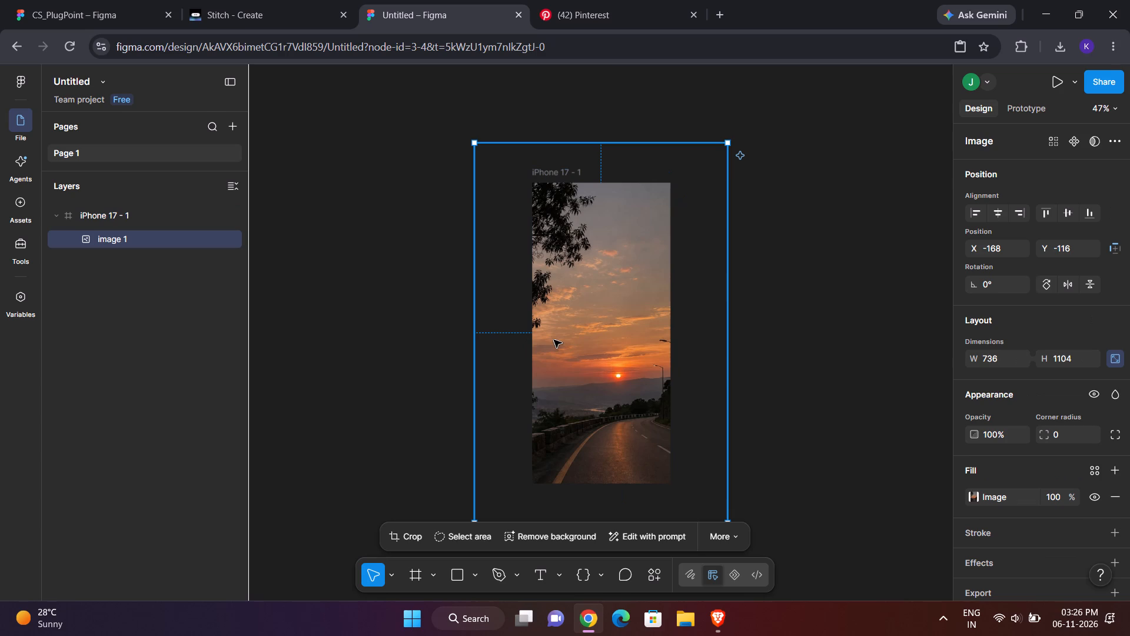
{"action": "scroll", "coordinate": [722, 483], "scroll_direction": "down", "scroll_amount": 1}
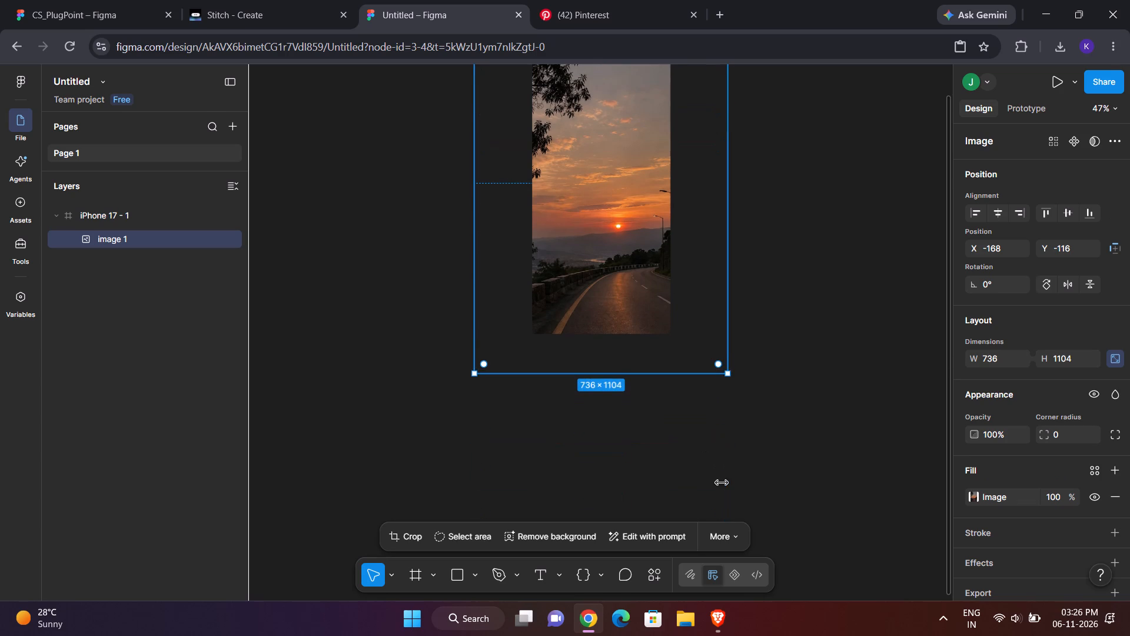
{"action": "scroll", "coordinate": [714, 408], "scroll_direction": "up", "scroll_amount": 1}
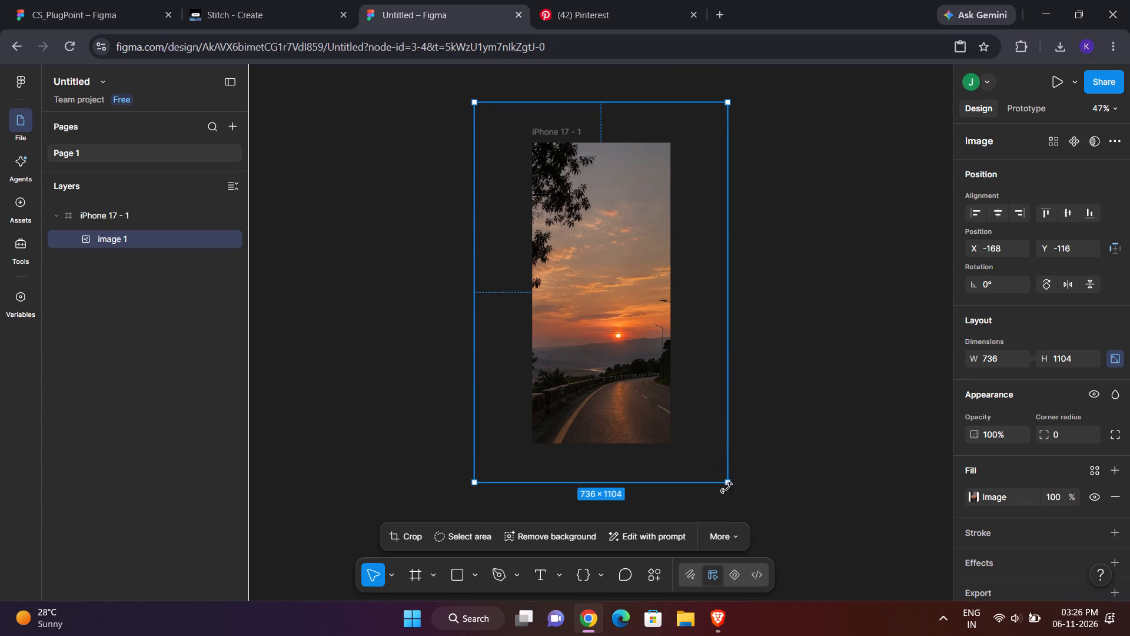
{"action": "left_click_drag", "start_coordinate": [727, 483], "coordinate": [656, 433]}
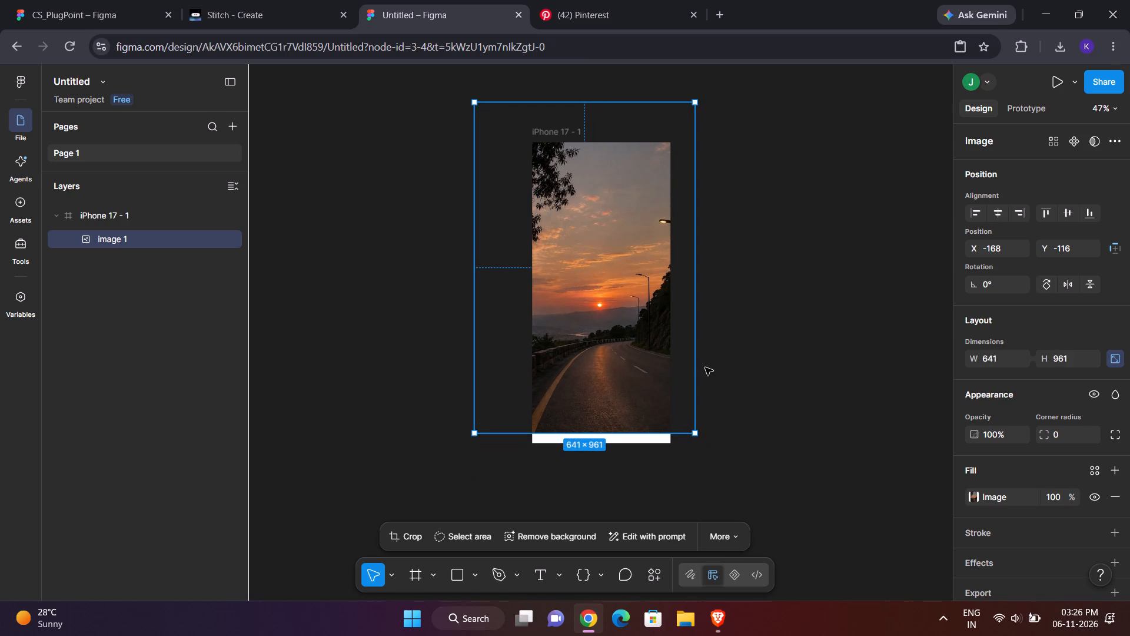
{"action": "left_click_drag", "start_coordinate": [475, 101], "coordinate": [564, 119]}
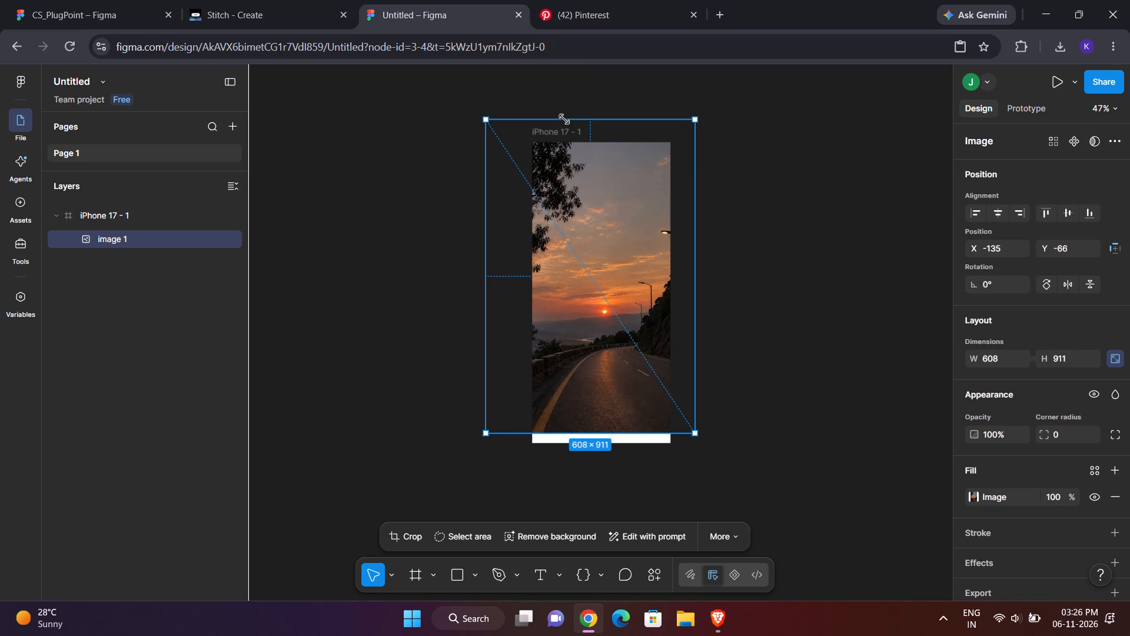
{"action": "left_click_drag", "start_coordinate": [564, 119], "coordinate": [563, 118]}
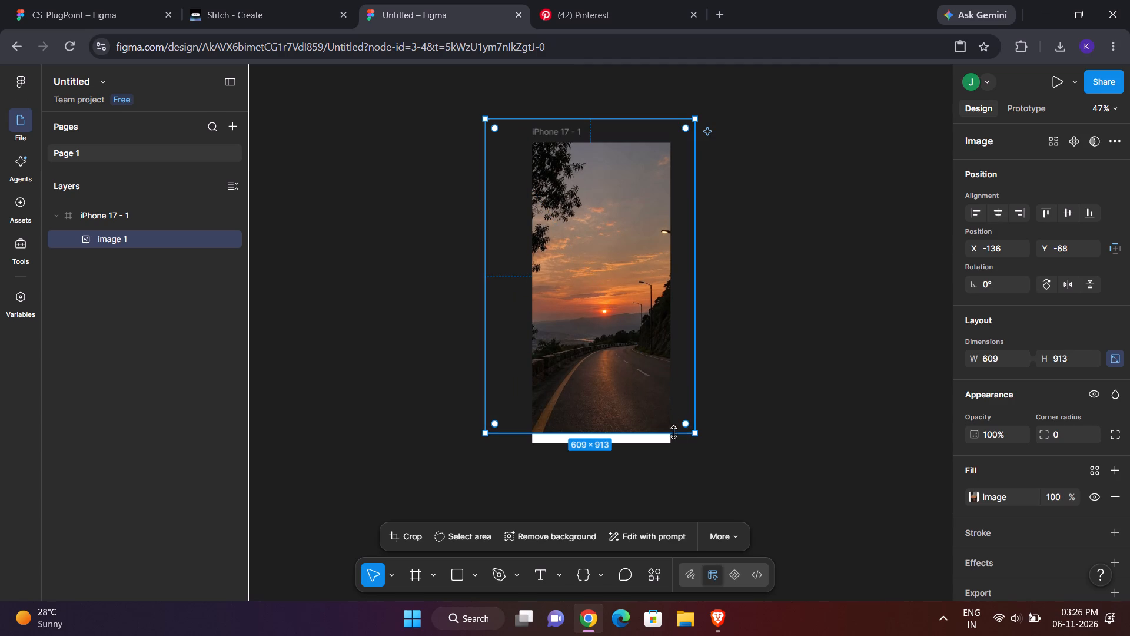
{"action": "left_click_drag", "start_coordinate": [691, 432], "coordinate": [695, 459]}
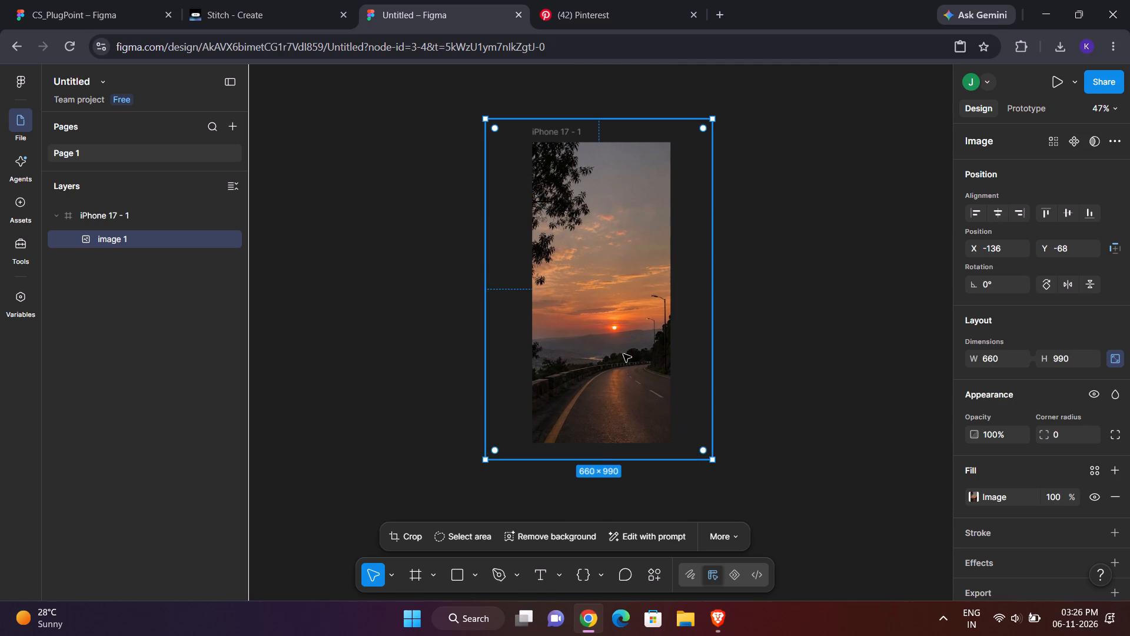
{"action": "left_click_drag", "start_coordinate": [623, 354], "coordinate": [624, 337]}
{"action": "left_click", "coordinate": [835, 369]}
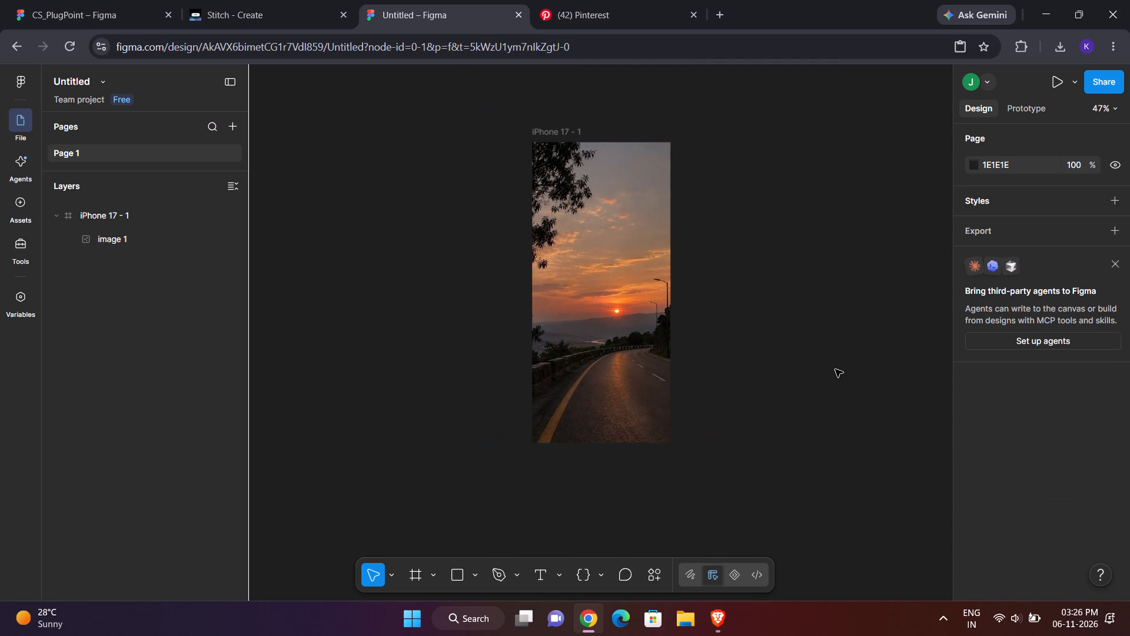
{"action": "left_click", "coordinate": [835, 369]}
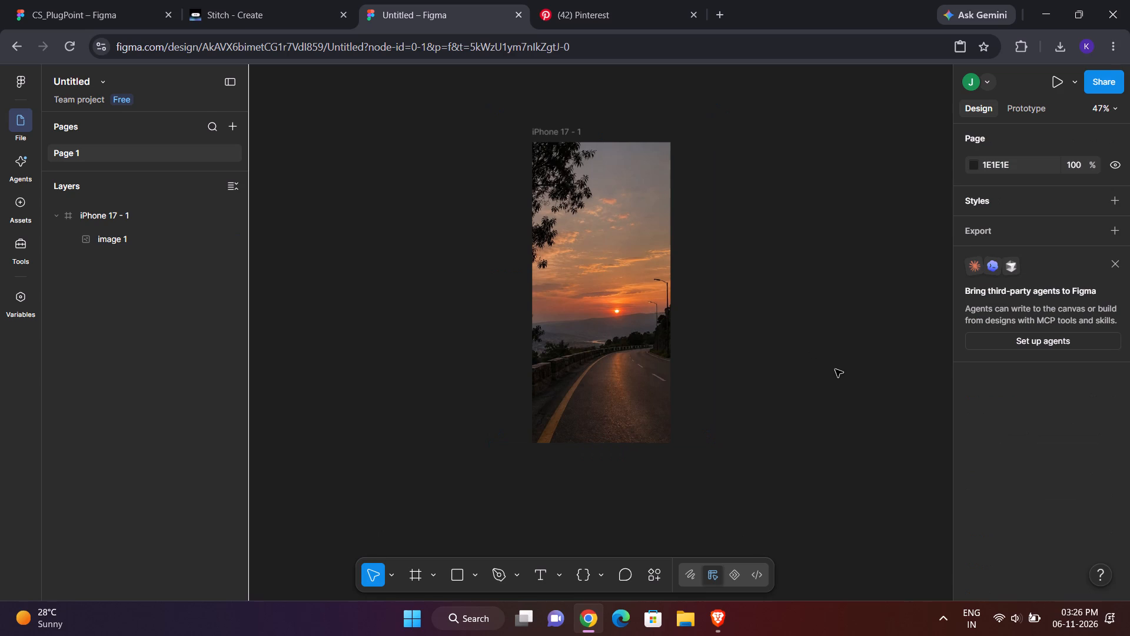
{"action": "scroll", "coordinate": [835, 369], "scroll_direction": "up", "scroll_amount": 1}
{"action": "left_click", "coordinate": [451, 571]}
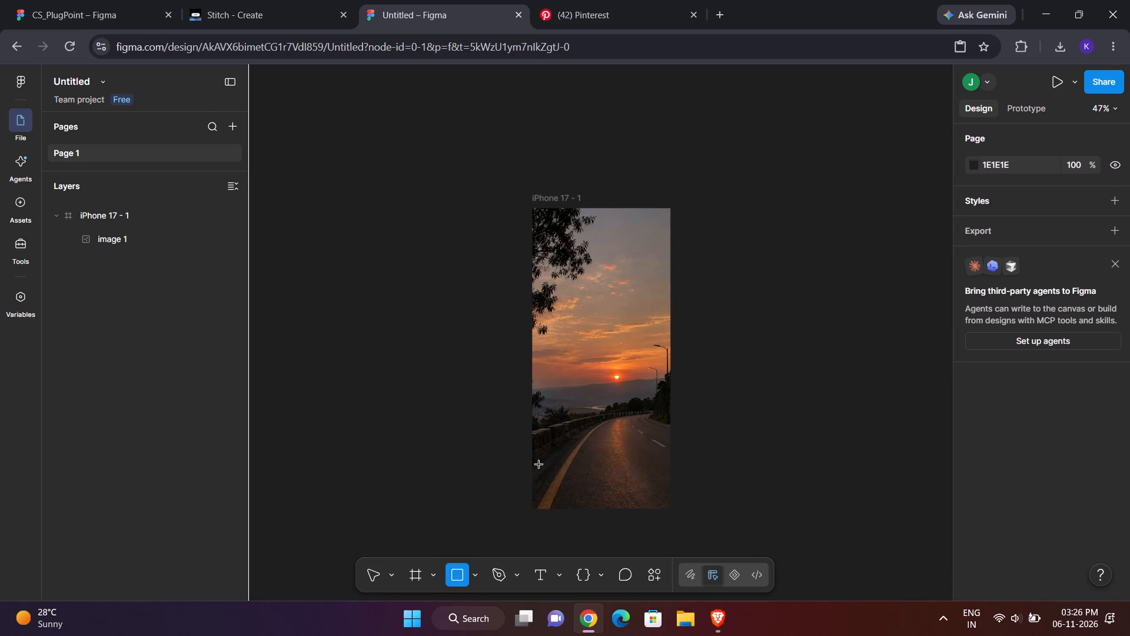
Switch to Pinterest, open the dark night highway pin with the row of street lamps, and look it over with its related pins.
{"action": "left_click", "coordinate": [570, 0]}
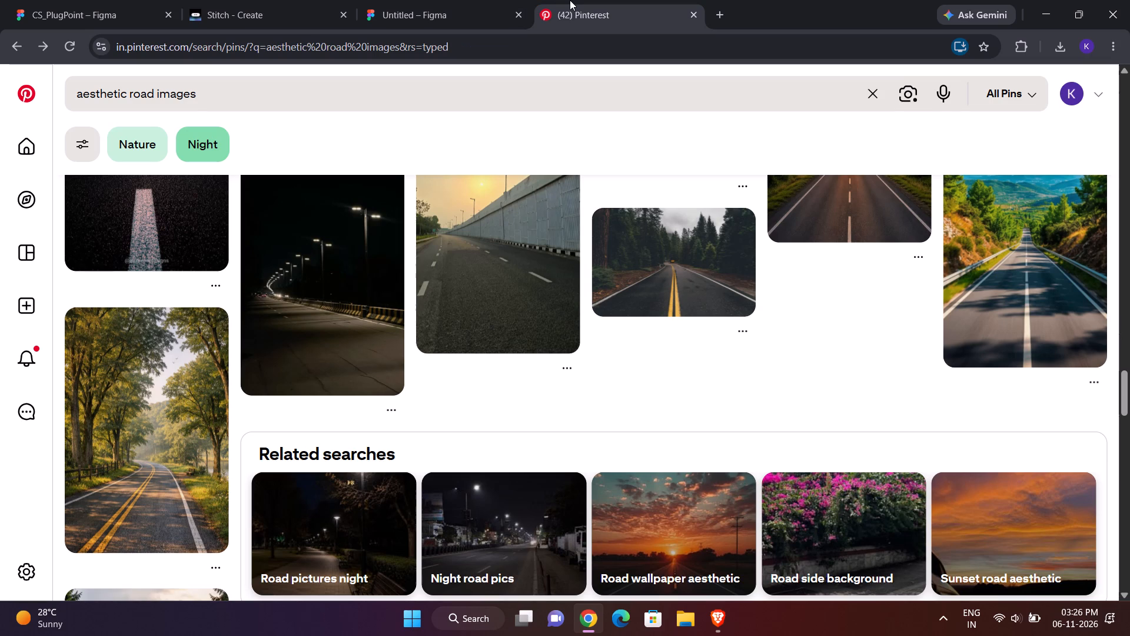
{"action": "left_click", "coordinate": [363, 271]}
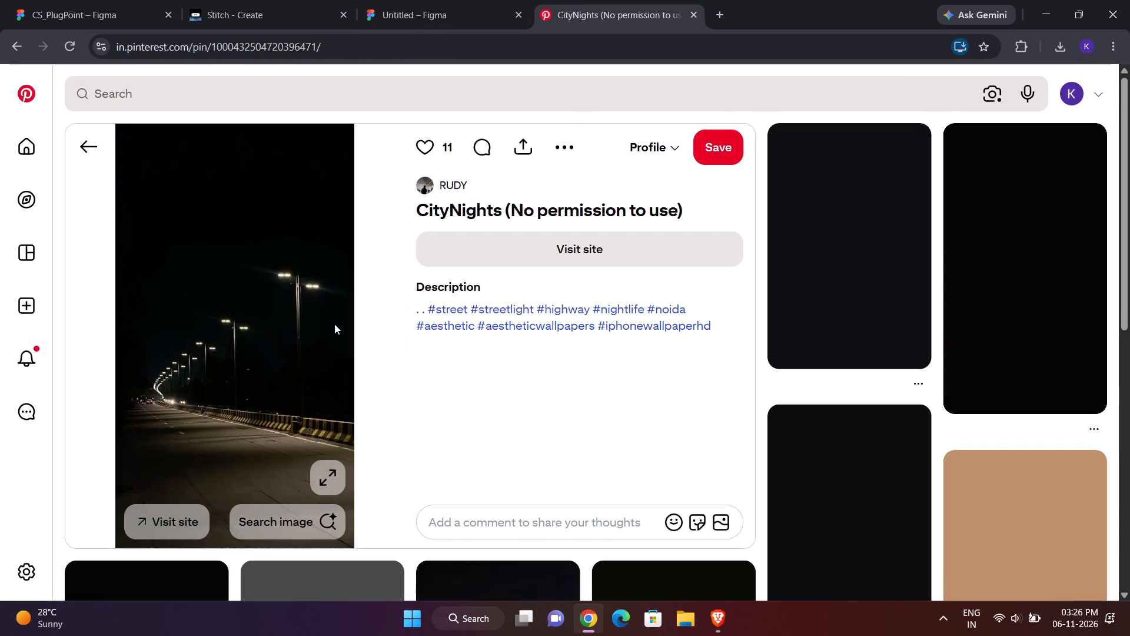
{"action": "scroll", "coordinate": [334, 324], "scroll_direction": "right", "scroll_amount": 1}
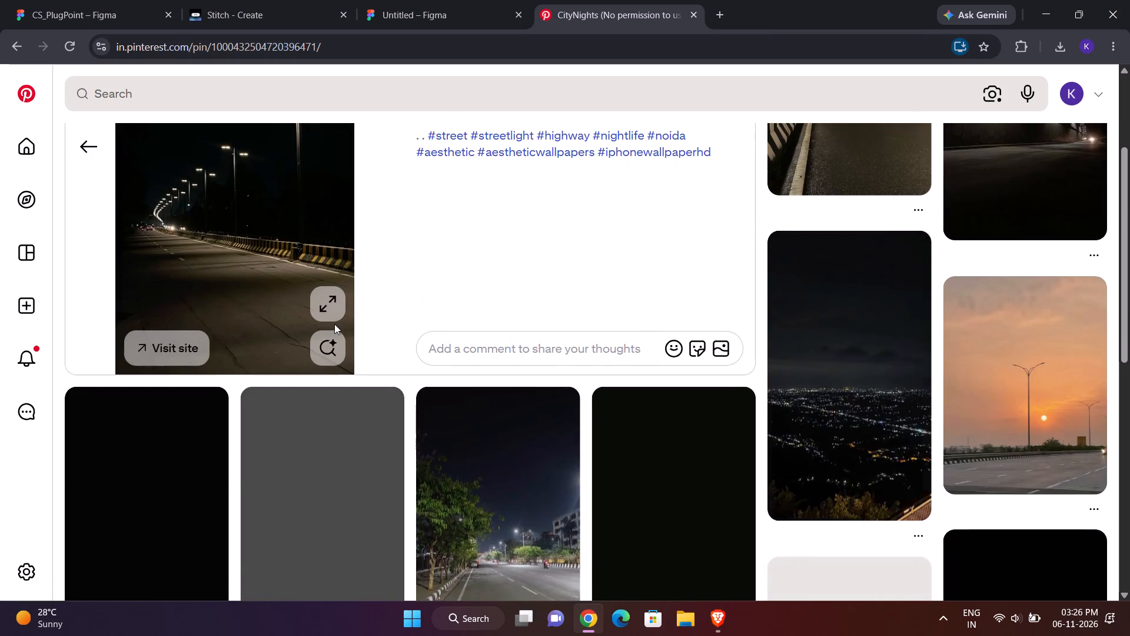
{"action": "scroll", "coordinate": [334, 324], "scroll_direction": "right", "scroll_amount": 1}
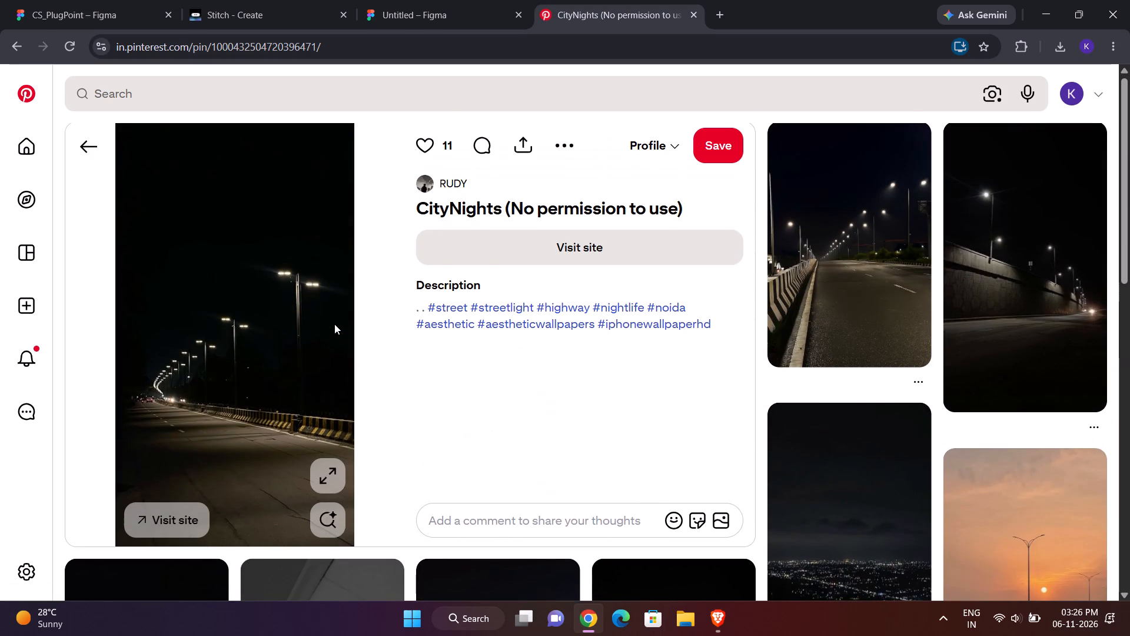
Look through the pins related to the night highway image for alternative road backgrounds, ending back at the main pin.
{"action": "scroll", "coordinate": [334, 324], "scroll_direction": "down", "scroll_amount": 5}
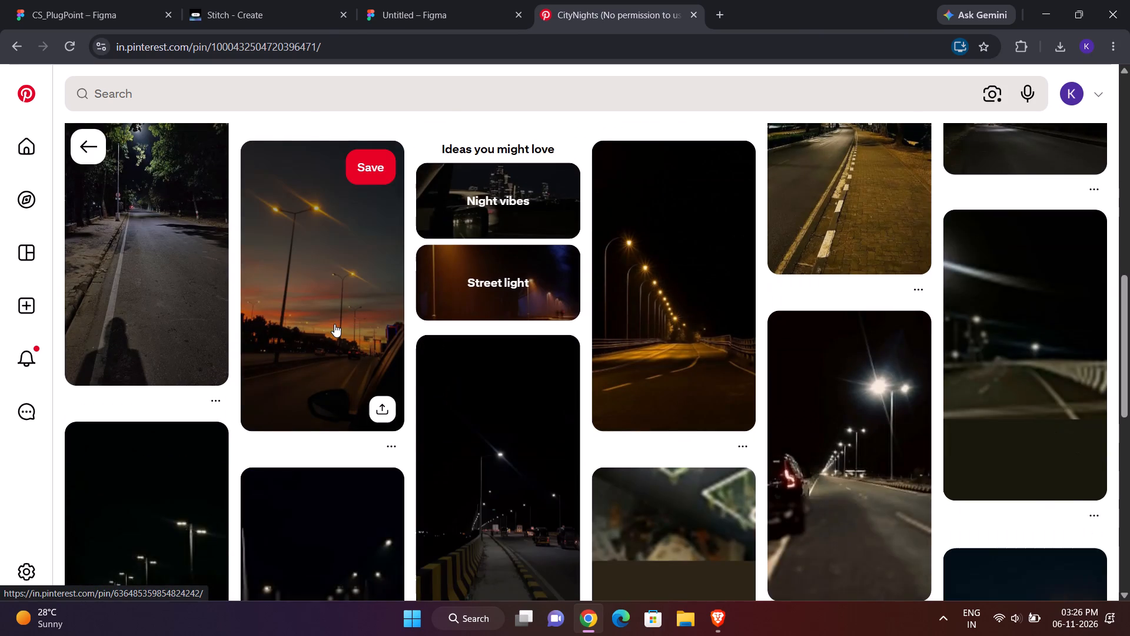
{"action": "scroll", "coordinate": [334, 324], "scroll_direction": "down", "scroll_amount": 2}
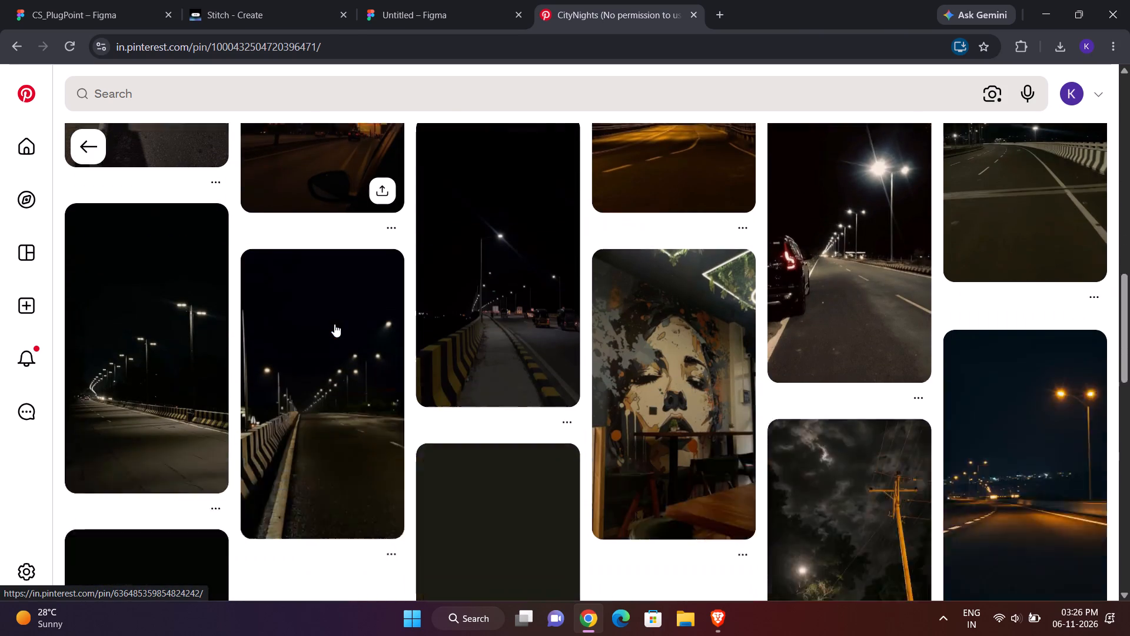
{"action": "scroll", "coordinate": [334, 324], "scroll_direction": "down", "scroll_amount": 3}
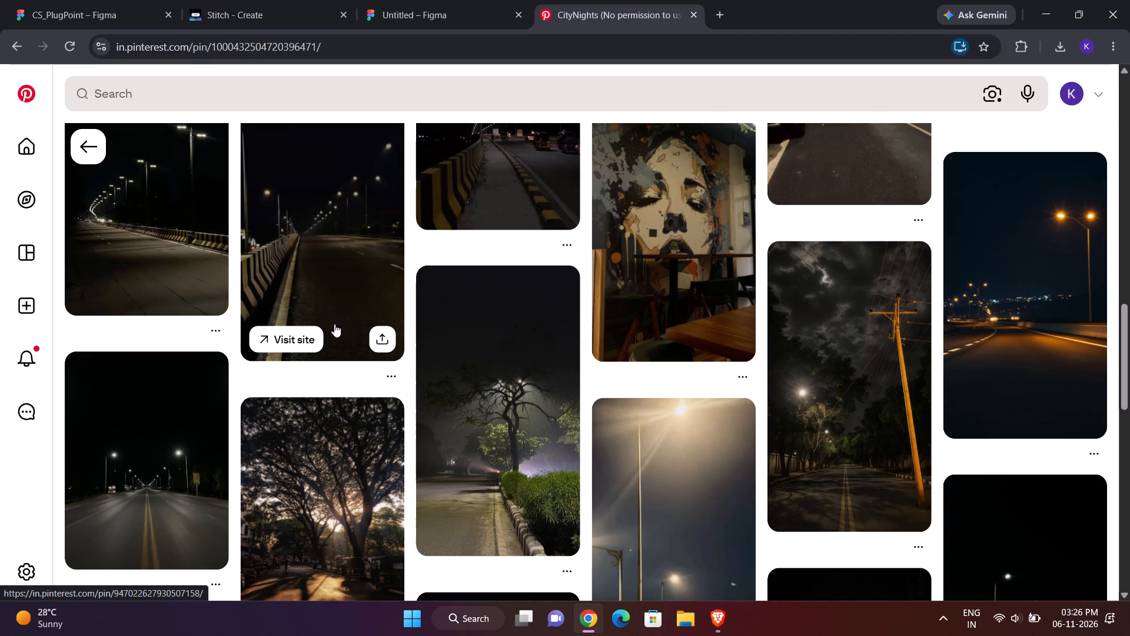
{"action": "scroll", "coordinate": [334, 324], "scroll_direction": "down", "scroll_amount": 1}
{"action": "scroll", "coordinate": [334, 324], "scroll_direction": "up", "scroll_amount": 5}
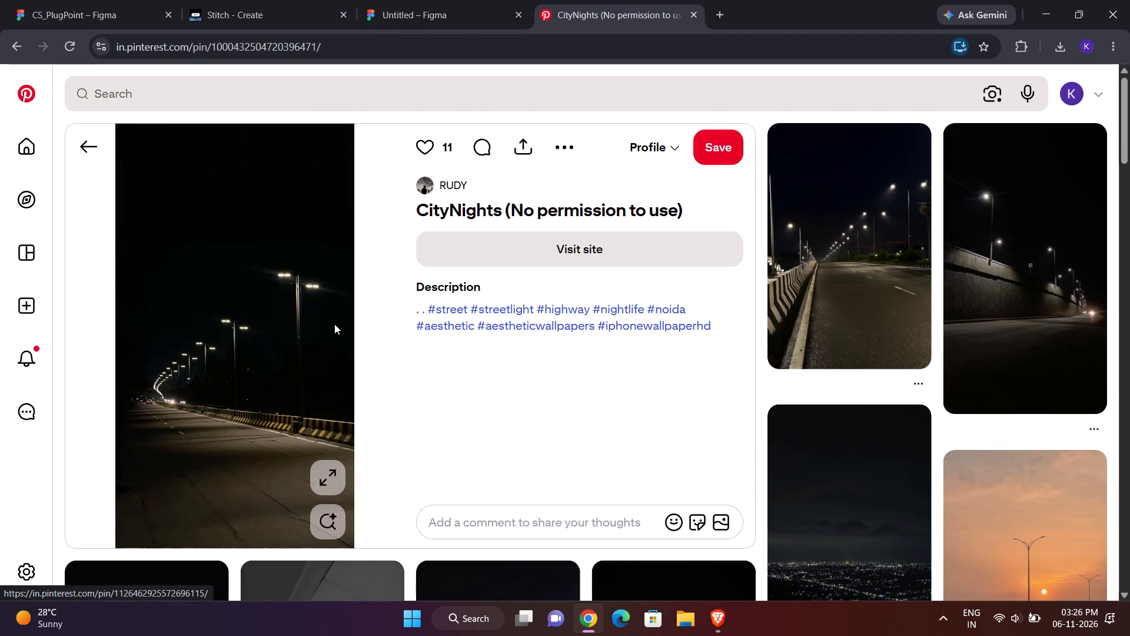
Copy the night highway image with the row of street lamps from the pin.
{"action": "right_click", "coordinate": [271, 268]}
{"action": "left_click", "coordinate": [364, 331]}
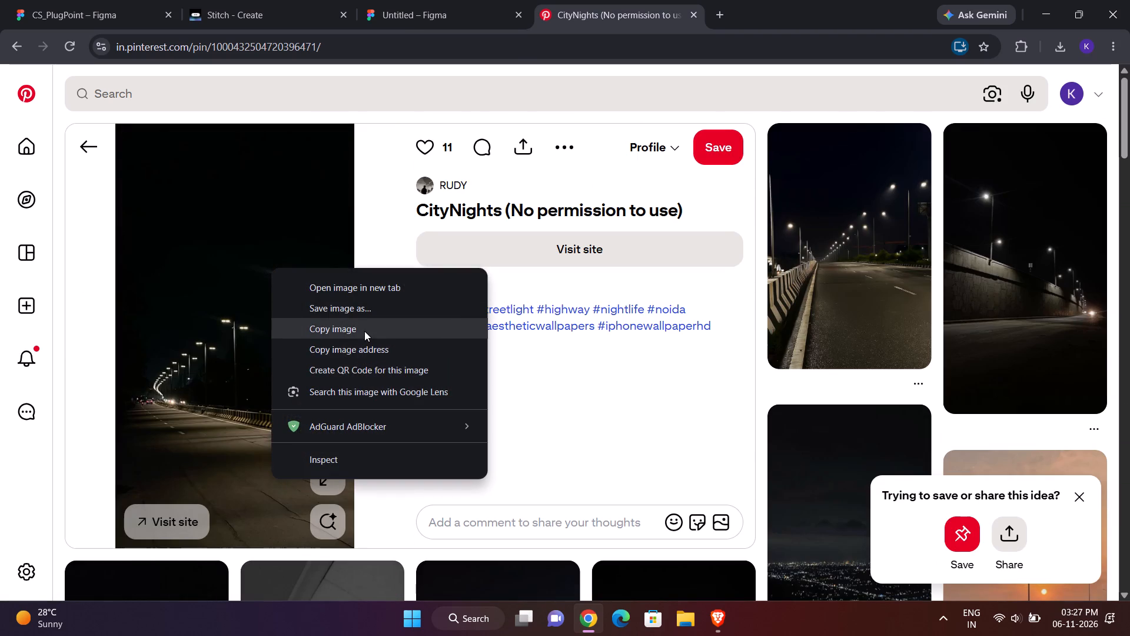
Switch to the Untitled Figma file and delete the iPhone 17 frame containing the sunset road image.
{"action": "left_click", "coordinate": [466, 0]}
{"action": "left_click", "coordinate": [587, 334]}
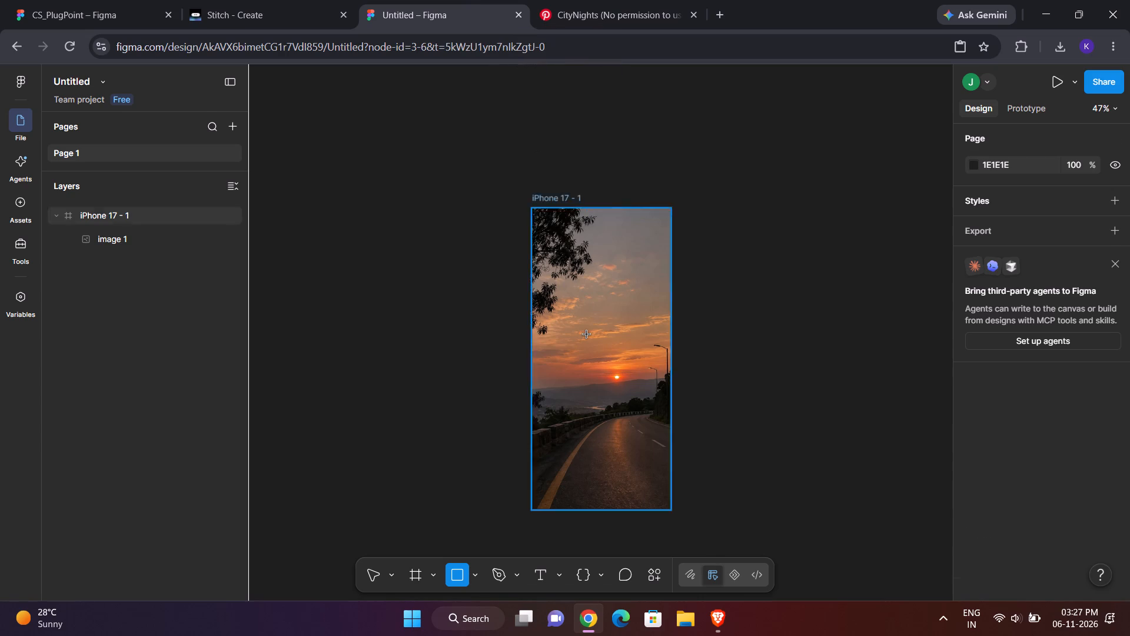
{"action": "left_click", "coordinate": [648, 262]}
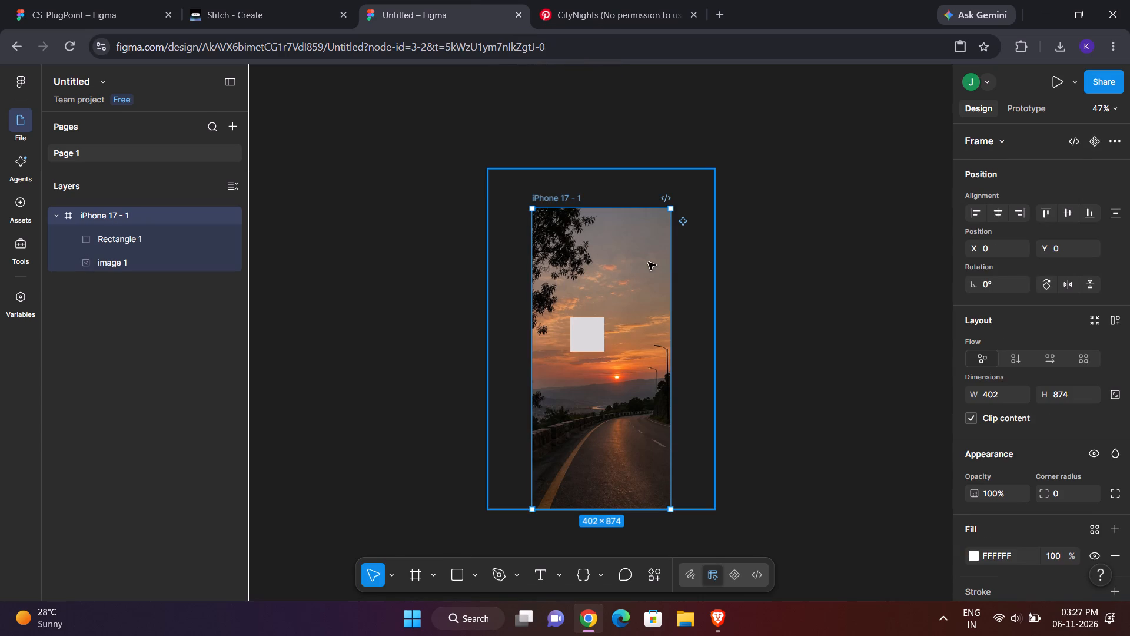
{"action": "key", "text": "Delete"}
{"action": "left_click", "coordinate": [593, 277]}
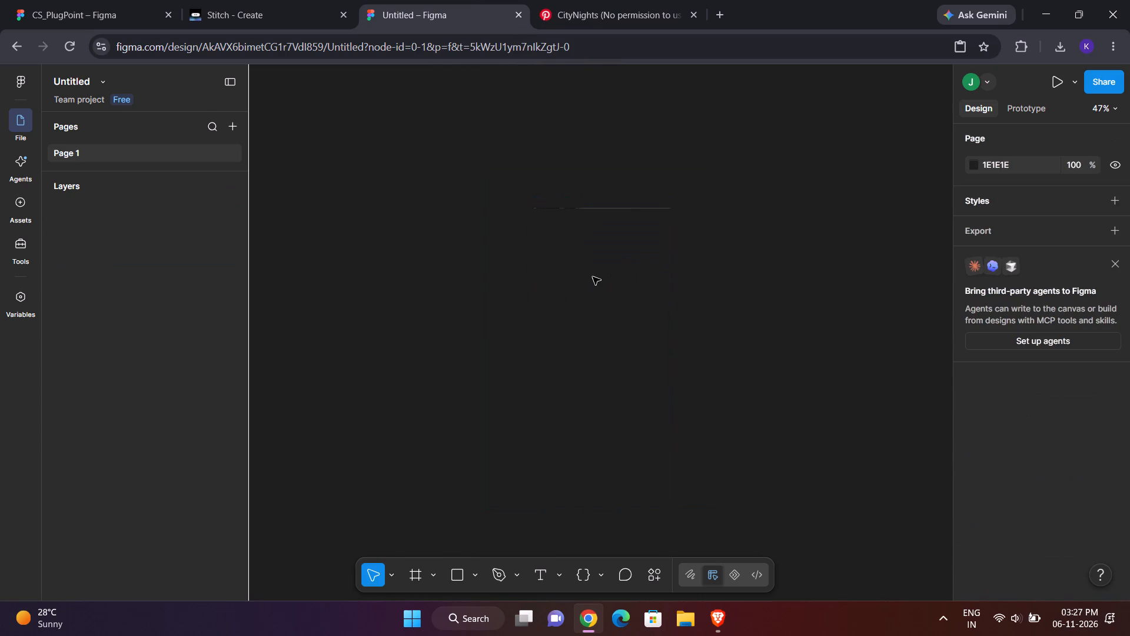
{"action": "left_click_drag", "start_coordinate": [508, 160], "coordinate": [898, 482]}
{"action": "left_click", "coordinate": [603, 253]}
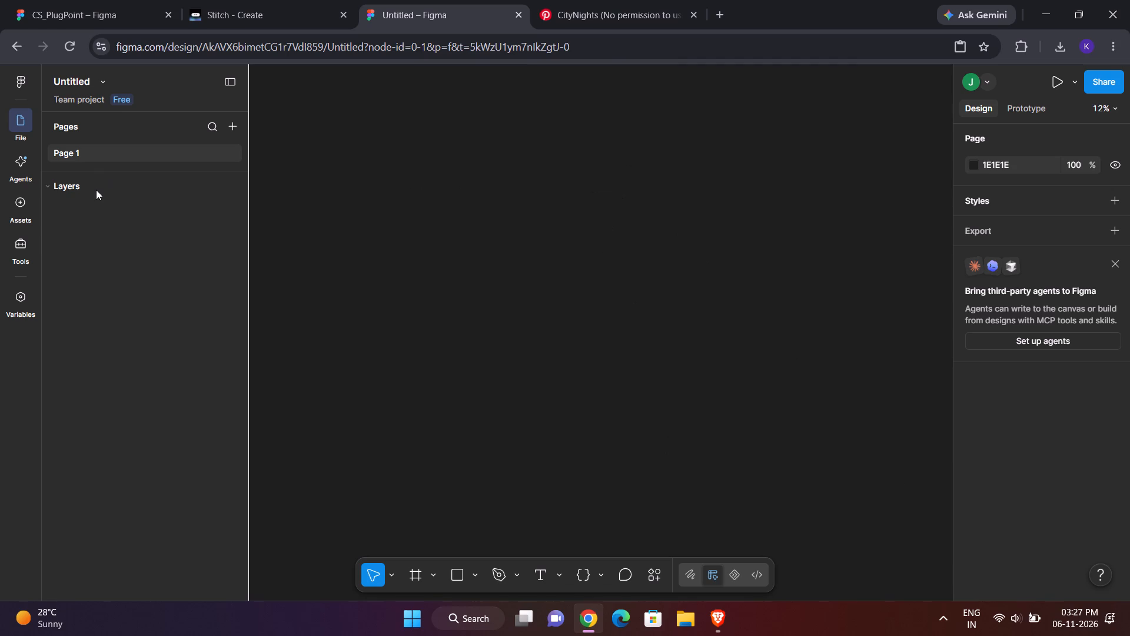
{"action": "left_click", "coordinate": [96, 190]}
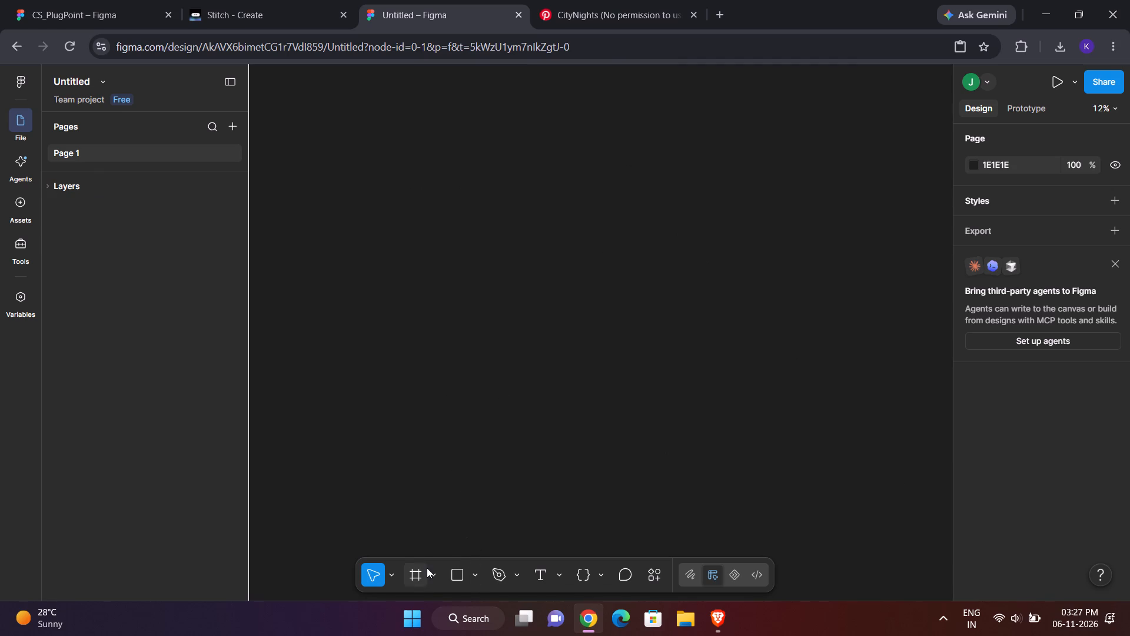
Add a new frame using the iPhone 17 preset (402 × 874).
{"action": "left_click", "coordinate": [429, 569]}
{"action": "left_click", "coordinate": [464, 514]}
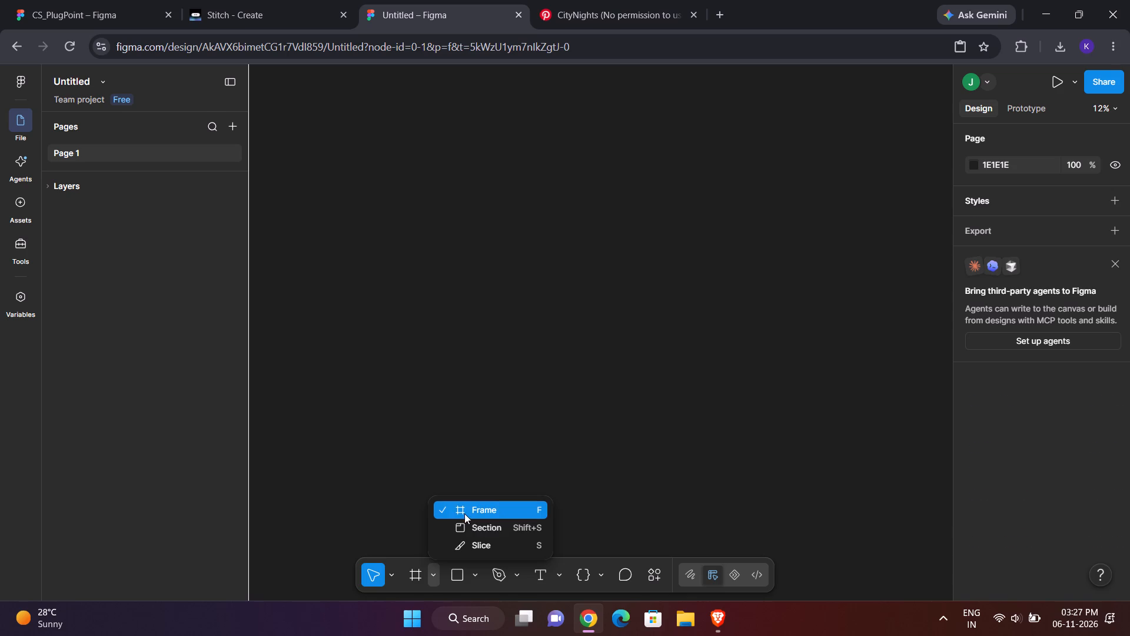
{"action": "left_click", "coordinate": [1078, 281]}
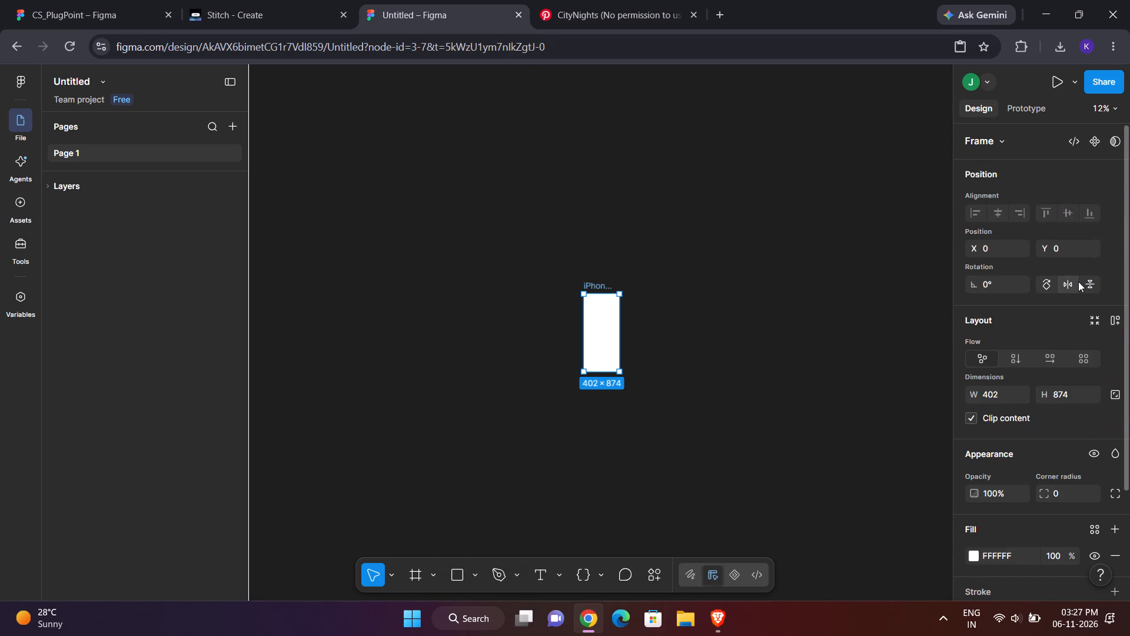
{"action": "left_click", "coordinate": [654, 458]}
{"action": "scroll", "coordinate": [560, 344], "scroll_direction": "left", "scroll_amount": 1}
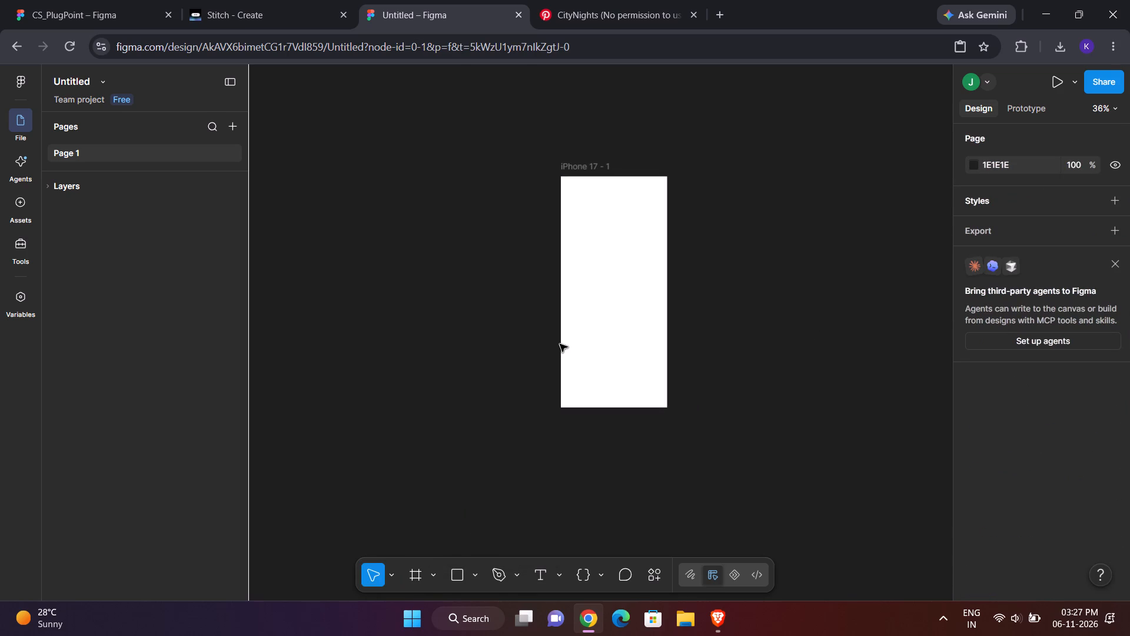
Paste the copied night highway image into the new iPhone 17 frame.
{"action": "left_click", "coordinate": [590, 331]}
{"action": "key", "text": "ctrl+v"}
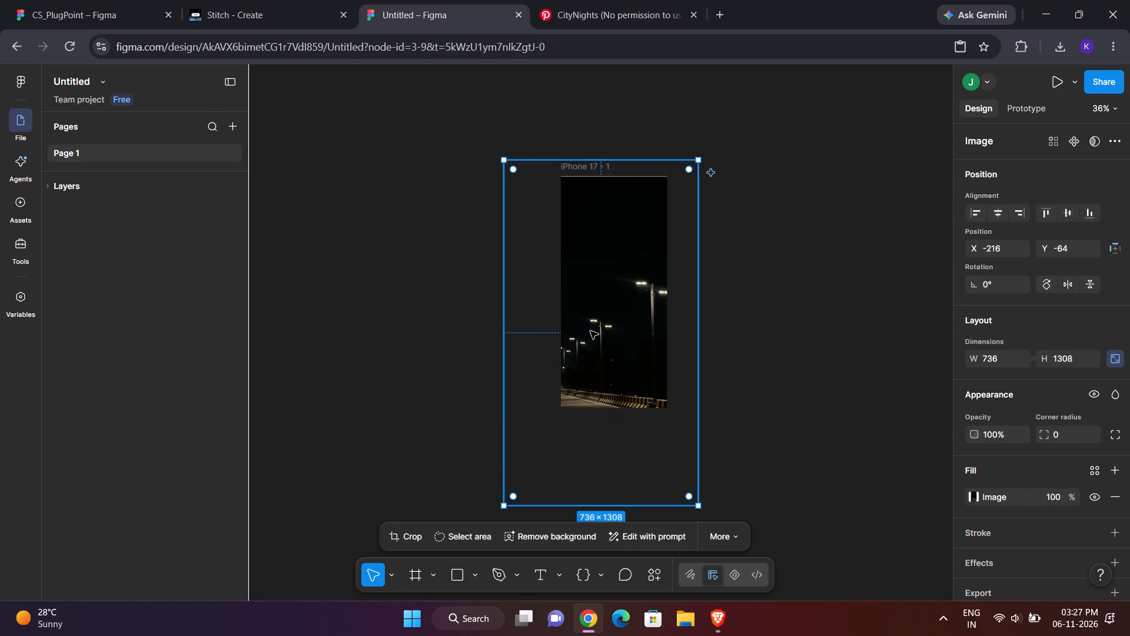
{"action": "left_click", "coordinate": [735, 320]}
Shift the night highway image slightly upwards and scale it proportionally to about 559 × 994, keeping the iPhone 17 frame fully covered.
{"action": "left_click", "coordinate": [654, 303]}
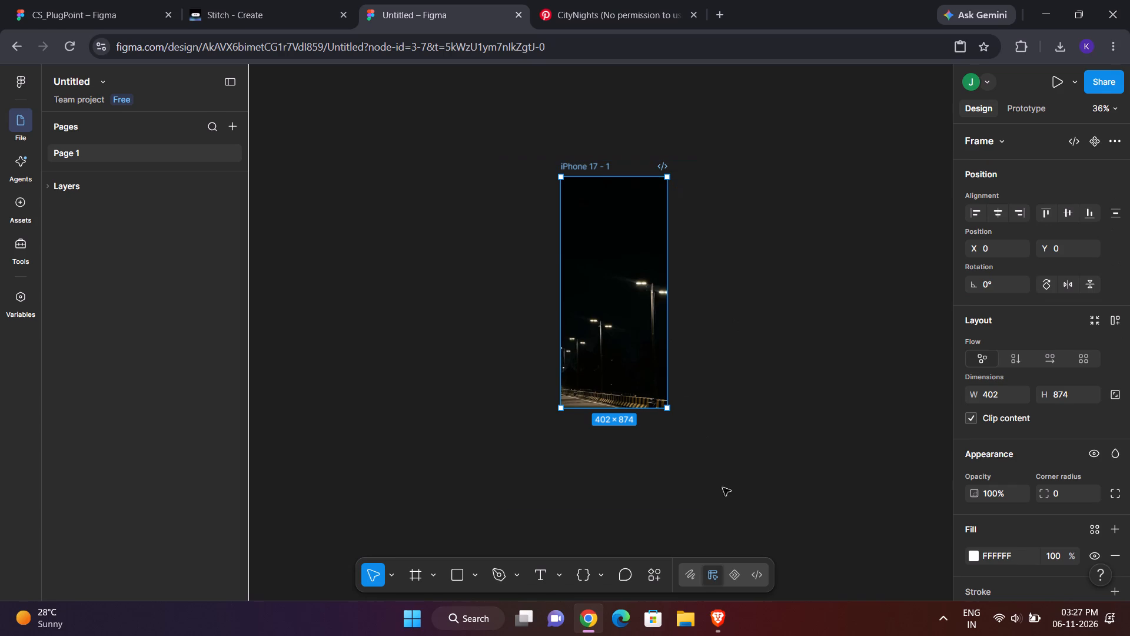
{"action": "left_click", "coordinate": [519, 434]}
{"action": "left_click_drag", "start_coordinate": [519, 434], "coordinate": [680, 452]}
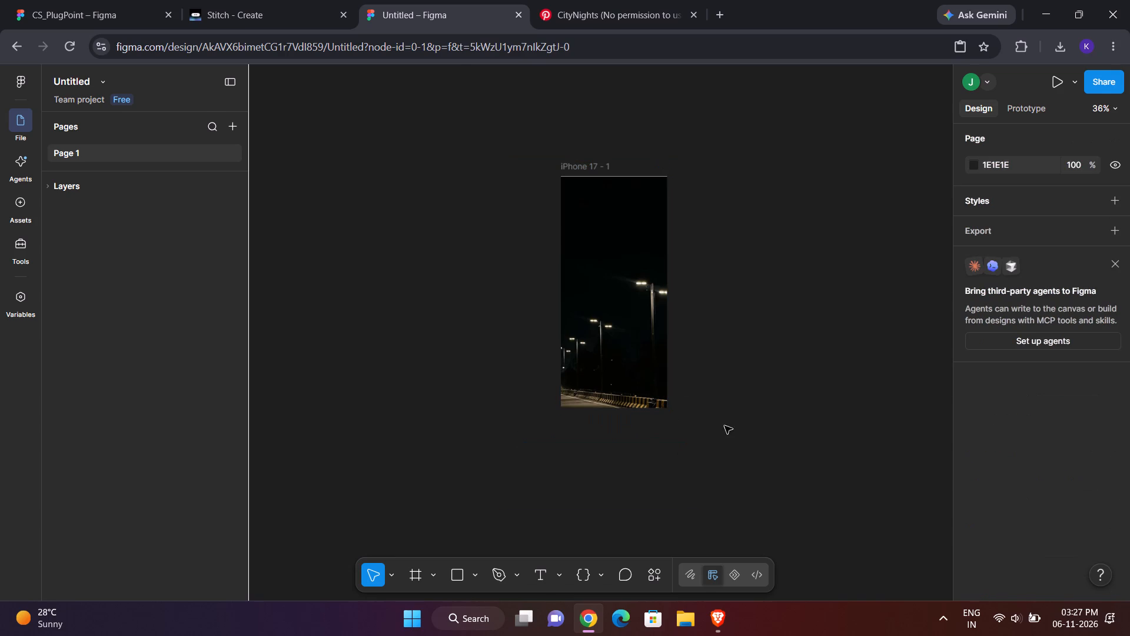
{"action": "left_click_drag", "start_coordinate": [779, 463], "coordinate": [629, 320]}
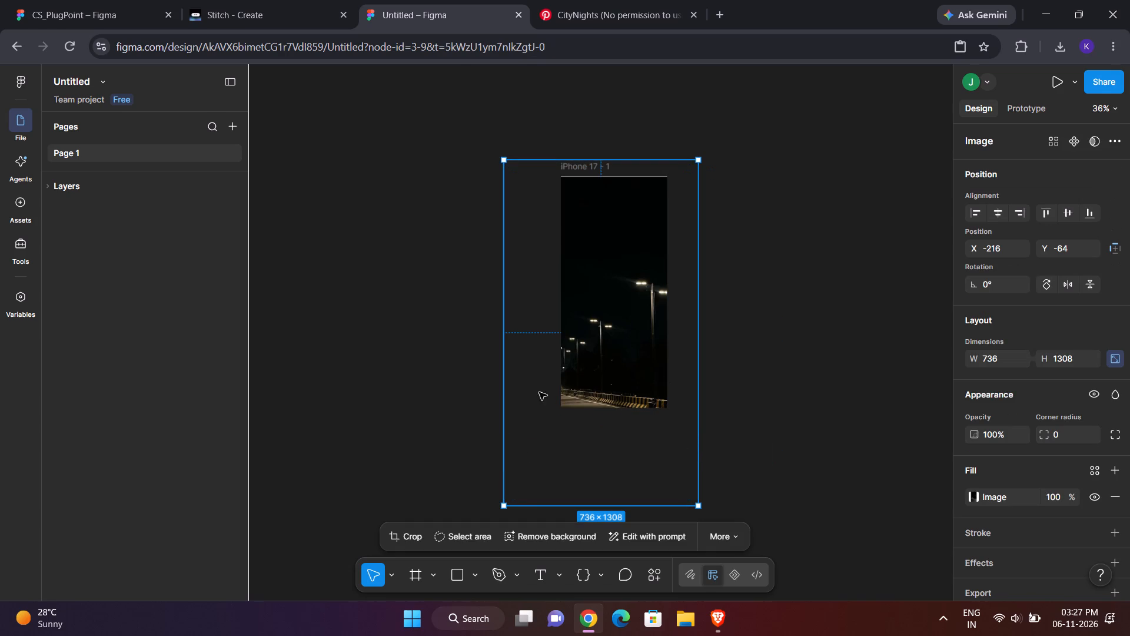
{"action": "left_click_drag", "start_coordinate": [544, 183], "coordinate": [547, 175]}
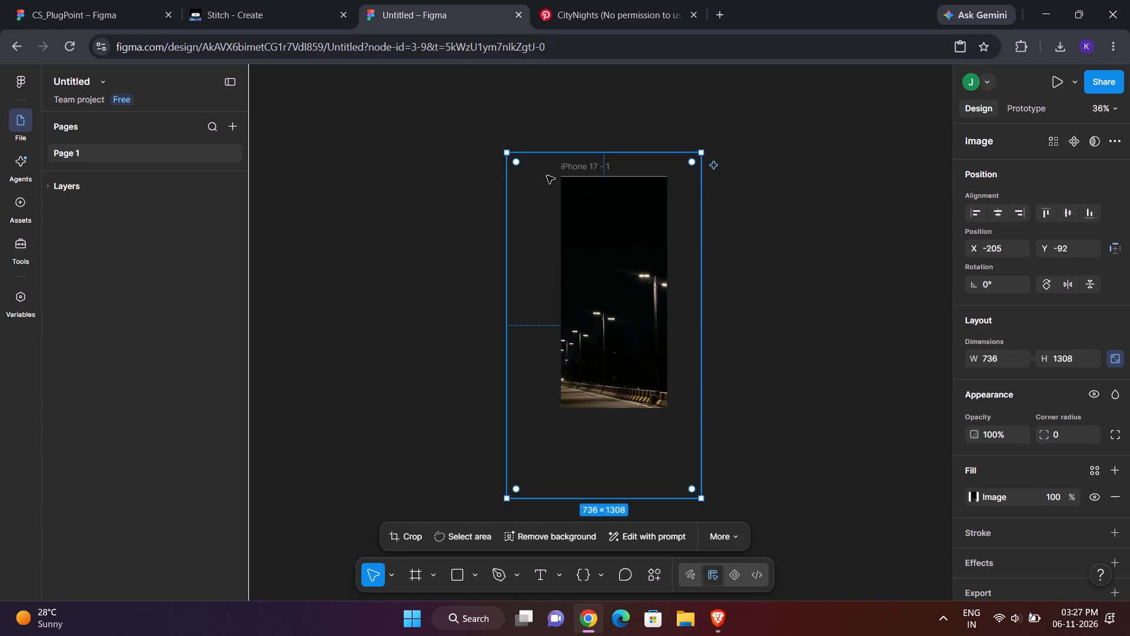
{"action": "left_click", "coordinate": [745, 193]}
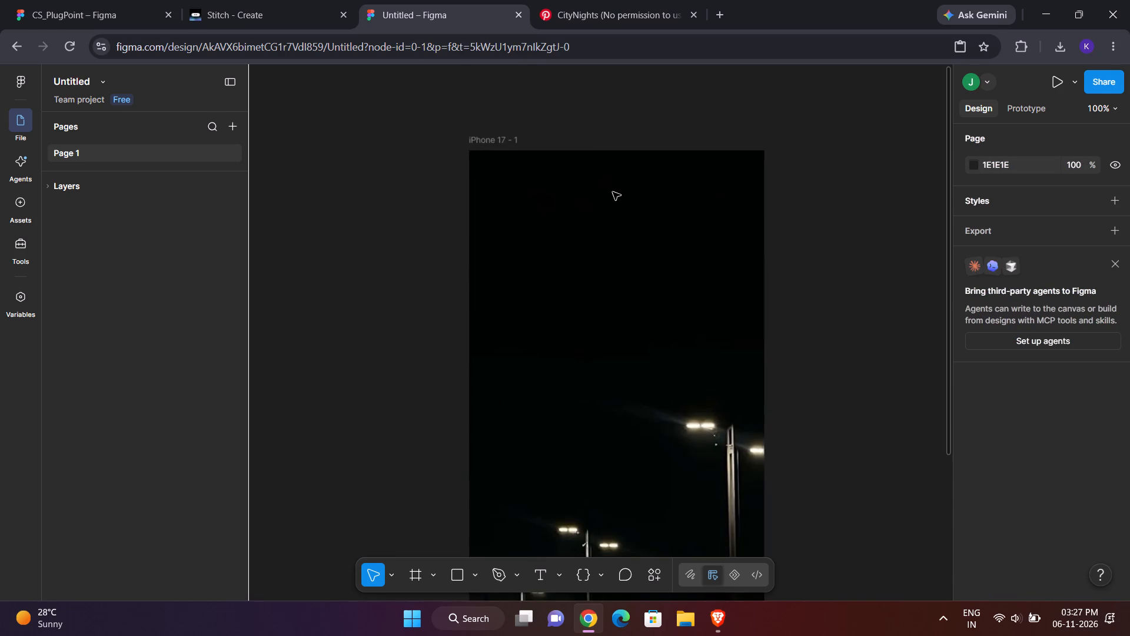
{"action": "left_click", "coordinate": [701, 228]}
{"action": "left_click_drag", "start_coordinate": [520, 405], "coordinate": [786, 401]}
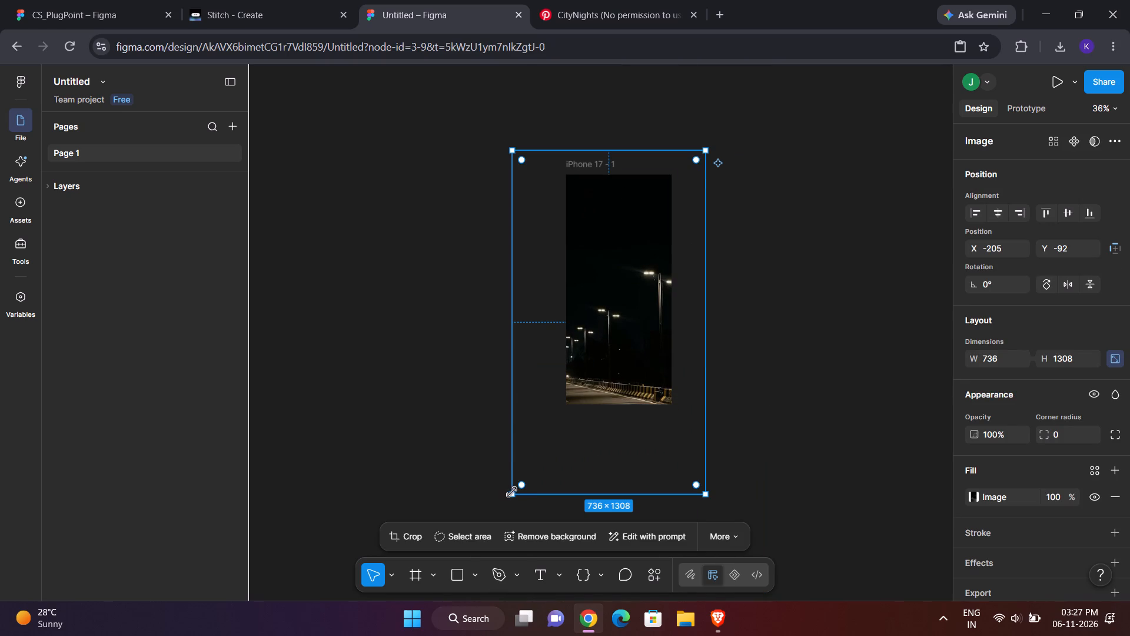
{"action": "left_click_drag", "start_coordinate": [511, 492], "coordinate": [586, 431]}
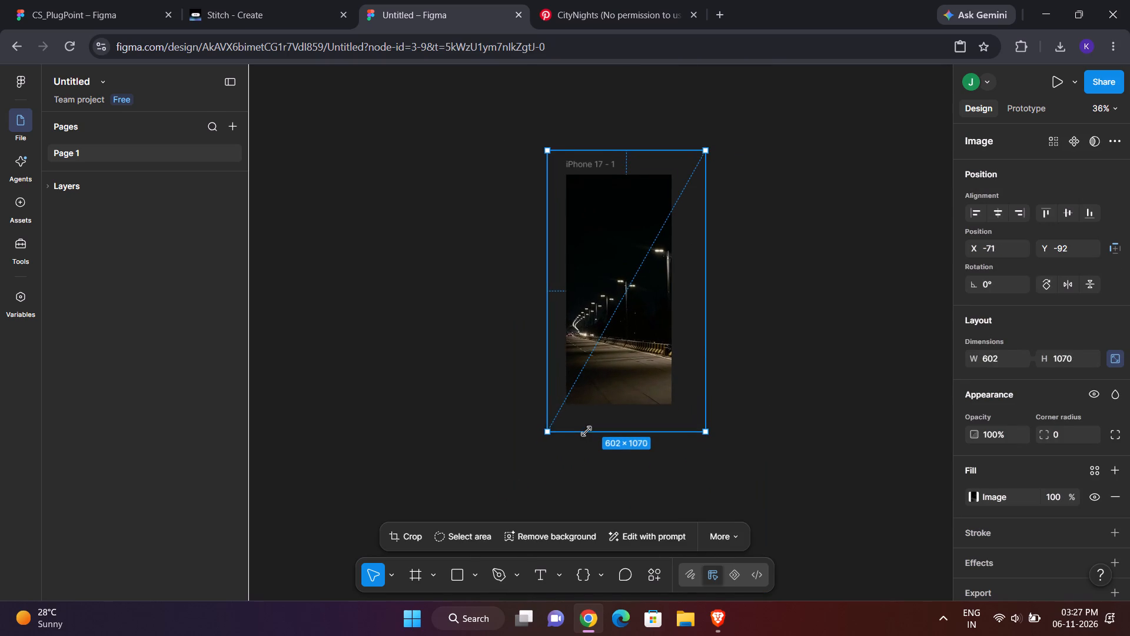
{"action": "left_click_drag", "start_coordinate": [586, 431], "coordinate": [600, 409]}
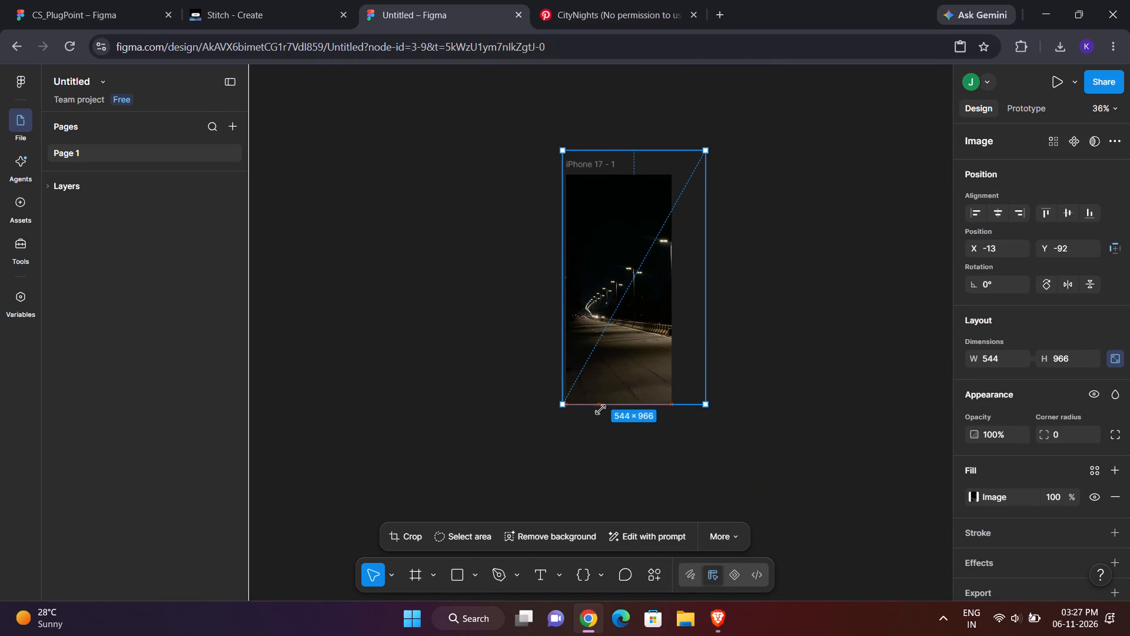
{"action": "left_click_drag", "start_coordinate": [600, 409], "coordinate": [600, 412]}
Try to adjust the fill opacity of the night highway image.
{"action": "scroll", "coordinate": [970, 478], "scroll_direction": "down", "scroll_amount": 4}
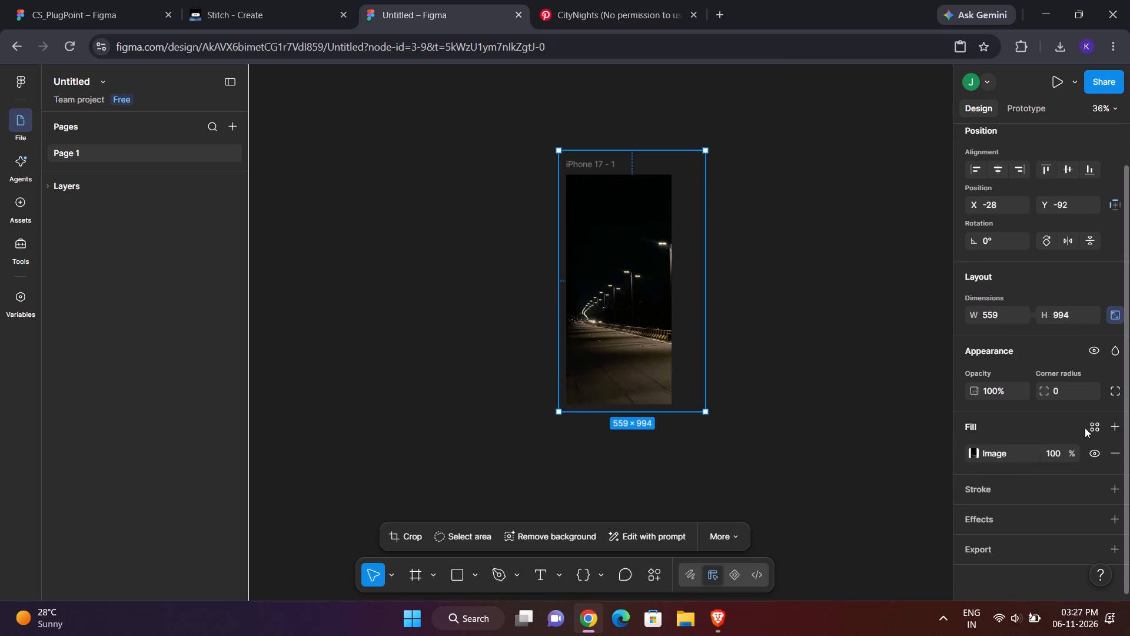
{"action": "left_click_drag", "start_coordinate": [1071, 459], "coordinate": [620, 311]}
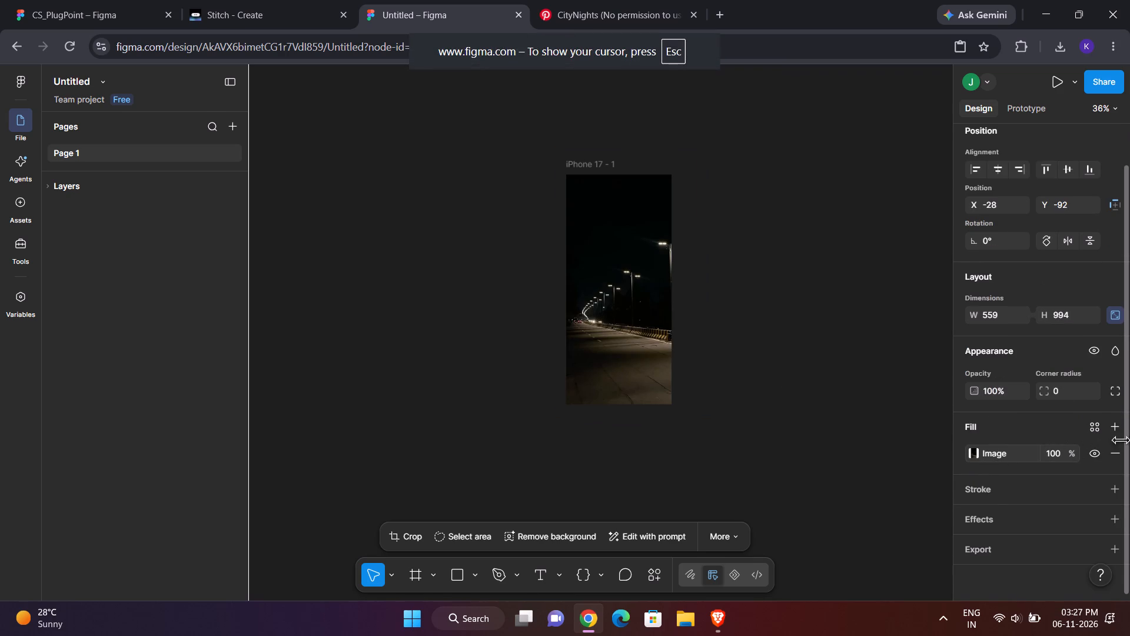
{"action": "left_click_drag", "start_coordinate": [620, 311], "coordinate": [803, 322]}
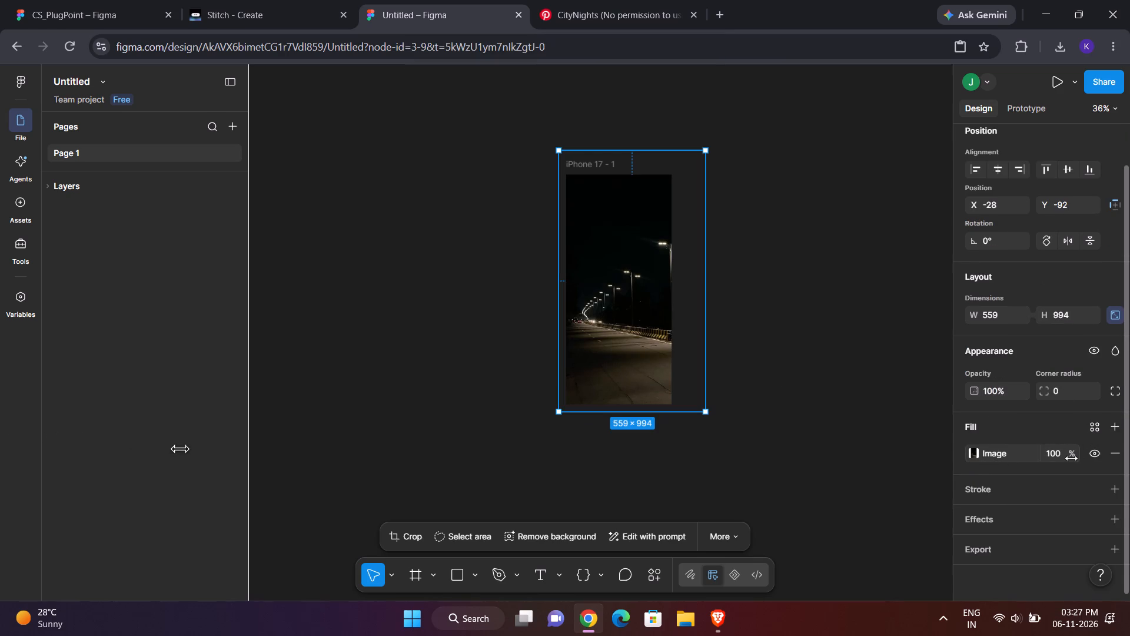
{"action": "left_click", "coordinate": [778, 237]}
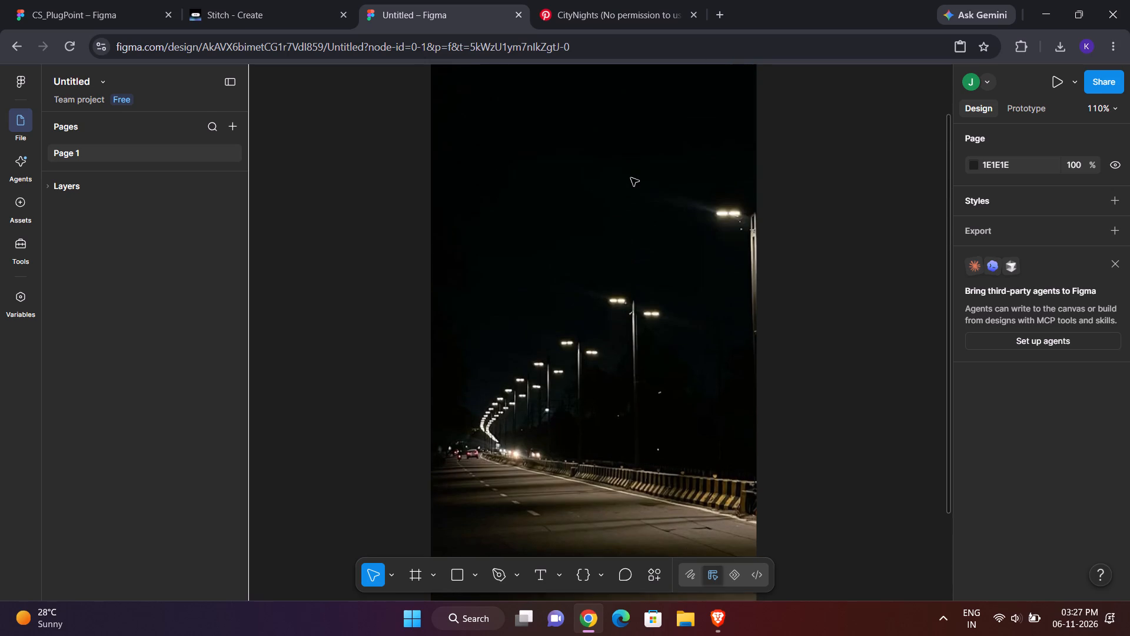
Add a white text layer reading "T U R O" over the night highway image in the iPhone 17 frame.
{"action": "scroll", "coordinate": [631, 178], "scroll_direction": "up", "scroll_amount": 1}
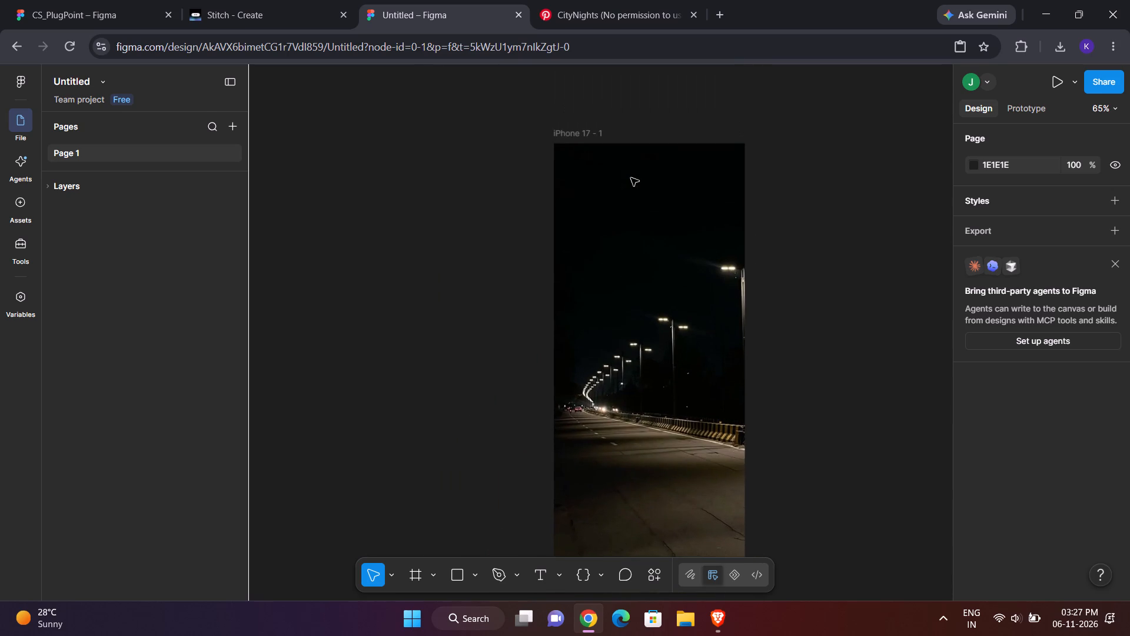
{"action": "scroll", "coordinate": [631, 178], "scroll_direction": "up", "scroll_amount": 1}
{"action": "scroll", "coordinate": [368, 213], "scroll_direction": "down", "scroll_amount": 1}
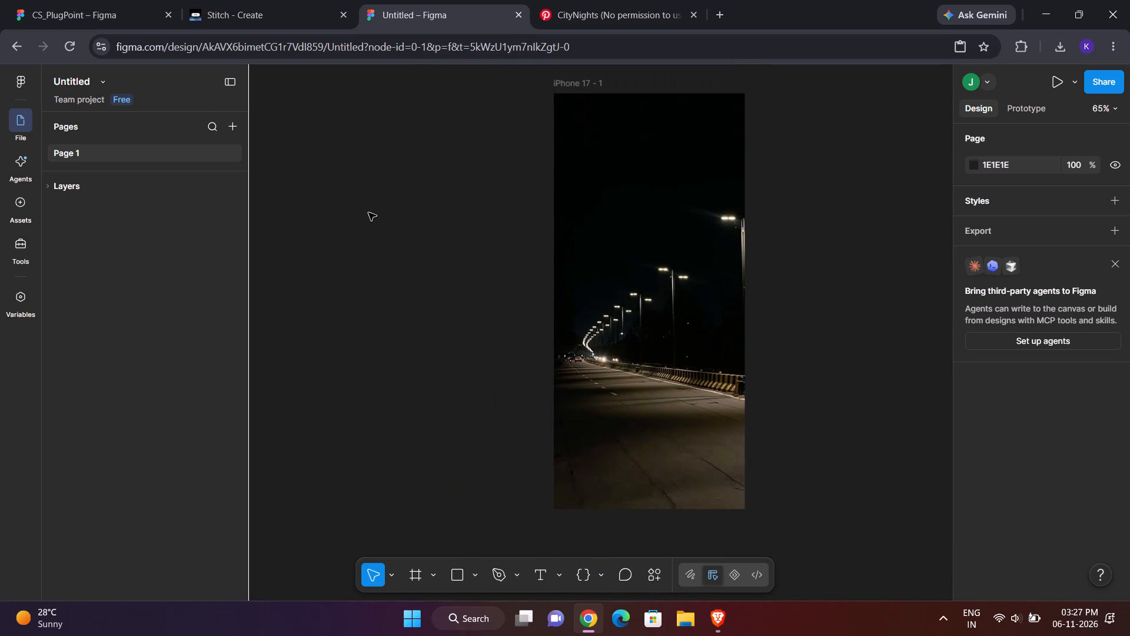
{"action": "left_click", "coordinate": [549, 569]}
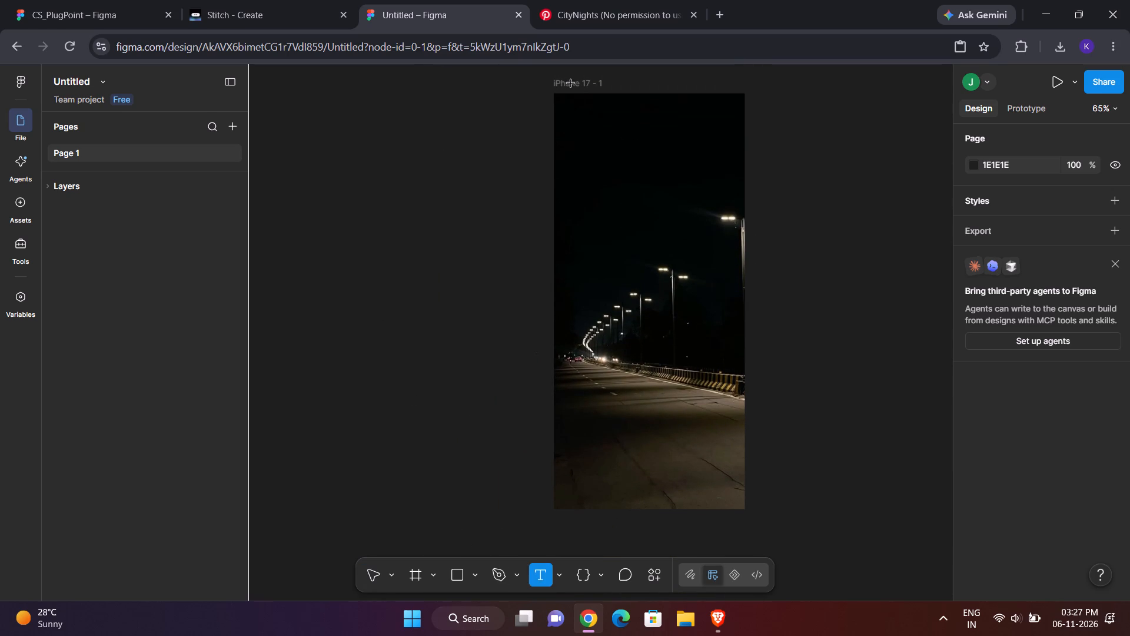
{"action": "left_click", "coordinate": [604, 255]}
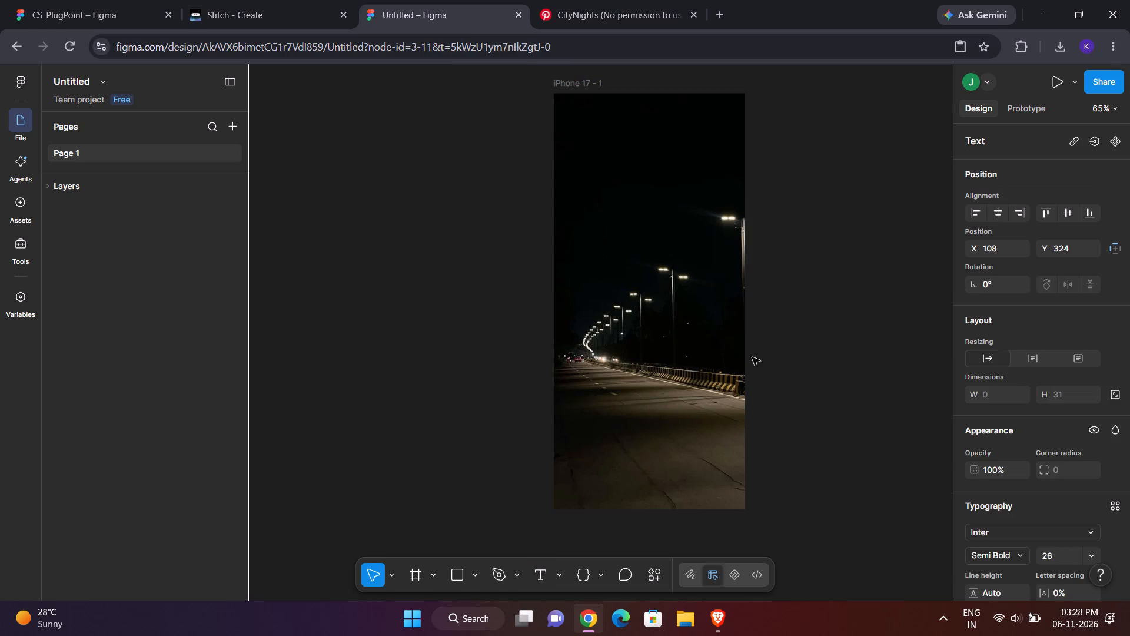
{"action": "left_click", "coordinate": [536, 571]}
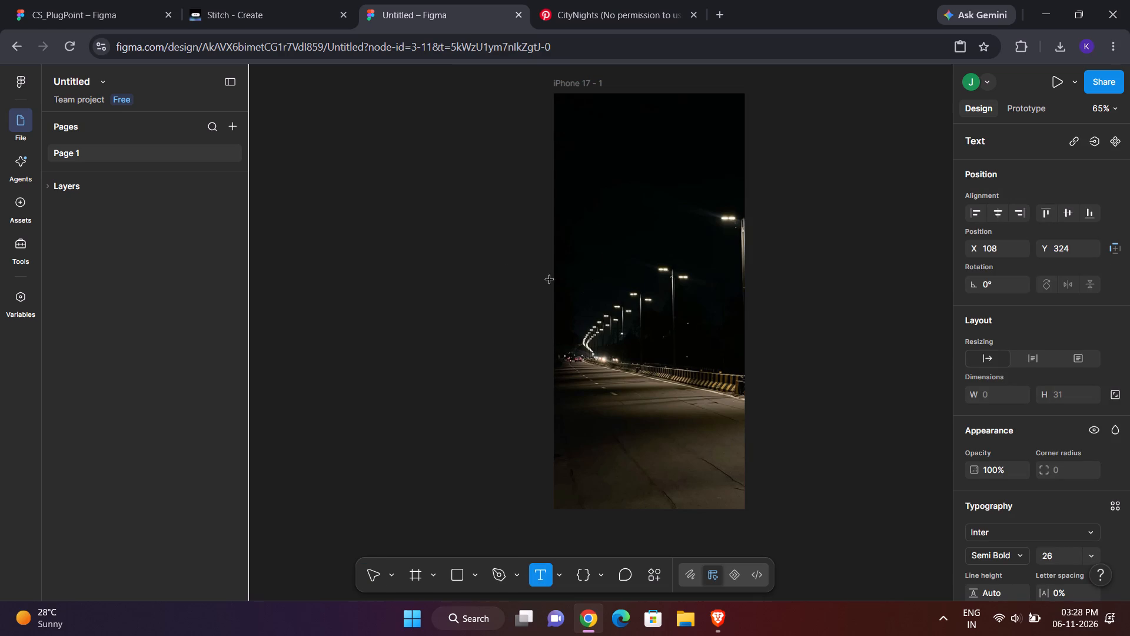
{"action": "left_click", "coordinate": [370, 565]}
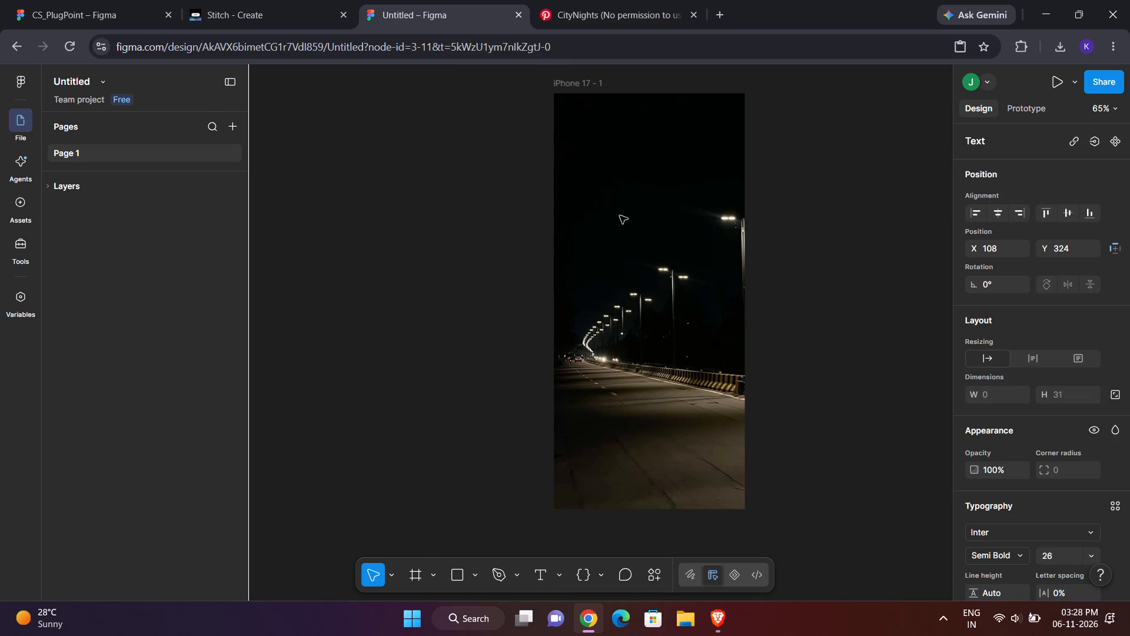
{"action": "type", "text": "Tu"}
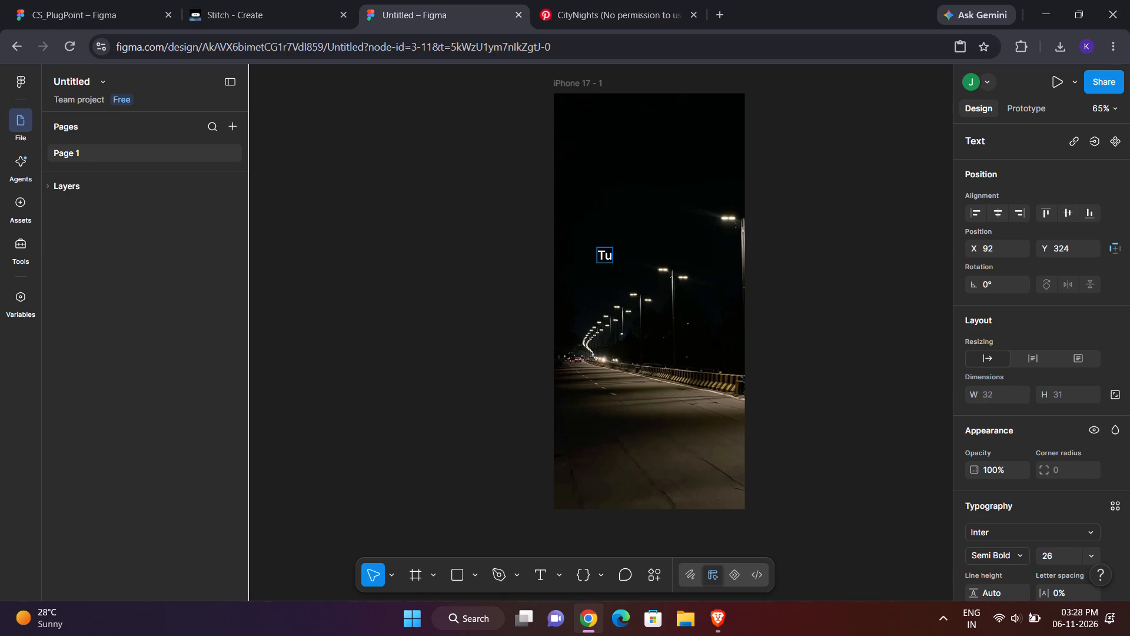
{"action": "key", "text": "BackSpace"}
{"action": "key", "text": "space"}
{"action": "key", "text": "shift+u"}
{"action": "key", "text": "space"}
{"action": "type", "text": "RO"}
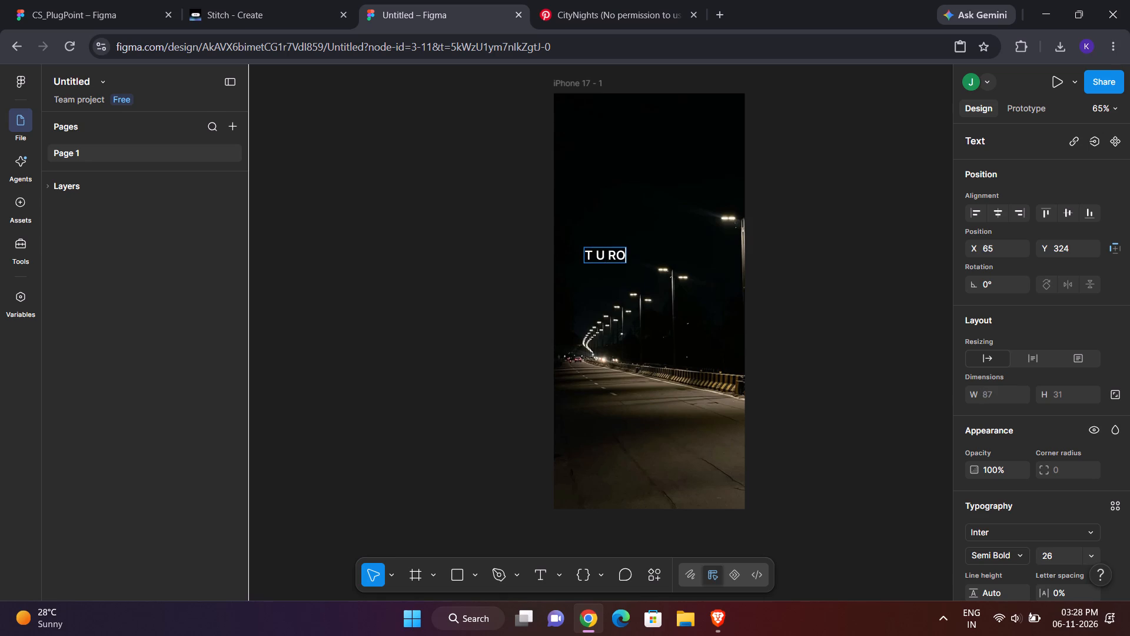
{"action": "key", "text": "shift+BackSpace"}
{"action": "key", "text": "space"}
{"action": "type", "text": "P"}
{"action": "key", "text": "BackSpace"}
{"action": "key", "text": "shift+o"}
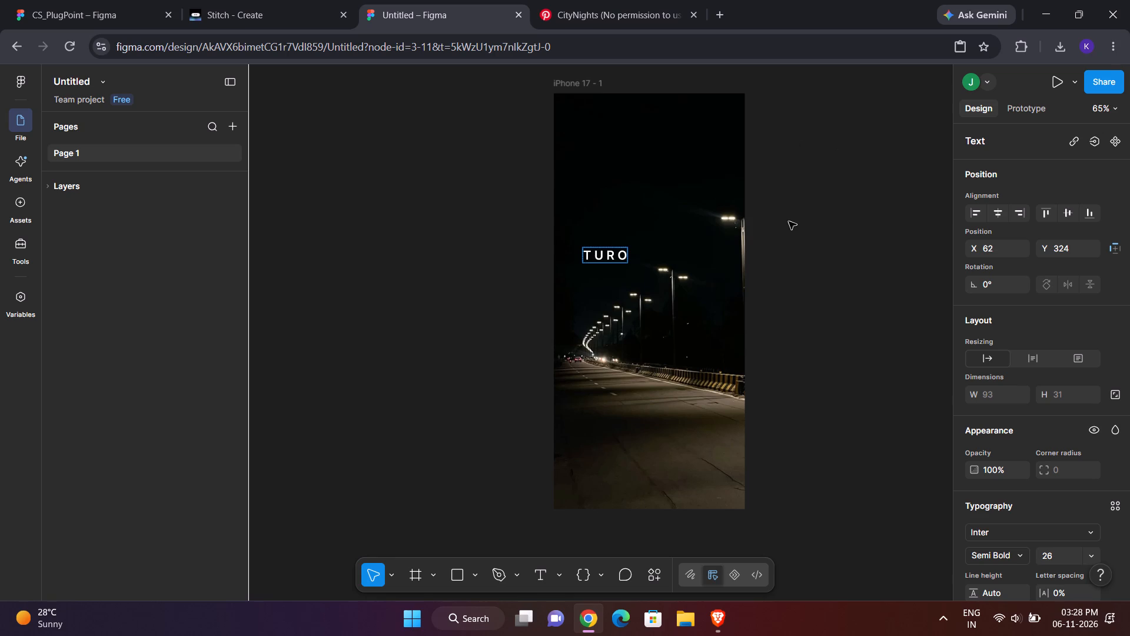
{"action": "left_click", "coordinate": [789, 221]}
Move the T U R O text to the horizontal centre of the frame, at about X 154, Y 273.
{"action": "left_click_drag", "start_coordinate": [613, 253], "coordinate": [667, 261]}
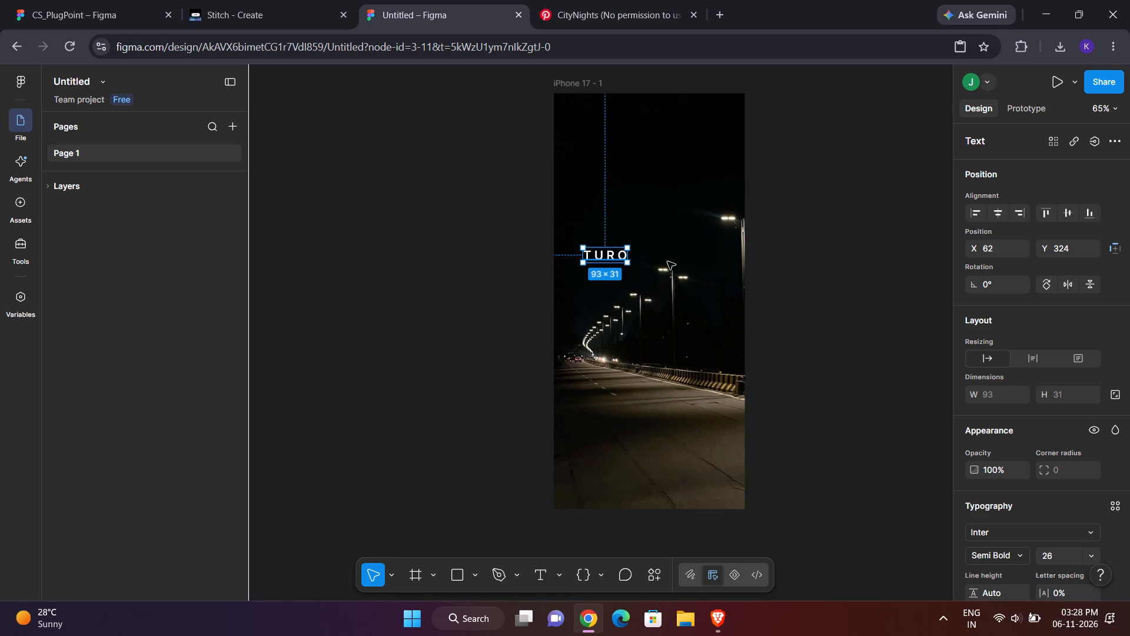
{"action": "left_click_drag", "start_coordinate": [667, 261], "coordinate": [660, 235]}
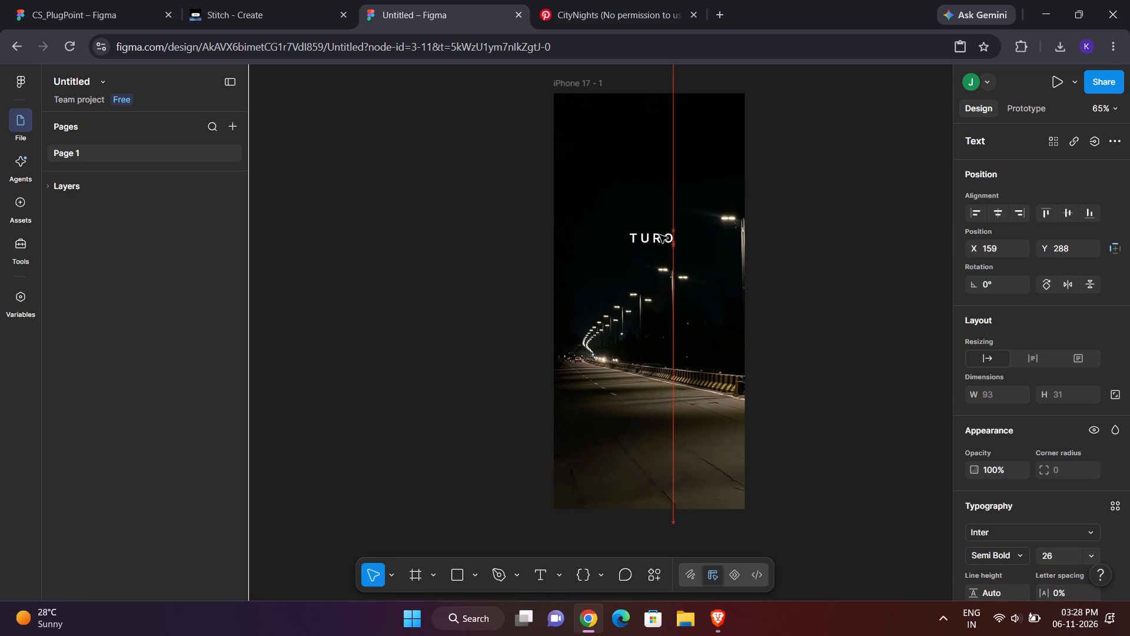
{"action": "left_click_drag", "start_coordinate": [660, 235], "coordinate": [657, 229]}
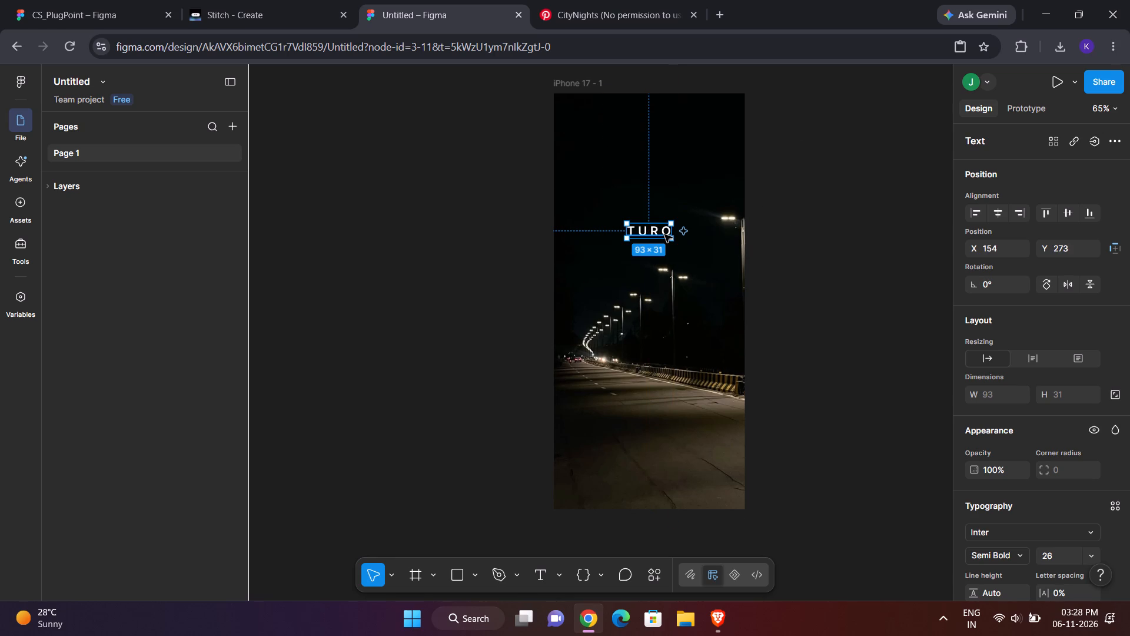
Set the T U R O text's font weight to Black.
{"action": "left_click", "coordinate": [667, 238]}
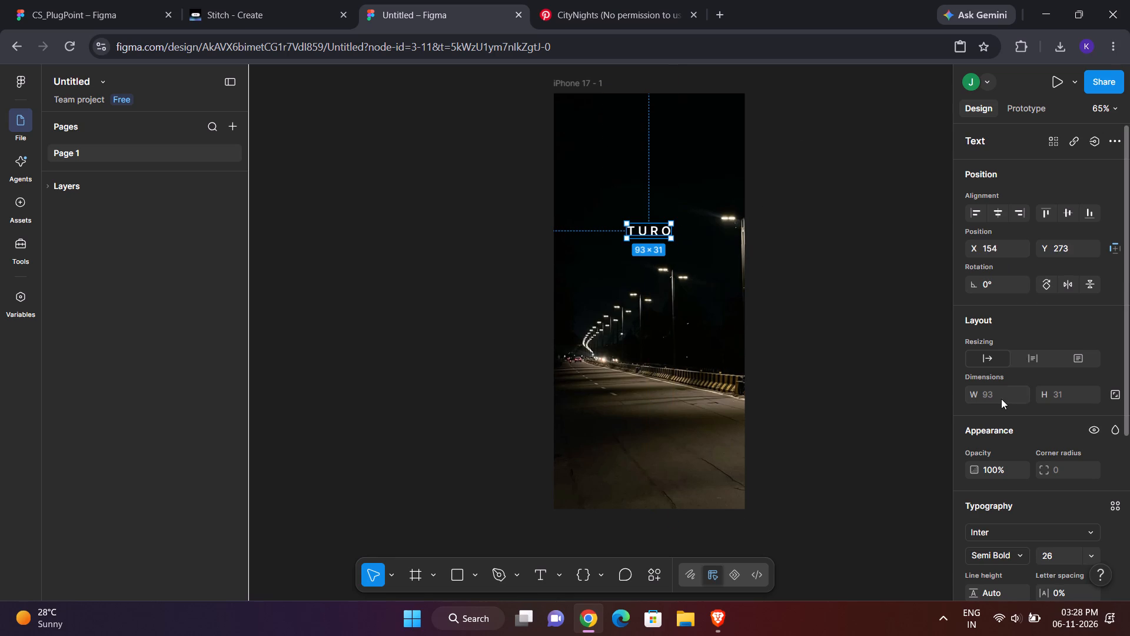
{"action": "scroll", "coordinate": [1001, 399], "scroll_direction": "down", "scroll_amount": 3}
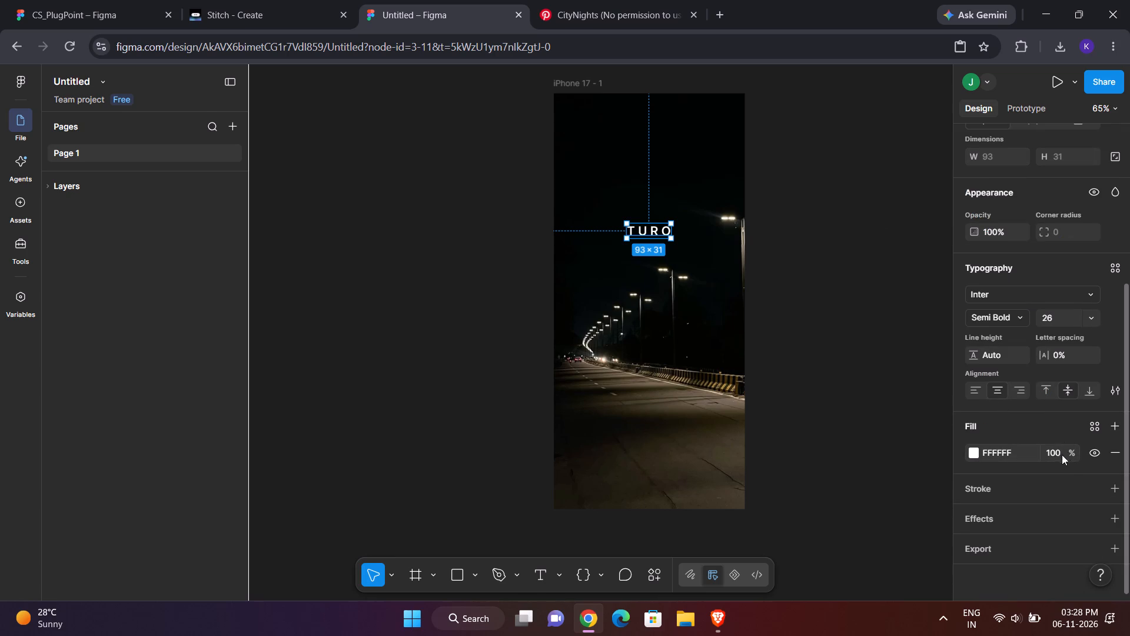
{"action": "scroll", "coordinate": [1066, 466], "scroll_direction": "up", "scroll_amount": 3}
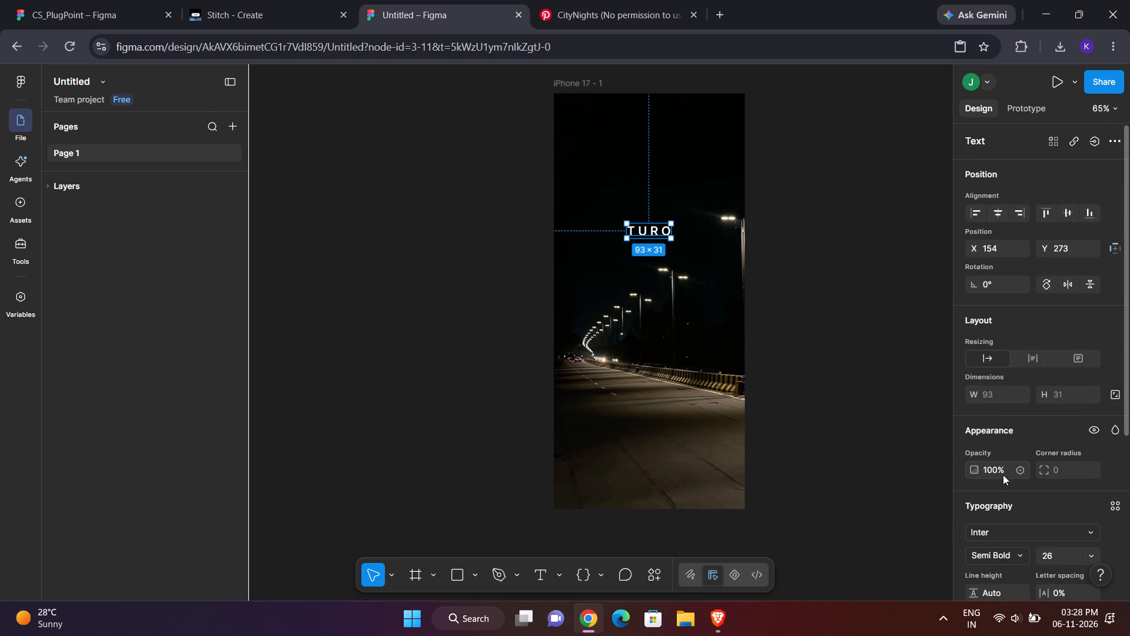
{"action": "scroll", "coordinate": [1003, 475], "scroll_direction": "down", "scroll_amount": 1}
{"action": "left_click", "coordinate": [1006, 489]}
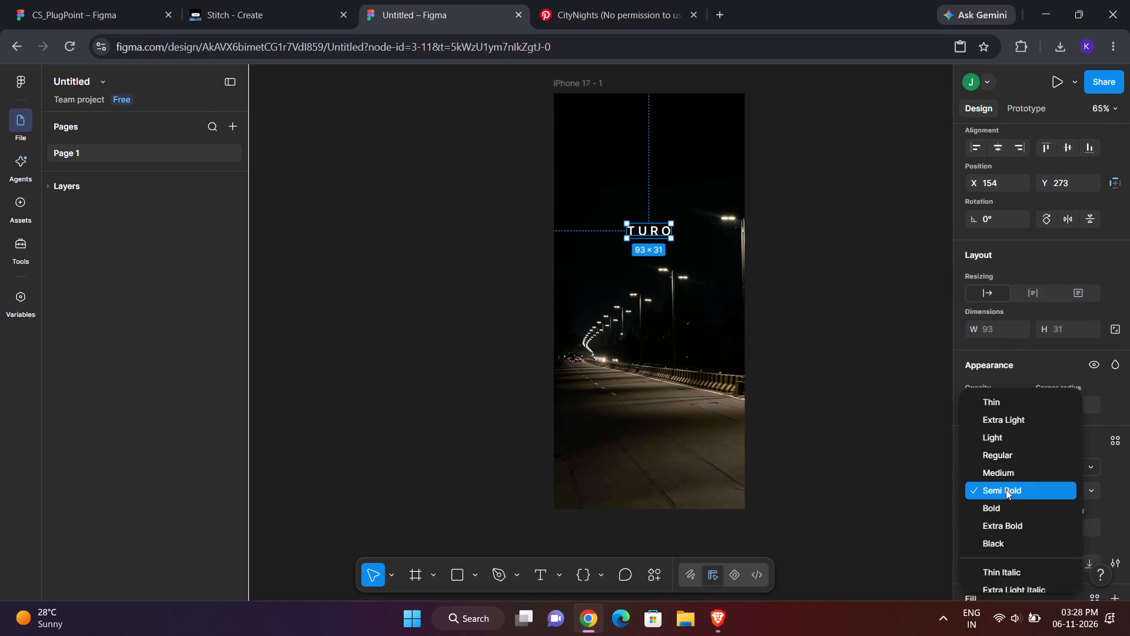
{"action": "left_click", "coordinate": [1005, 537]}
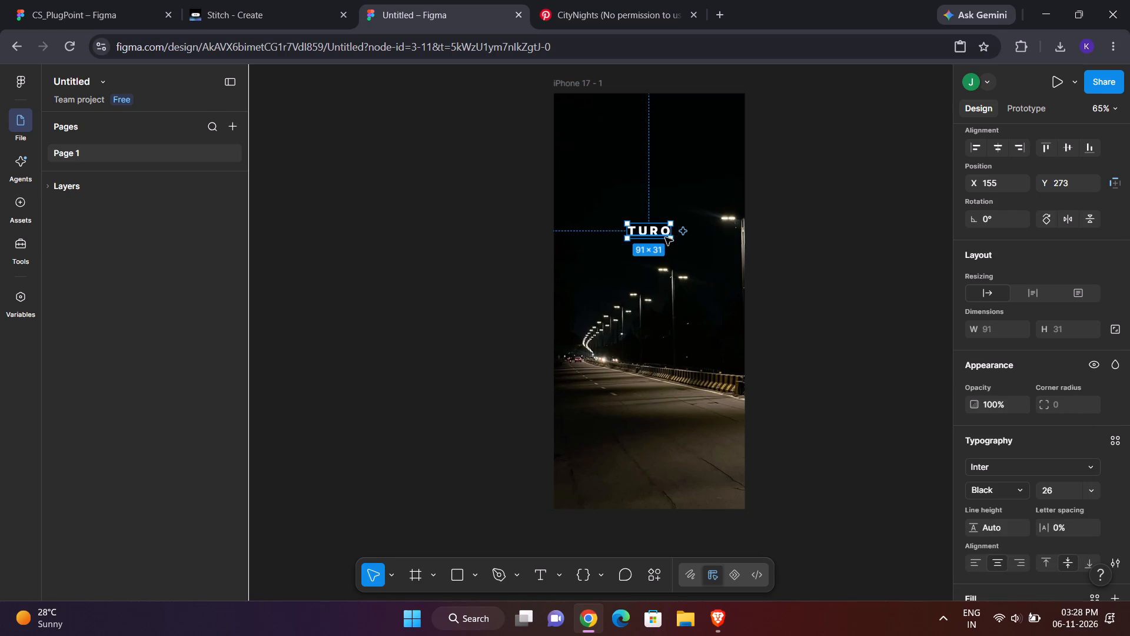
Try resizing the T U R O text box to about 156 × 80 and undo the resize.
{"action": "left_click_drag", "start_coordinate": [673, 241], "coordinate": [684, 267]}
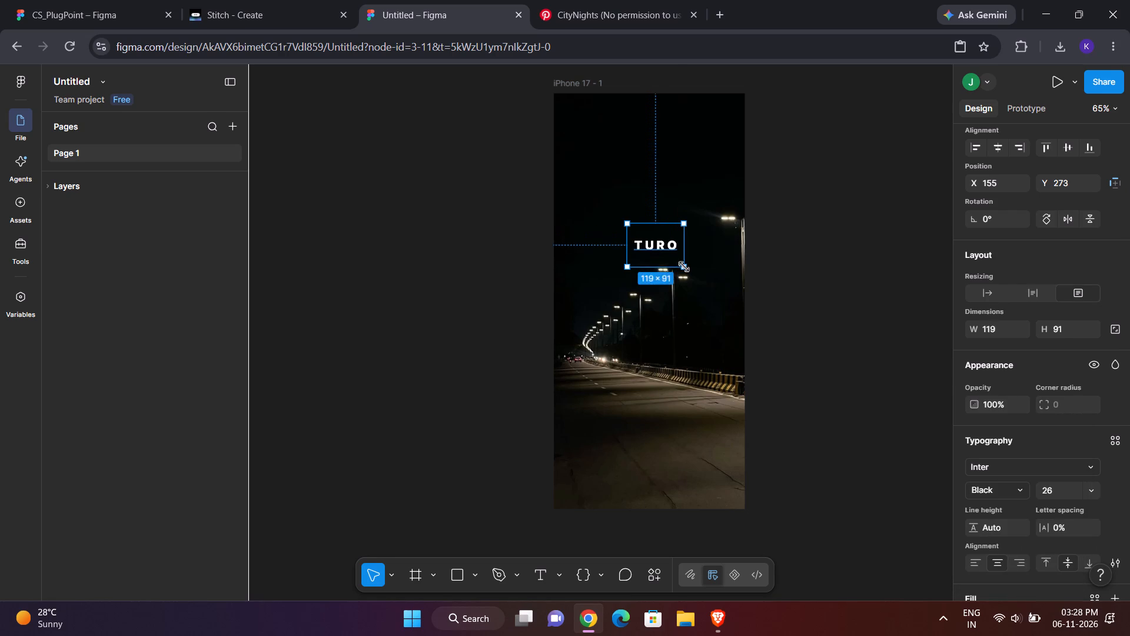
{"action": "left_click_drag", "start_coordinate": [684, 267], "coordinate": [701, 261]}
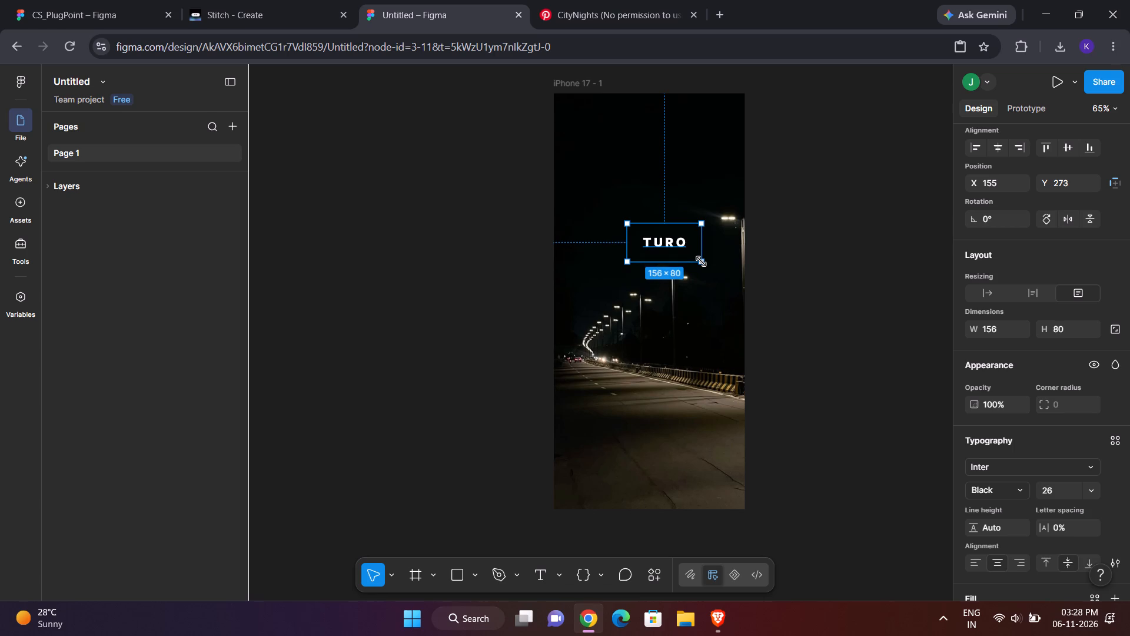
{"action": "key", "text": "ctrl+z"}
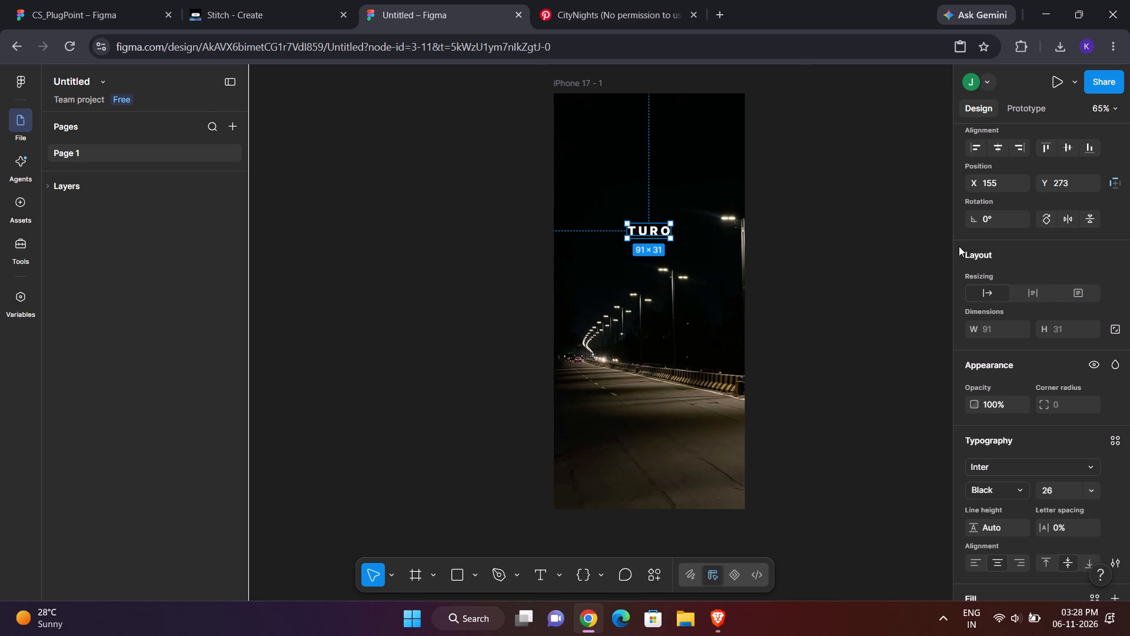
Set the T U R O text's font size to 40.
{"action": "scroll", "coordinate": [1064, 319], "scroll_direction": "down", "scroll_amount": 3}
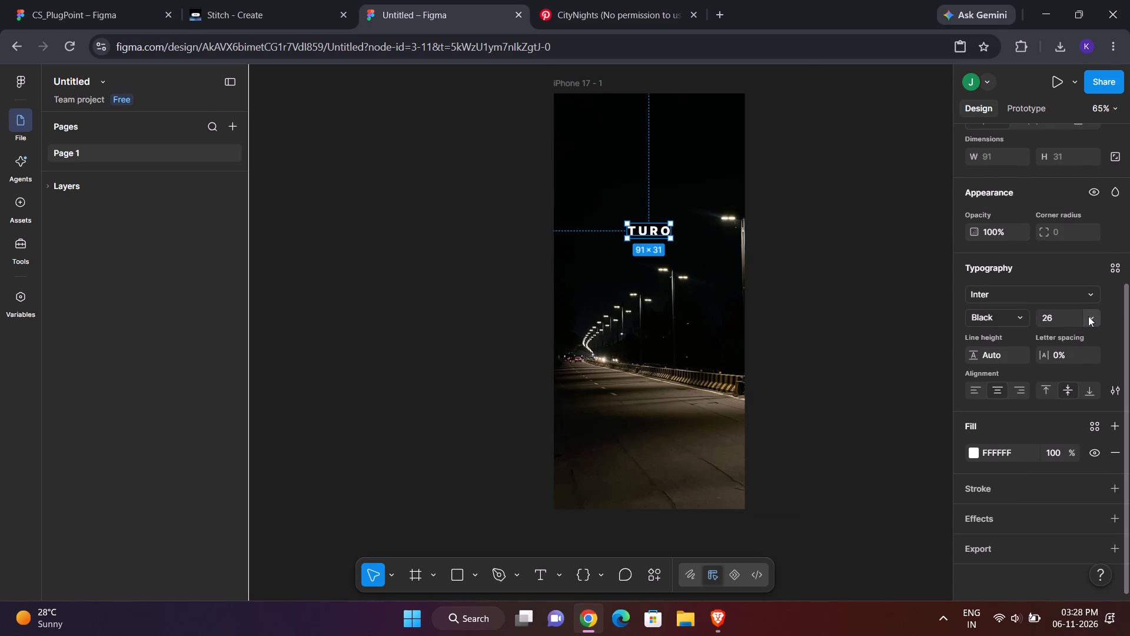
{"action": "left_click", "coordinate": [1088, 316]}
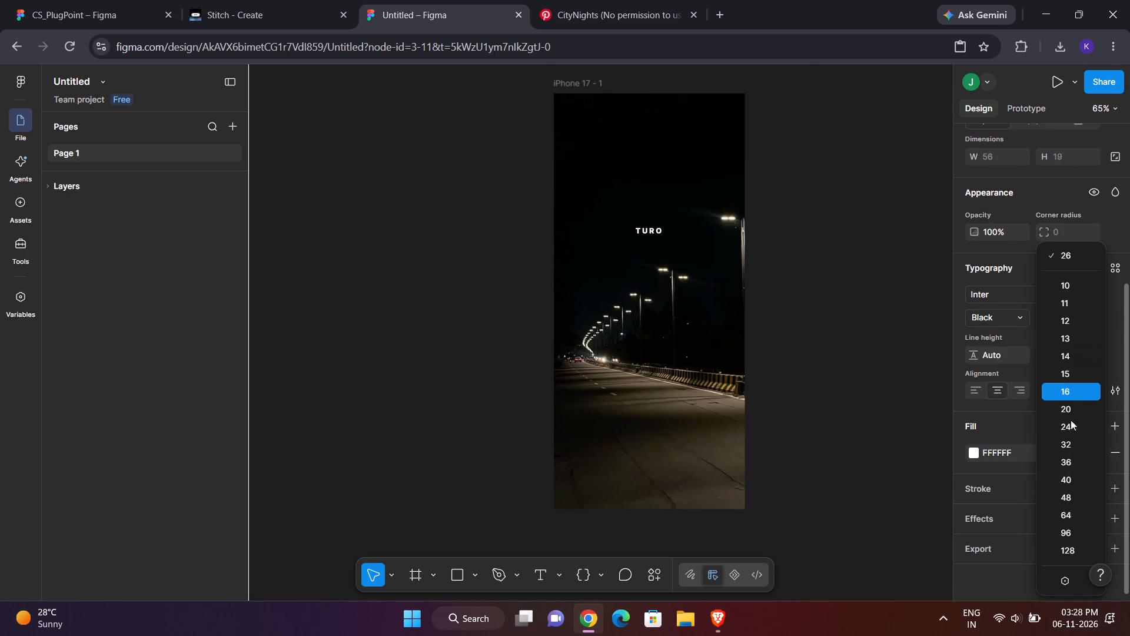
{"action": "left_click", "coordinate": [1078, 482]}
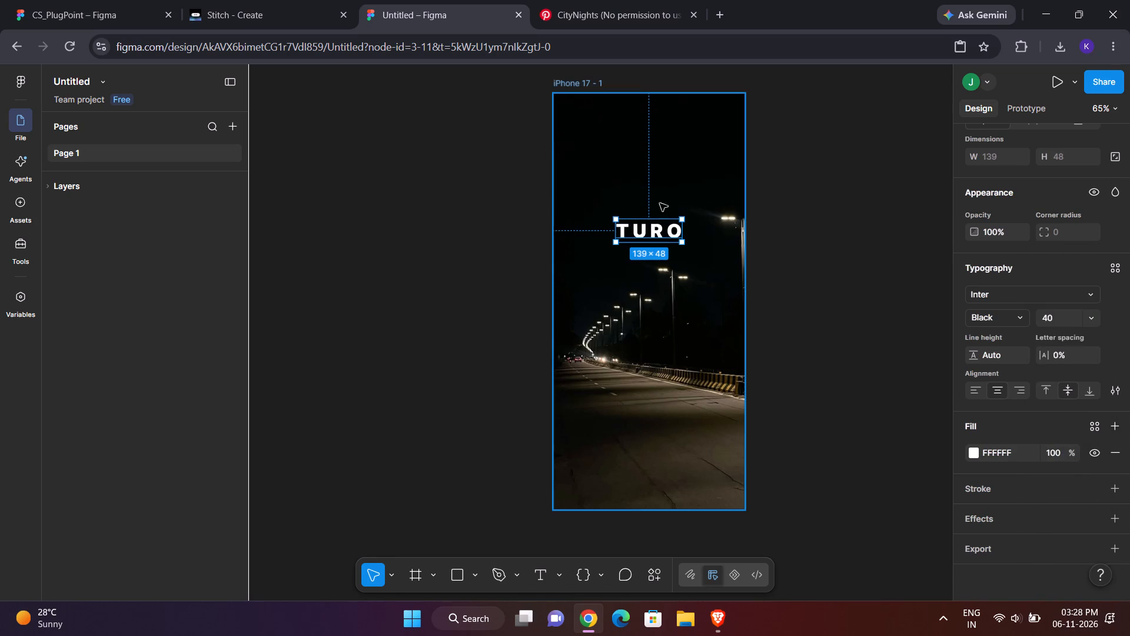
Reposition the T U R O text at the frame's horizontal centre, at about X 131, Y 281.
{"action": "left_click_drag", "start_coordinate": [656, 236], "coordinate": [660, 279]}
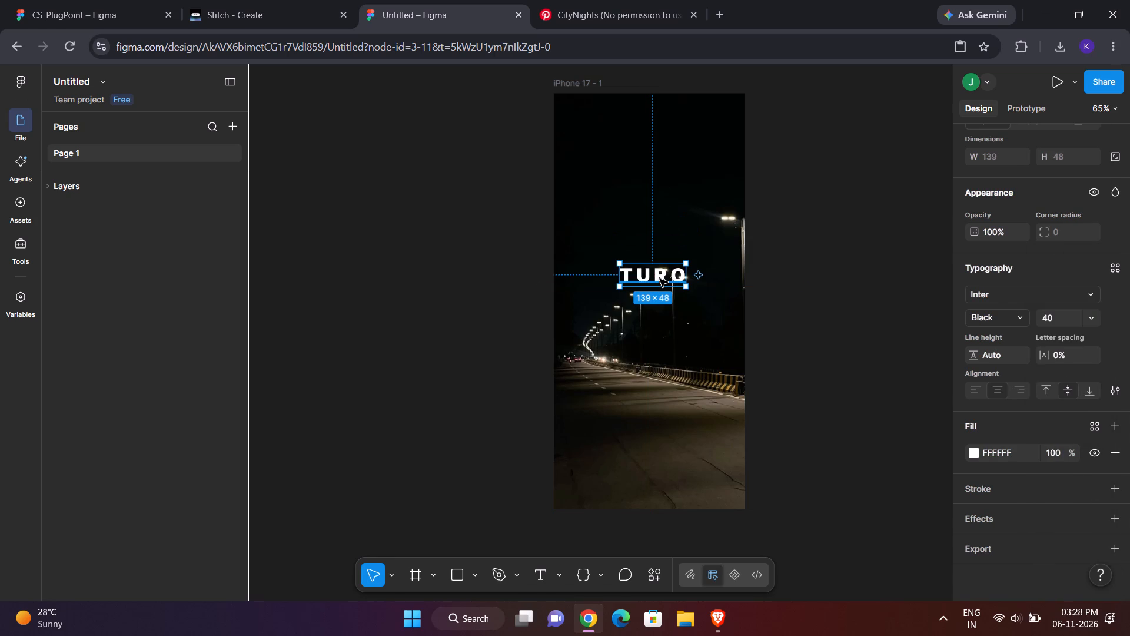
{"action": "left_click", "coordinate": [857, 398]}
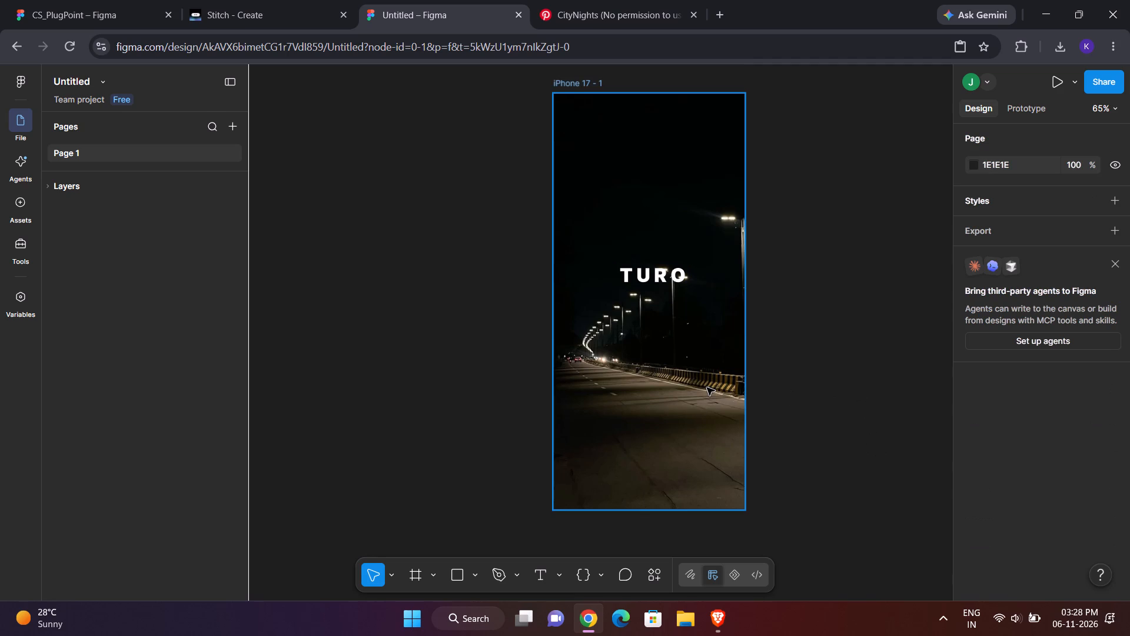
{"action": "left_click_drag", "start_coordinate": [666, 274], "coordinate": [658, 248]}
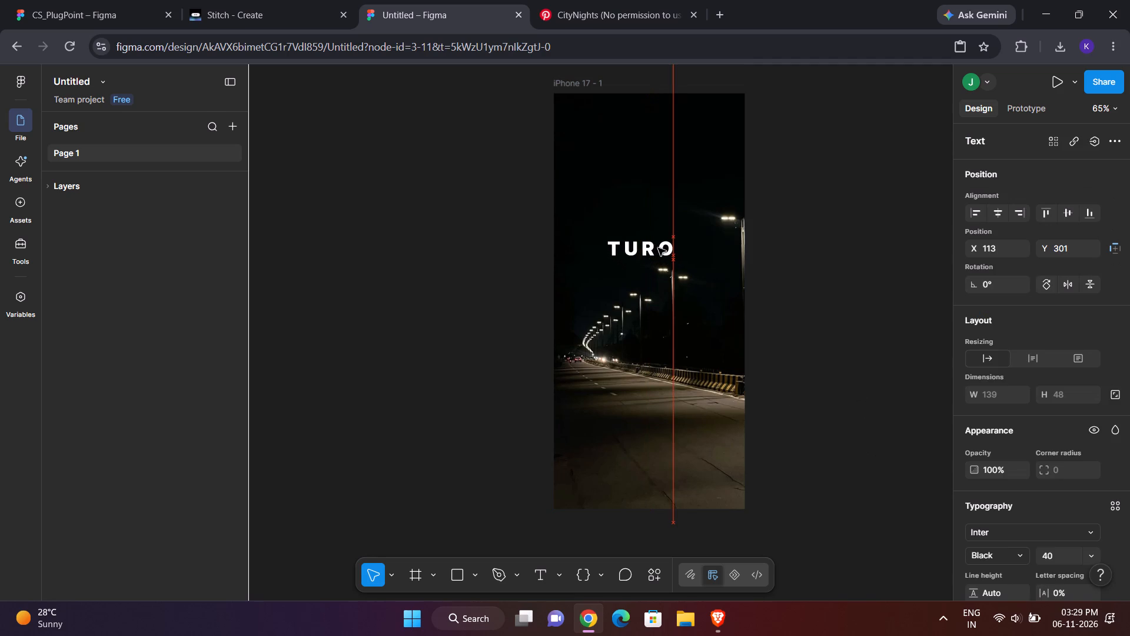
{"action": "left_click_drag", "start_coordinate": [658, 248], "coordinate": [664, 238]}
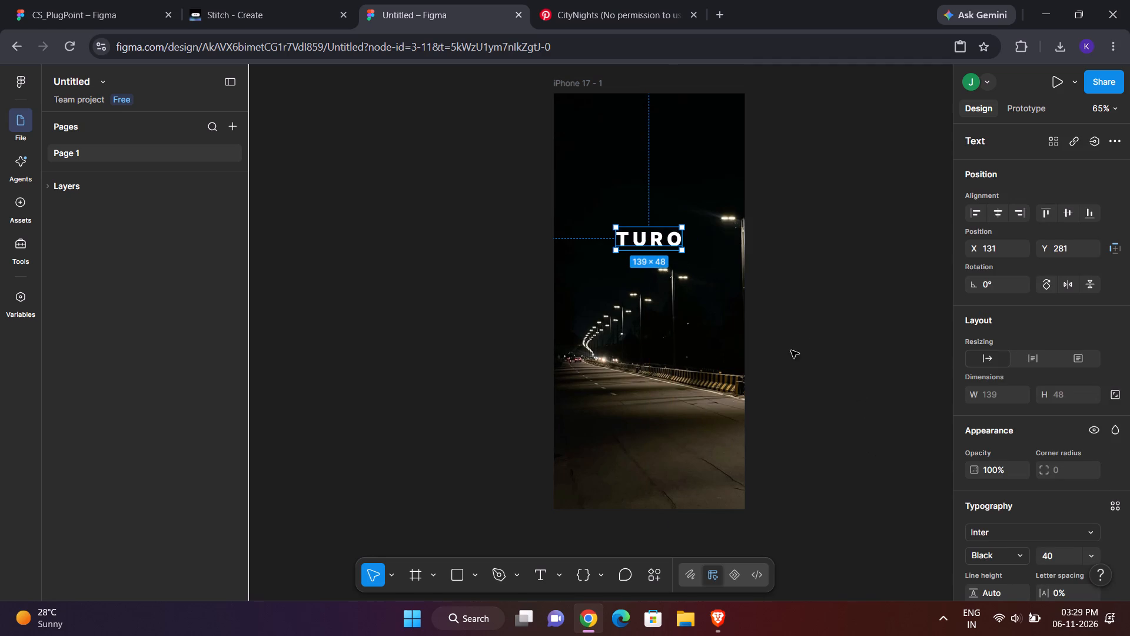
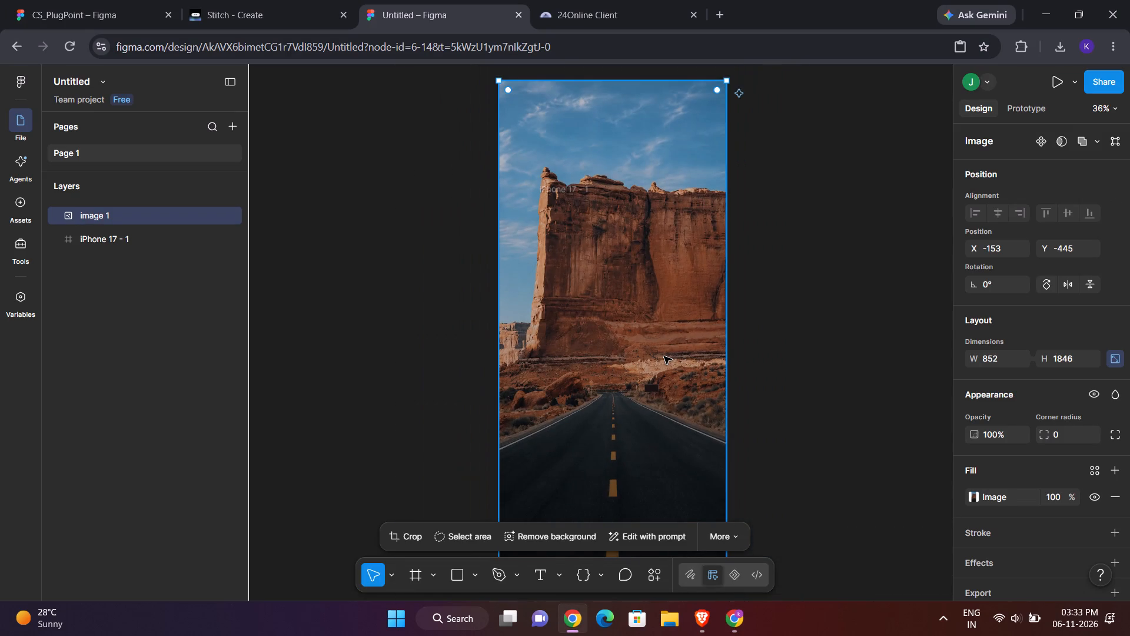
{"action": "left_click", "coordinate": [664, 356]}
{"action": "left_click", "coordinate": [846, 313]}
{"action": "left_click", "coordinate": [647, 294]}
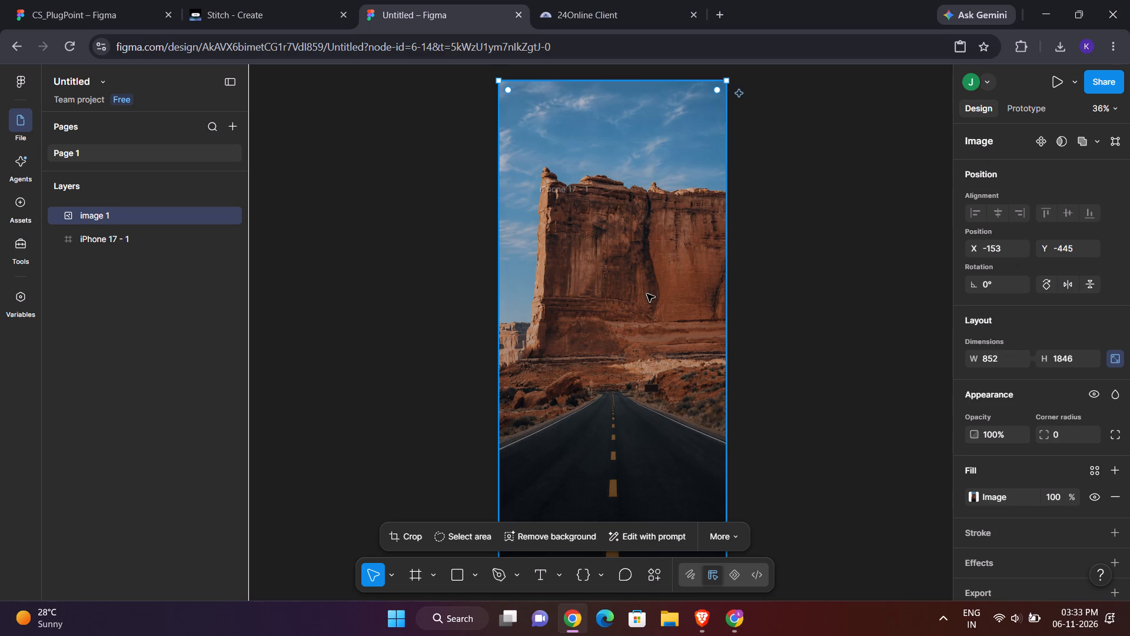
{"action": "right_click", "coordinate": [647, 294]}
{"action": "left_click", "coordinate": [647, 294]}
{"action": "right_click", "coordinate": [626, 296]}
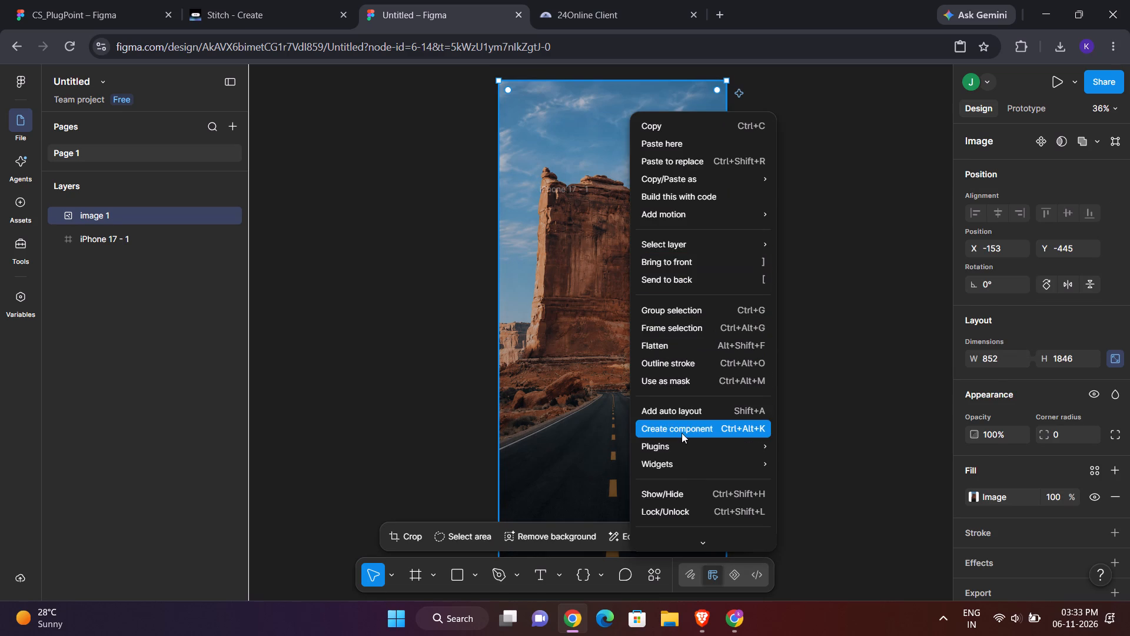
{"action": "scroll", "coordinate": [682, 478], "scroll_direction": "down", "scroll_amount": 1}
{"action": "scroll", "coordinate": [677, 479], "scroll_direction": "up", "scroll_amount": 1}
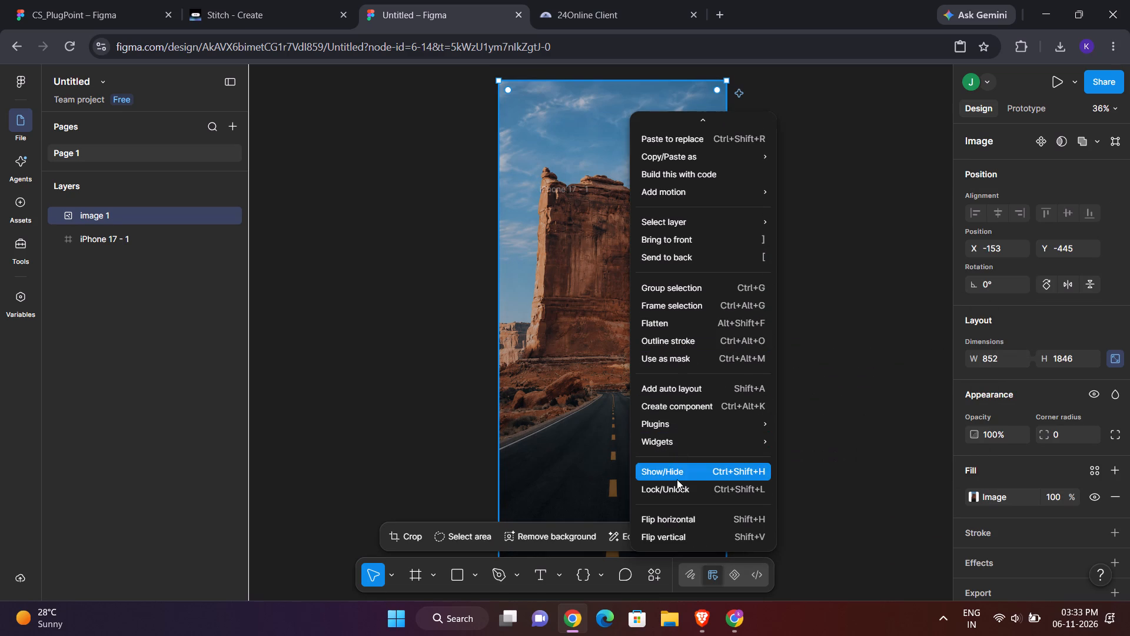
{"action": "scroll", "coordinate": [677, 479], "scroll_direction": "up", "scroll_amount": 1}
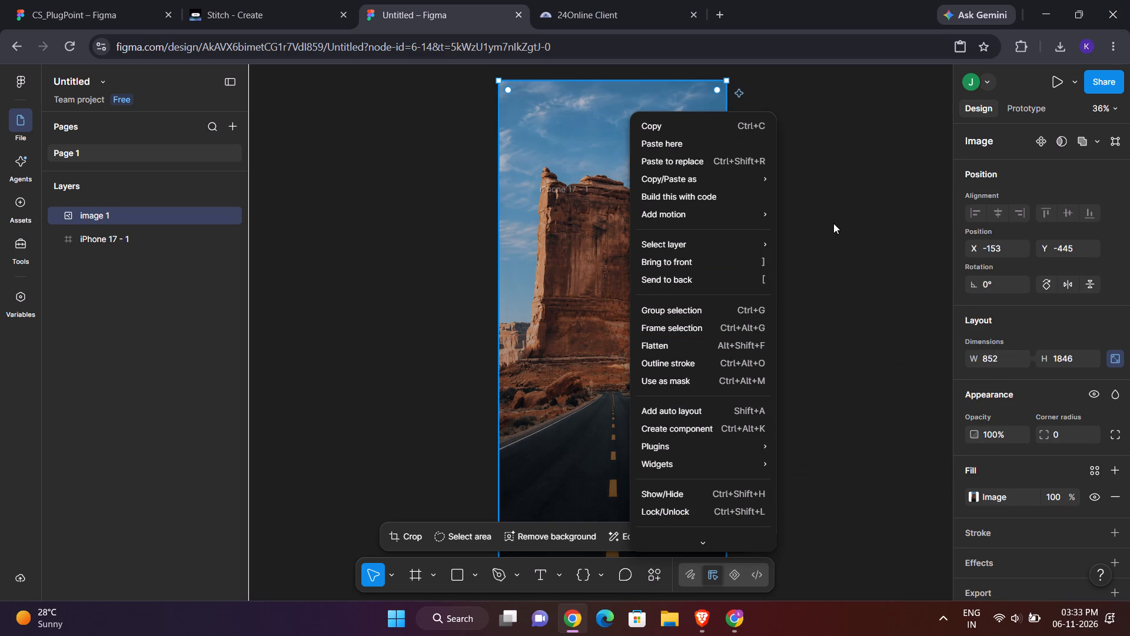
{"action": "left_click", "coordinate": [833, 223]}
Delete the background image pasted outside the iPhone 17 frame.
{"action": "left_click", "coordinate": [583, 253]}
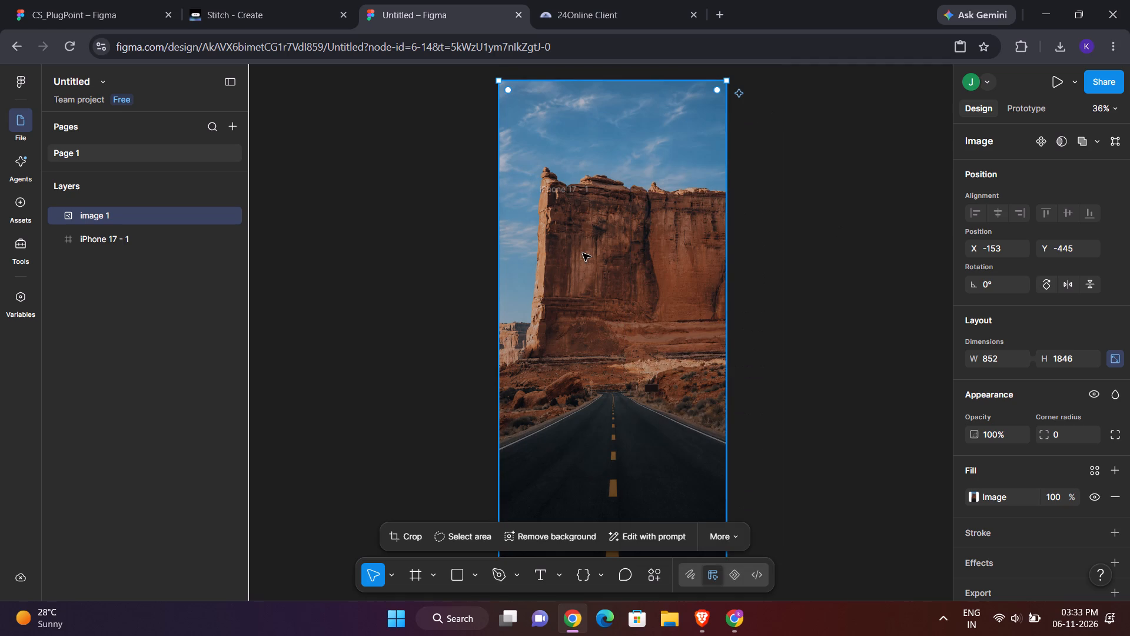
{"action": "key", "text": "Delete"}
Paste the copied background image inside the iPhone 17 frame.
{"action": "left_click", "coordinate": [604, 294]}
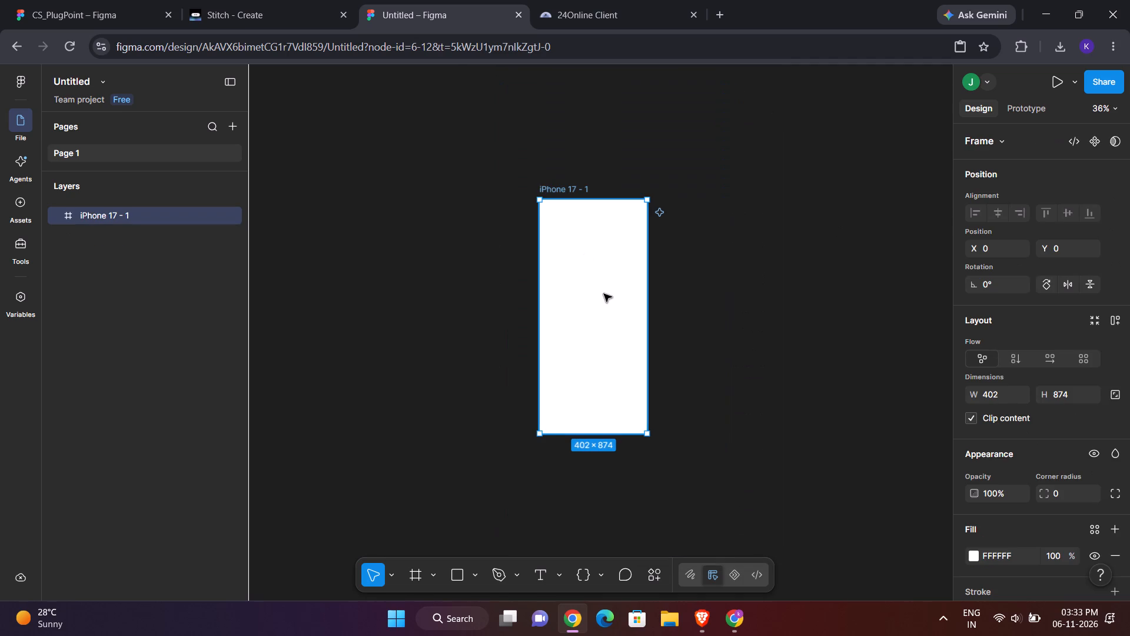
{"action": "key", "text": "ctrl+v"}
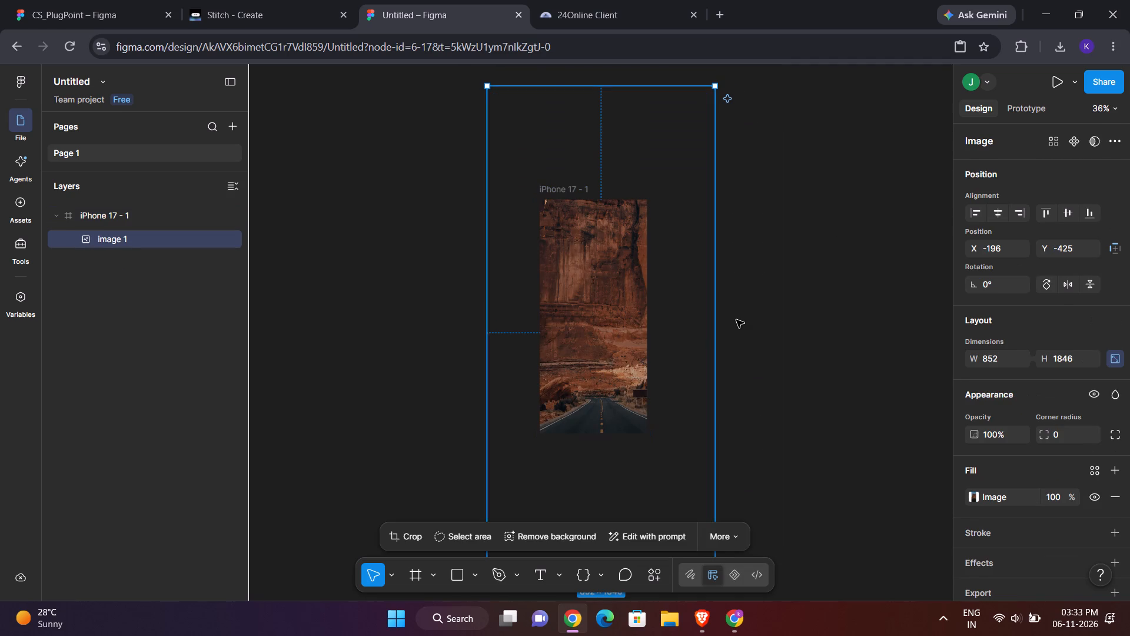
{"action": "left_click", "coordinate": [736, 320]}
Scale the desert highway image down proportionally until it closely fills the 402 × 874 iPhone 17 frame.
{"action": "left_click", "coordinate": [591, 332]}
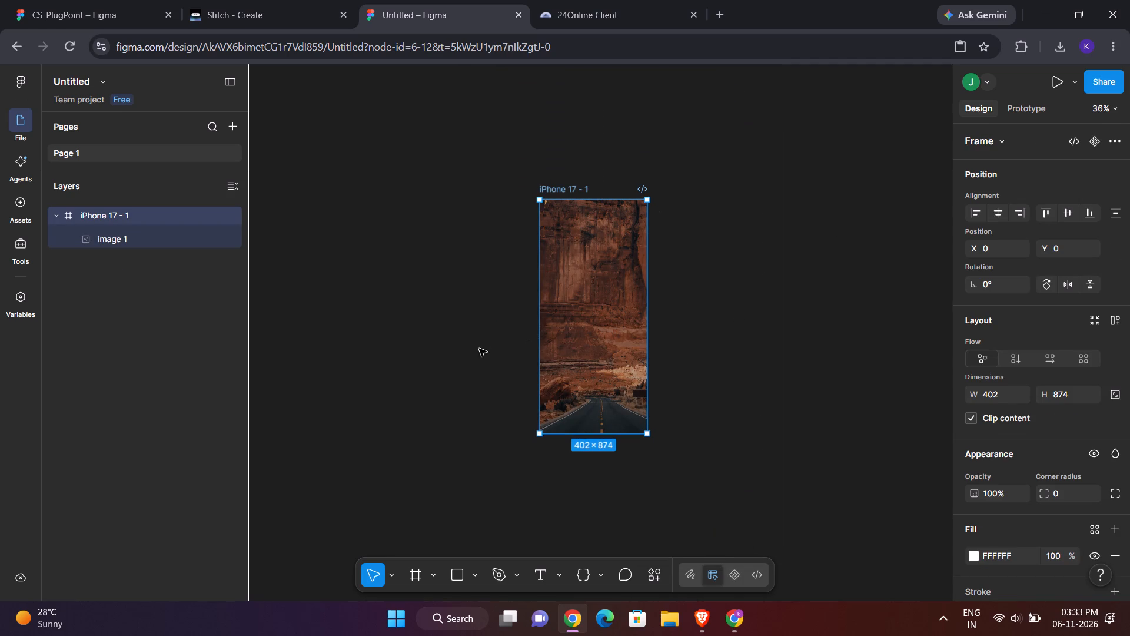
{"action": "left_click_drag", "start_coordinate": [489, 413], "coordinate": [498, 408]}
{"action": "left_click_drag", "start_coordinate": [383, 366], "coordinate": [683, 482]}
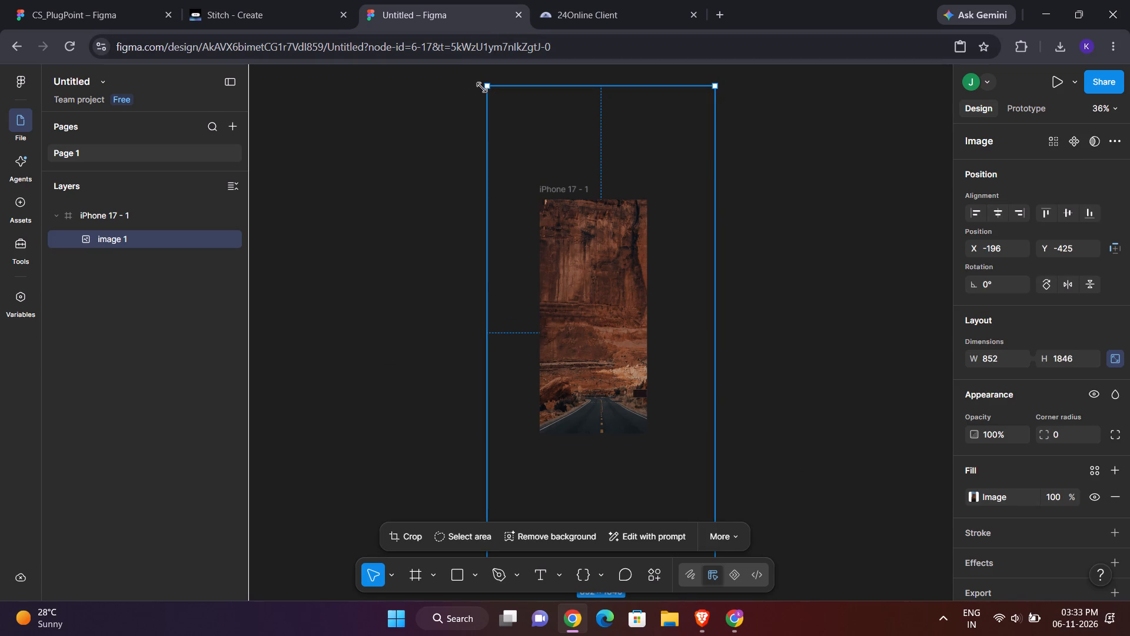
{"action": "left_click_drag", "start_coordinate": [482, 87], "coordinate": [534, 159]}
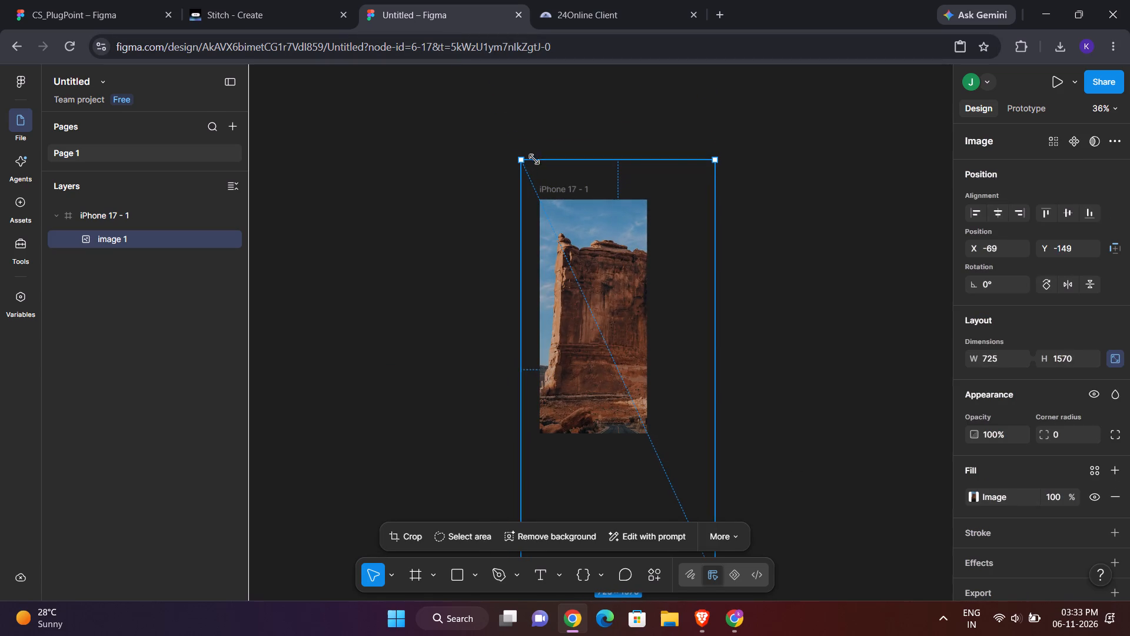
{"action": "left_click_drag", "start_coordinate": [534, 159], "coordinate": [534, 159]}
{"action": "scroll", "coordinate": [692, 344], "scroll_direction": "down", "scroll_amount": 1}
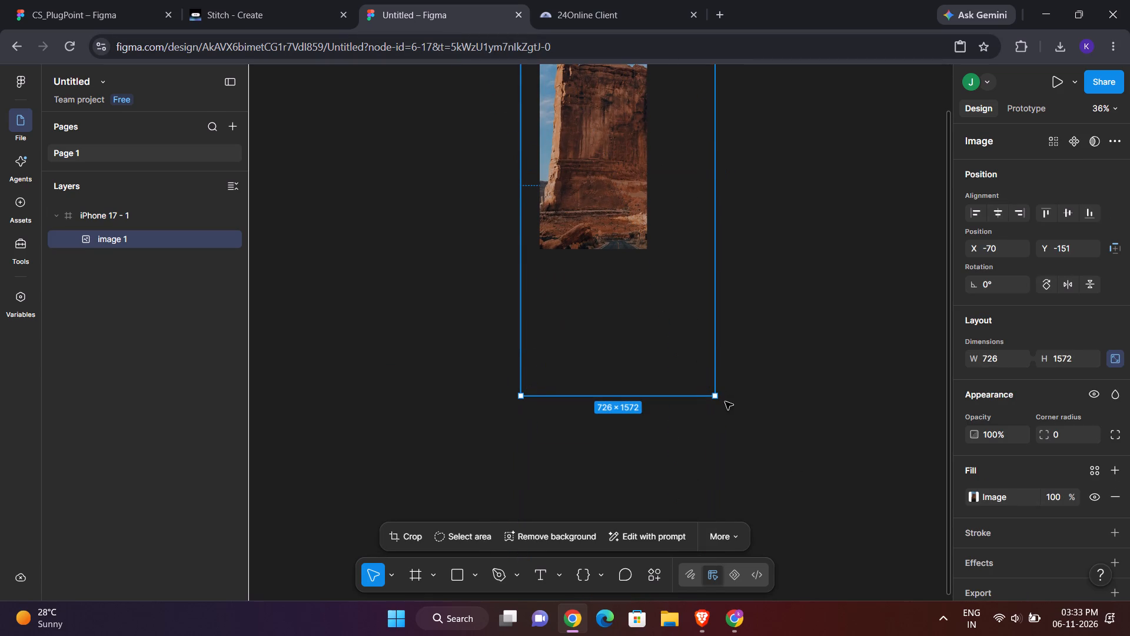
{"action": "left_click_drag", "start_coordinate": [714, 397], "coordinate": [665, 318]}
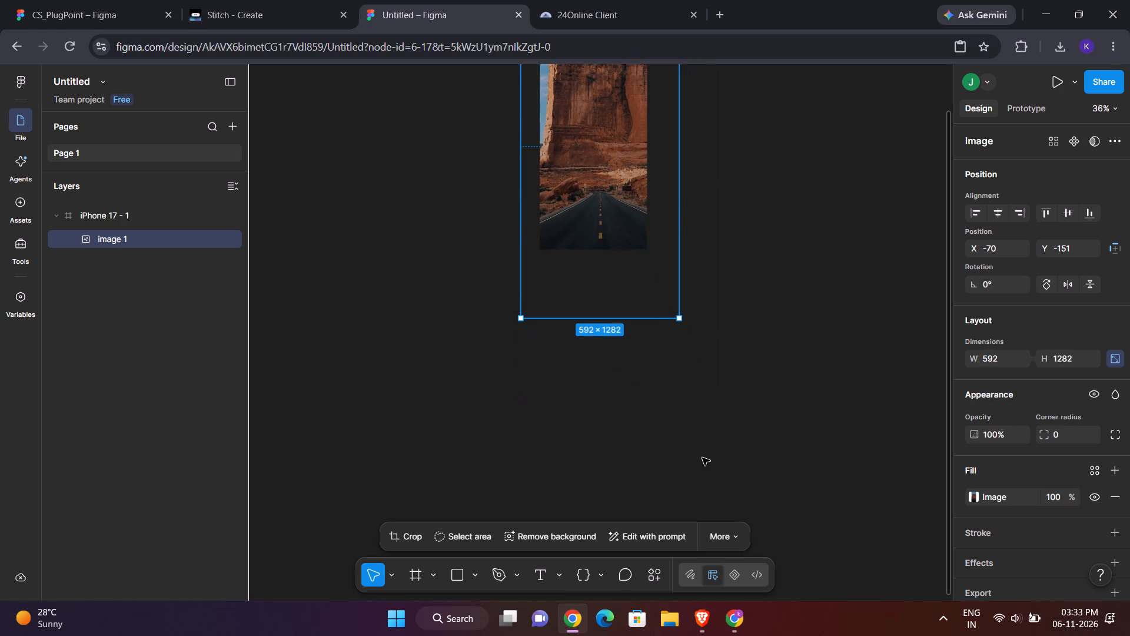
{"action": "scroll", "coordinate": [702, 458], "scroll_direction": "up", "scroll_amount": 1}
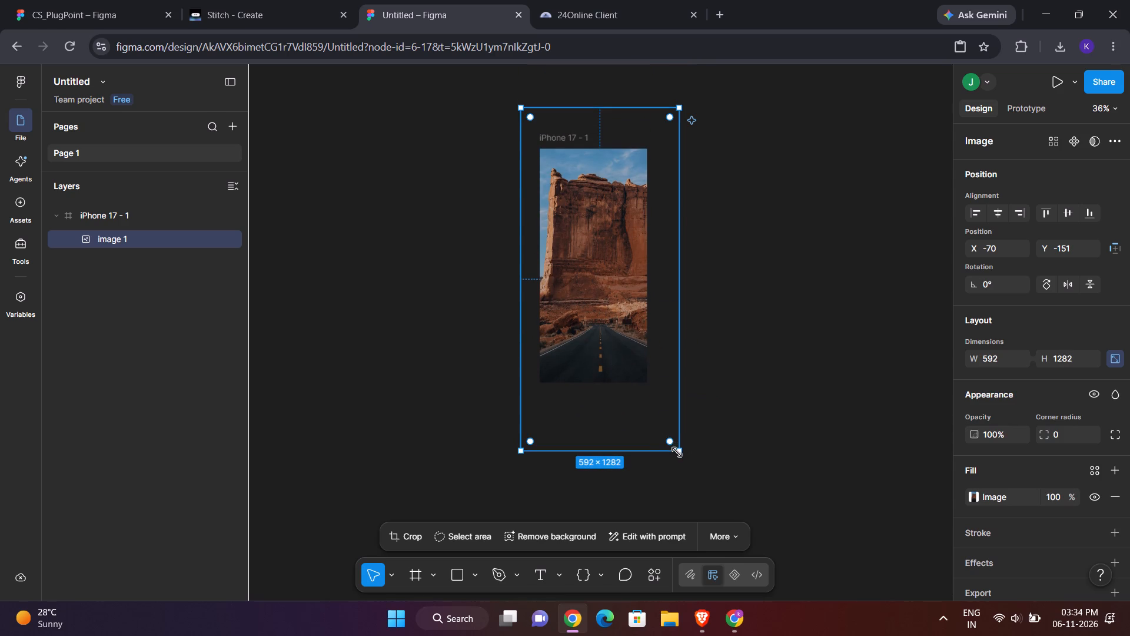
{"action": "left_click_drag", "start_coordinate": [679, 456], "coordinate": [626, 390]}
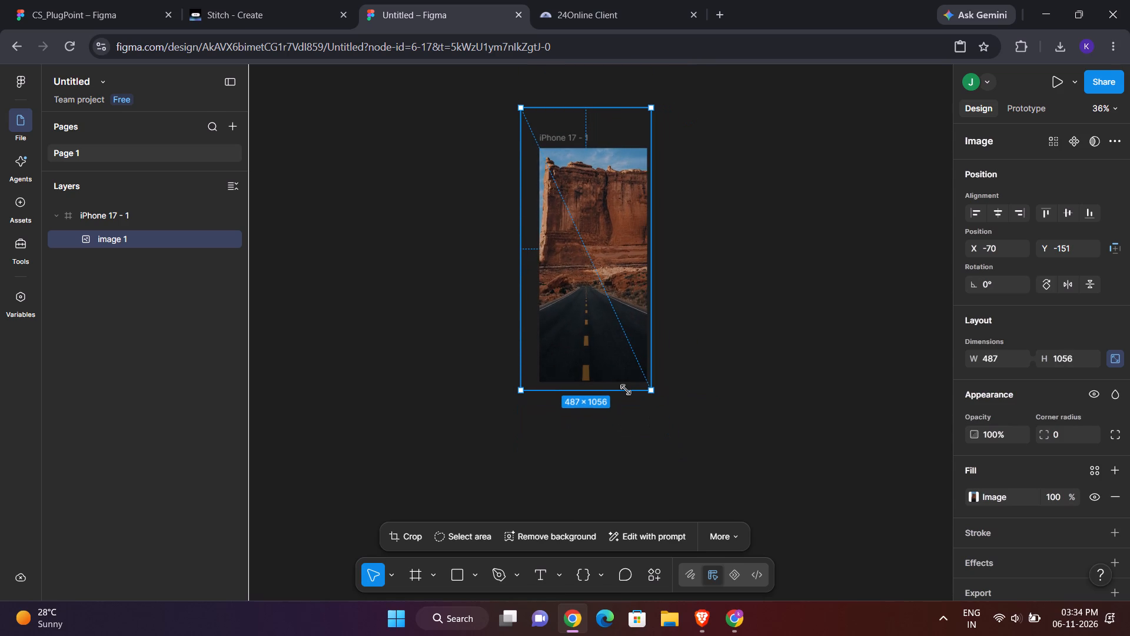
{"action": "left_click_drag", "start_coordinate": [626, 390], "coordinate": [621, 382]}
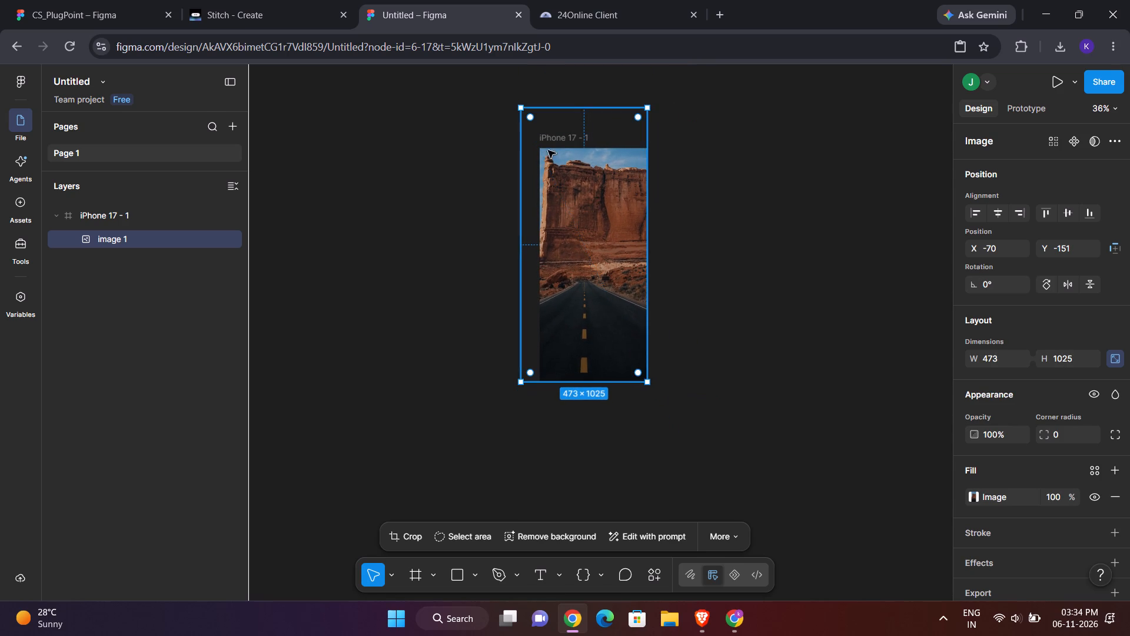
{"action": "left_click_drag", "start_coordinate": [517, 110], "coordinate": [552, 141]}
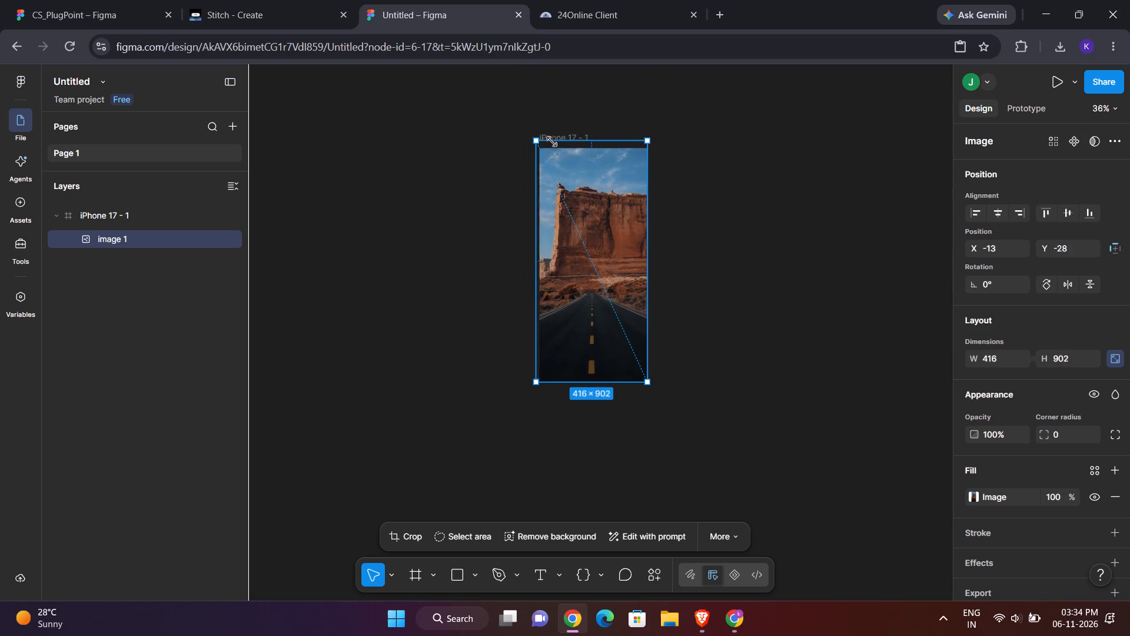
{"action": "left_click_drag", "start_coordinate": [552, 141], "coordinate": [558, 145]}
{"action": "left_click", "coordinate": [726, 267]}
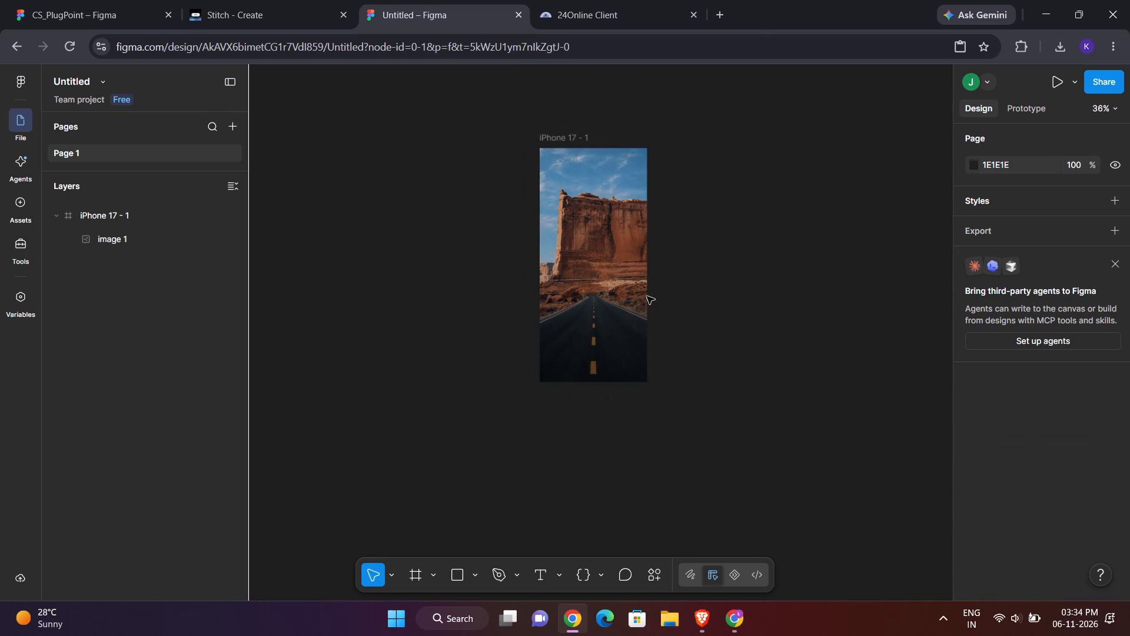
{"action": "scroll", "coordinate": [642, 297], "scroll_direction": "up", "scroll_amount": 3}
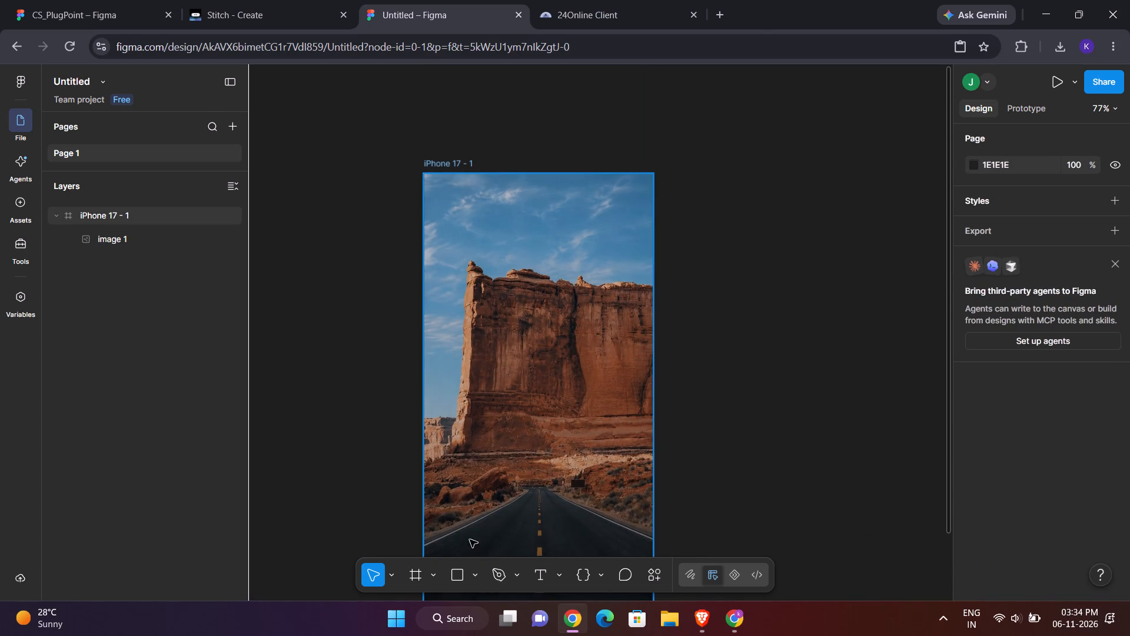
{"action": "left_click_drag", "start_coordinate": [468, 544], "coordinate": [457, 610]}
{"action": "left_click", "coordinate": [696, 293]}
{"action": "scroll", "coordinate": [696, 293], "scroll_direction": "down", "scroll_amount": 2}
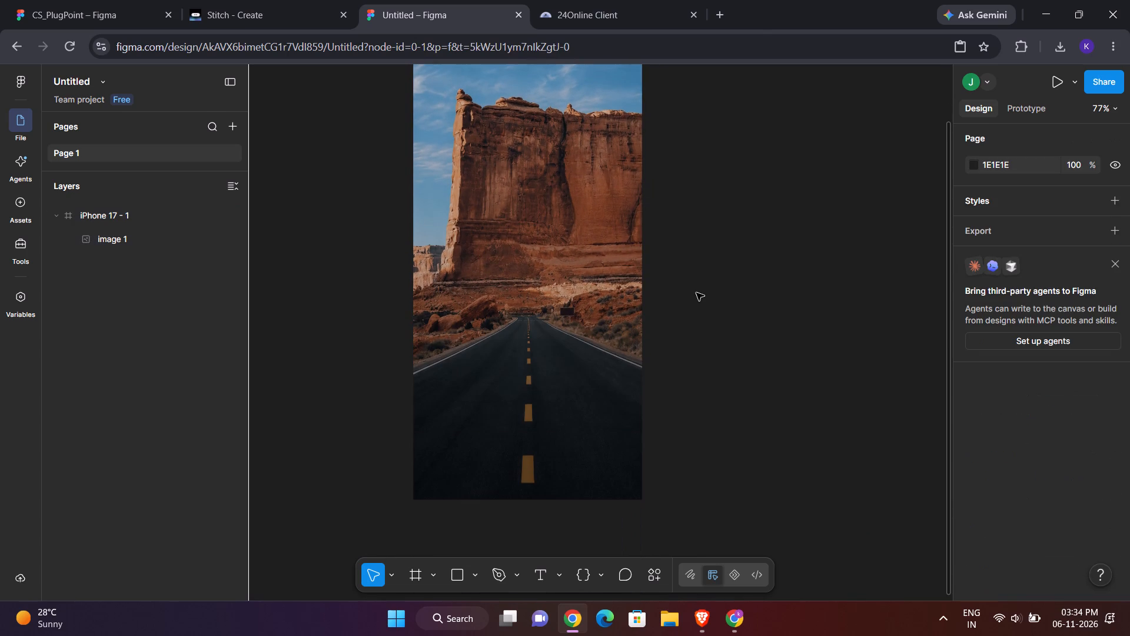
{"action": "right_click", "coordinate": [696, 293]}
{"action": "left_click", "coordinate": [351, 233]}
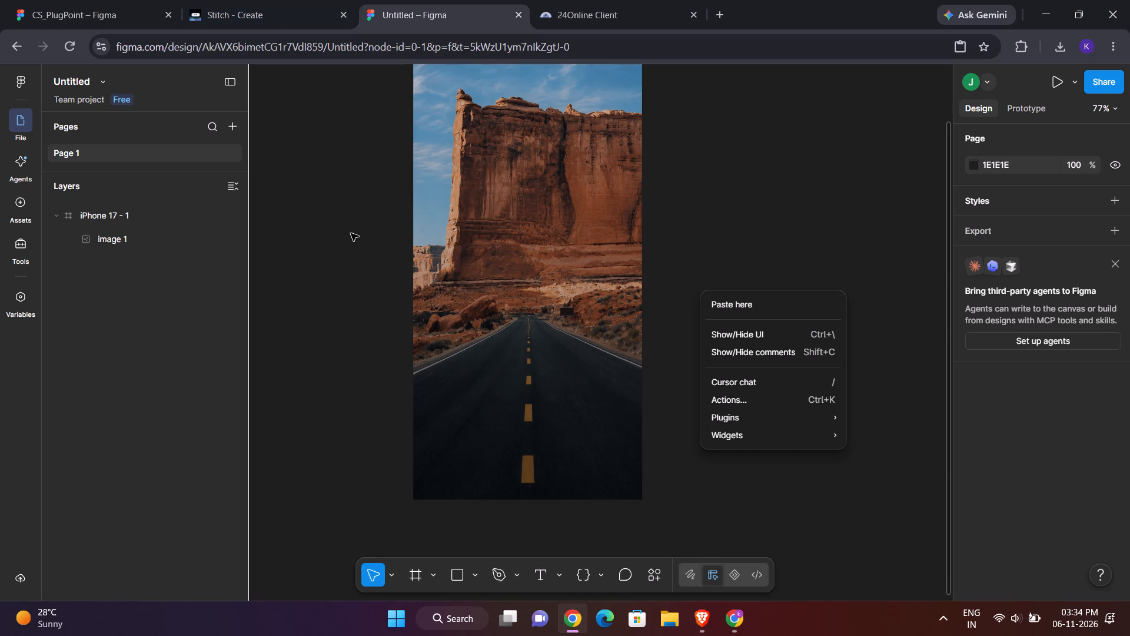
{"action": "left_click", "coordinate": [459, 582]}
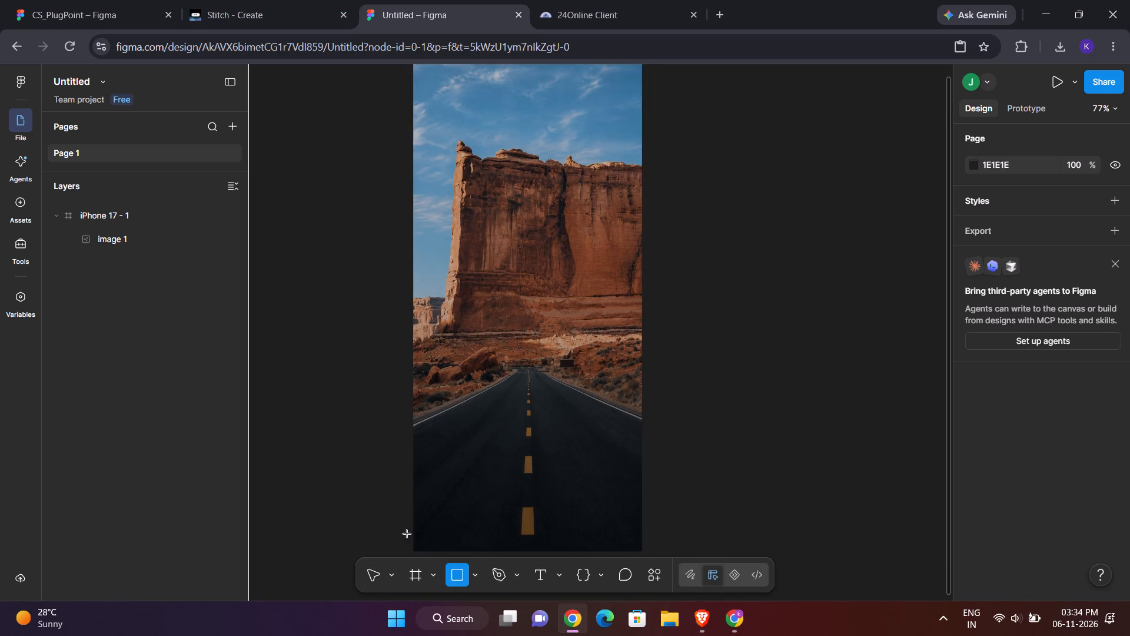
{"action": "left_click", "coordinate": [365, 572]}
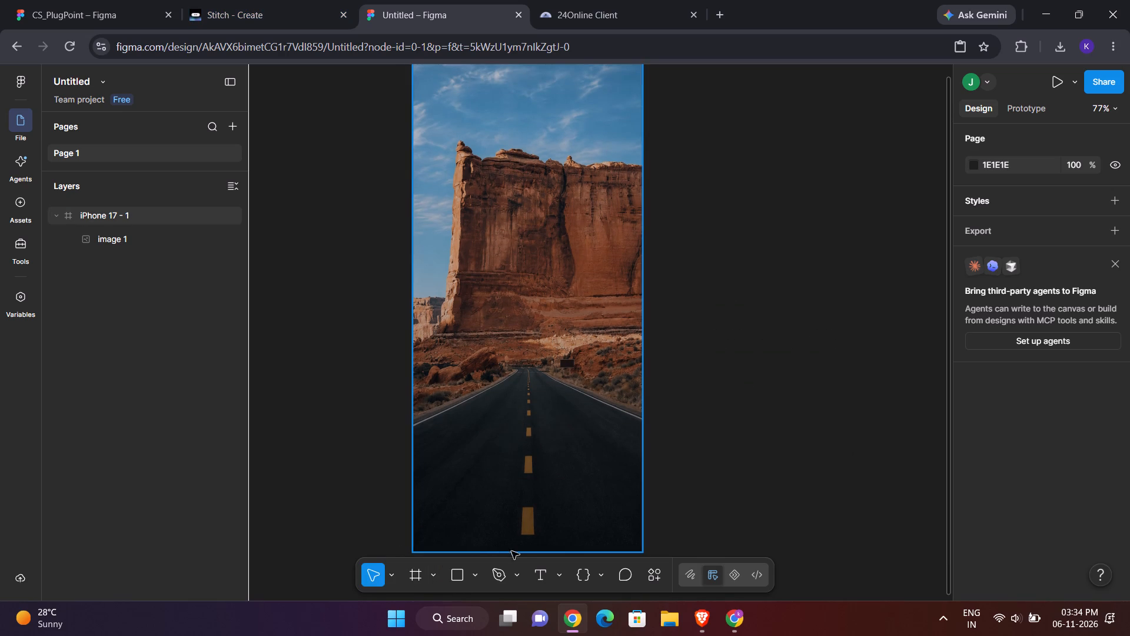
Add a text layer reading "TURO" over the rock face inside the iPhone 17 frame.
{"action": "left_click", "coordinate": [536, 569]}
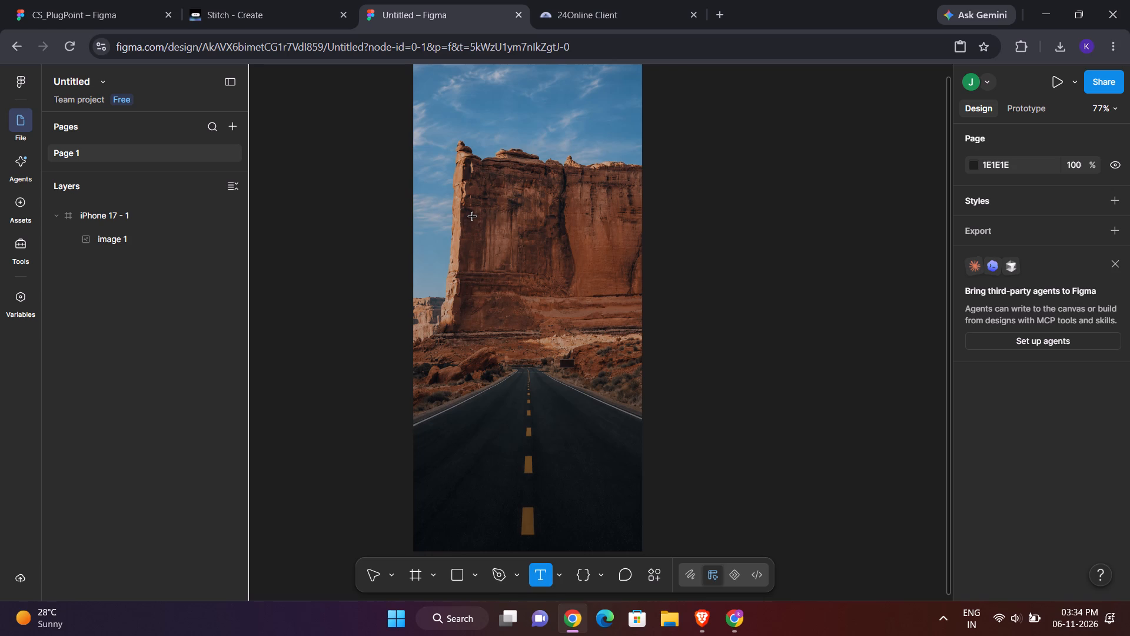
{"action": "left_click", "coordinate": [473, 217]}
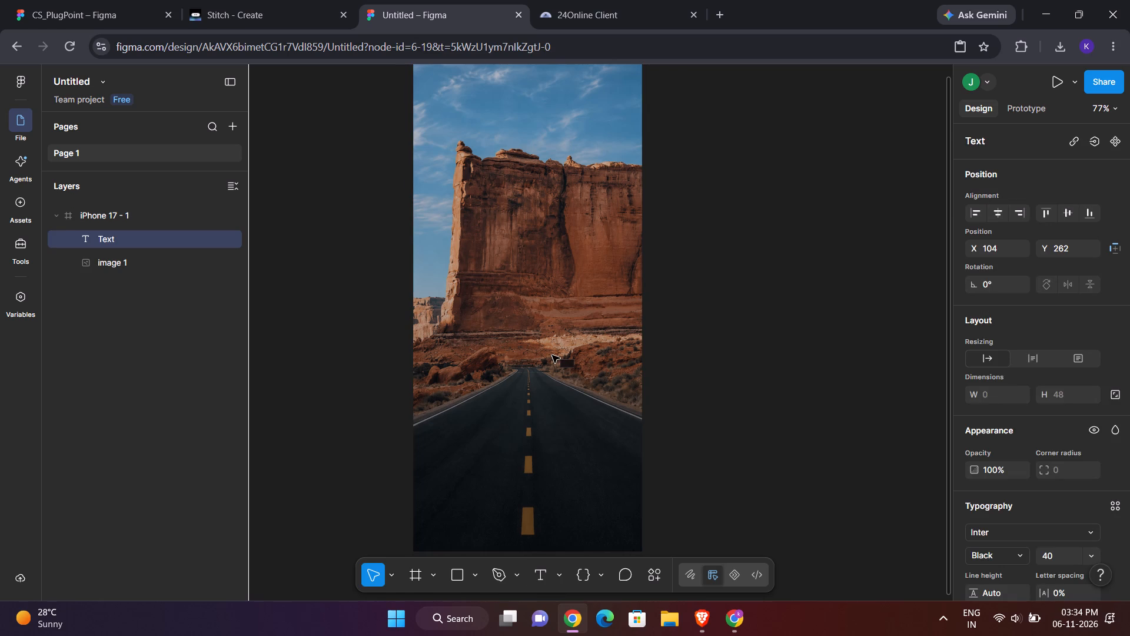
{"action": "key", "text": "shift+t"}
{"action": "key", "text": "space"}
{"action": "type", "text": "U"}
{"action": "key", "text": "BackSpace"}
{"action": "key", "text": "BackSpace"}
{"action": "key", "text": "shift+u"}
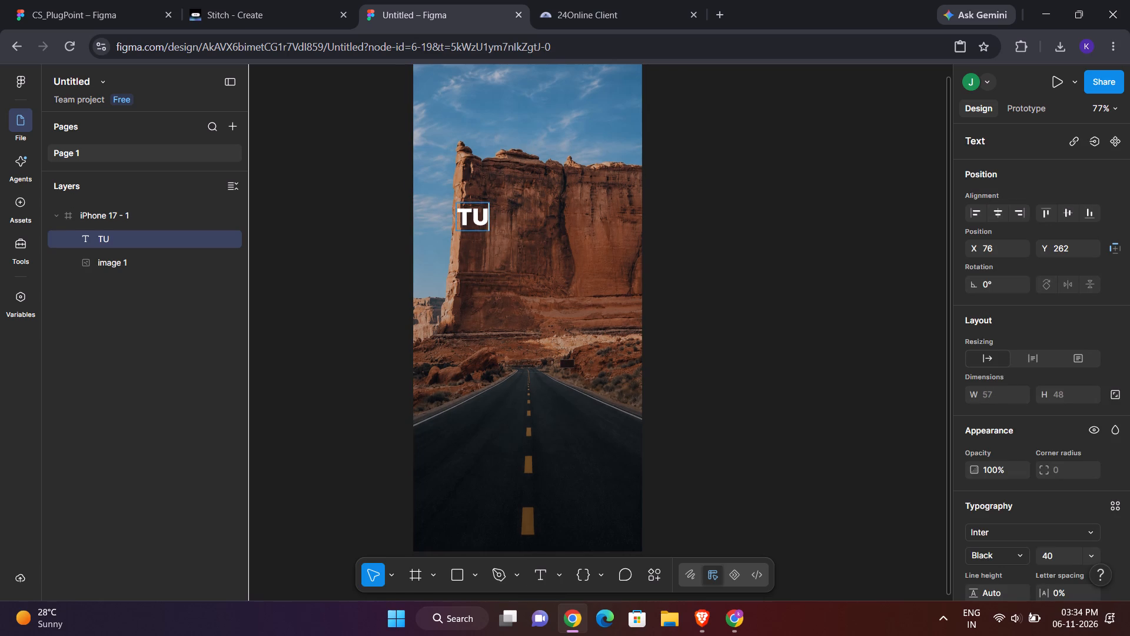
{"action": "type", "text": "RO"}
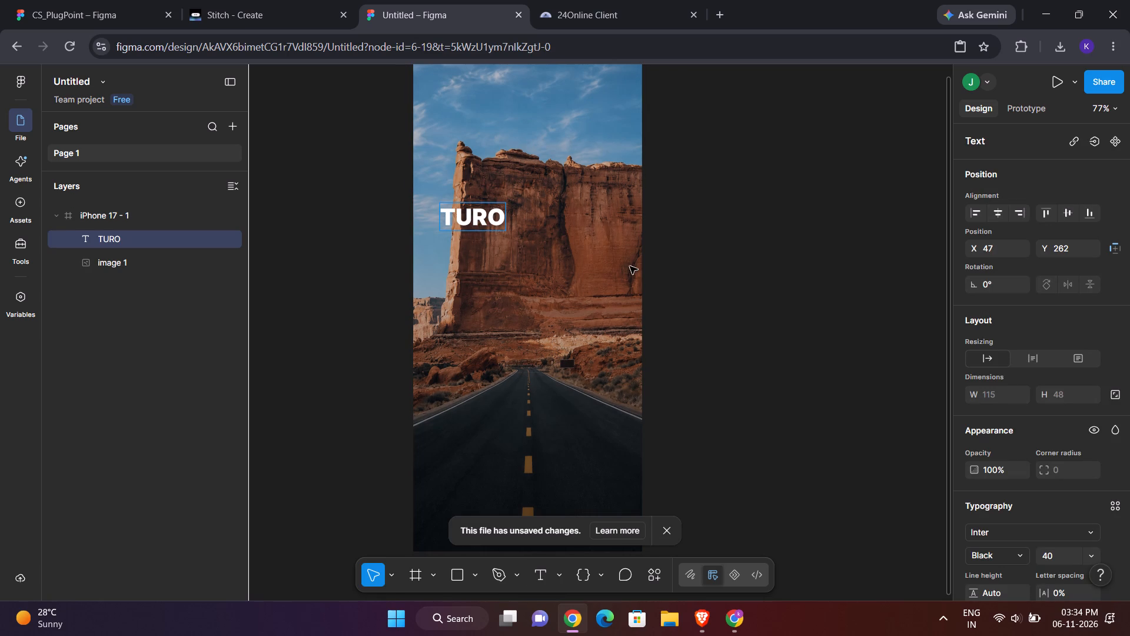
{"action": "left_click", "coordinate": [829, 180]}
Move the TURO text near the frame's horizontal centre, at about X 136, Y 293.
{"action": "left_click_drag", "start_coordinate": [483, 226], "coordinate": [500, 226]}
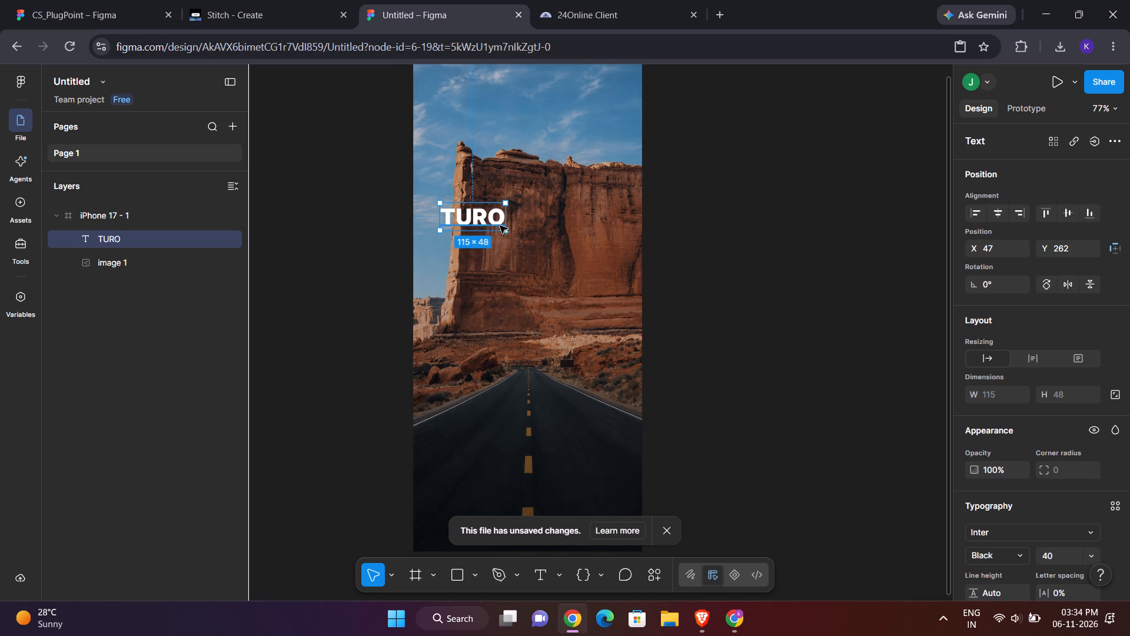
{"action": "left_click_drag", "start_coordinate": [500, 226], "coordinate": [534, 243]}
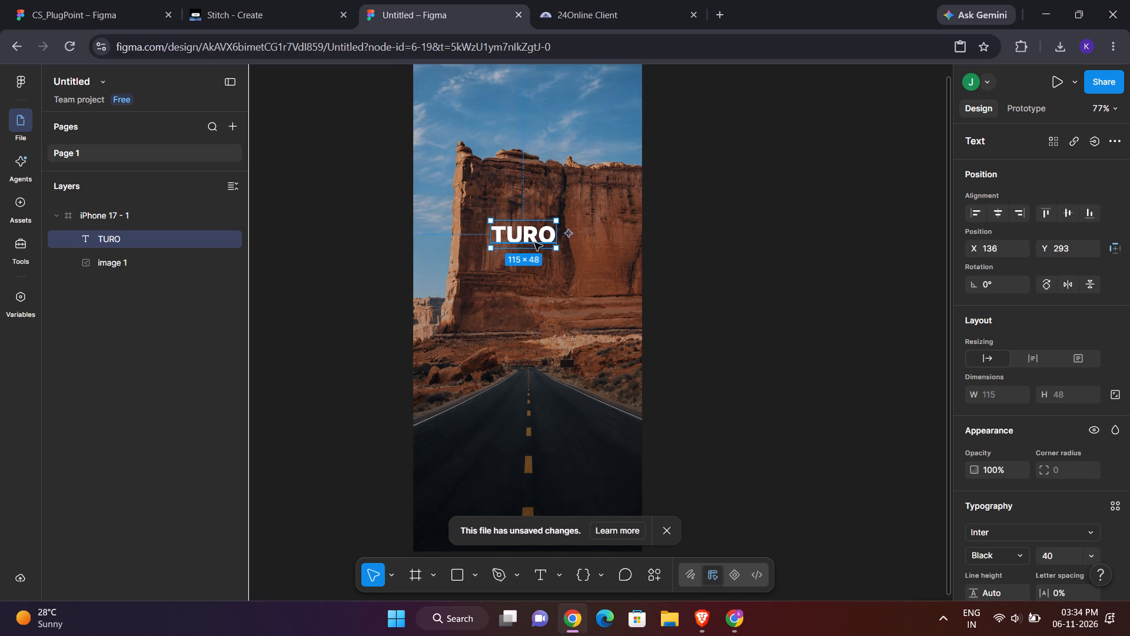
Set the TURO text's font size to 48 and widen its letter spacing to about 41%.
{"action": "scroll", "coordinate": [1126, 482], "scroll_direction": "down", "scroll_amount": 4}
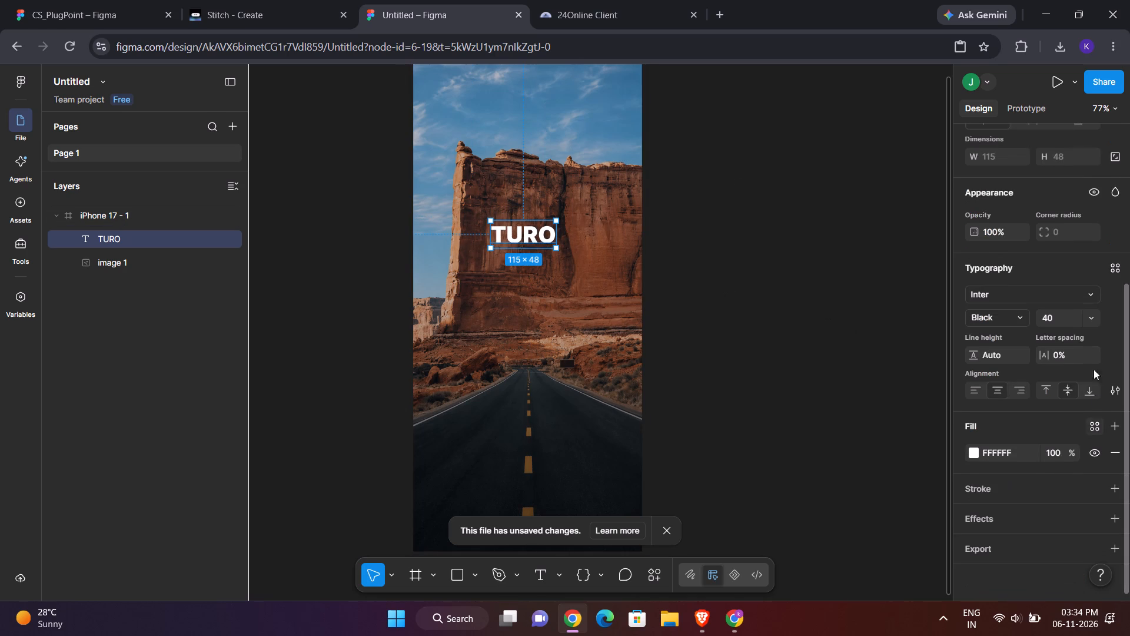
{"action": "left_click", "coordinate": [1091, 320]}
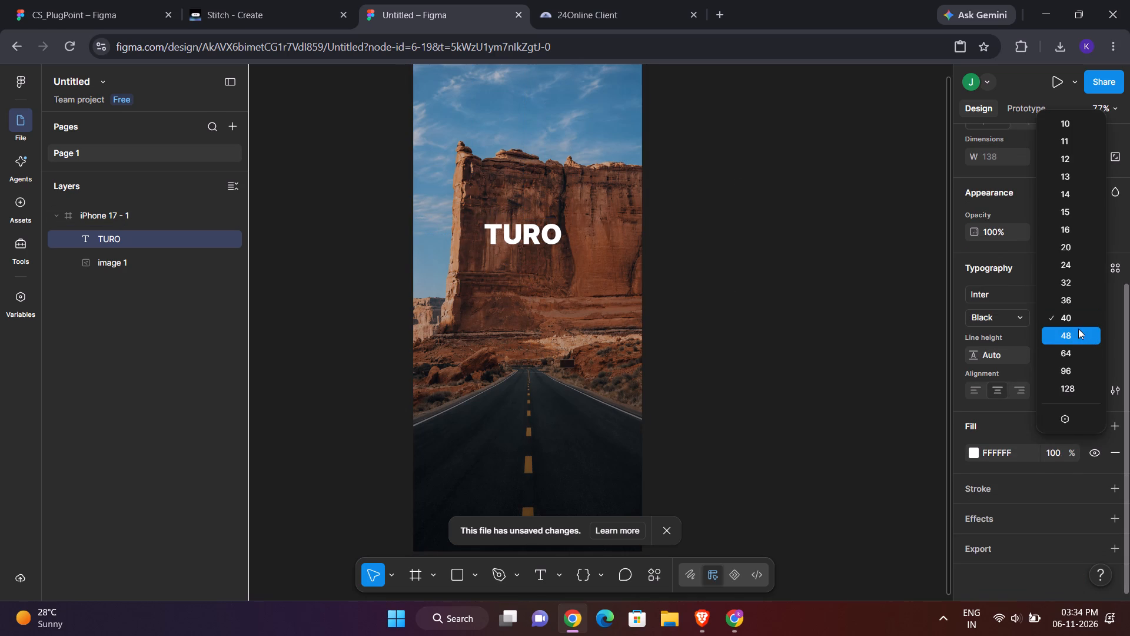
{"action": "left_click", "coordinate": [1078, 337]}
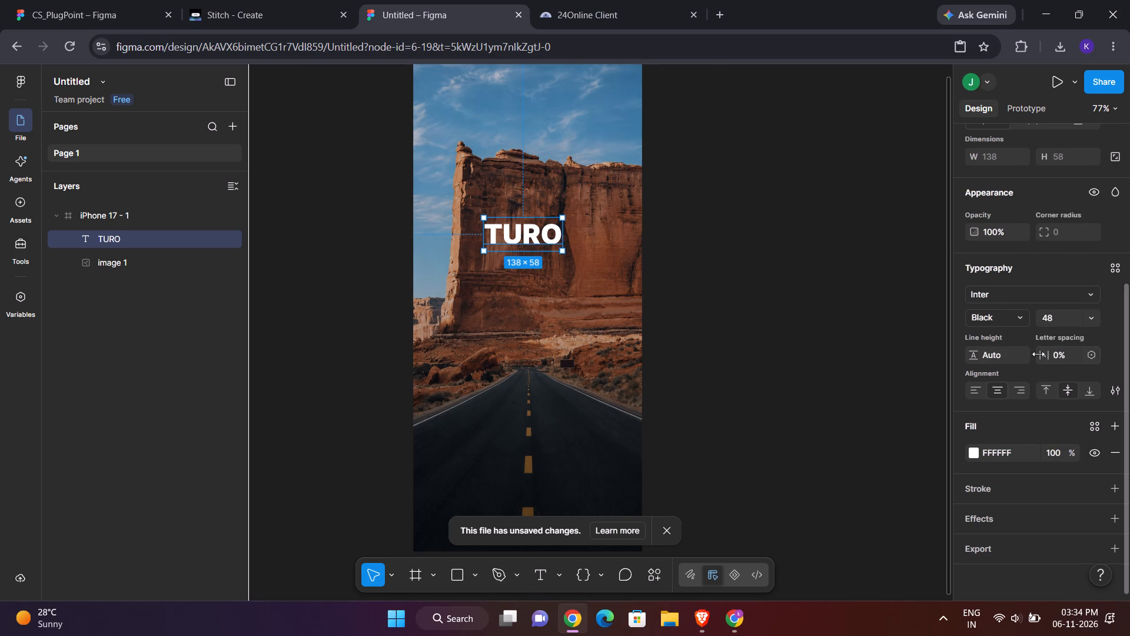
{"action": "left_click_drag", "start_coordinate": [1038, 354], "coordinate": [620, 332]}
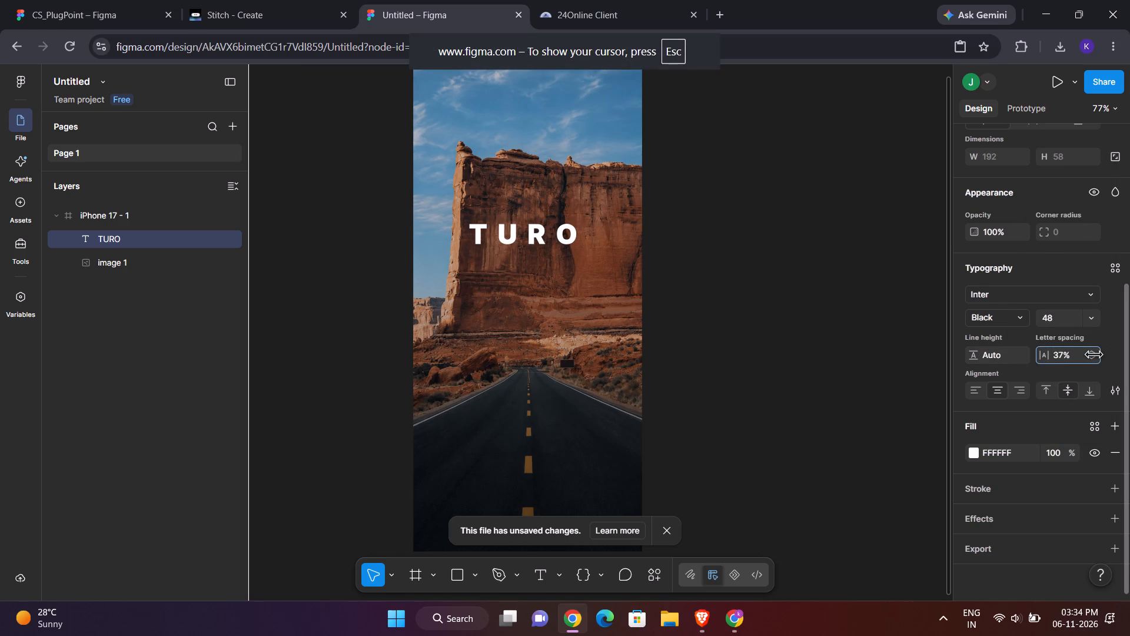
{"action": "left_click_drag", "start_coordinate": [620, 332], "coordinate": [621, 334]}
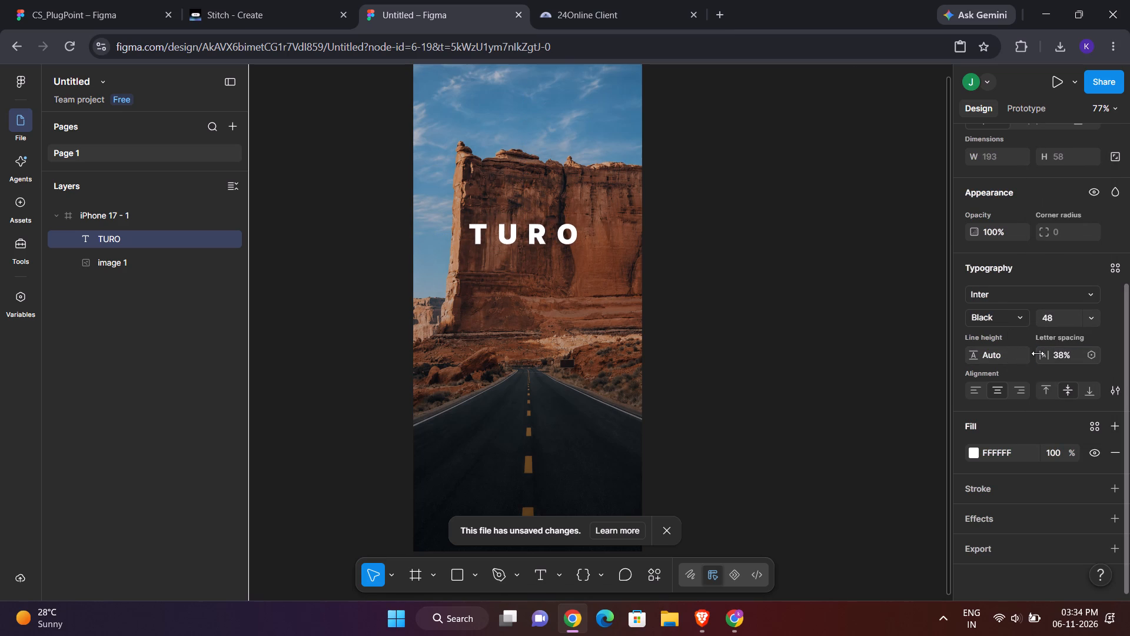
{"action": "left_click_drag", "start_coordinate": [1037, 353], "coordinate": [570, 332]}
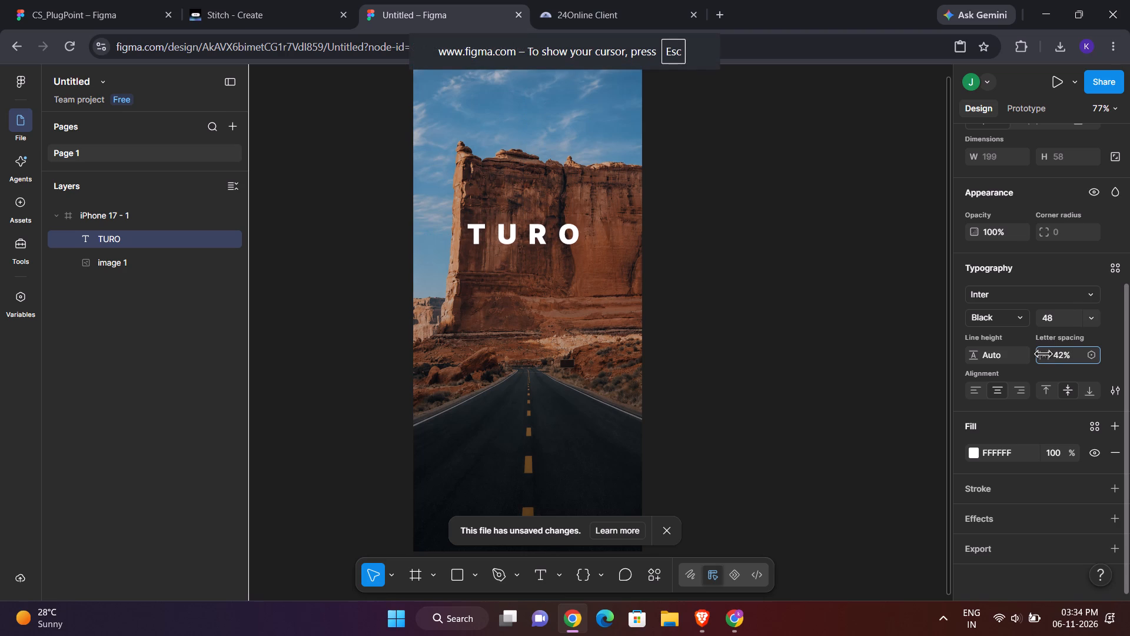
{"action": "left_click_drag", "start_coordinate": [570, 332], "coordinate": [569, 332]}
Set the TURO text's font size to 54.
{"action": "left_click", "coordinate": [1084, 319]}
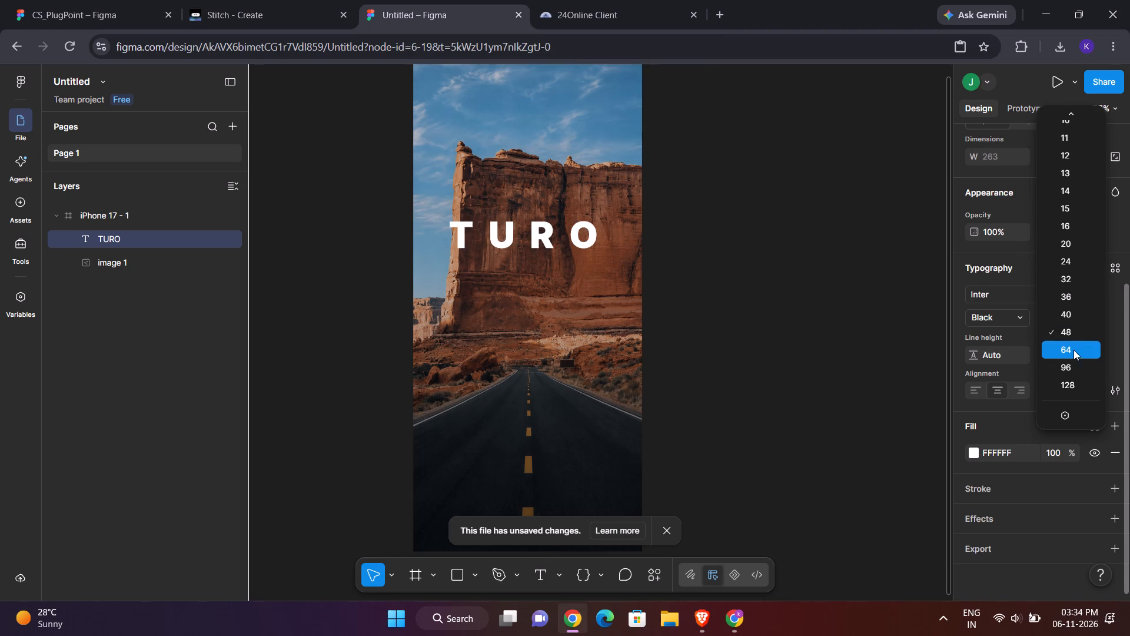
{"action": "left_click", "coordinate": [1063, 322]}
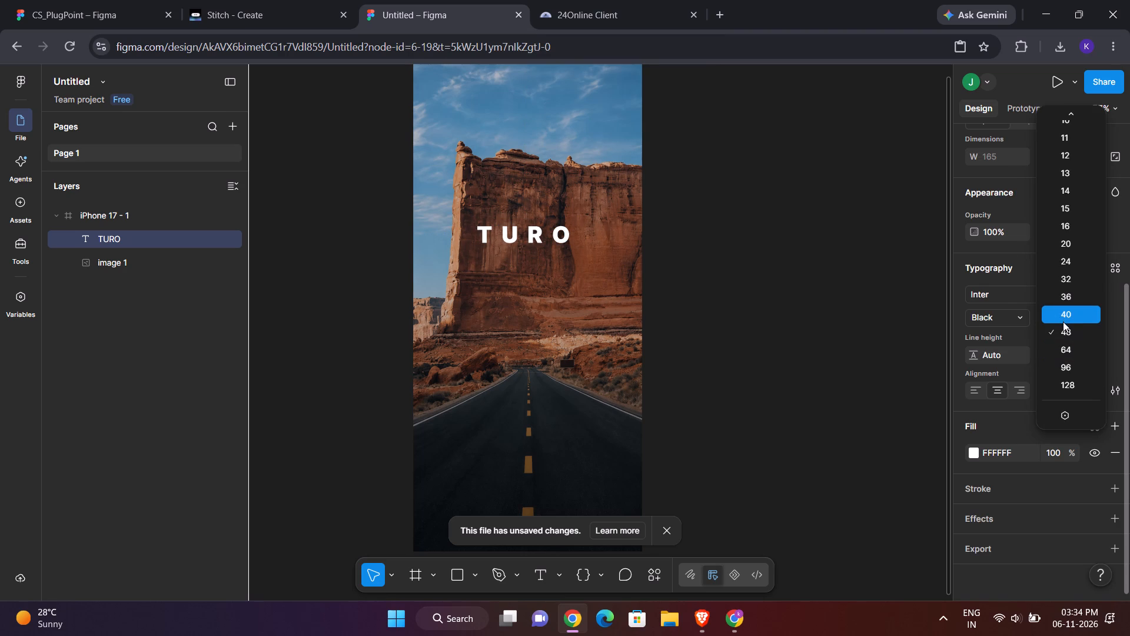
{"action": "left_click", "coordinate": [1062, 320]}
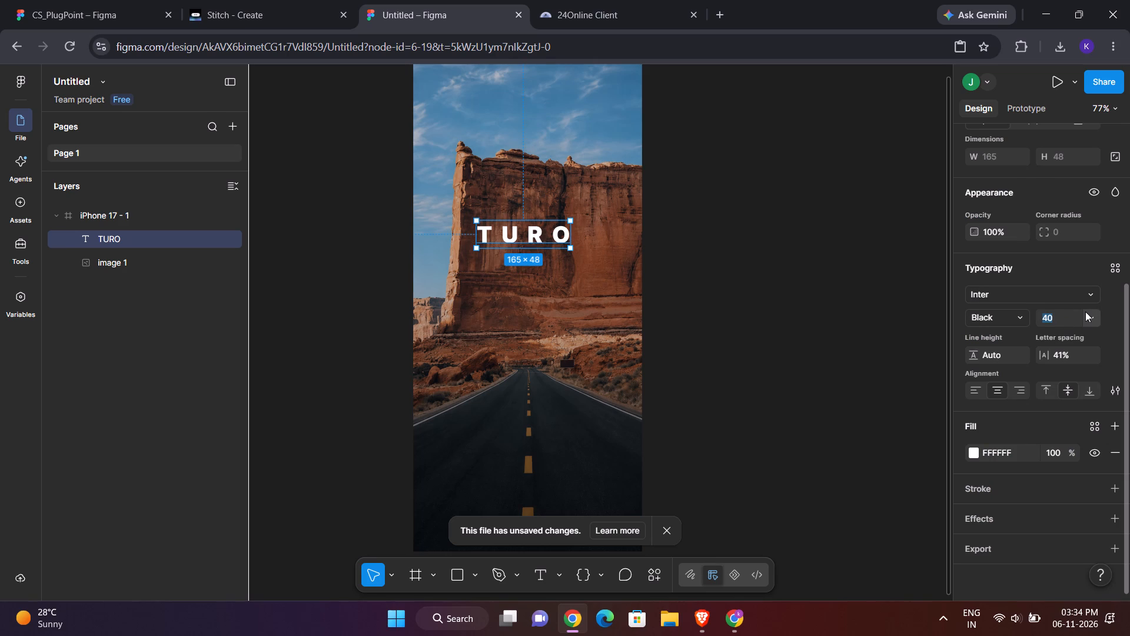
{"action": "key", "text": "BackSpace"}
{"action": "type", "text": "45"}
{"action": "key", "text": "BackSpace"}
{"action": "key", "text": "BackSpace"}
{"action": "type", "text": "54"}
{"action": "key", "text": "Return"}
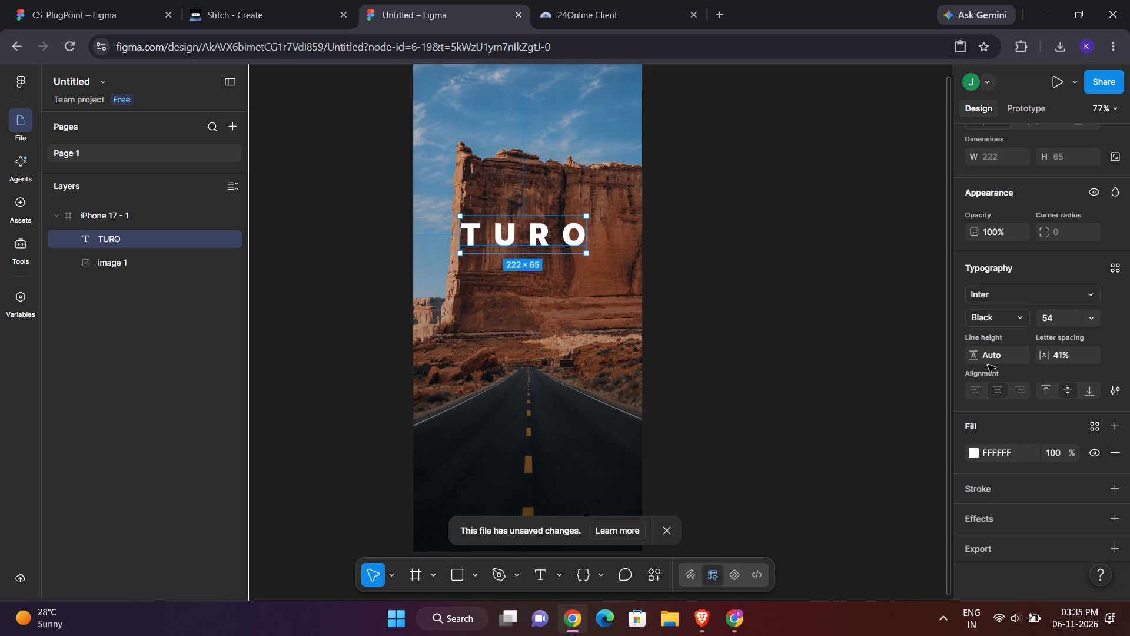
Tighten the TURO text's letter spacing to about 29%.
{"action": "left_click_drag", "start_coordinate": [1046, 350], "coordinate": [548, 336]}
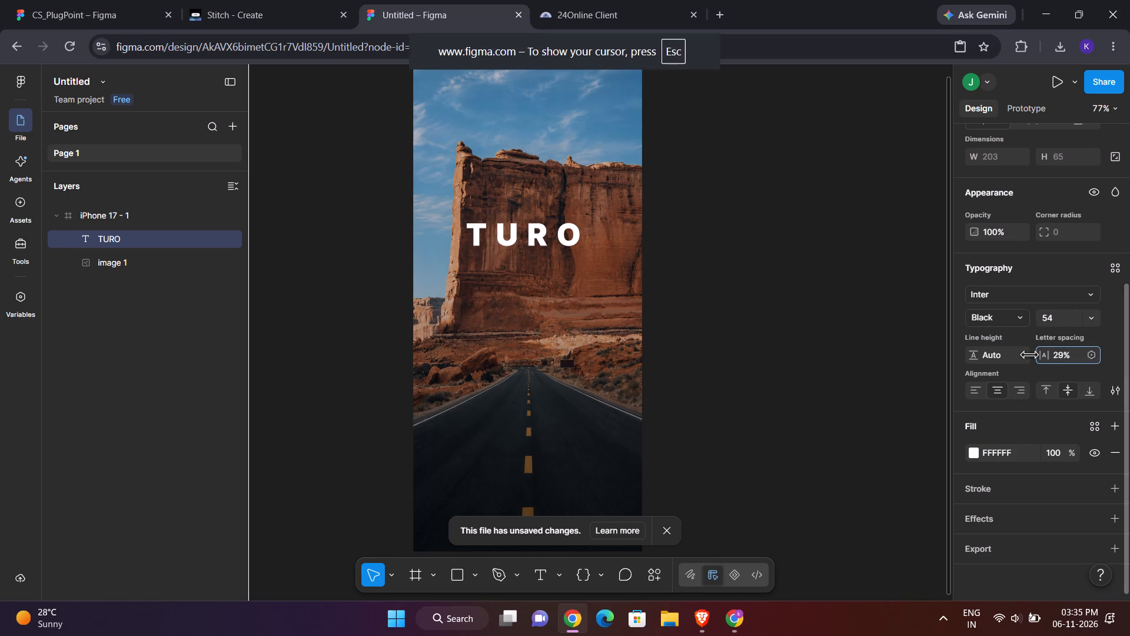
{"action": "left_click_drag", "start_coordinate": [548, 336], "coordinate": [550, 336]}
{"action": "left_click", "coordinate": [717, 203]}
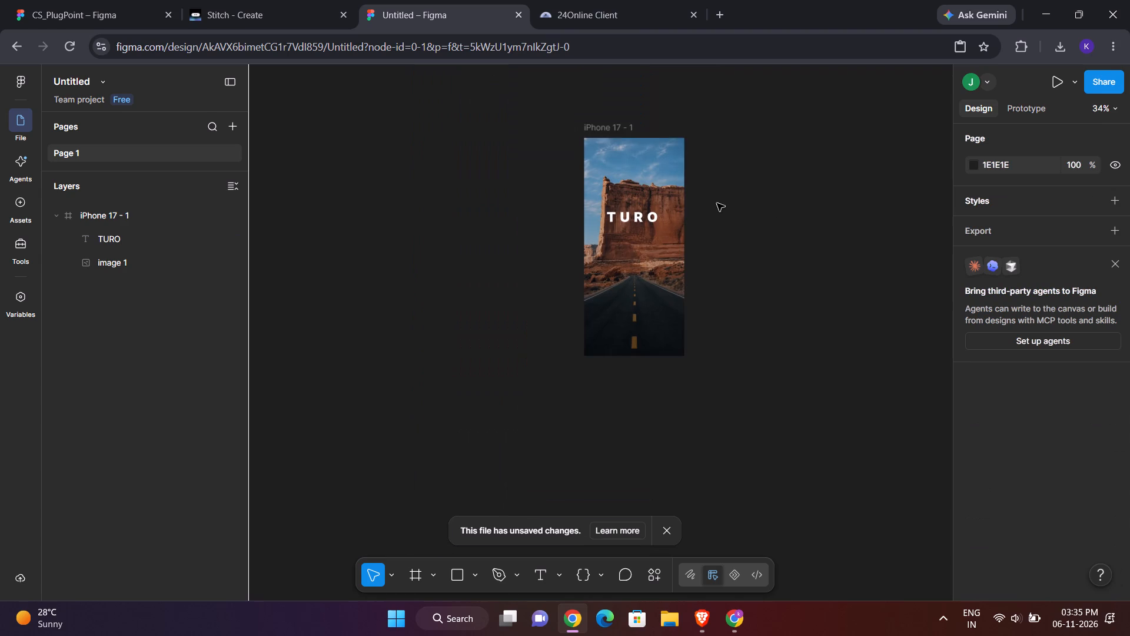
{"action": "scroll", "coordinate": [658, 229], "scroll_direction": "left", "scroll_amount": 1}
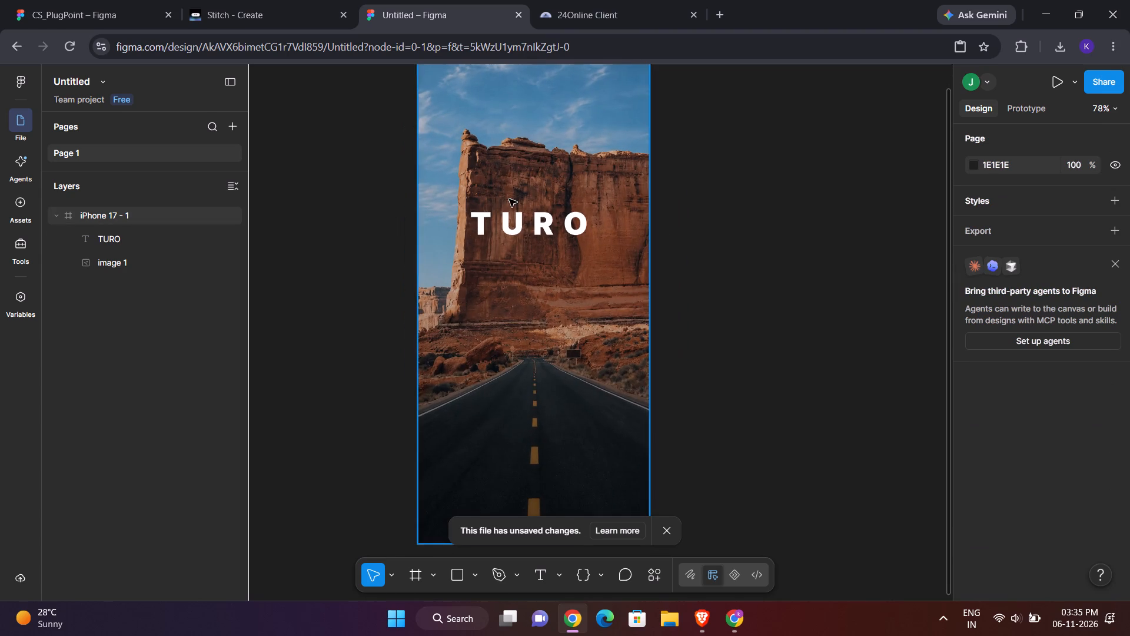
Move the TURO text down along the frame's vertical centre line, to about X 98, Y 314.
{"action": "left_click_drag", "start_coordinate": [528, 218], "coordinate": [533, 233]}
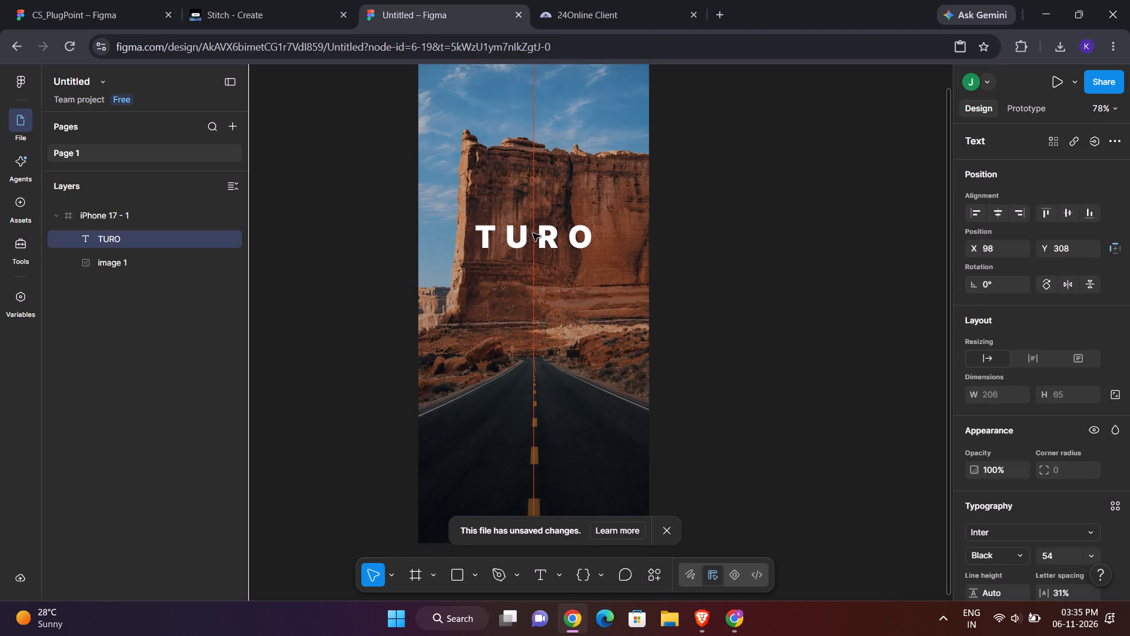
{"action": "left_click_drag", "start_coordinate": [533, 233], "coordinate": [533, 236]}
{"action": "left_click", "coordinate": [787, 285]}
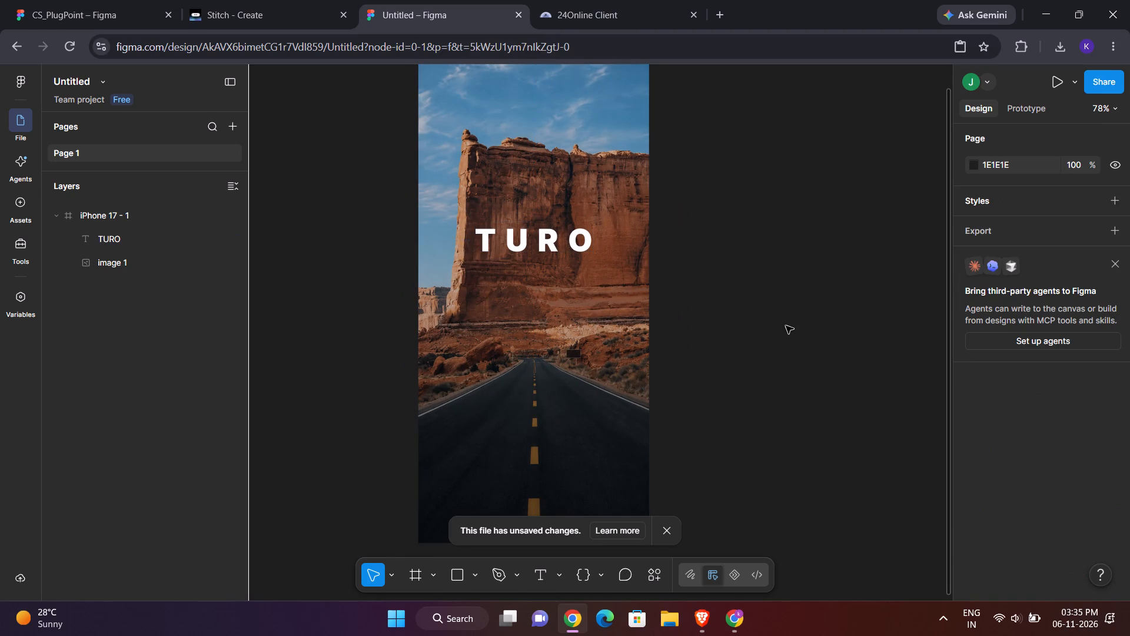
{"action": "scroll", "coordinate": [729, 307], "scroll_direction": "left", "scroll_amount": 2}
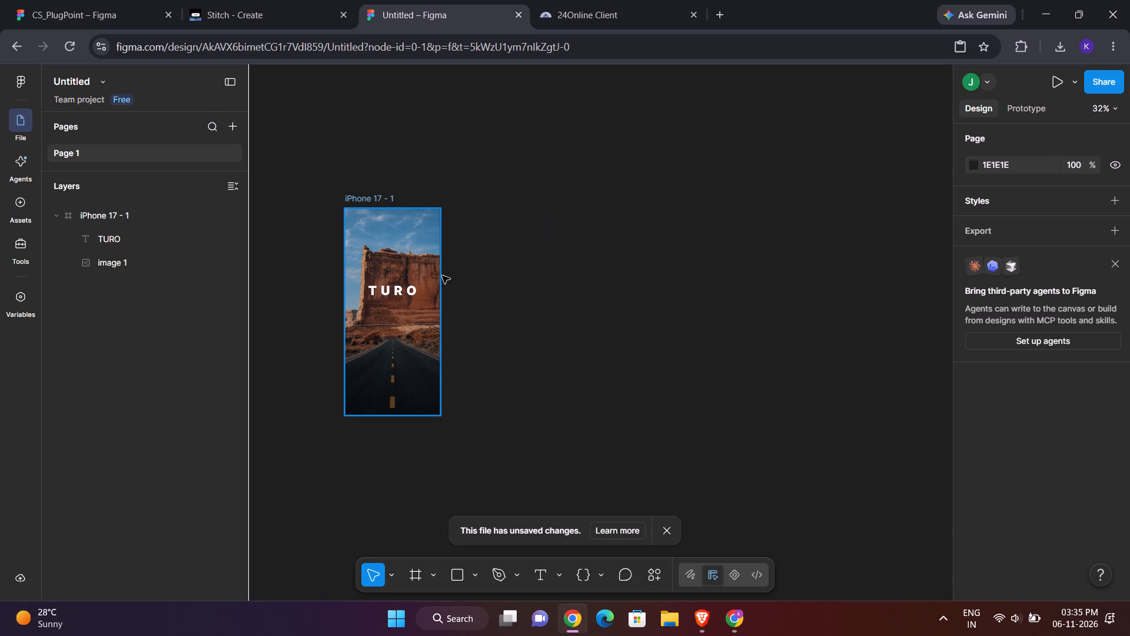
{"action": "left_click", "coordinate": [398, 291]}
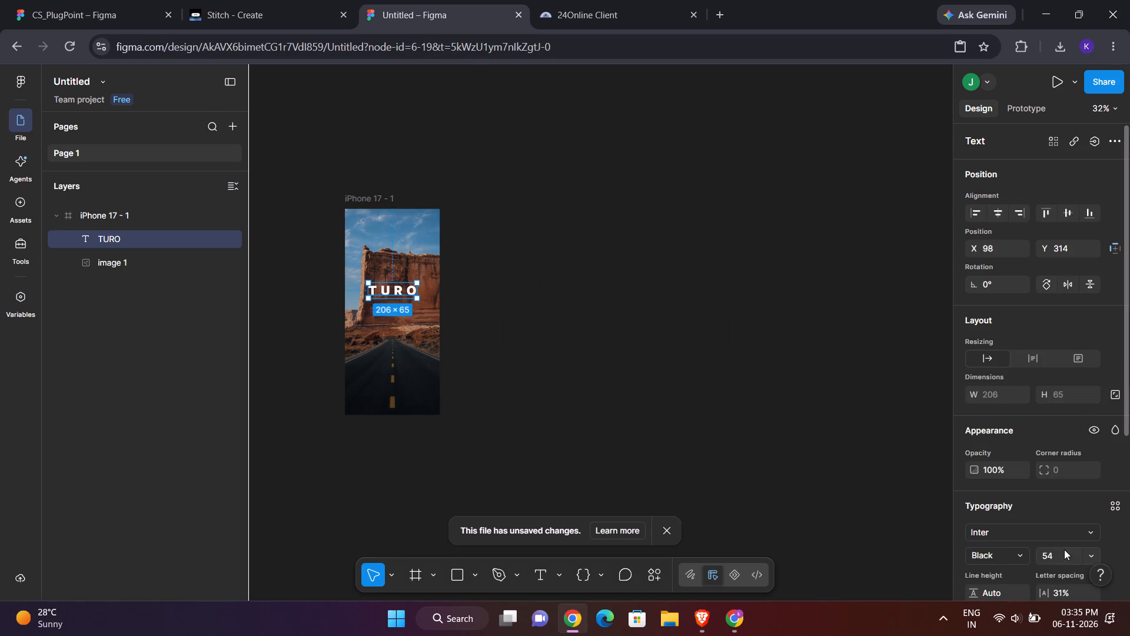
{"action": "scroll", "coordinate": [1064, 549], "scroll_direction": "down", "scroll_amount": 4}
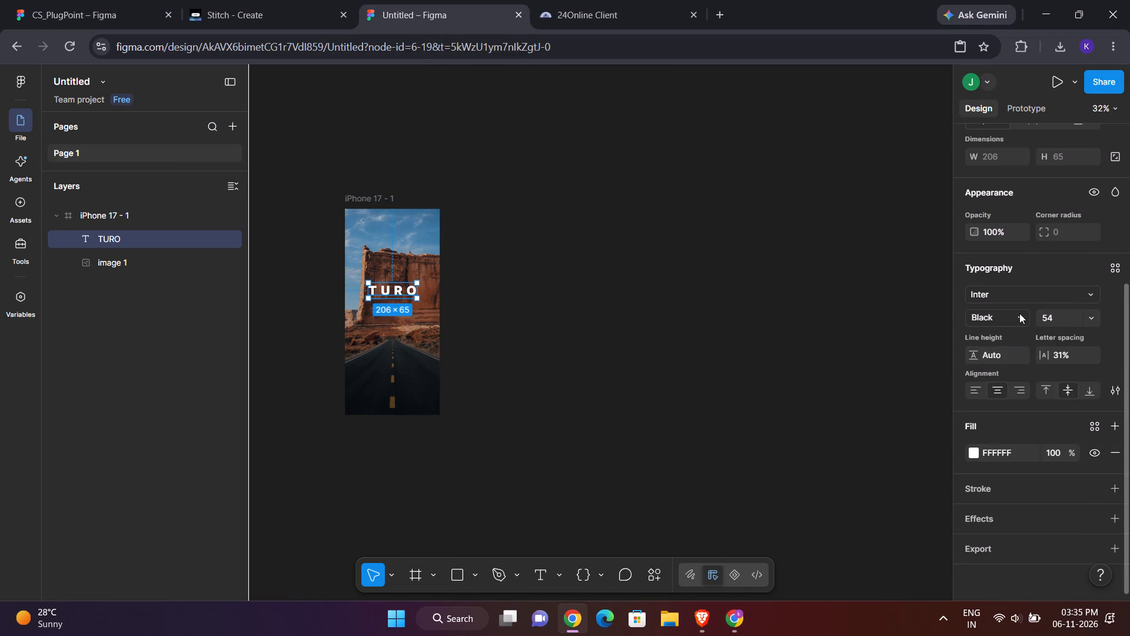
{"action": "left_click", "coordinate": [1019, 313]}
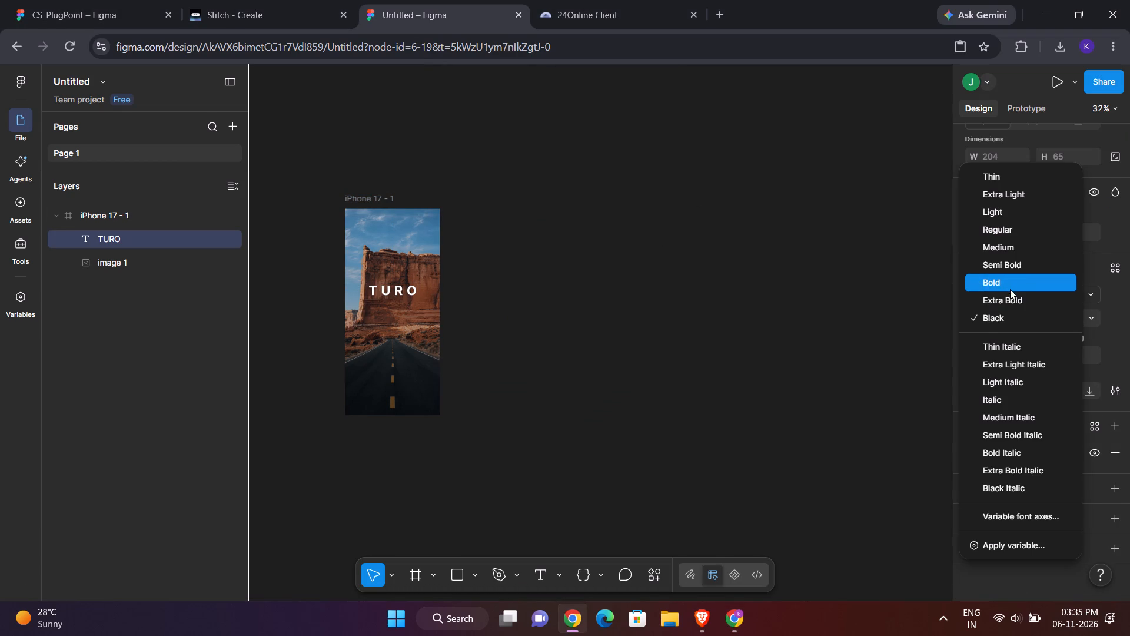
{"action": "left_click", "coordinate": [1013, 286]}
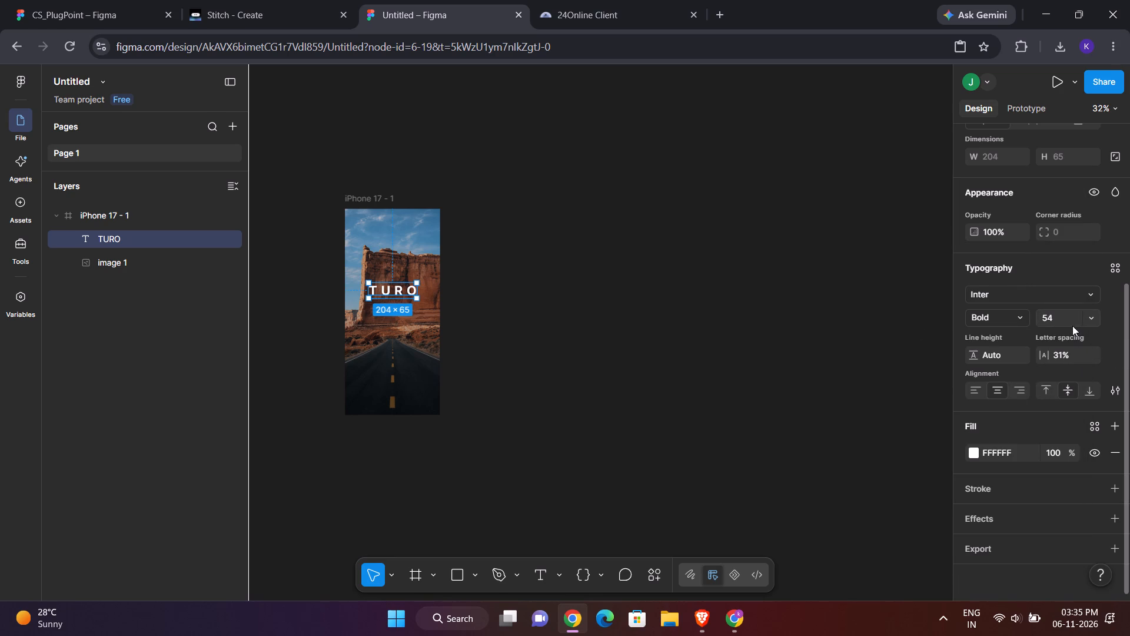
{"action": "left_click", "coordinate": [1065, 313]}
{"action": "left_click", "coordinate": [1065, 313]}
{"action": "key", "text": "BackSpace"}
{"action": "key", "text": "5"}
{"action": "key", "text": "Return"}
{"action": "left_click", "coordinate": [591, 272]}
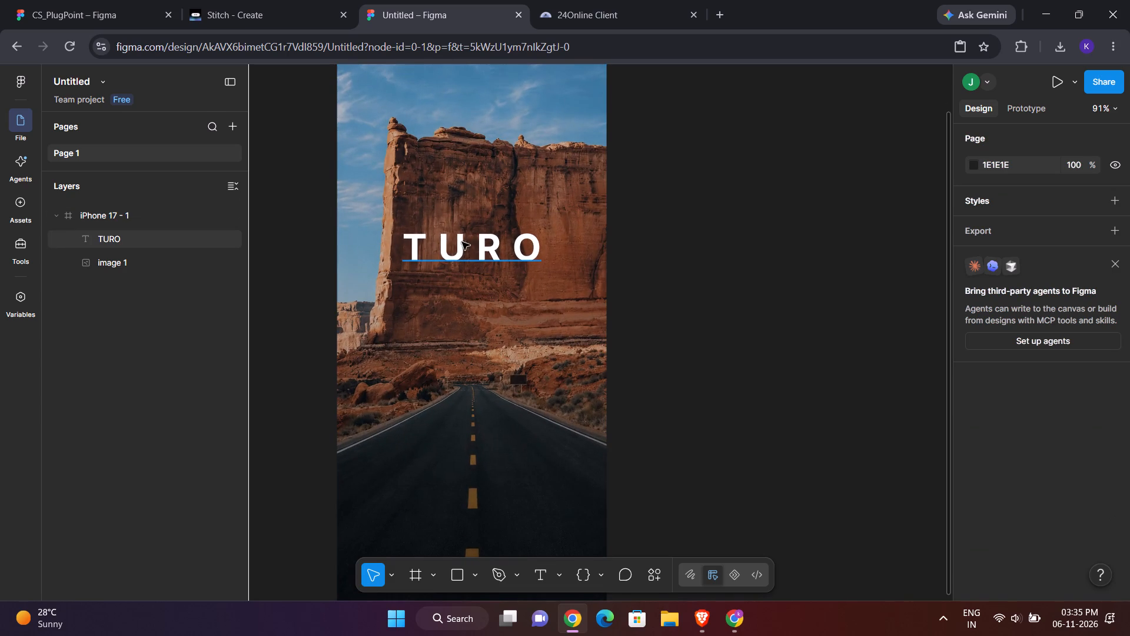
Move the TURO text up on the rock face, horizontally centred in the frame, to about X 98, Y 276.
{"action": "scroll", "coordinate": [462, 242], "scroll_direction": "up", "scroll_amount": 2}
{"action": "scroll", "coordinate": [462, 242], "scroll_direction": "down", "scroll_amount": 2}
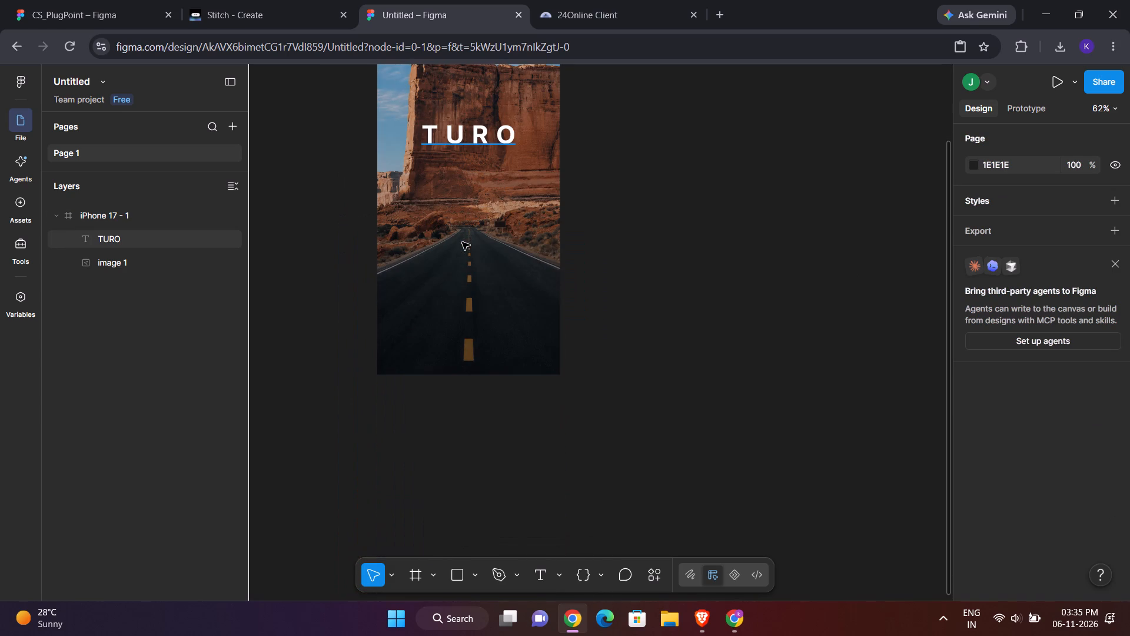
{"action": "scroll", "coordinate": [462, 242], "scroll_direction": "up", "scroll_amount": 1}
{"action": "left_click", "coordinate": [664, 163]}
{"action": "scroll", "coordinate": [664, 163], "scroll_direction": "up", "scroll_amount": 1}
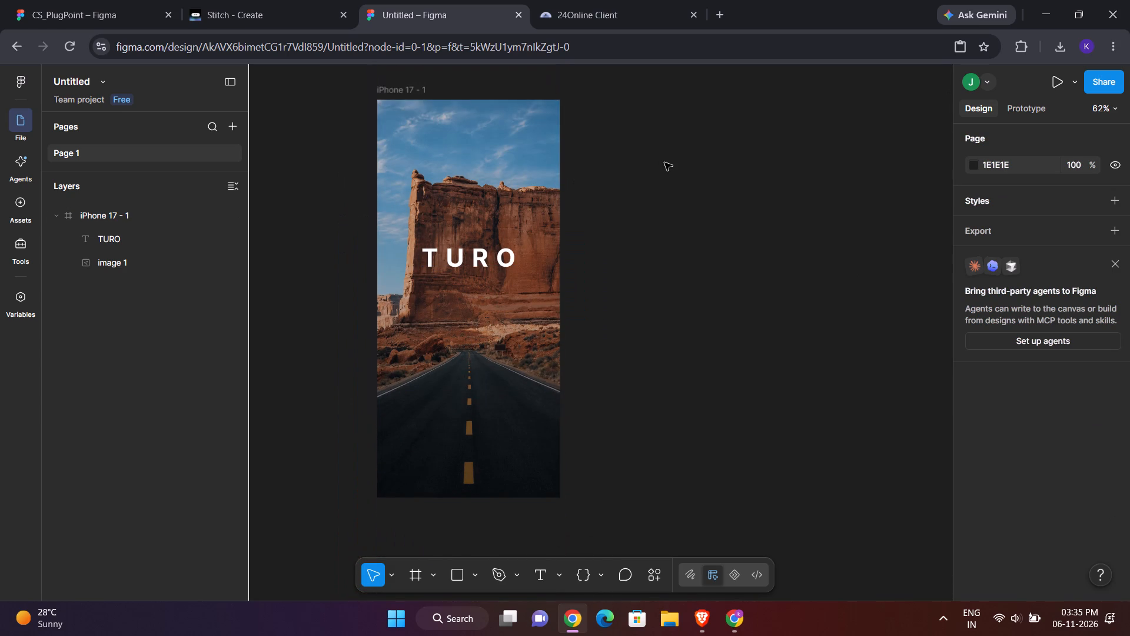
{"action": "left_click_drag", "start_coordinate": [489, 258], "coordinate": [493, 251]}
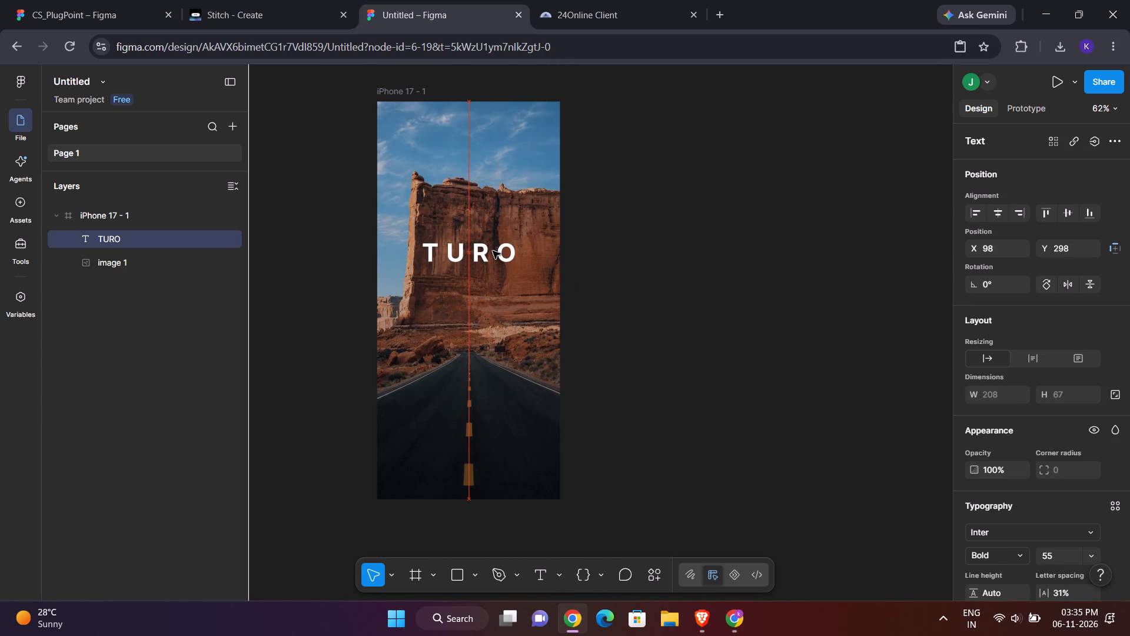
{"action": "left_click_drag", "start_coordinate": [493, 251], "coordinate": [494, 238]}
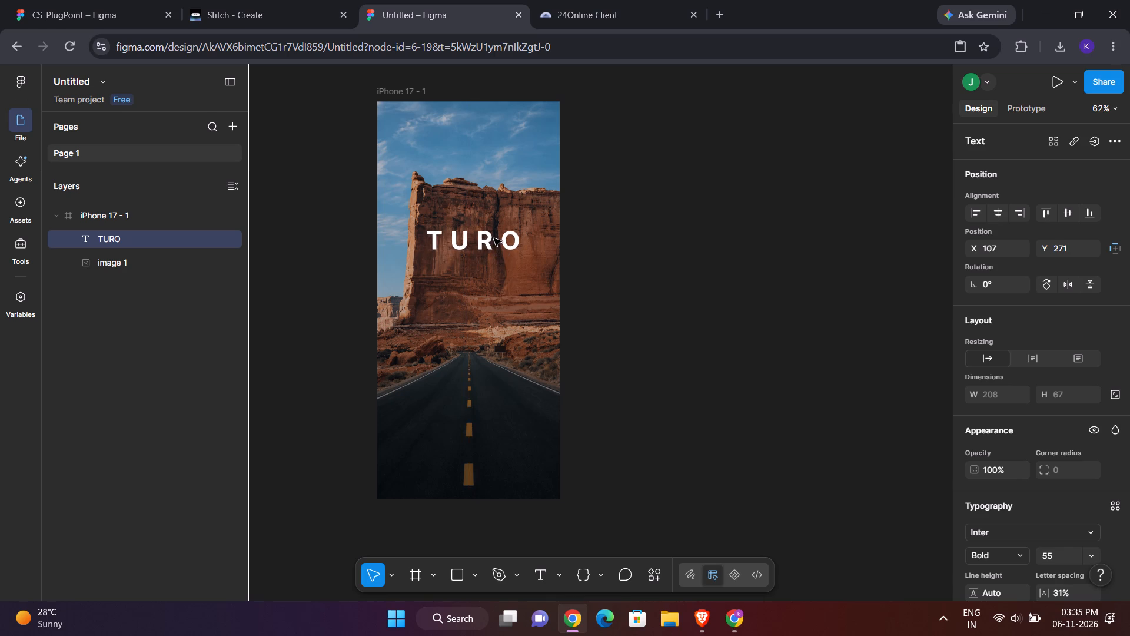
{"action": "left_click_drag", "start_coordinate": [494, 238], "coordinate": [490, 240]}
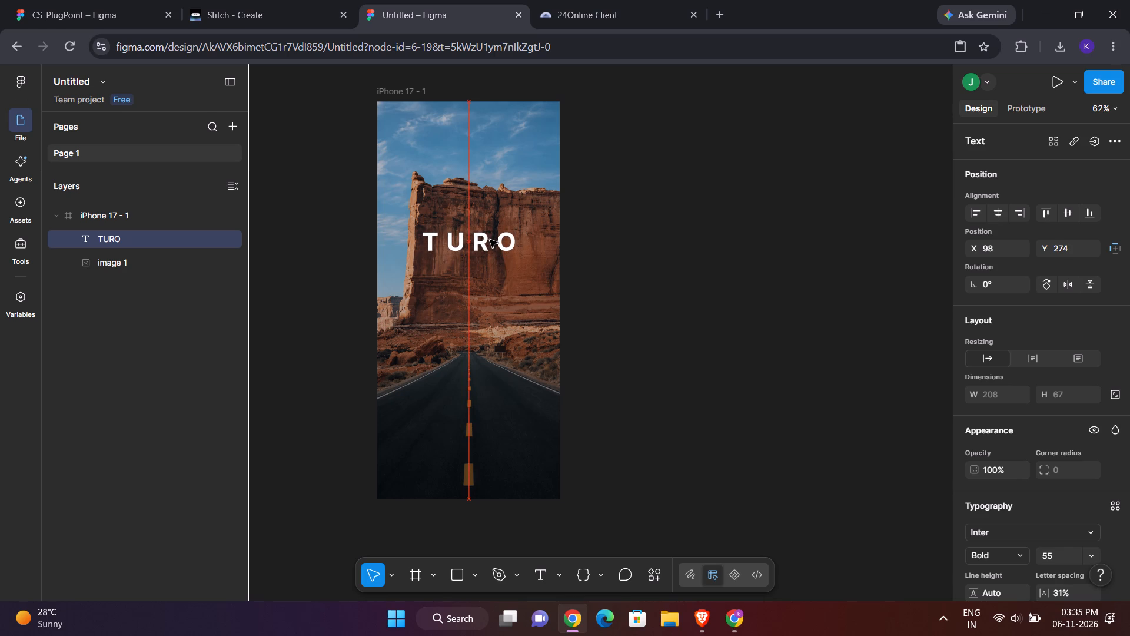
{"action": "left_click_drag", "start_coordinate": [490, 240], "coordinate": [490, 241]}
{"action": "left_click", "coordinate": [679, 324]}
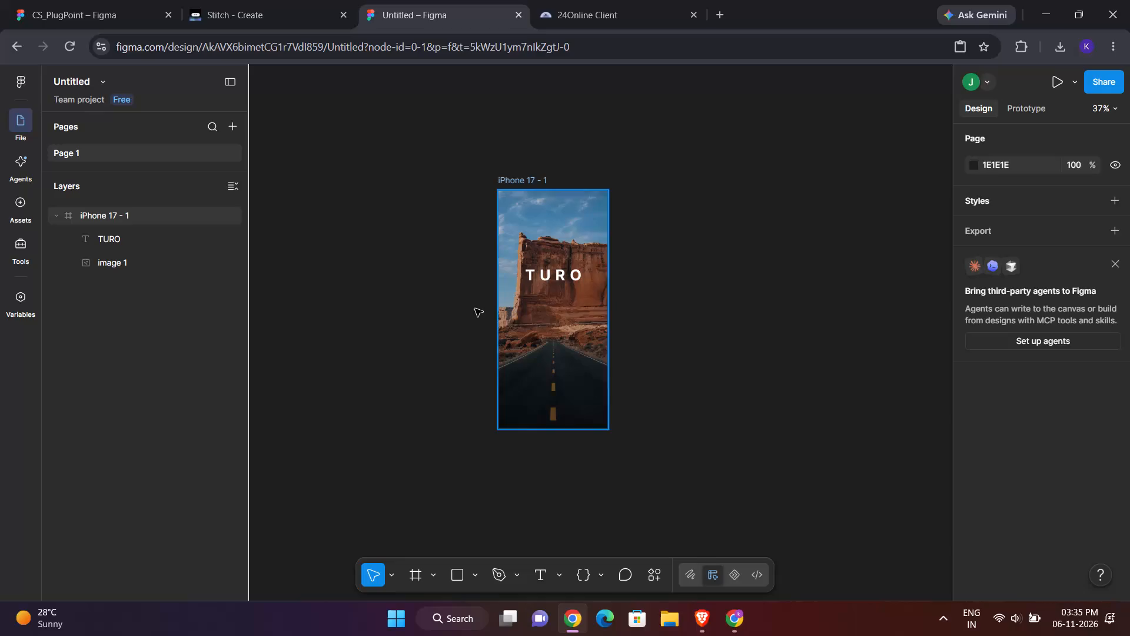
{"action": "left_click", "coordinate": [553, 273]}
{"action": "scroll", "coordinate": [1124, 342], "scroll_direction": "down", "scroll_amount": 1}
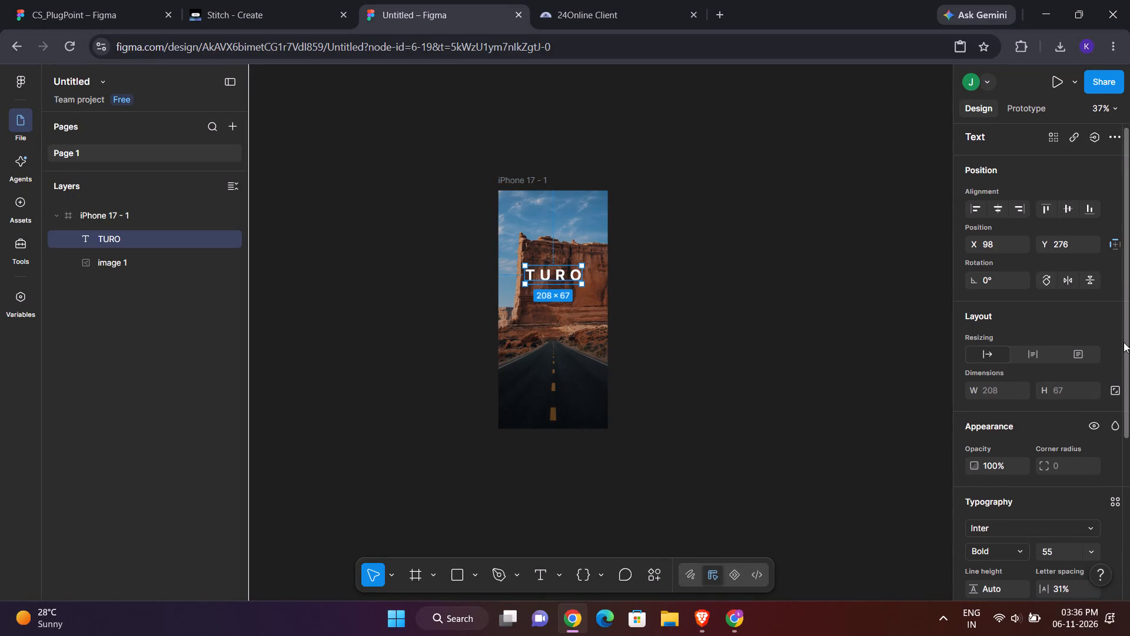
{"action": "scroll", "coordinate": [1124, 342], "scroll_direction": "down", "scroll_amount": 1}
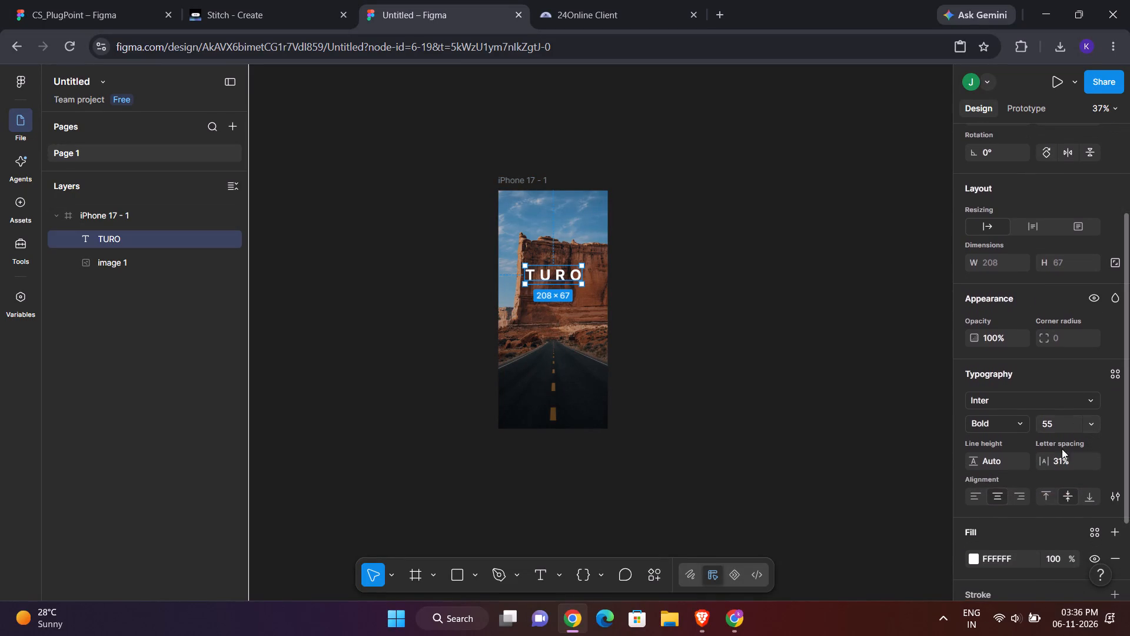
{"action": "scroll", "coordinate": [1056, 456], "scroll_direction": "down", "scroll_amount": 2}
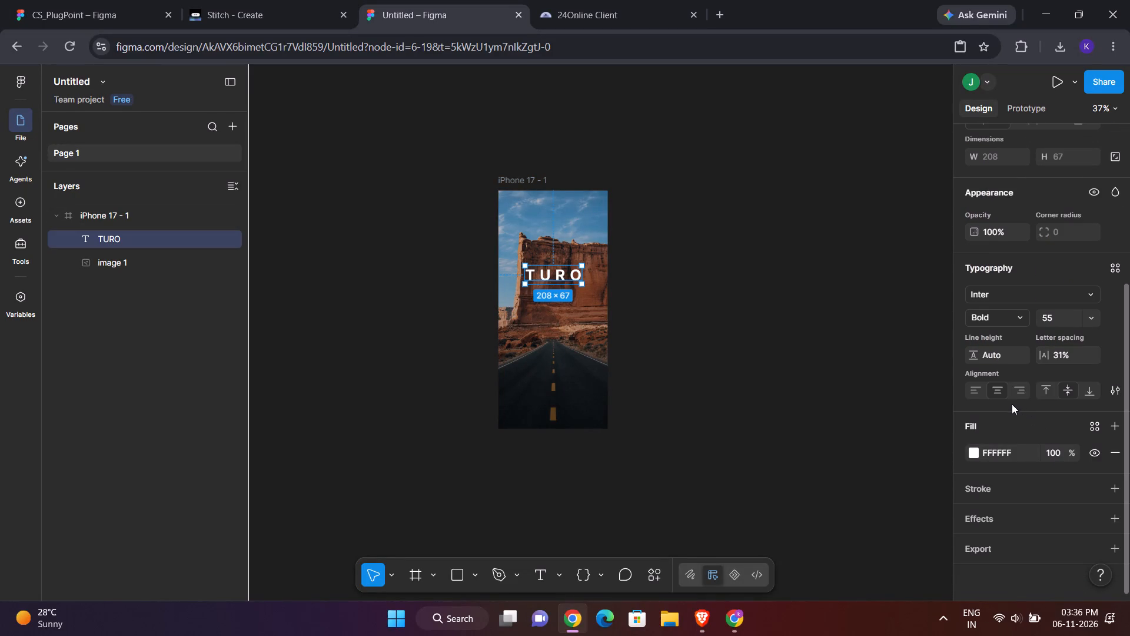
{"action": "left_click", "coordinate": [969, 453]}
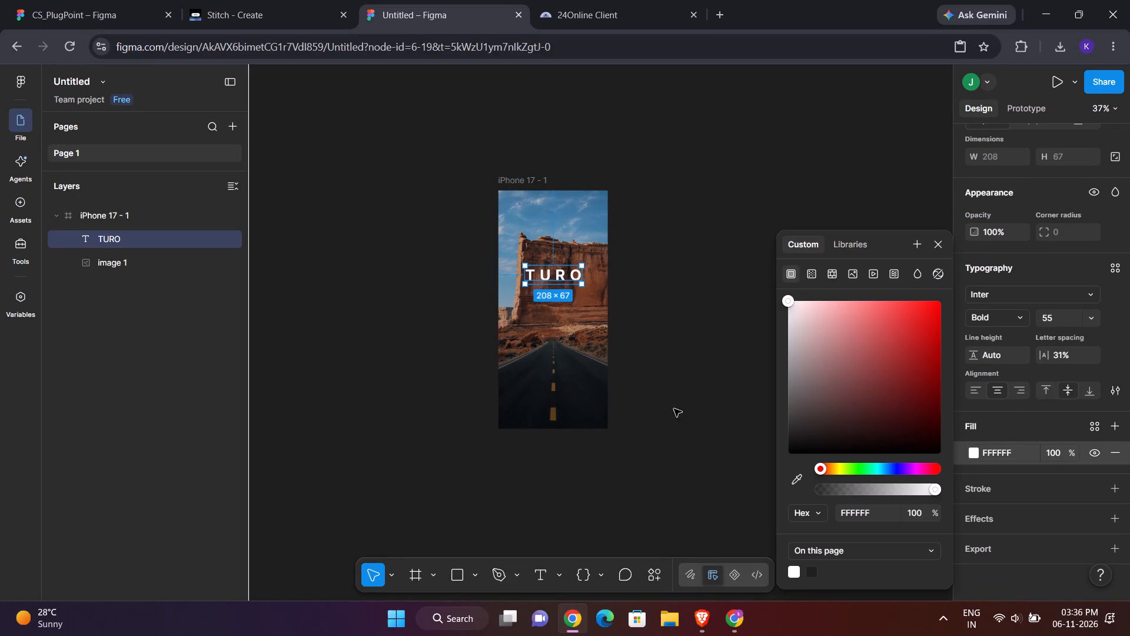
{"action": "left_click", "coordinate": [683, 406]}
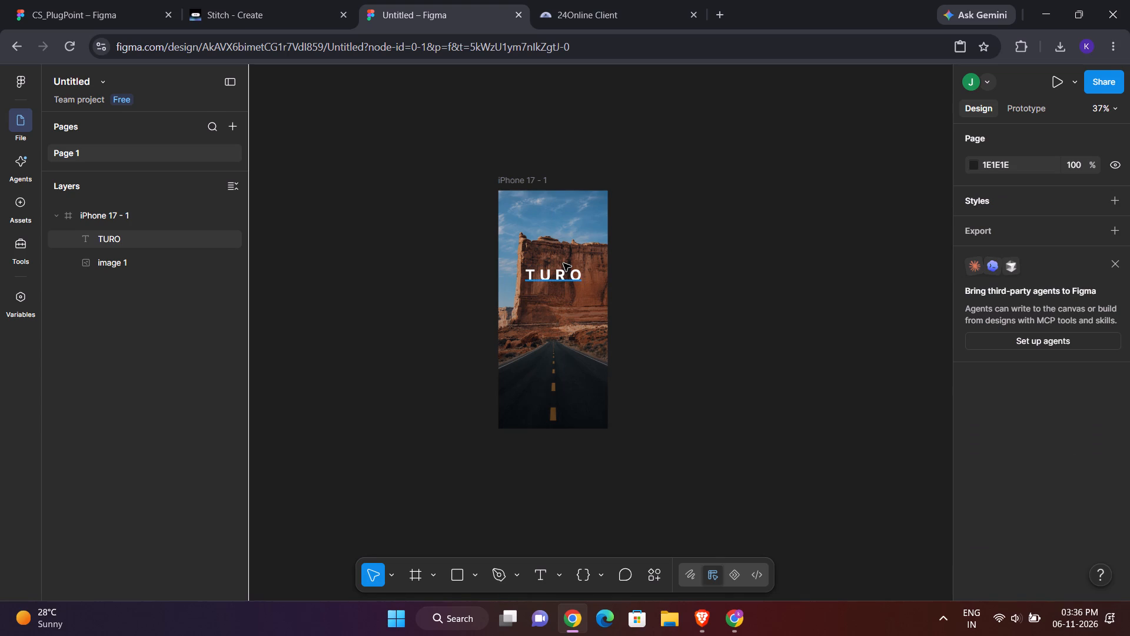
Draw a rectangle of about 247 × 84 around the TURO text, at about X 76, Y 271.
{"action": "left_click", "coordinate": [462, 577]}
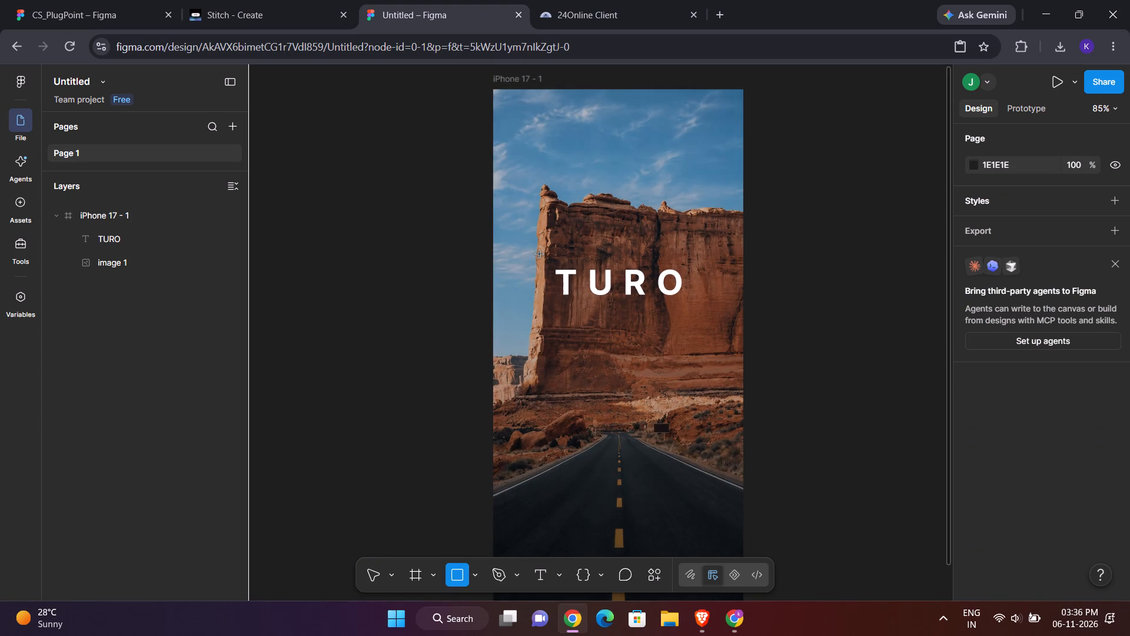
{"action": "left_click_drag", "start_coordinate": [540, 257], "coordinate": [694, 310]}
{"action": "right_click", "coordinate": [632, 294]}
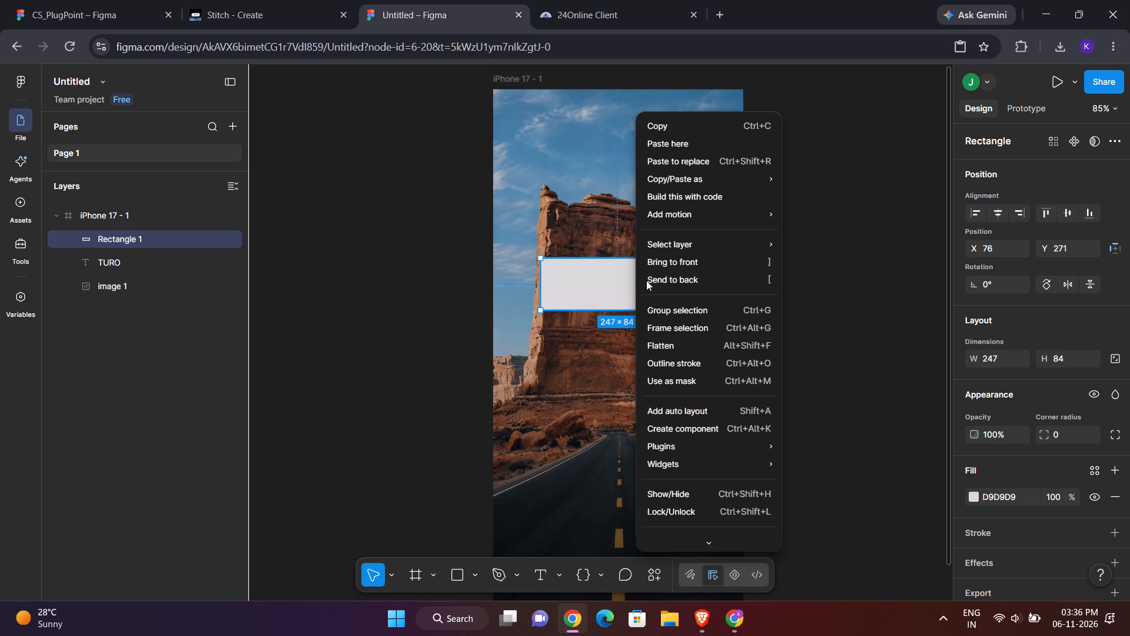
{"action": "left_click", "coordinate": [966, 496]}
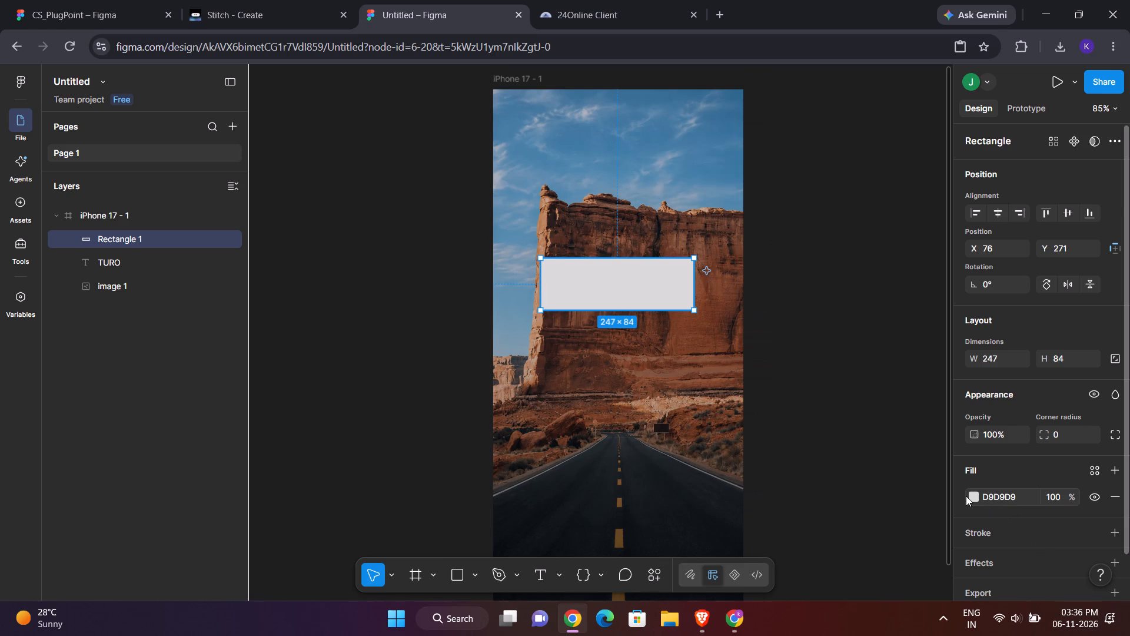
Reduce the rectangle's fill opacity to 0% so the TURO text shows through.
{"action": "left_click", "coordinate": [975, 495]}
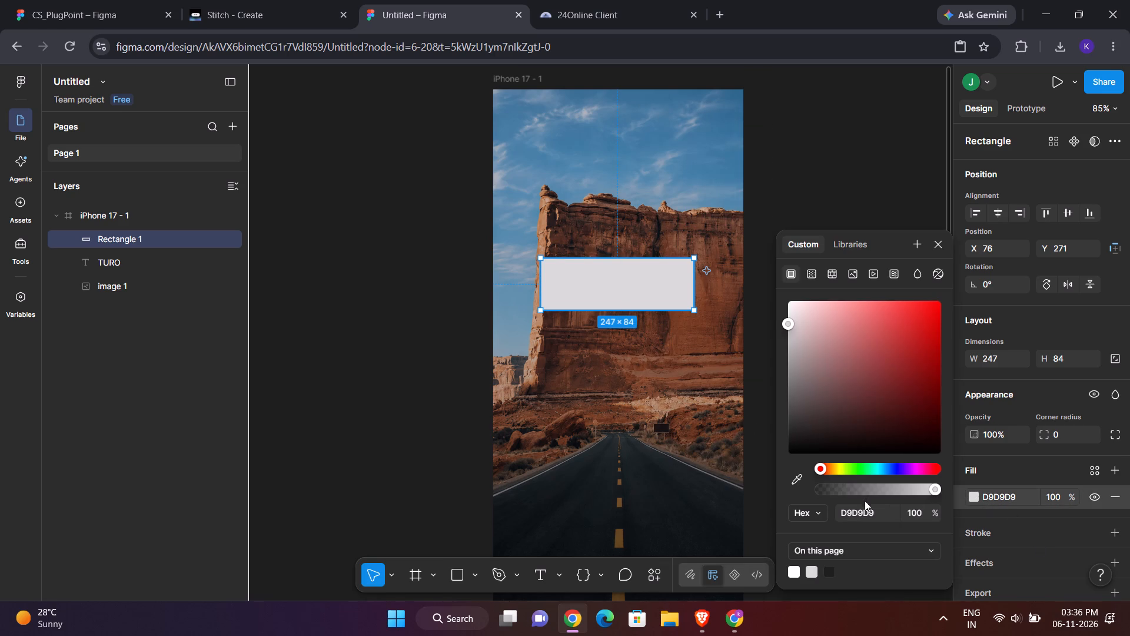
{"action": "left_click_drag", "start_coordinate": [824, 492], "coordinate": [823, 491]}
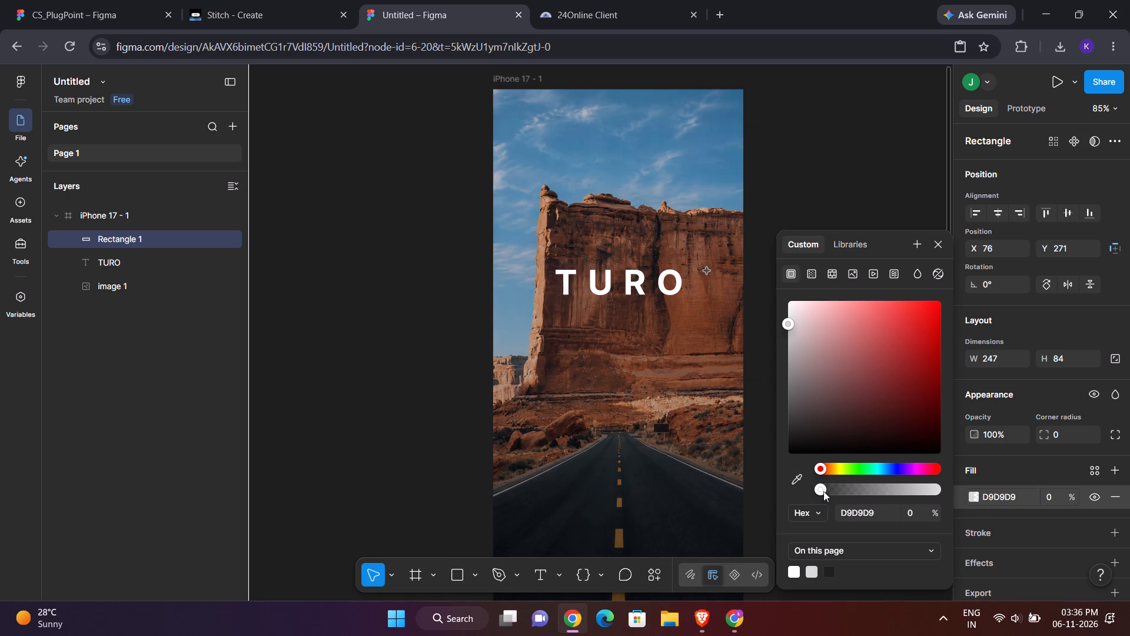
{"action": "left_click_drag", "start_coordinate": [823, 491], "coordinate": [821, 495]}
{"action": "left_click_drag", "start_coordinate": [821, 495], "coordinate": [815, 496]}
Add a black stroke of weight 1 to the rectangle and position it outside.
{"action": "scroll", "coordinate": [1003, 533], "scroll_direction": "down", "scroll_amount": 1}
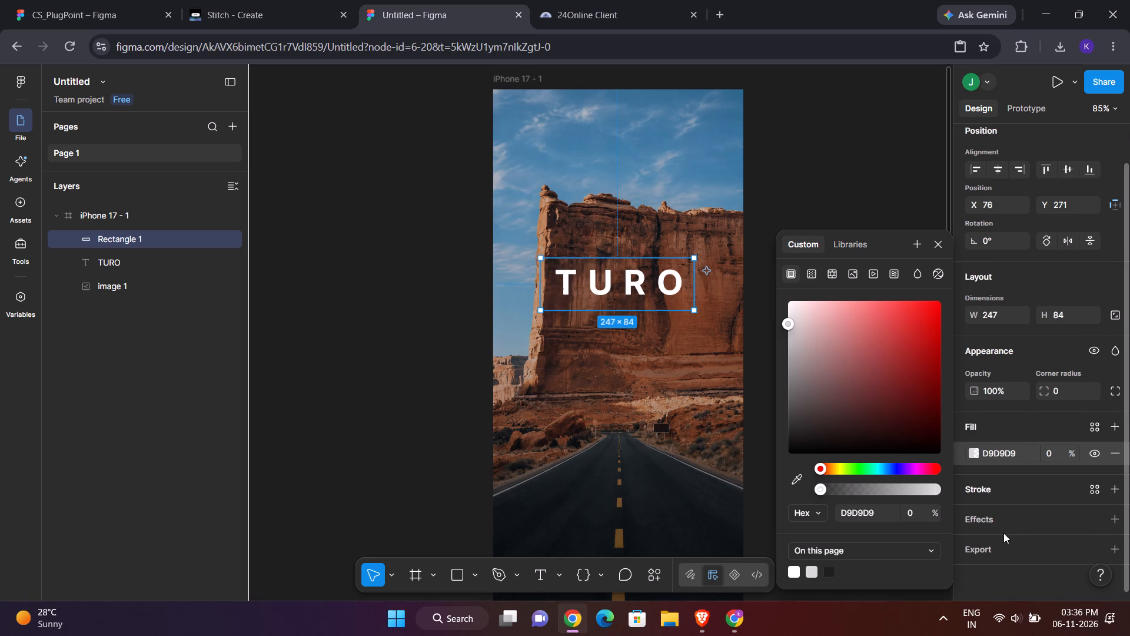
{"action": "left_click", "coordinate": [1114, 488]}
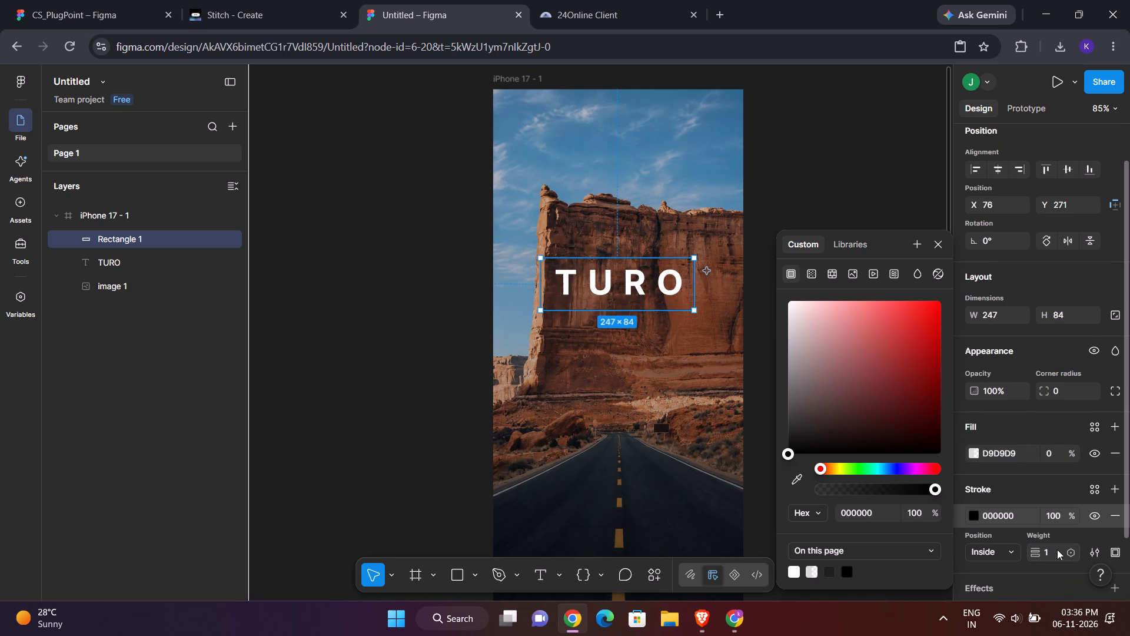
{"action": "left_click", "coordinate": [1015, 551]}
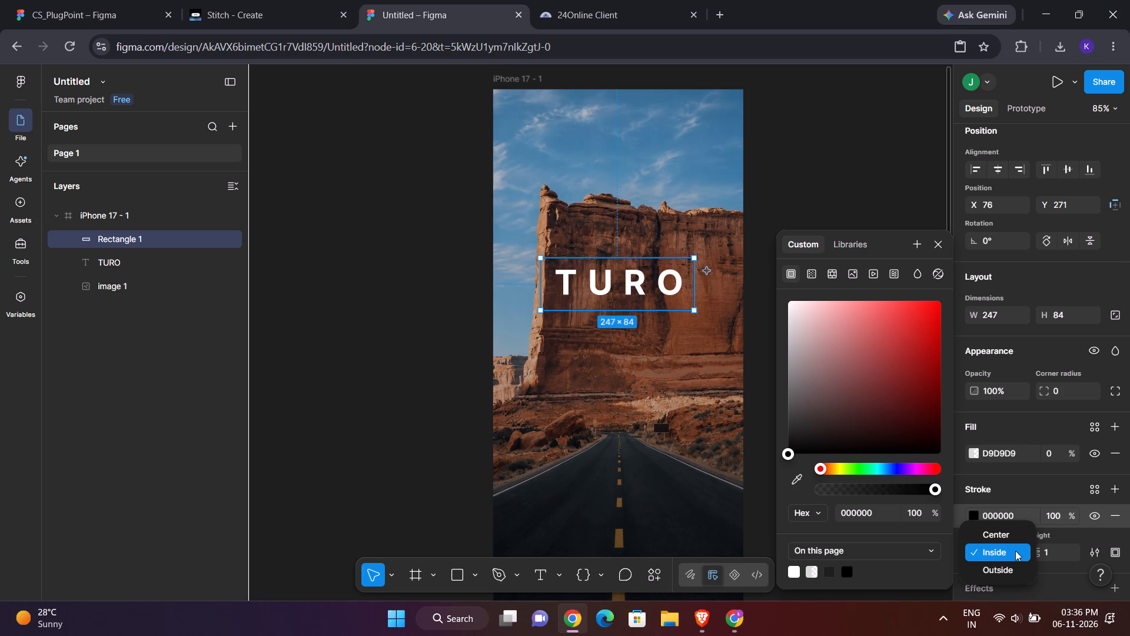
{"action": "left_click", "coordinate": [1011, 564]}
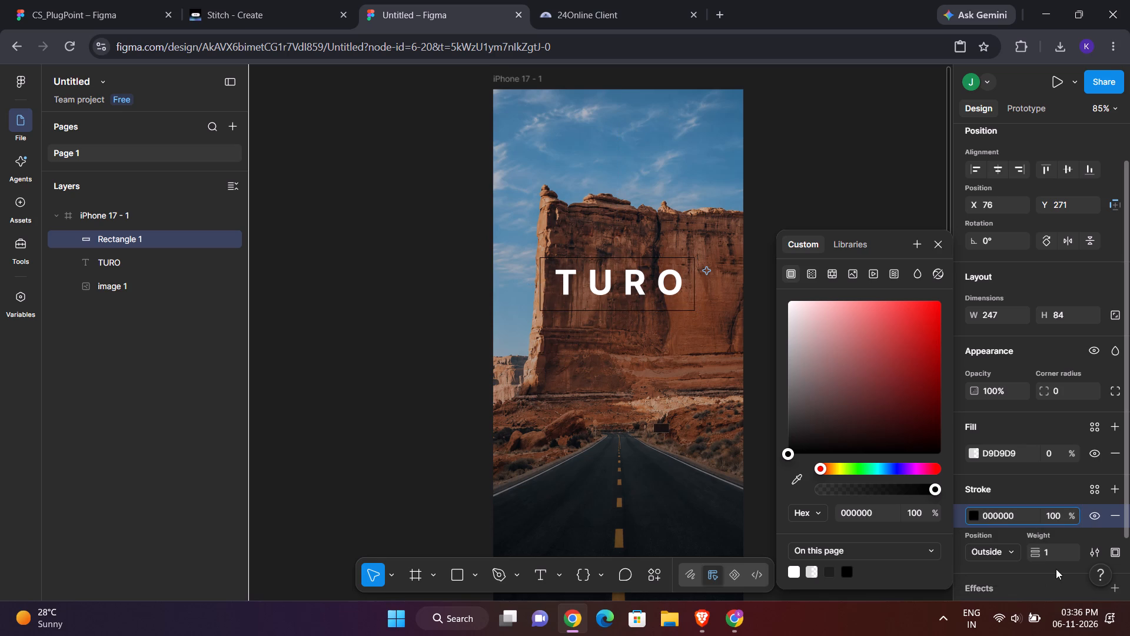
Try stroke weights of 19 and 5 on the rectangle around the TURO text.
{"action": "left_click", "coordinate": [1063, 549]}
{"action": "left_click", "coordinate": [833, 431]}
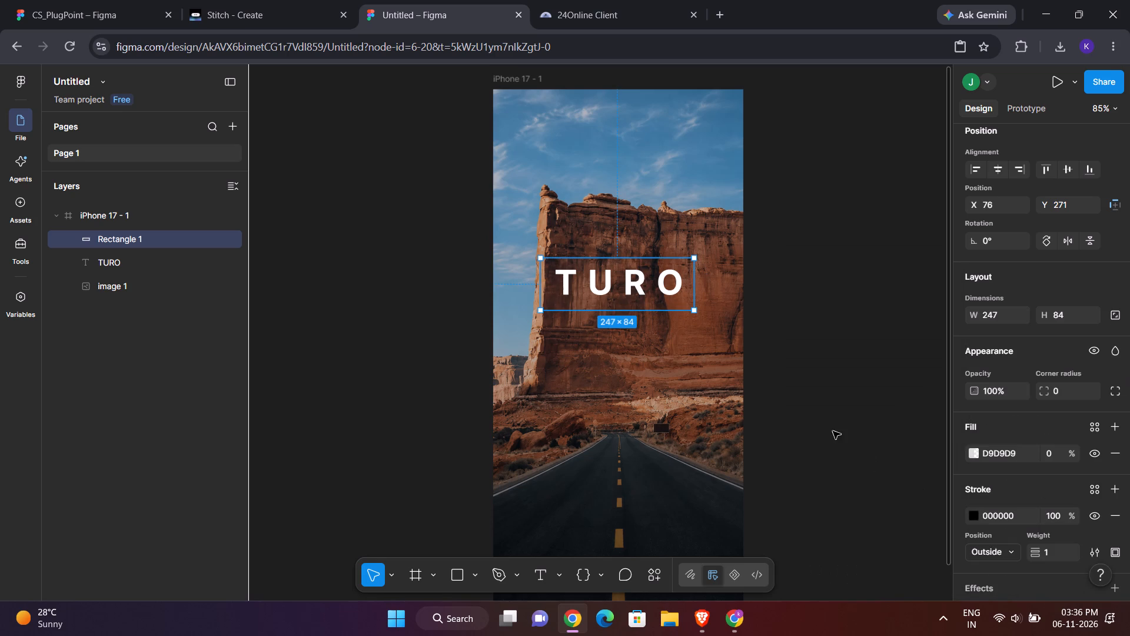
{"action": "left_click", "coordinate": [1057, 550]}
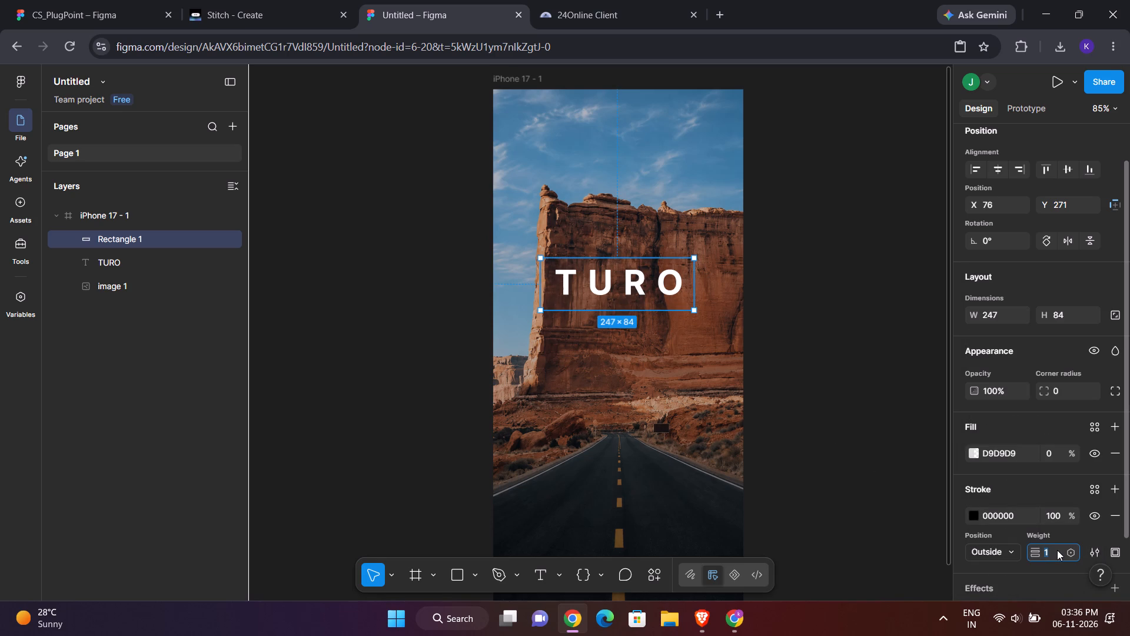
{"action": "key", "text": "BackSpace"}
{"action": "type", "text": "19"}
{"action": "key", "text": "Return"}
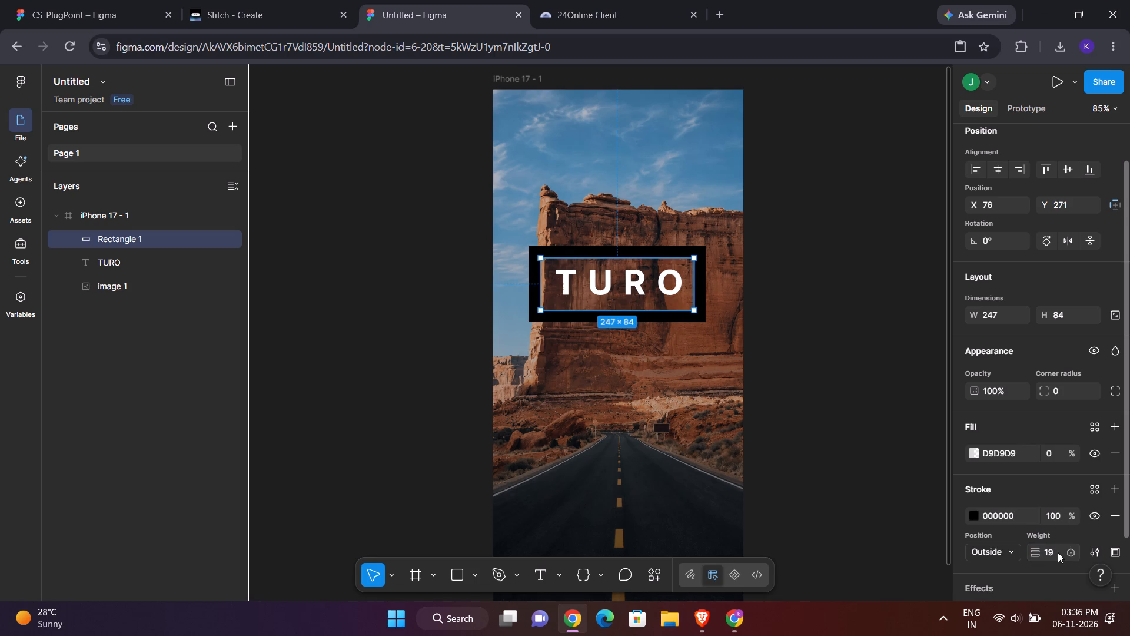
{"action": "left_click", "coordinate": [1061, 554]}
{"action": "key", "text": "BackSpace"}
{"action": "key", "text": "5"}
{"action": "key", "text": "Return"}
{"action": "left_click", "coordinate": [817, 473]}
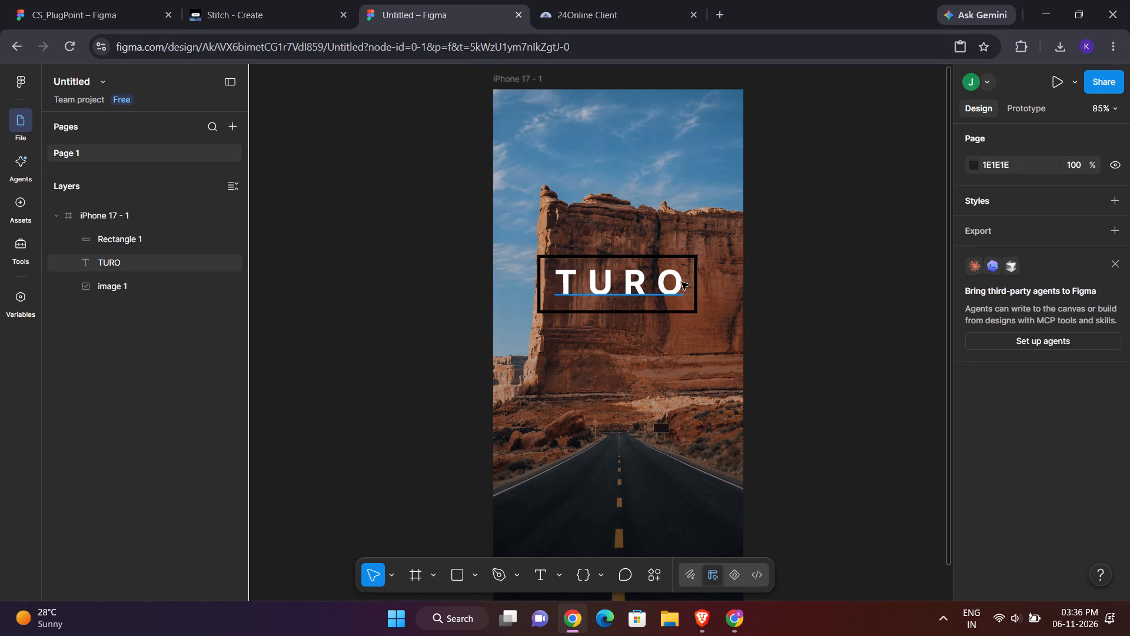
Change the stroke colour of the rectangle around the TURO text to white, FFFFFF.
{"action": "left_click", "coordinate": [696, 289]}
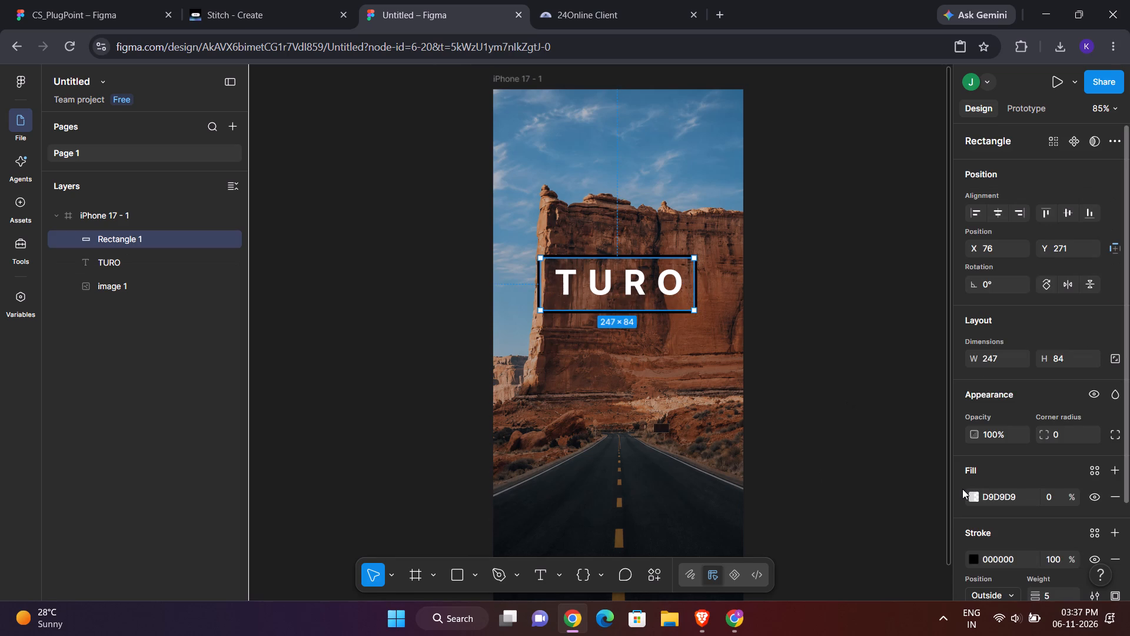
{"action": "scroll", "coordinate": [962, 489], "scroll_direction": "down", "scroll_amount": 2}
{"action": "left_click", "coordinate": [973, 442]}
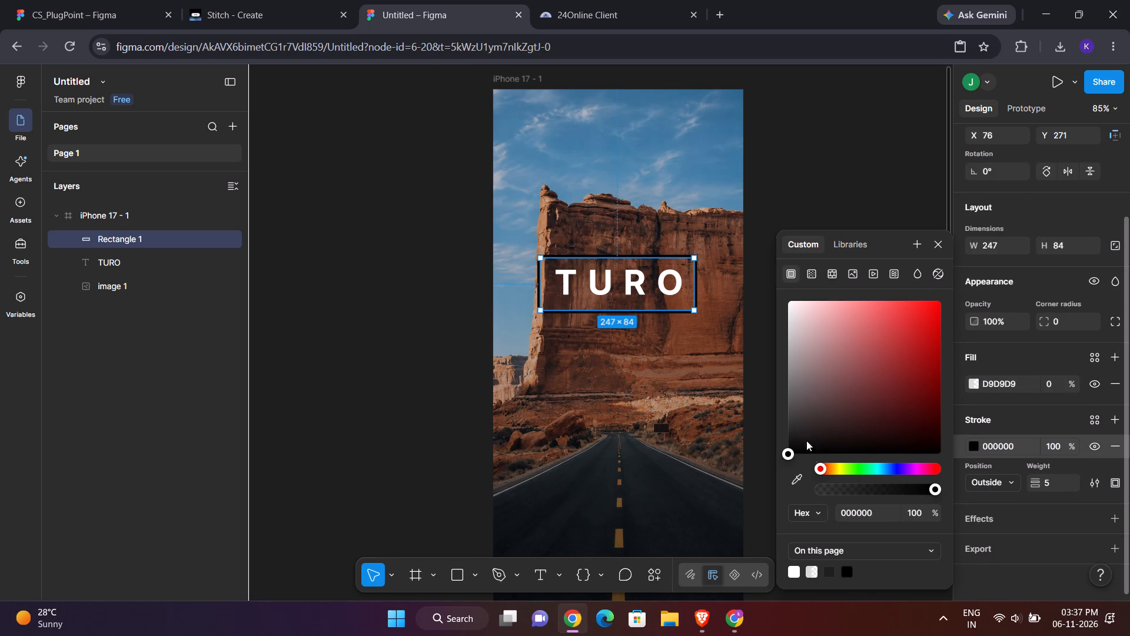
{"action": "left_click_drag", "start_coordinate": [793, 456], "coordinate": [743, 272]}
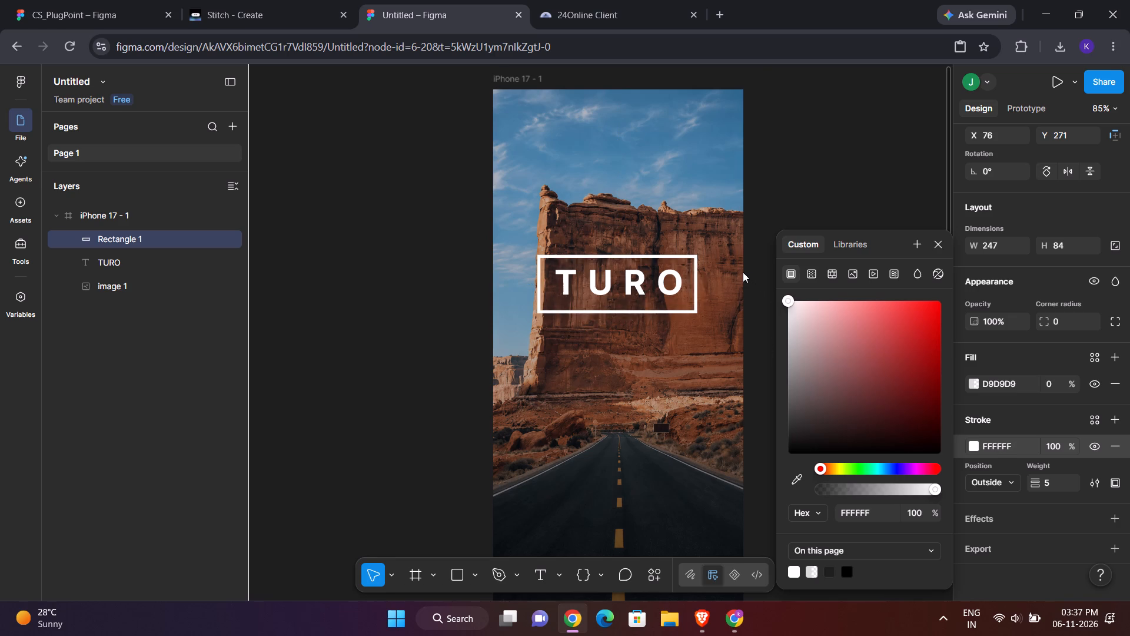
{"action": "left_click_drag", "start_coordinate": [743, 272], "coordinate": [742, 271]}
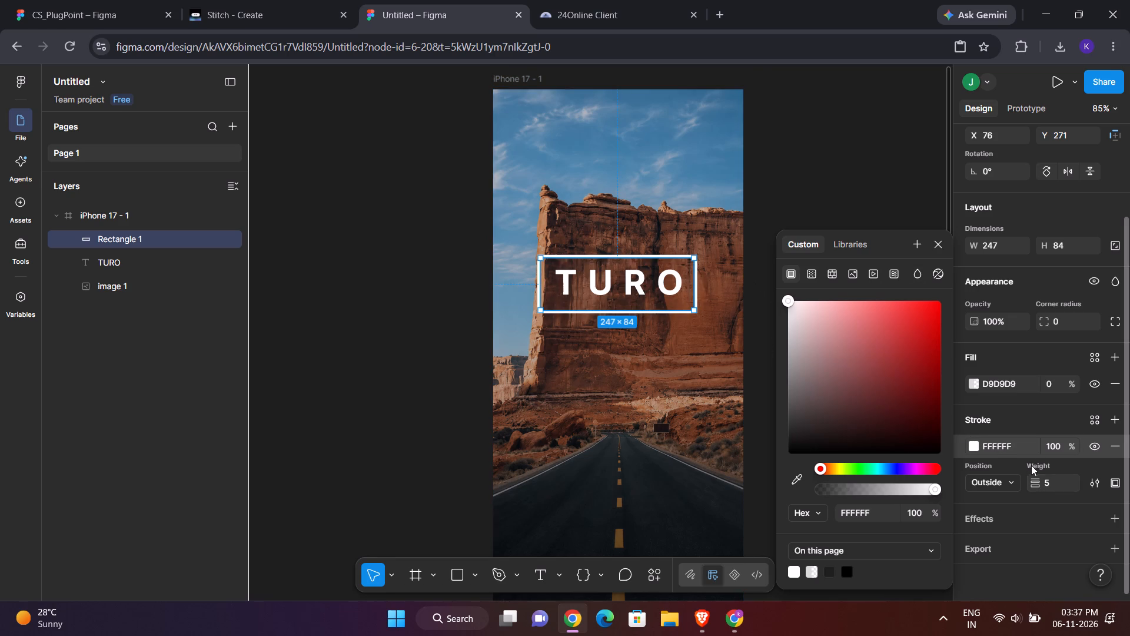
Compare the Inside and Center stroke positions on the rectangle and set its stroke to Inside.
{"action": "left_click", "coordinate": [1013, 478]}
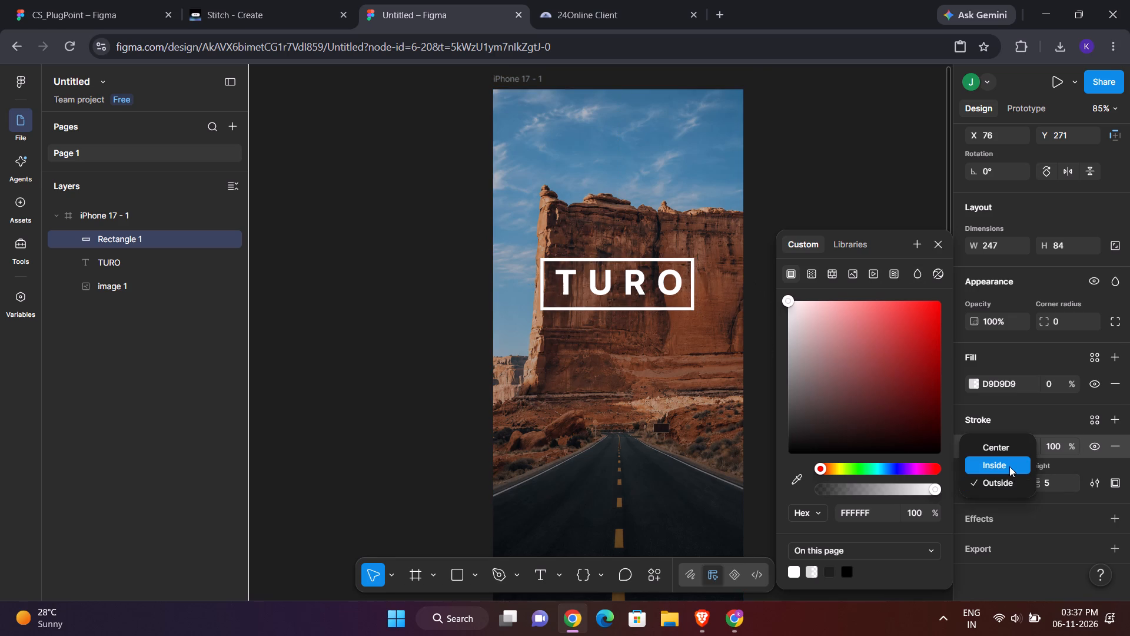
{"action": "left_click", "coordinate": [1009, 466]}
{"action": "left_click", "coordinate": [1011, 481]}
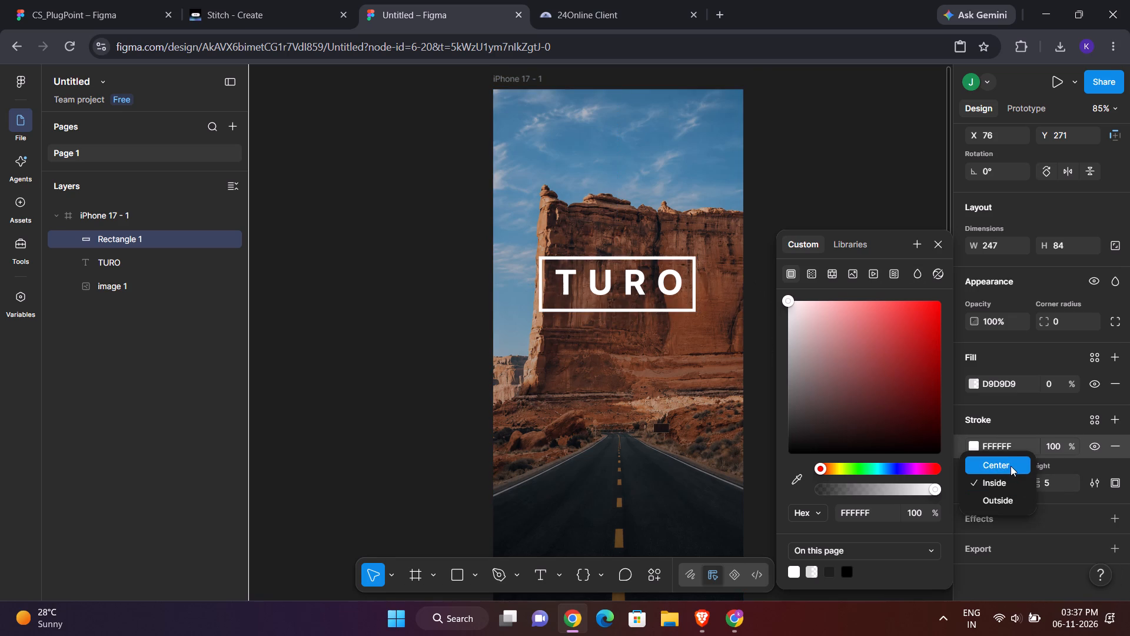
{"action": "left_click", "coordinate": [1011, 466]}
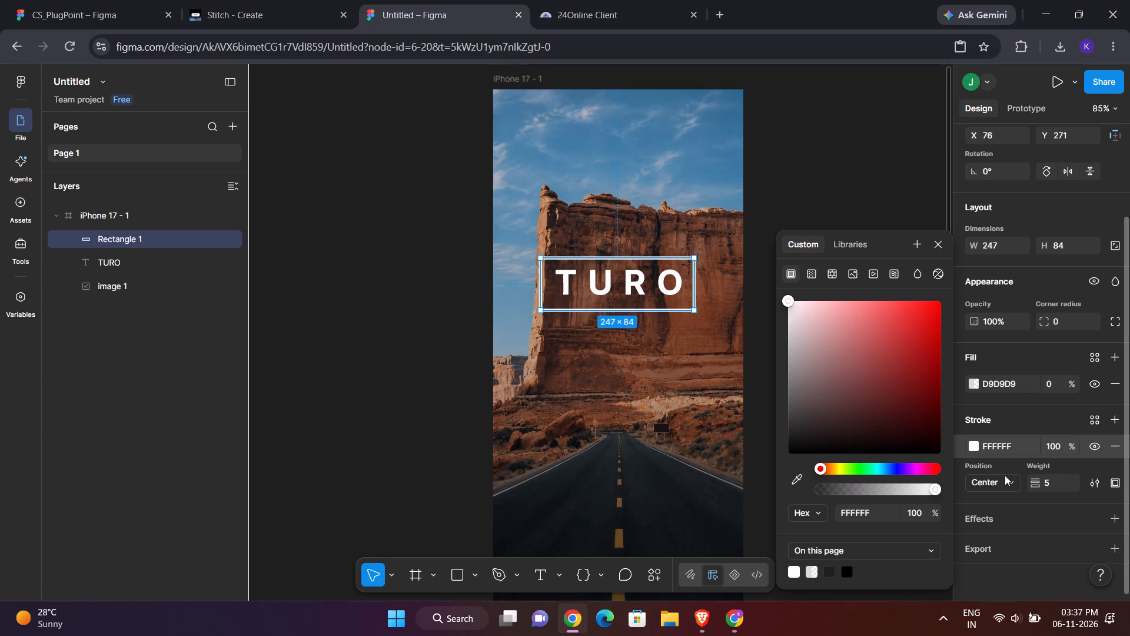
{"action": "left_click", "coordinate": [1005, 475]}
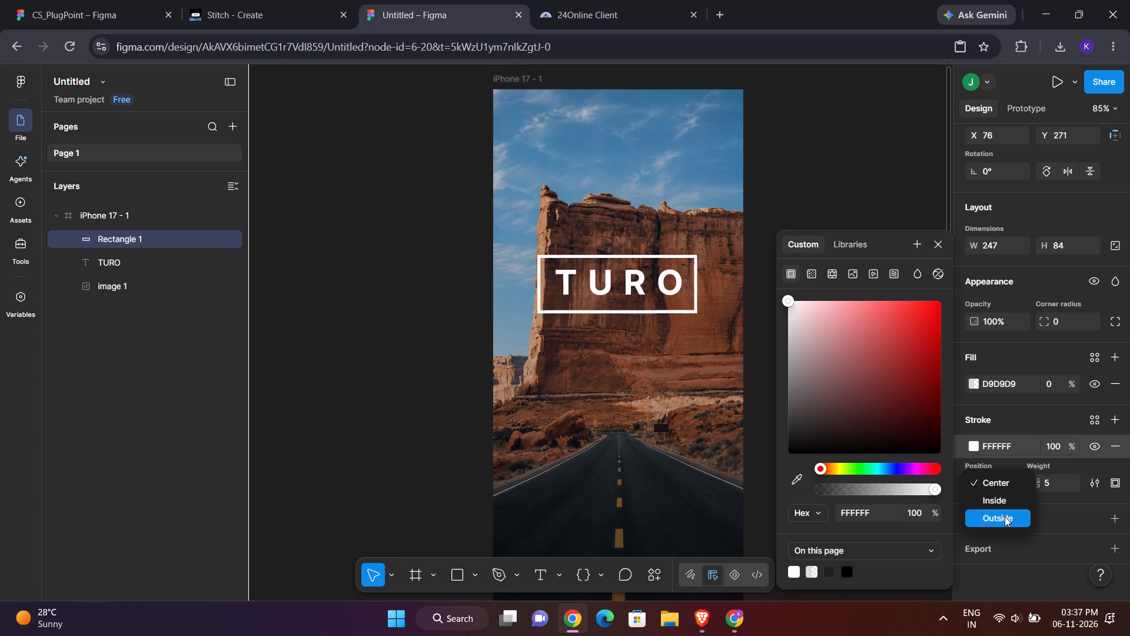
{"action": "left_click", "coordinate": [1006, 508]}
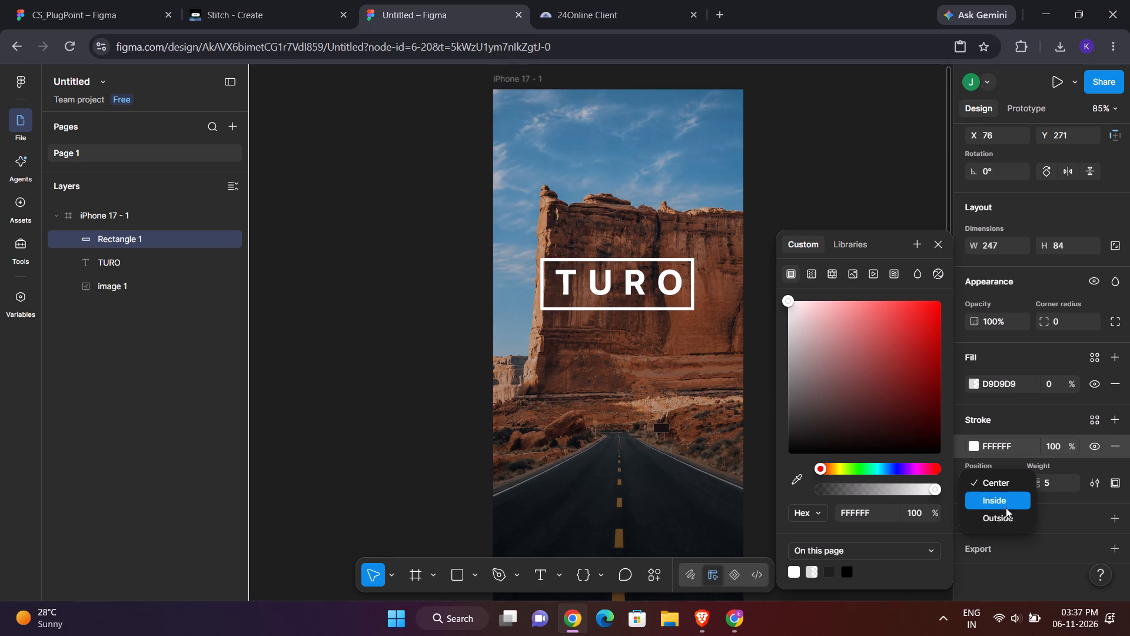
{"action": "left_click", "coordinate": [757, 153]}
Nudge the TURO text down inside the rectangle to Y 279, keeping X at 98.
{"action": "scroll", "coordinate": [757, 153], "scroll_direction": "left", "scroll_amount": 1}
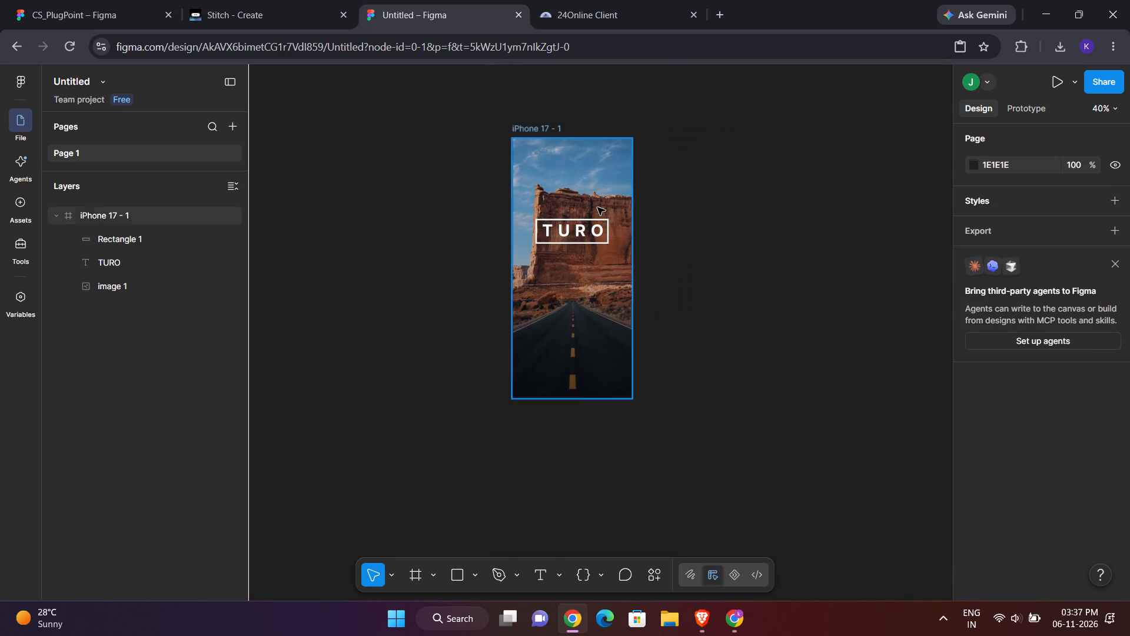
{"action": "left_click", "coordinate": [574, 242]}
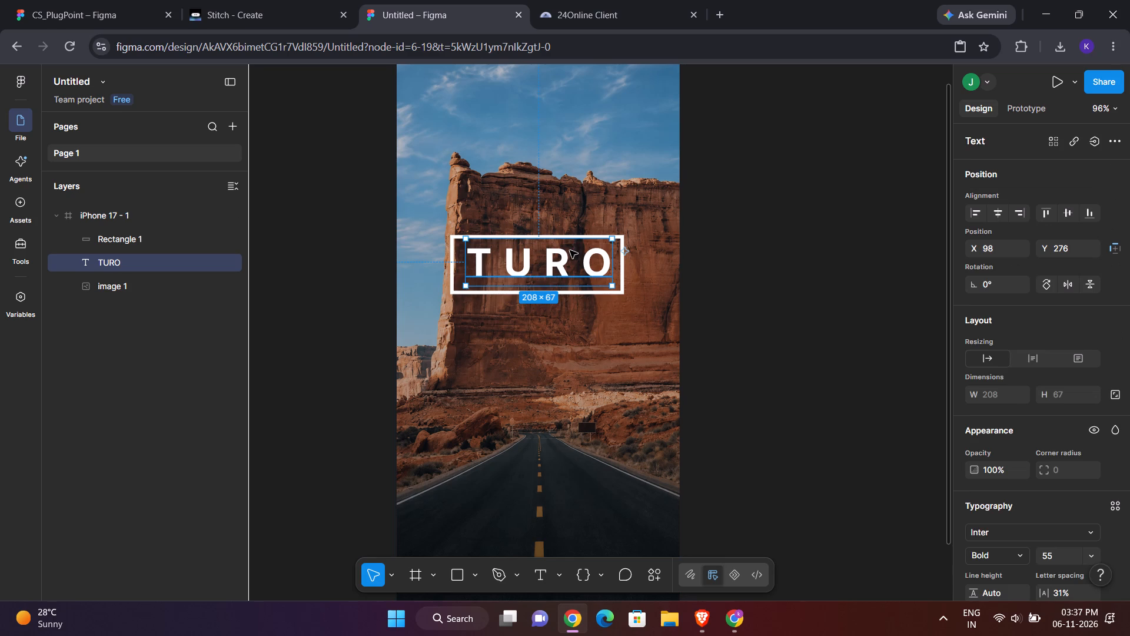
{"action": "left_click", "coordinate": [570, 250]}
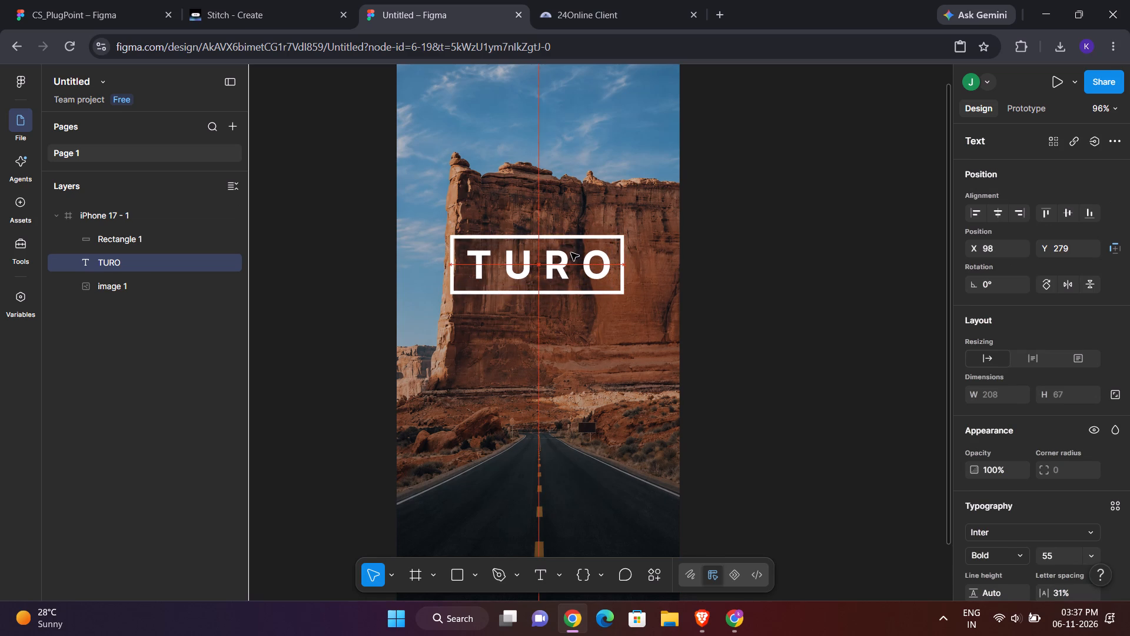
{"action": "left_click", "coordinate": [746, 291]}
Try stroke weights of 2 and 3 on the rectangle around the TURO text and settle on 4.
{"action": "left_click", "coordinate": [618, 244]}
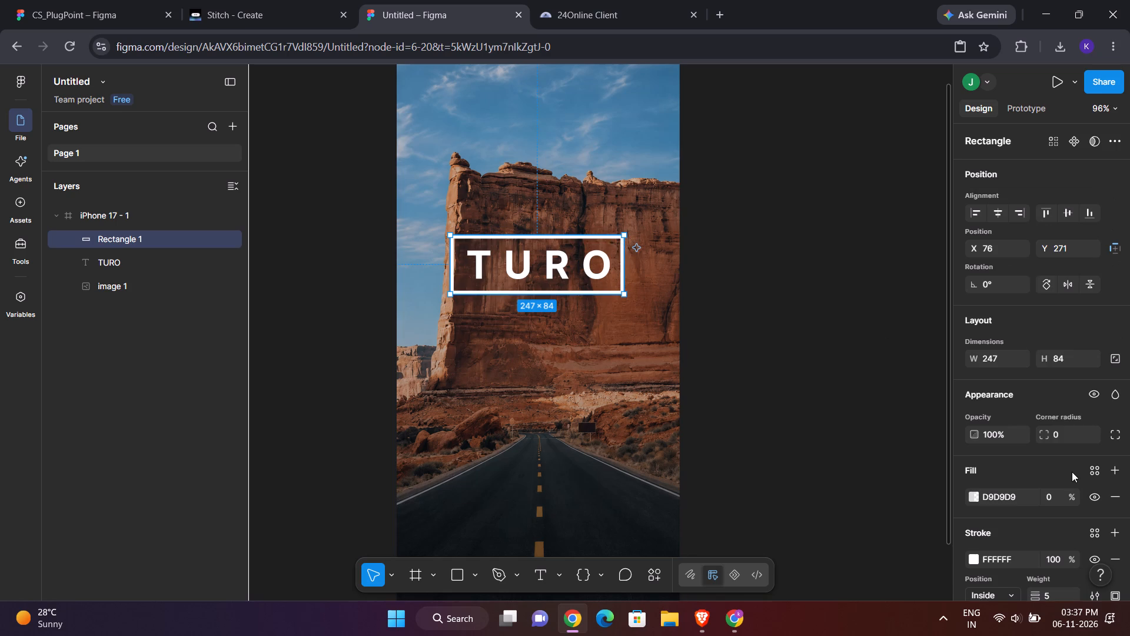
{"action": "scroll", "coordinate": [1072, 472], "scroll_direction": "down", "scroll_amount": 4}
{"action": "left_click", "coordinate": [1057, 485]}
{"action": "key", "text": "BackSpace"}
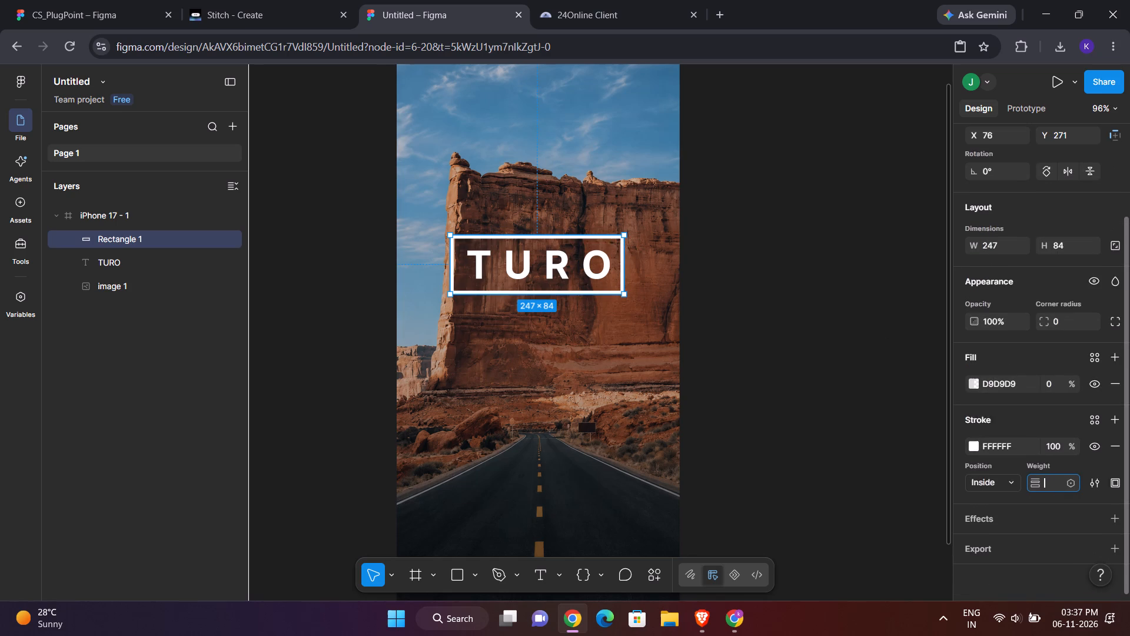
{"action": "key", "text": "2"}
{"action": "key", "text": "Return"}
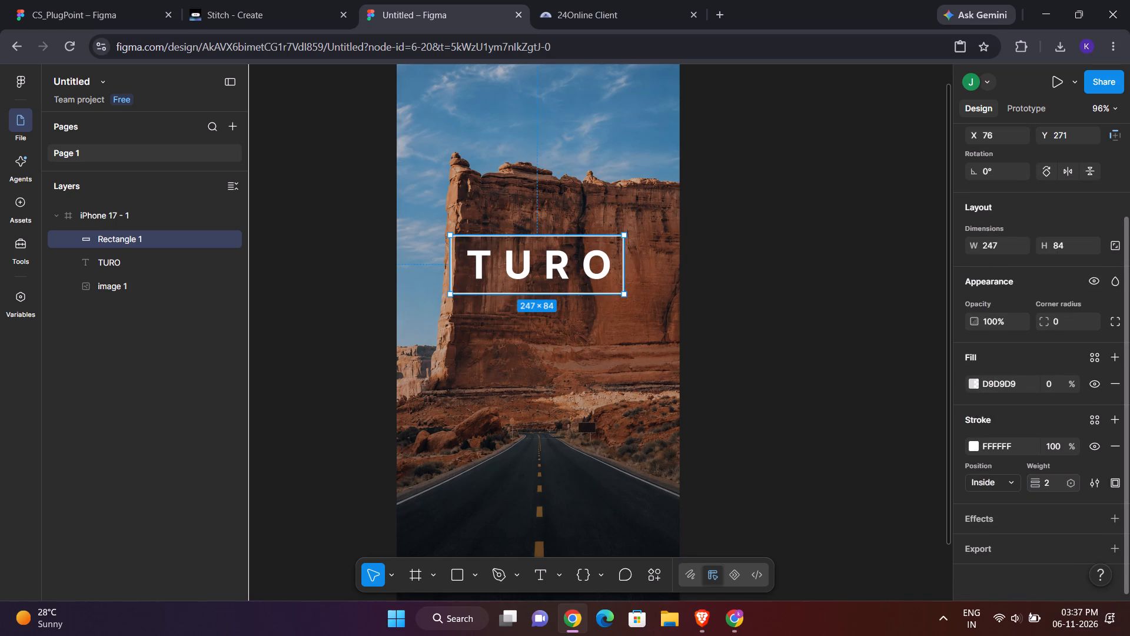
{"action": "left_click", "coordinate": [1053, 485]}
{"action": "key", "text": "BackSpace"}
{"action": "key", "text": "3"}
{"action": "key", "text": "Return"}
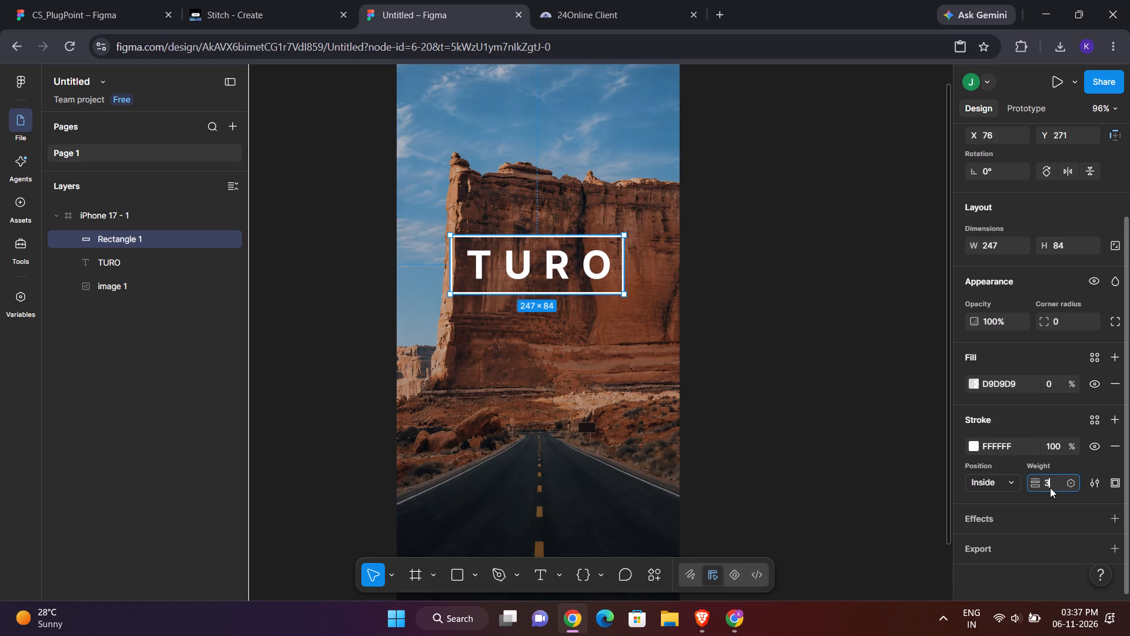
{"action": "left_click", "coordinate": [1050, 488]}
{"action": "key", "text": "BackSpace"}
{"action": "key", "text": "4"}
{"action": "key", "text": "Return"}
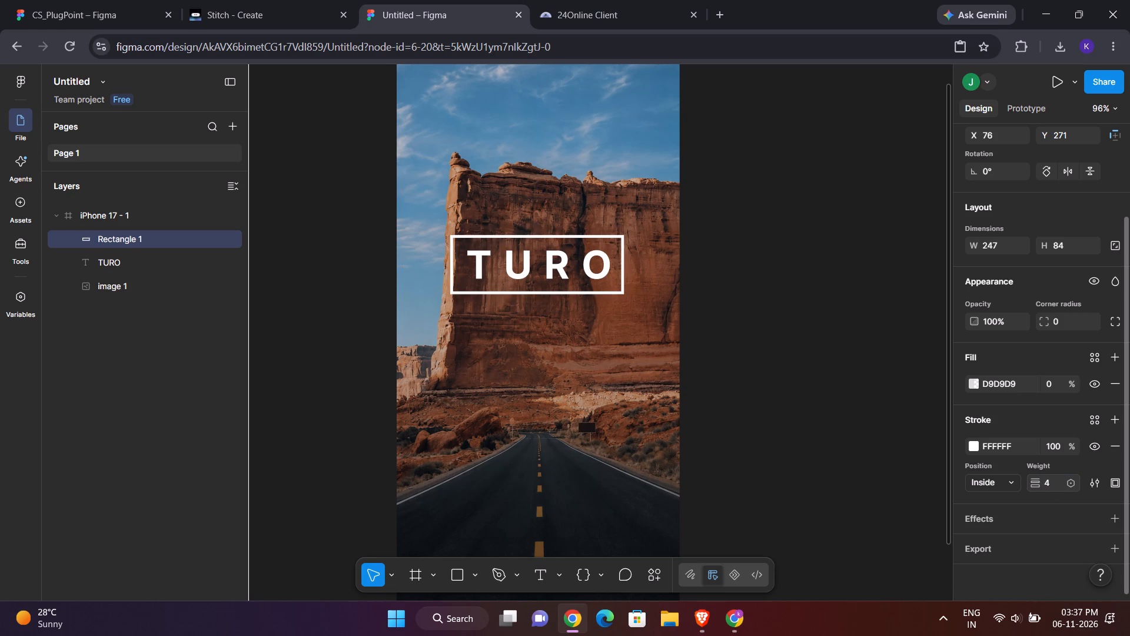
{"action": "left_click", "coordinate": [850, 405]}
Change the font weight of the TURO text to Semi Bold.
{"action": "scroll", "coordinate": [850, 405], "scroll_direction": "left", "scroll_amount": 1}
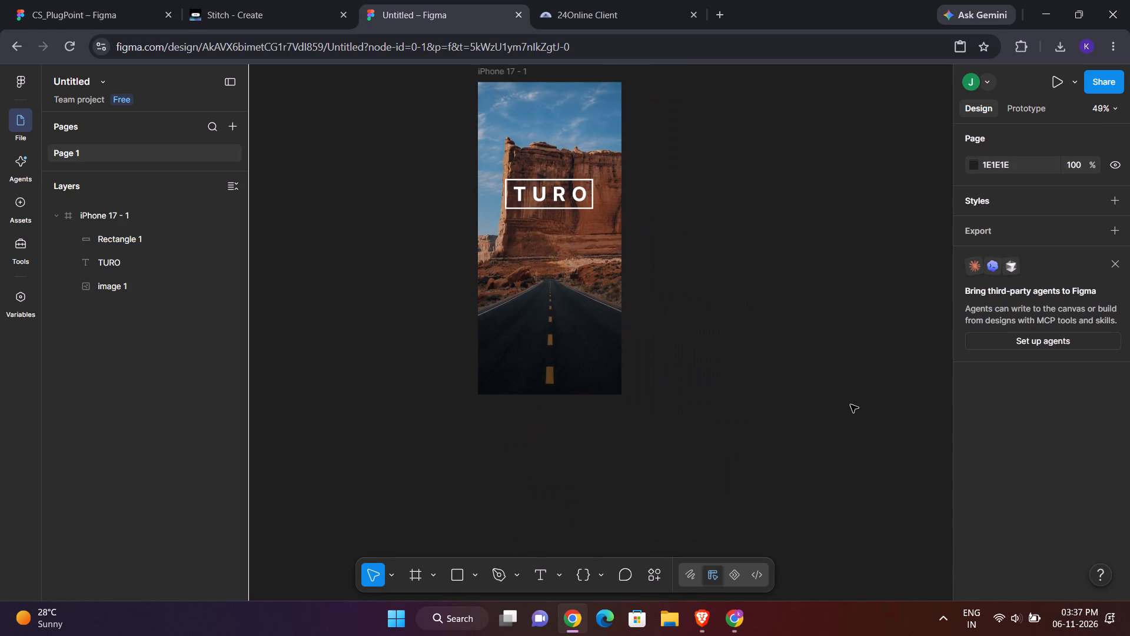
{"action": "scroll", "coordinate": [850, 405], "scroll_direction": "up", "scroll_amount": 1}
{"action": "left_click", "coordinate": [484, 312]}
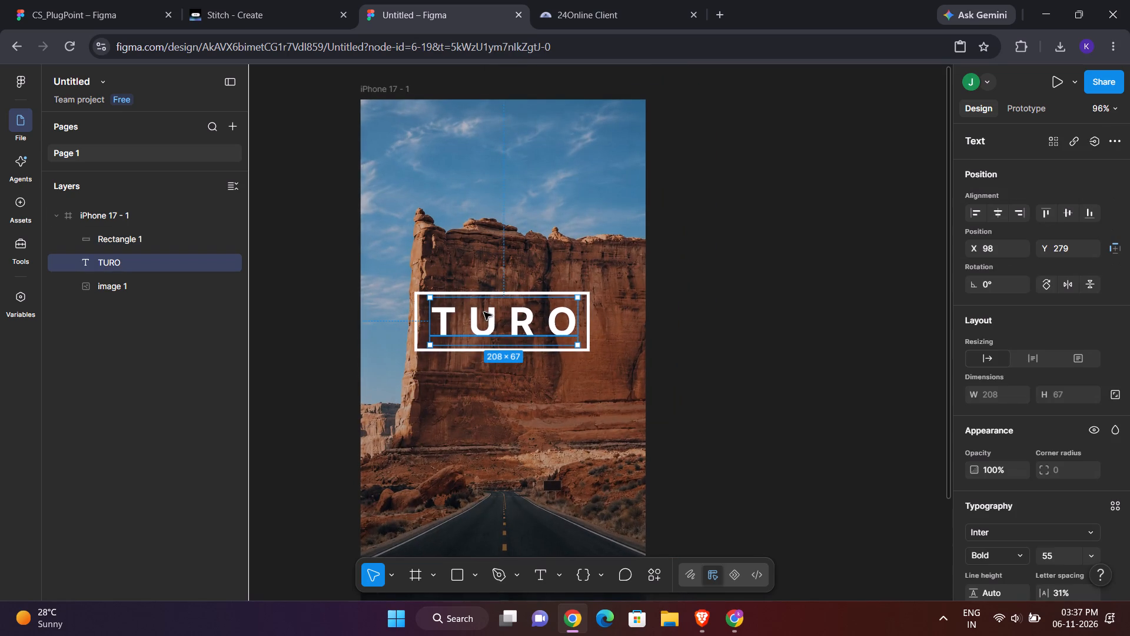
{"action": "left_click", "coordinate": [505, 336]}
{"action": "scroll", "coordinate": [989, 381], "scroll_direction": "down", "scroll_amount": 2}
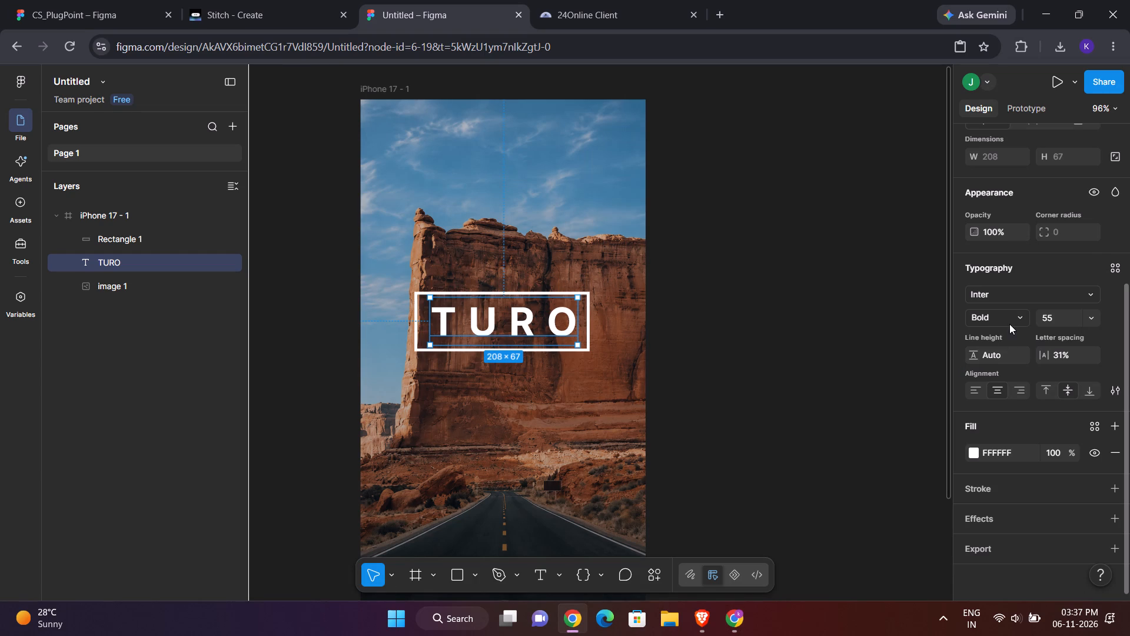
{"action": "left_click", "coordinate": [1009, 324]}
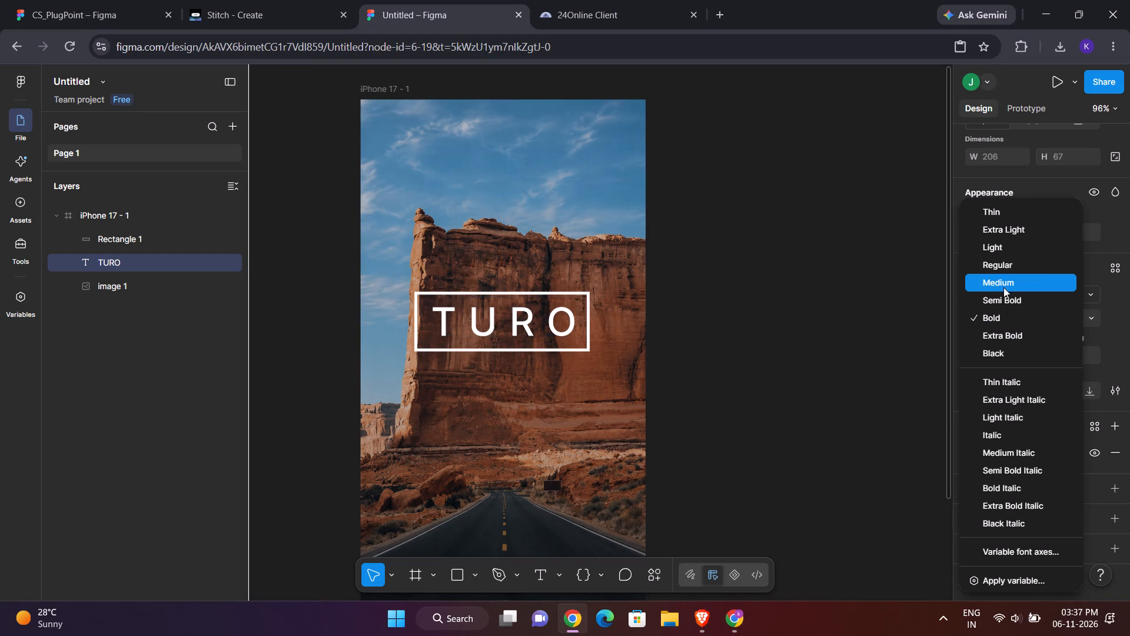
{"action": "left_click", "coordinate": [1001, 297]}
{"action": "left_click", "coordinate": [799, 307]}
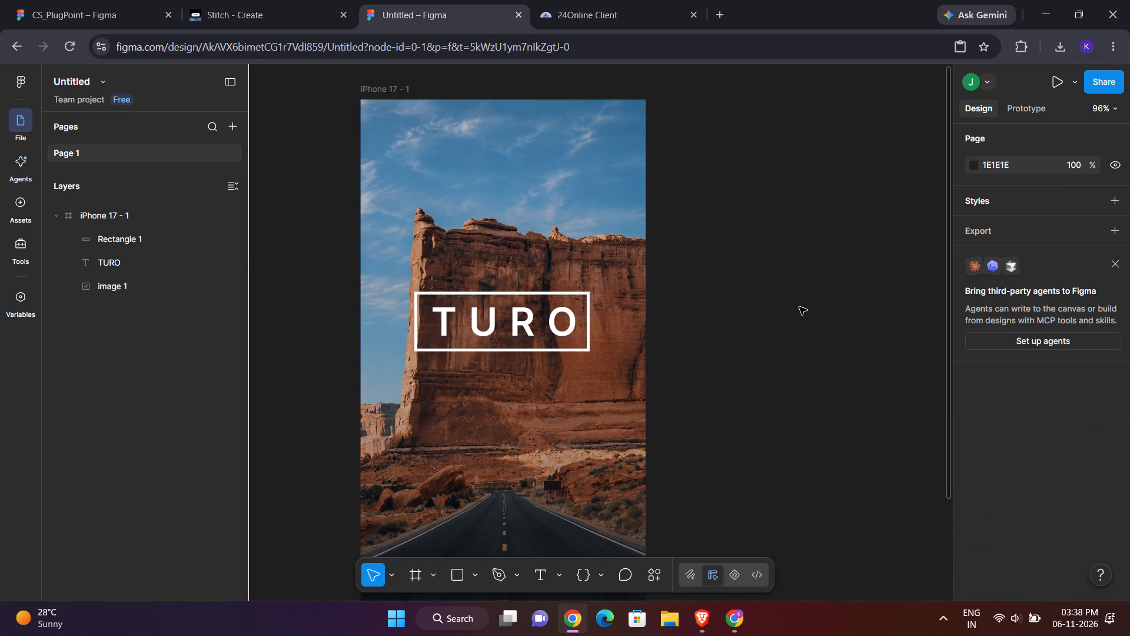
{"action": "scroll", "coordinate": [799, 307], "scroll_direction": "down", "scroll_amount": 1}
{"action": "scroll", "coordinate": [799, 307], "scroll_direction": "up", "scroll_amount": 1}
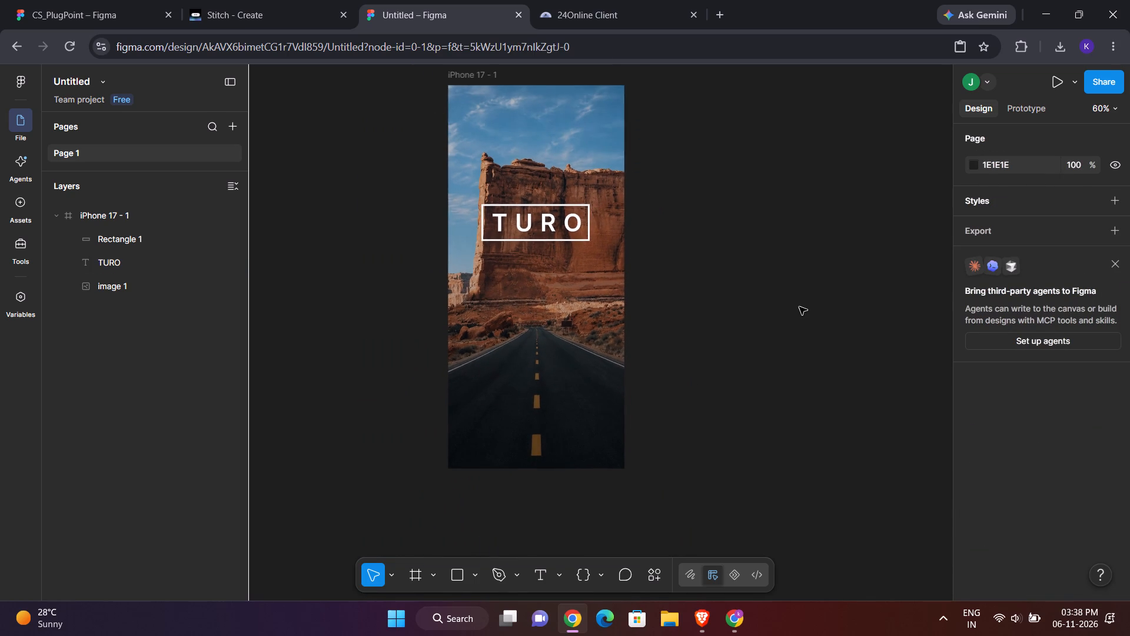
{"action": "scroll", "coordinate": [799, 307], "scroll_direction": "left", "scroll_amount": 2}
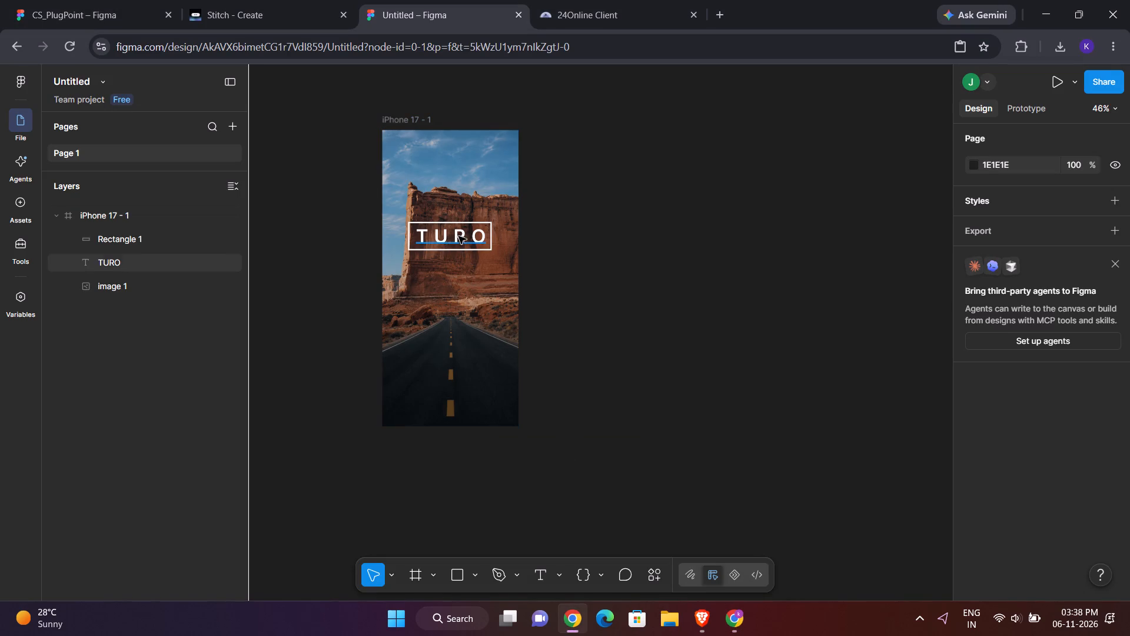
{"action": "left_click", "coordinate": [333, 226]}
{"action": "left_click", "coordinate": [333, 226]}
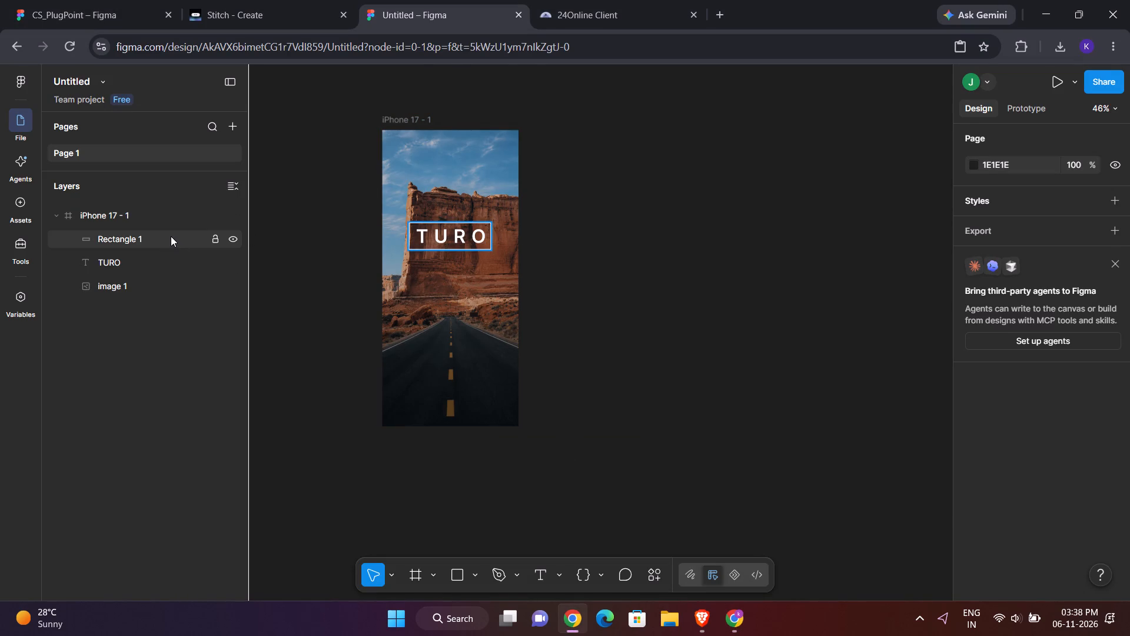
Group the outline rectangle and the TURO text layer together.
{"action": "left_click", "coordinate": [171, 236]}
{"action": "left_click", "coordinate": [168, 249]}
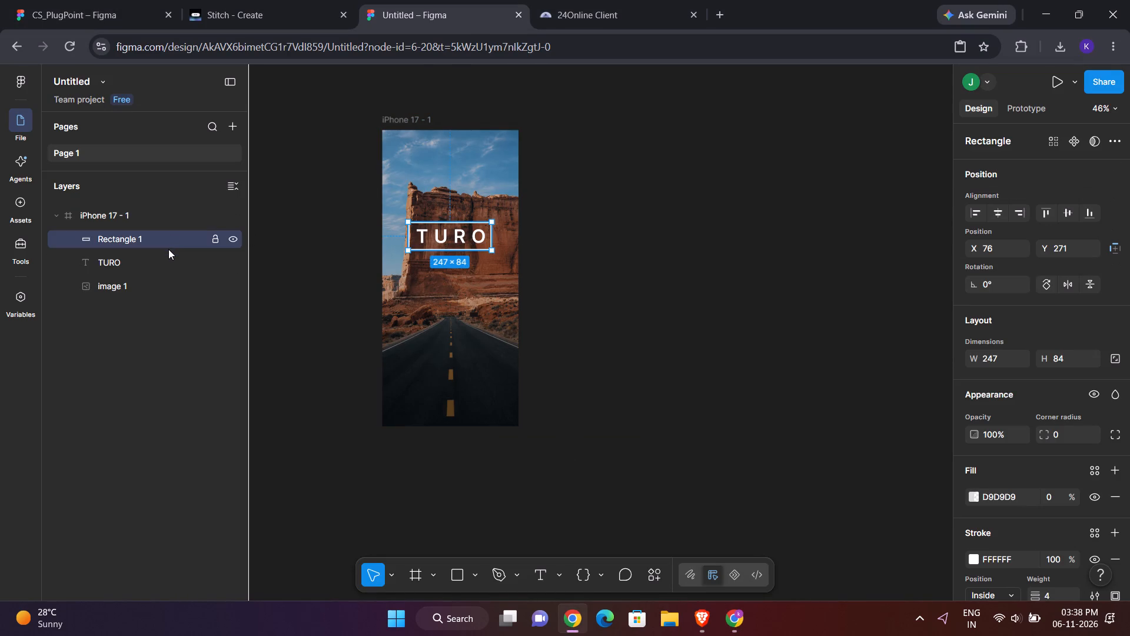
{"action": "left_click", "coordinate": [161, 259], "text": "ctrl+shift"}
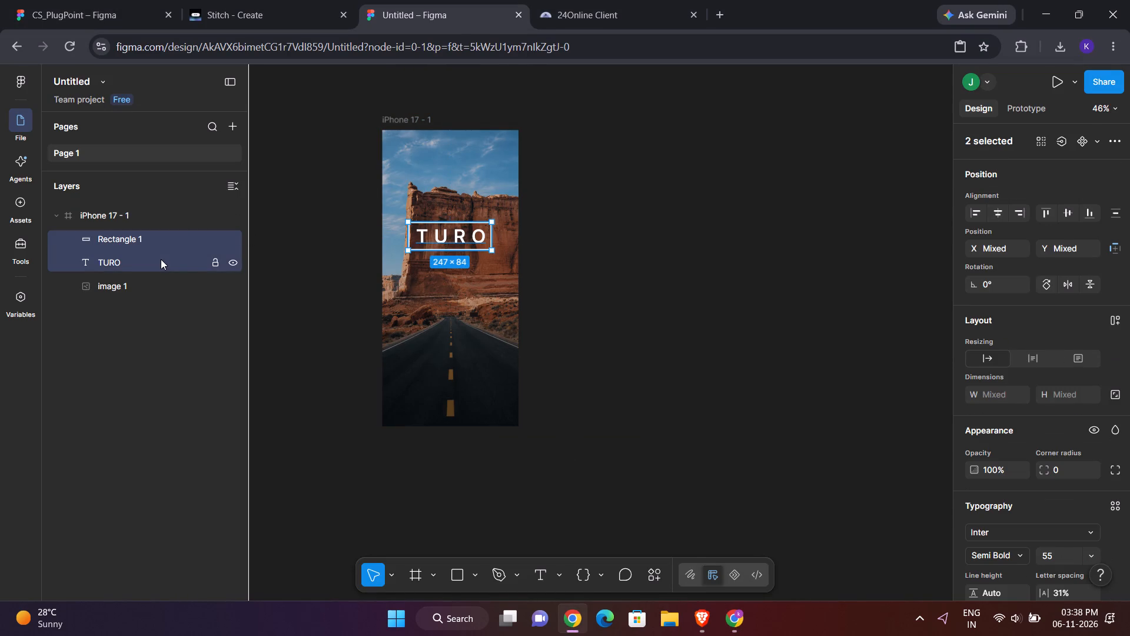
{"action": "right_click", "coordinate": [158, 251]}
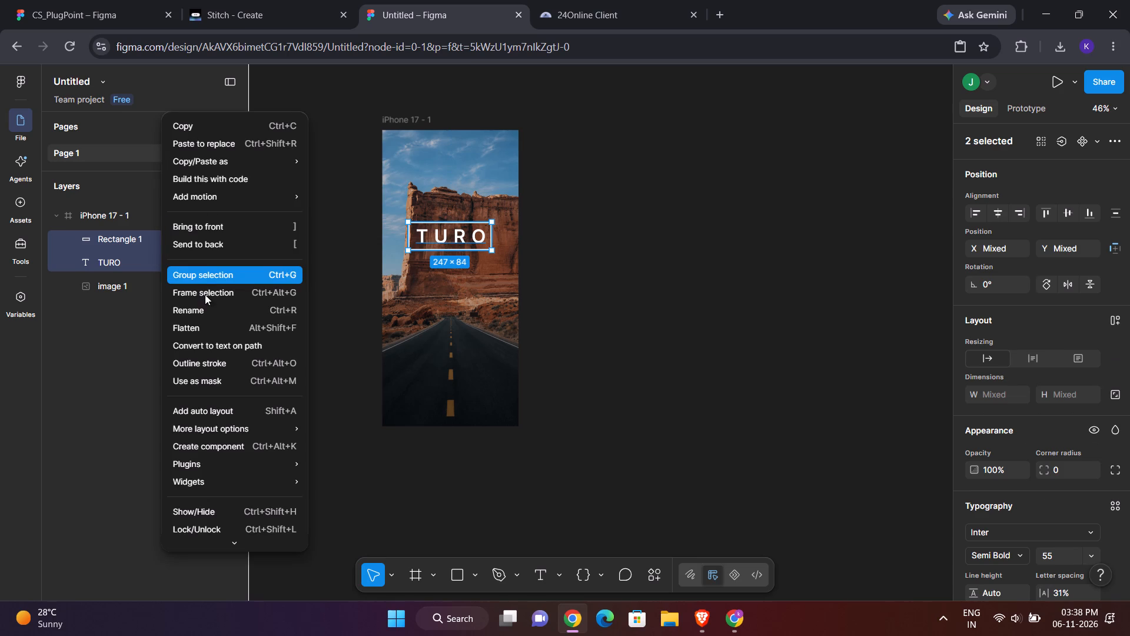
{"action": "left_click", "coordinate": [209, 279]}
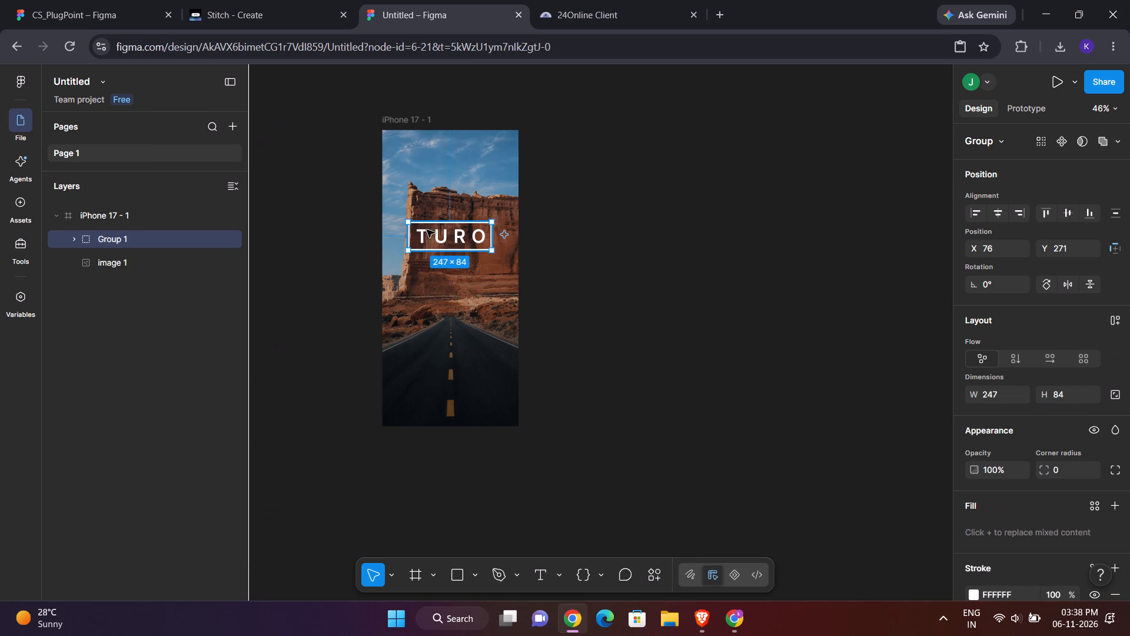
Reposition the TURO group over the rock face, centred horizontally in the frame at X 78, Y 291.
{"action": "left_click_drag", "start_coordinate": [437, 229], "coordinate": [438, 245]}
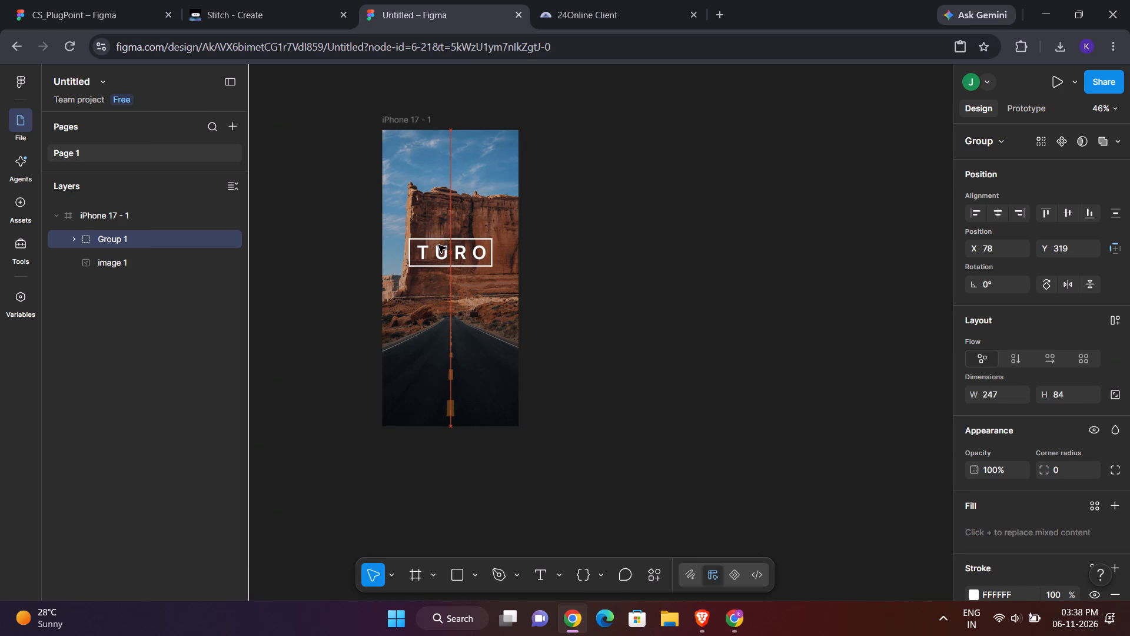
{"action": "left_click_drag", "start_coordinate": [438, 245], "coordinate": [439, 243]}
{"action": "left_click", "coordinate": [640, 249]}
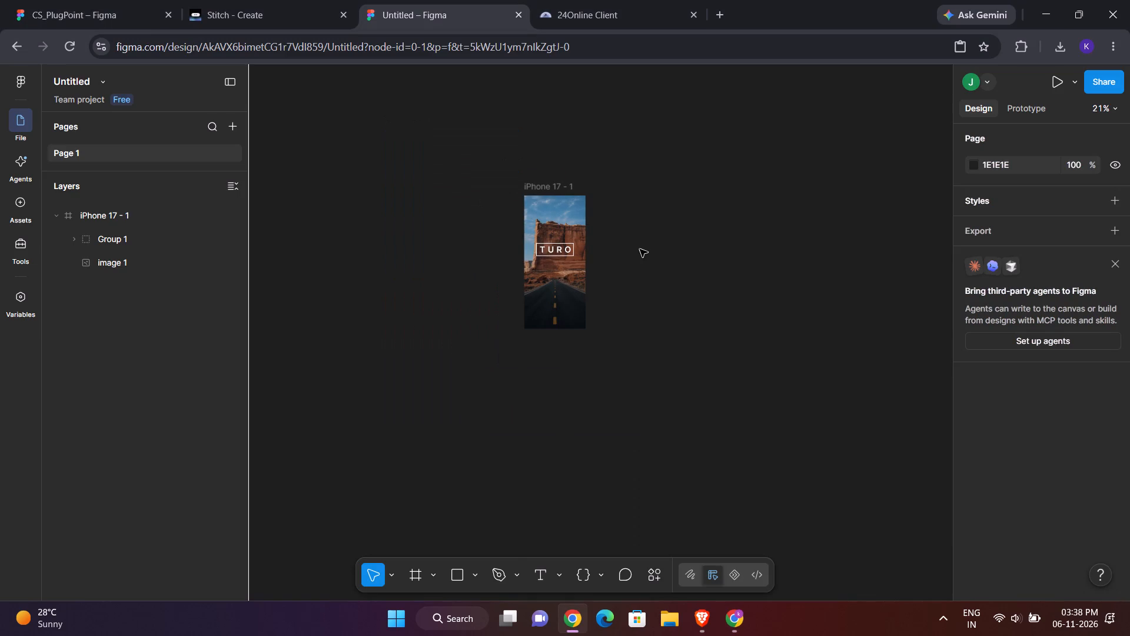
{"action": "left_click", "coordinate": [557, 243]}
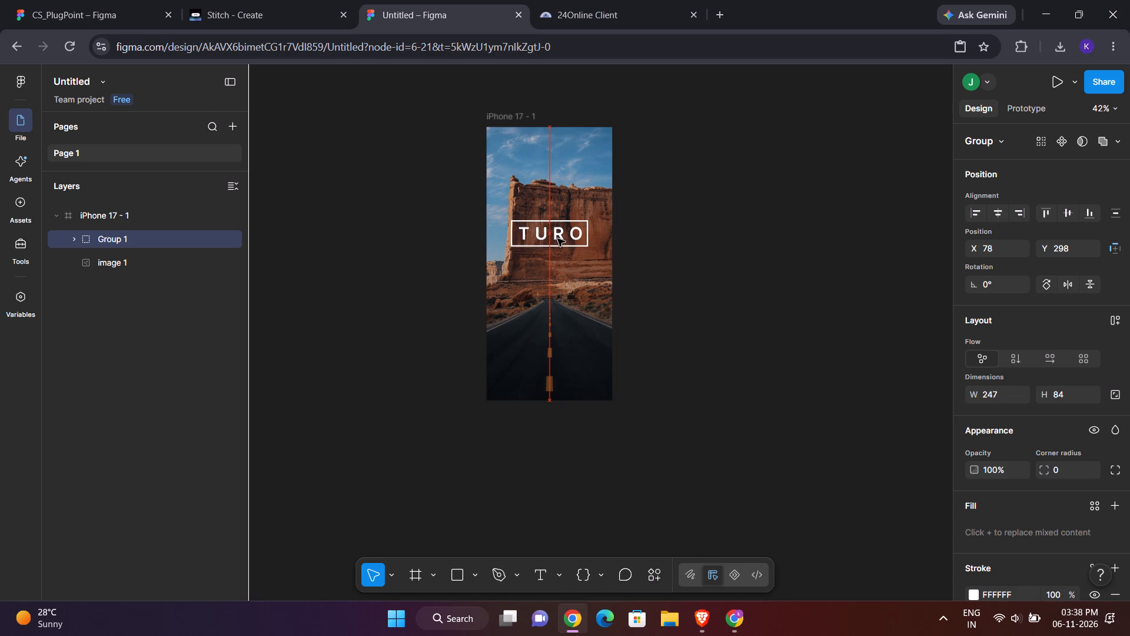
{"action": "left_click", "coordinate": [557, 240]}
{"action": "left_click", "coordinate": [557, 240]}
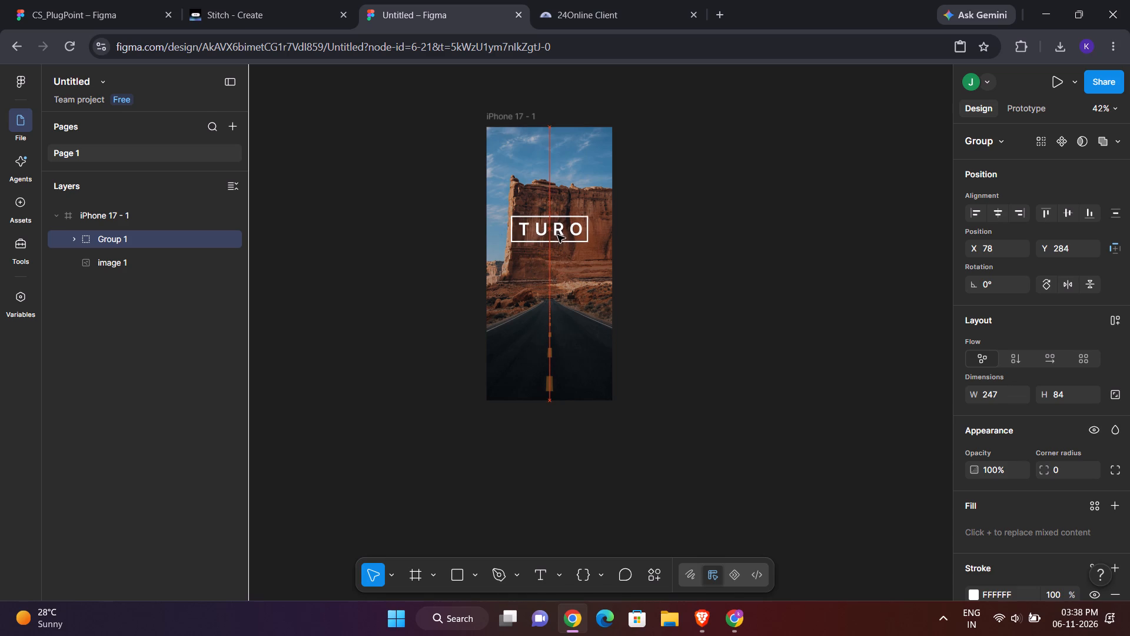
{"action": "left_click", "coordinate": [674, 273]}
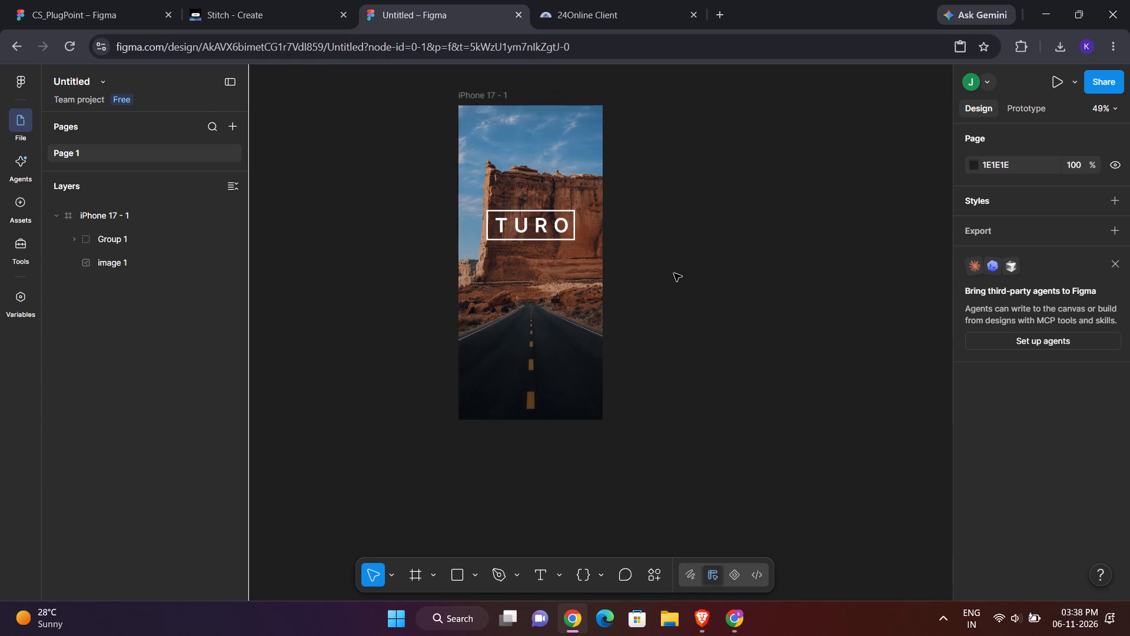
Set the stroke weight of the grouped TURO logo to 5.
{"action": "left_click", "coordinate": [571, 236]}
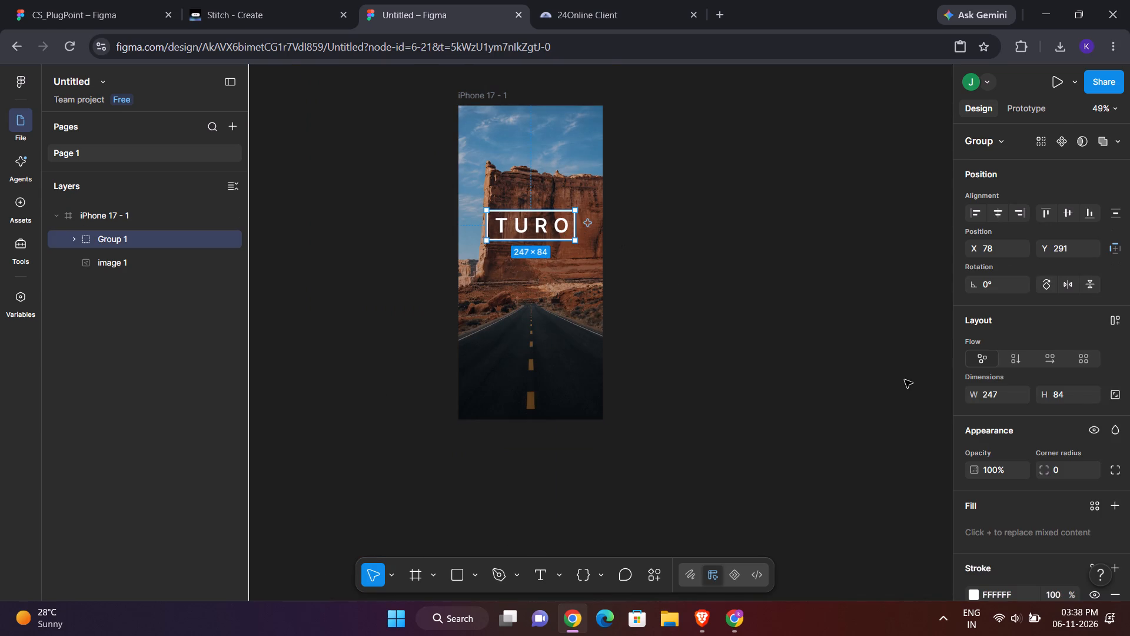
{"action": "scroll", "coordinate": [1096, 516], "scroll_direction": "down", "scroll_amount": 3}
{"action": "left_click", "coordinate": [1052, 396]}
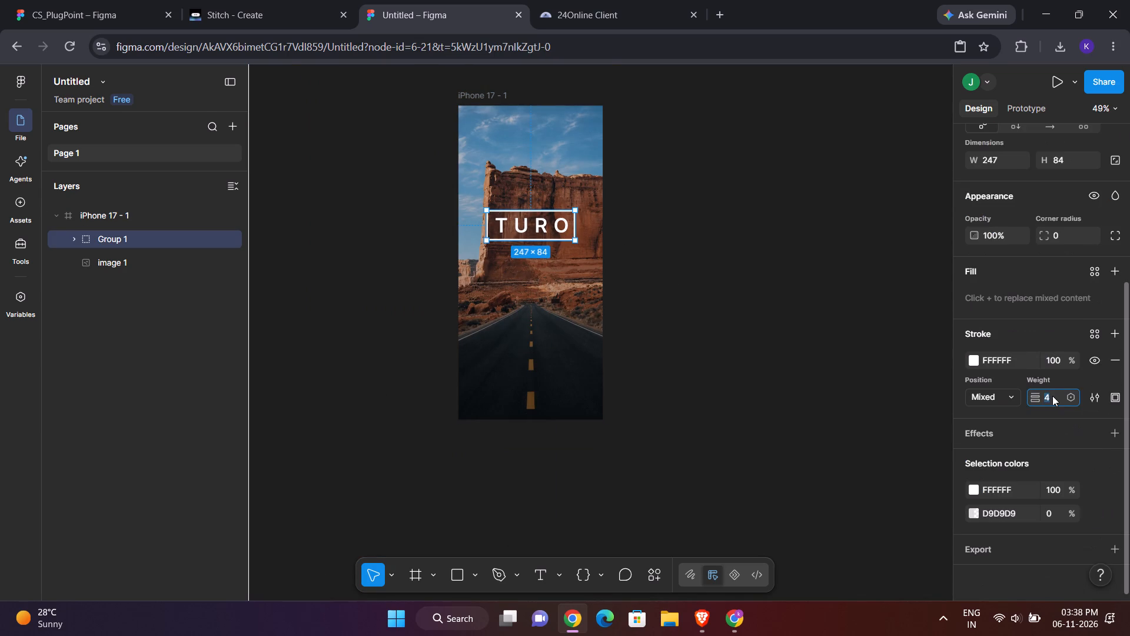
{"action": "key", "text": "BackSpace"}
{"action": "key", "text": "5"}
{"action": "key", "text": "Return"}
{"action": "left_click", "coordinate": [653, 273]}
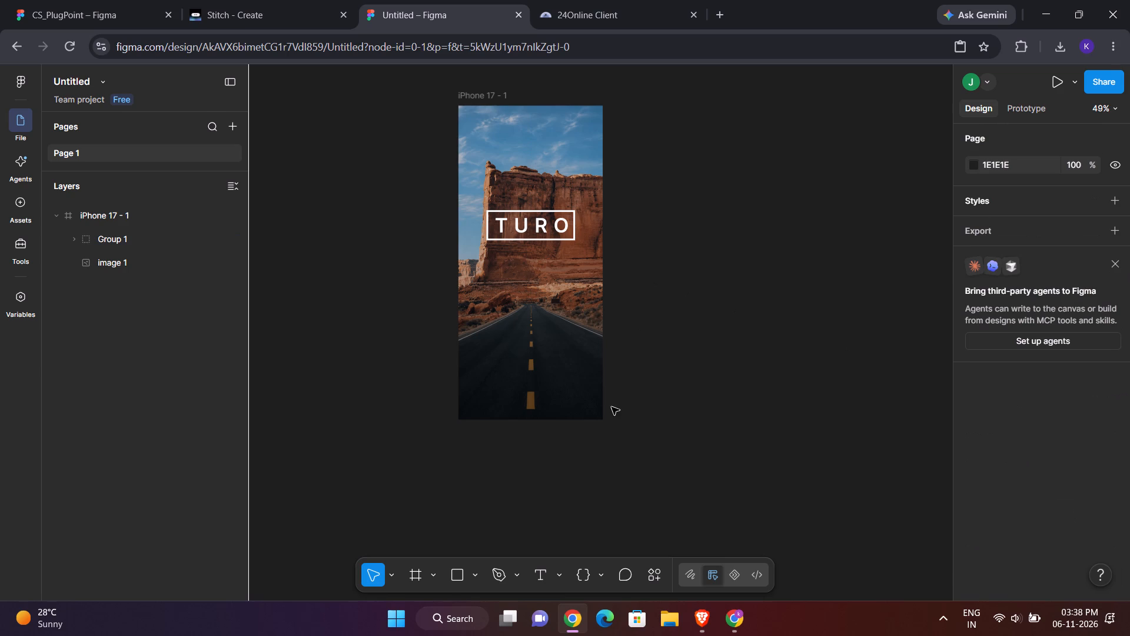
Draw a wide rectangle about 386 × 71 across the lower part of the iPhone 17 frame, over the road.
{"action": "left_click", "coordinate": [449, 569]}
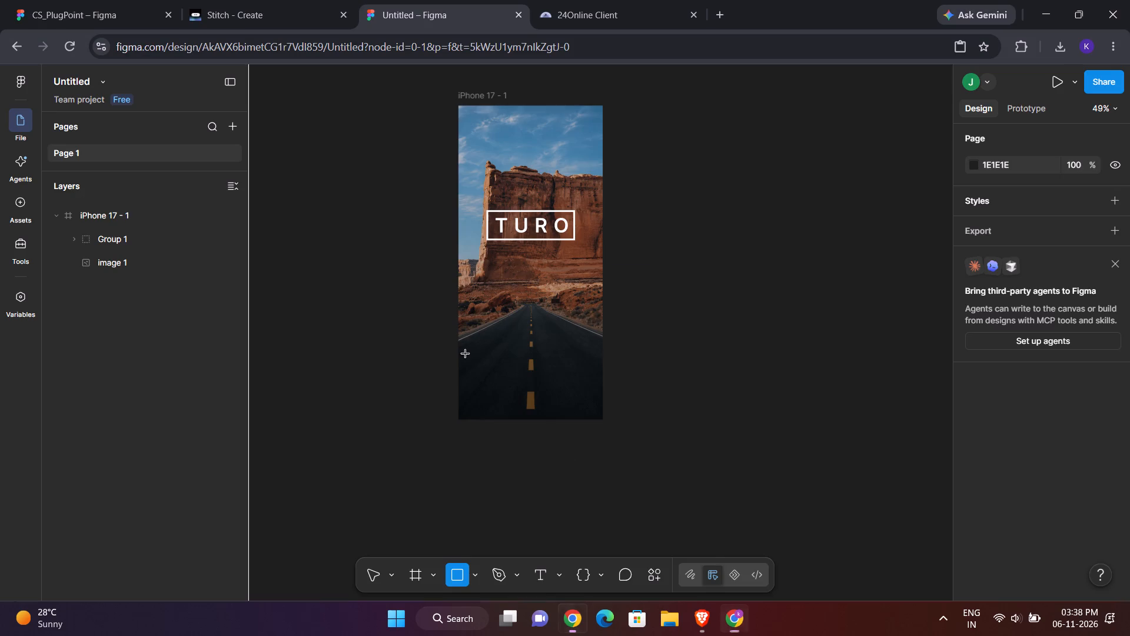
{"action": "left_click_drag", "start_coordinate": [463, 362], "coordinate": [527, 373]}
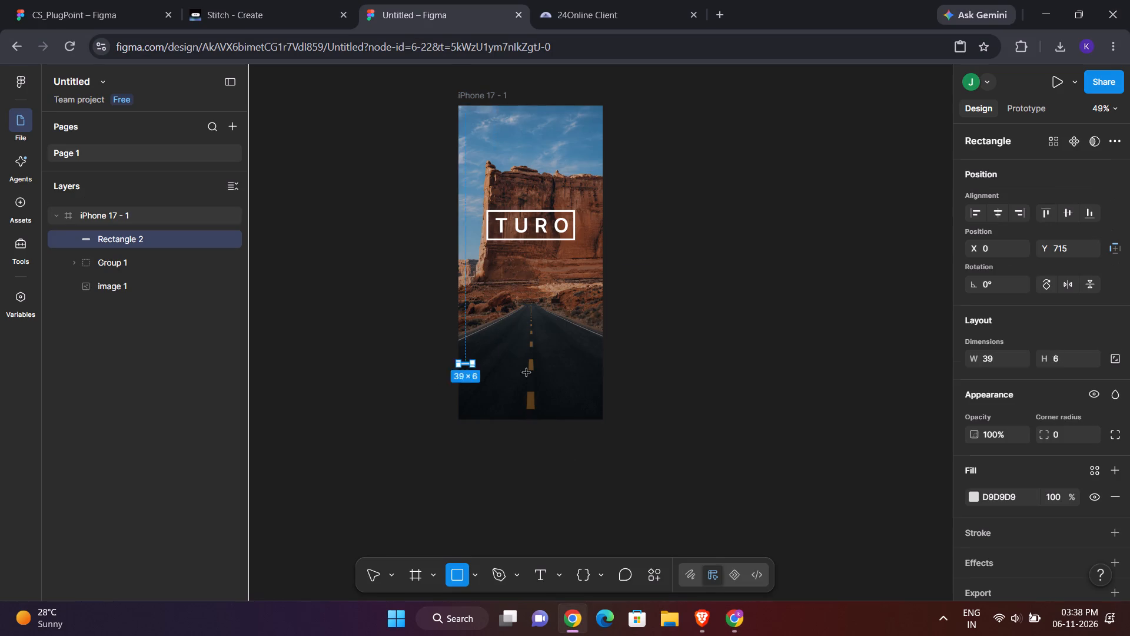
{"action": "left_click_drag", "start_coordinate": [527, 373], "coordinate": [598, 388]}
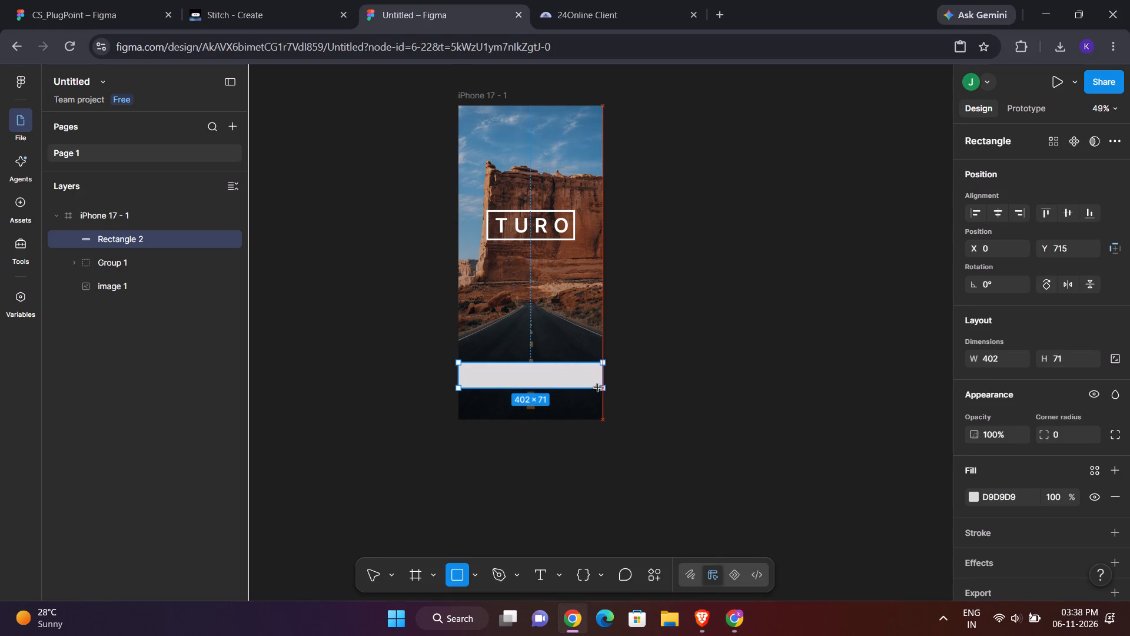
{"action": "left_click_drag", "start_coordinate": [598, 388], "coordinate": [597, 388]}
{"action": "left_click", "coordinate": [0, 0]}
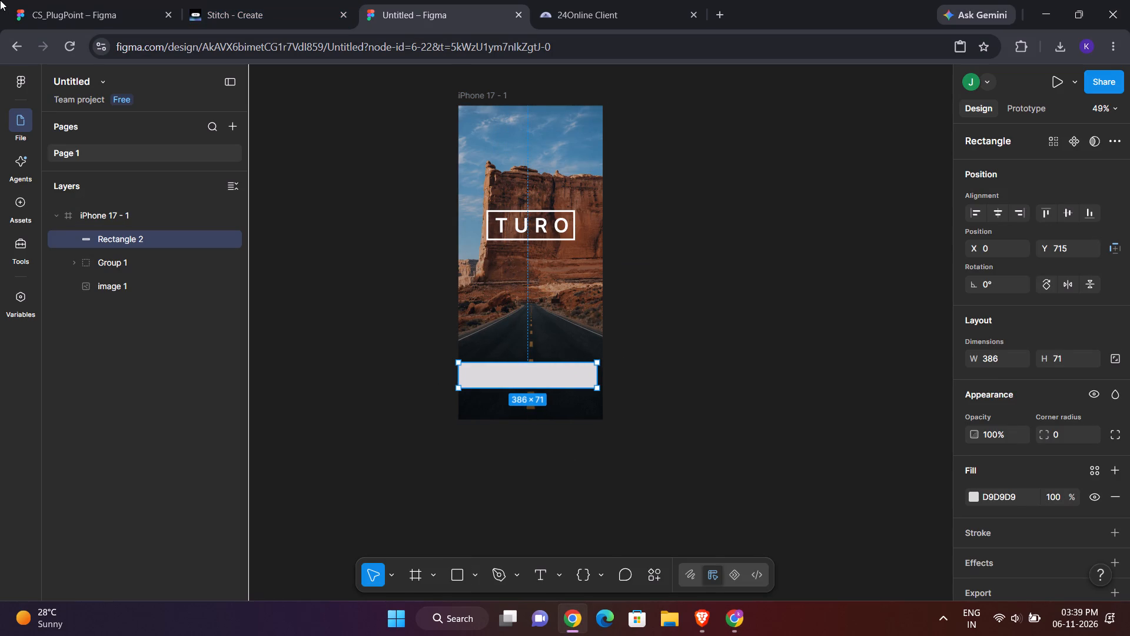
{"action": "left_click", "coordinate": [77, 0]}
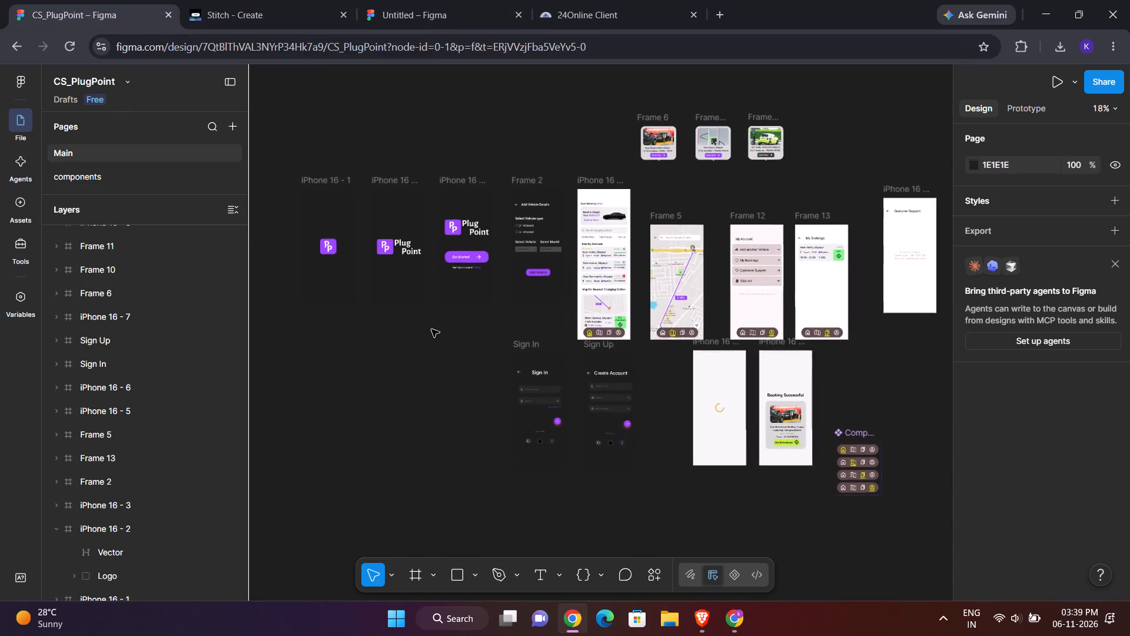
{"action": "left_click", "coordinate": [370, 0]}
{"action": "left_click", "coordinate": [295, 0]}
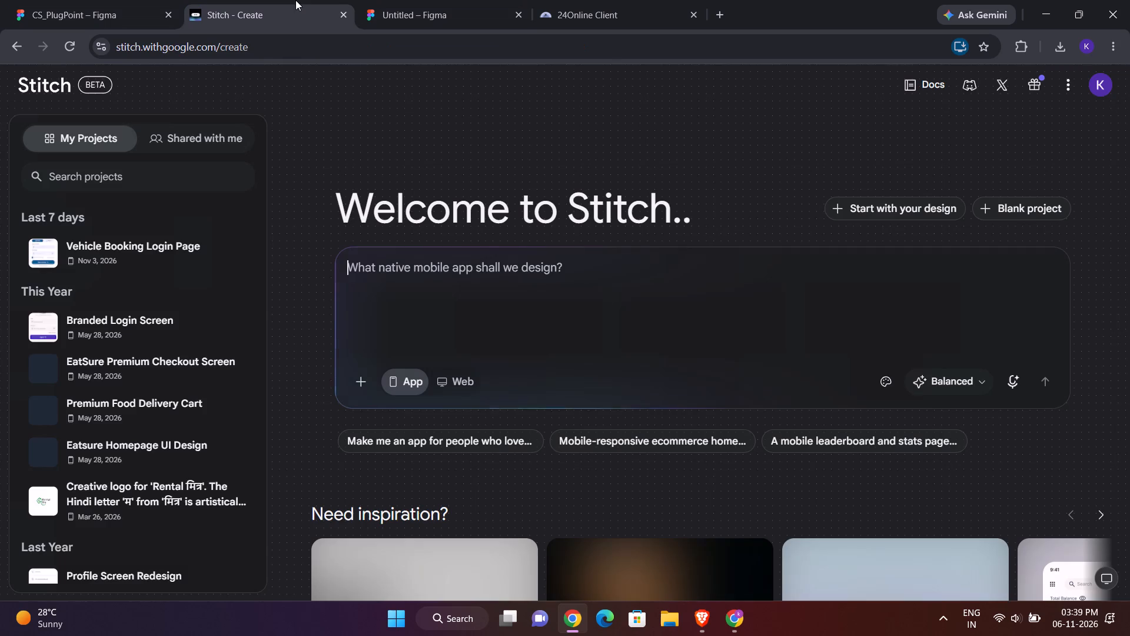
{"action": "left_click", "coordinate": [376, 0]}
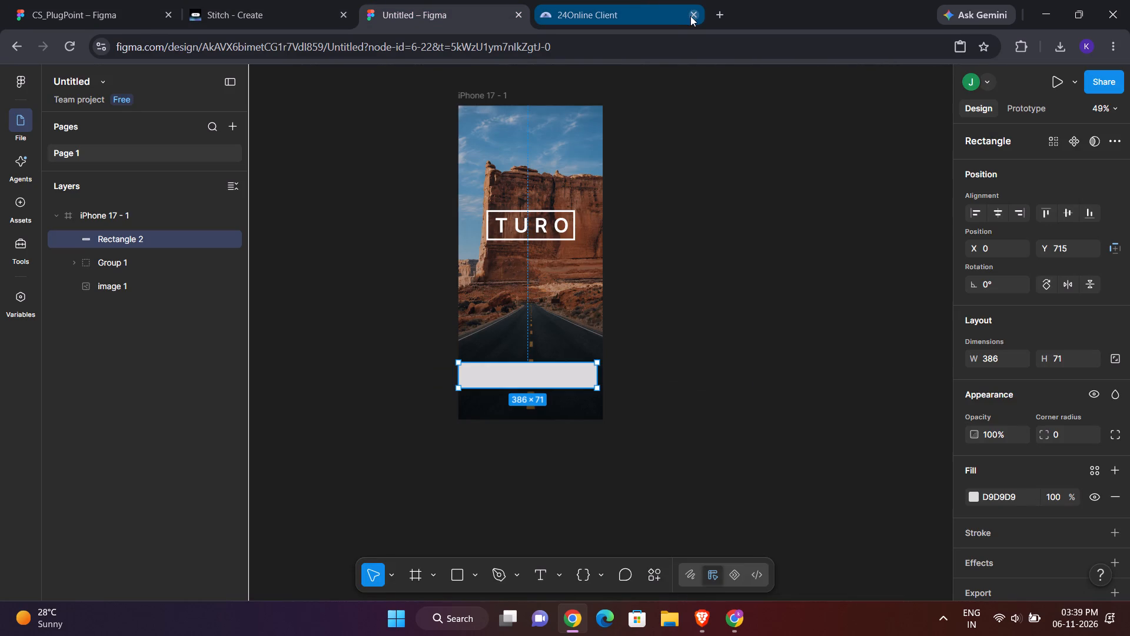
Close the 24Online Client browser tab.
{"action": "left_click", "coordinate": [692, 16]}
{"action": "left_click", "coordinate": [710, 235]}
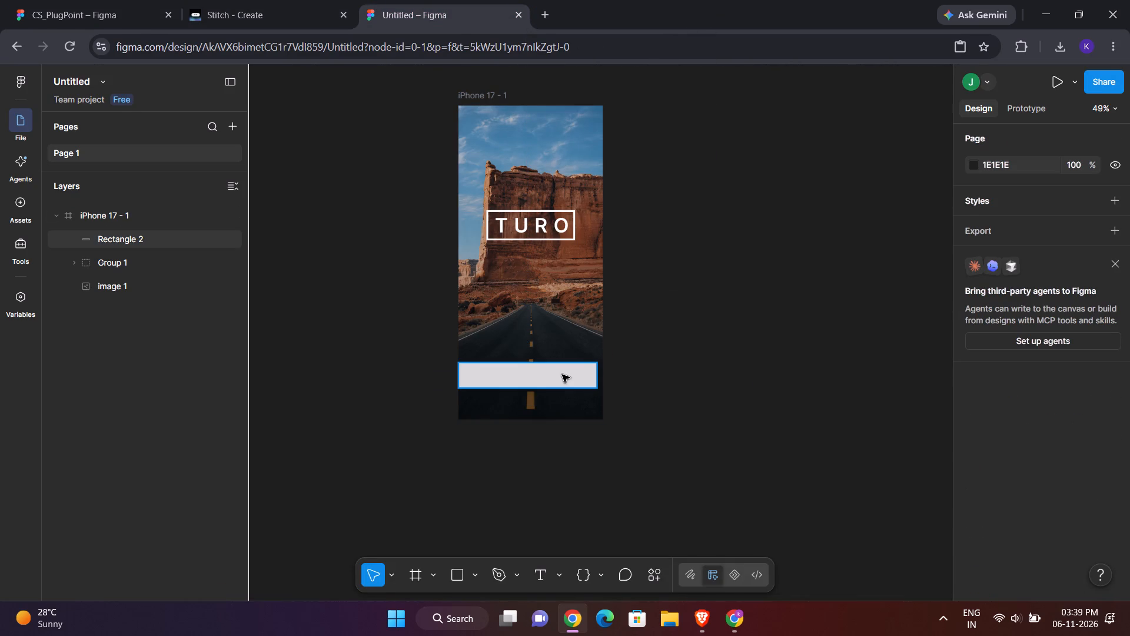
Move the wide rectangle up and centre it horizontally in the frame, to X 9, Y 676.
{"action": "left_click", "coordinate": [562, 375]}
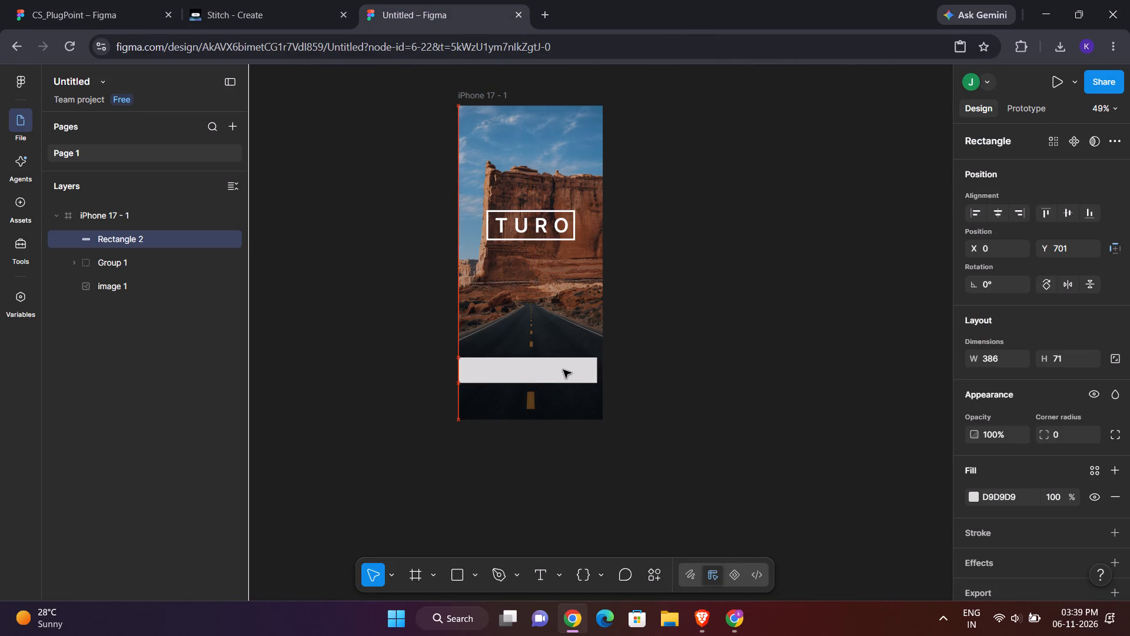
{"action": "left_click_drag", "start_coordinate": [564, 372], "coordinate": [565, 360]}
{"action": "left_click", "coordinate": [649, 403]}
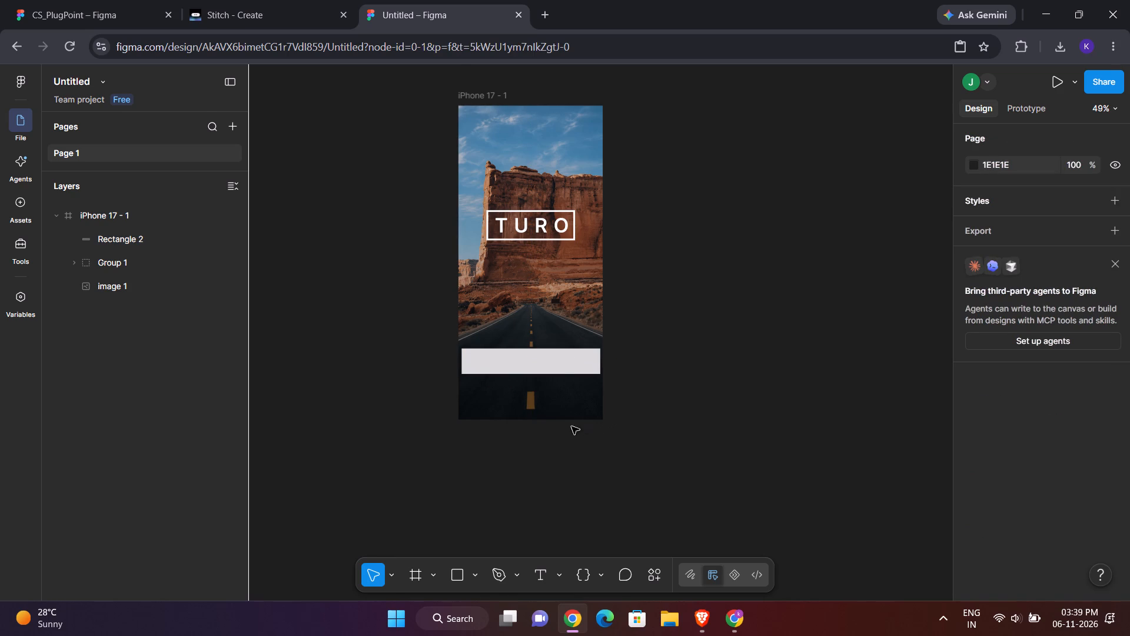
Round the corners of the wide rectangle, trying a radius of 20 and settling on 17.
{"action": "left_click", "coordinate": [557, 367]}
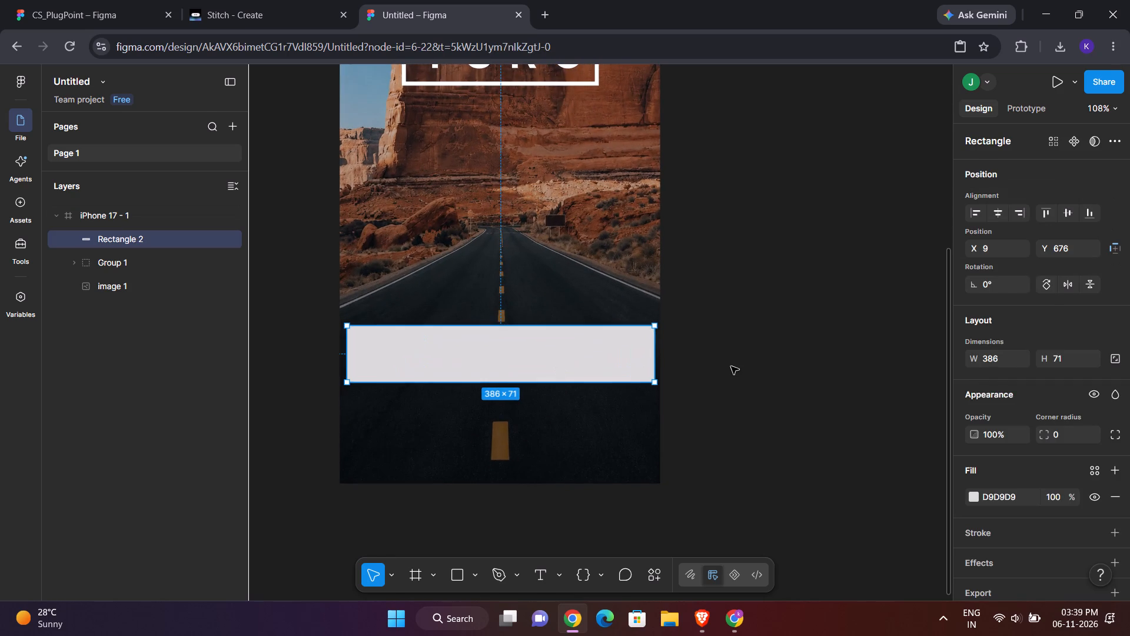
{"action": "left_click", "coordinate": [731, 366]}
{"action": "left_click", "coordinate": [548, 341]}
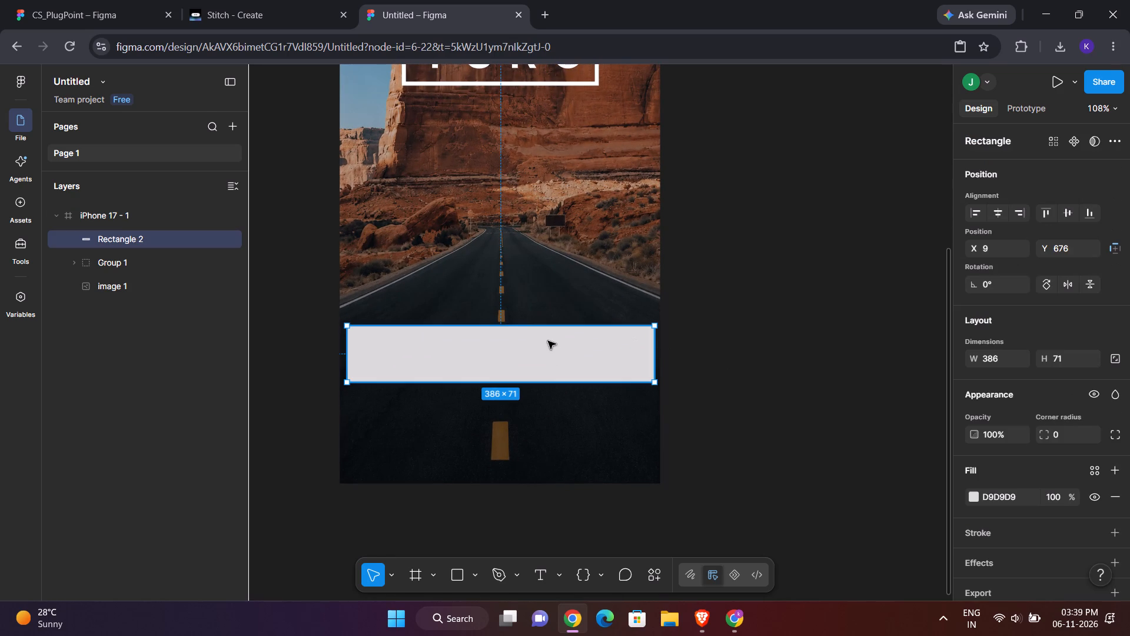
{"action": "scroll", "coordinate": [973, 465], "scroll_direction": "down", "scroll_amount": 2}
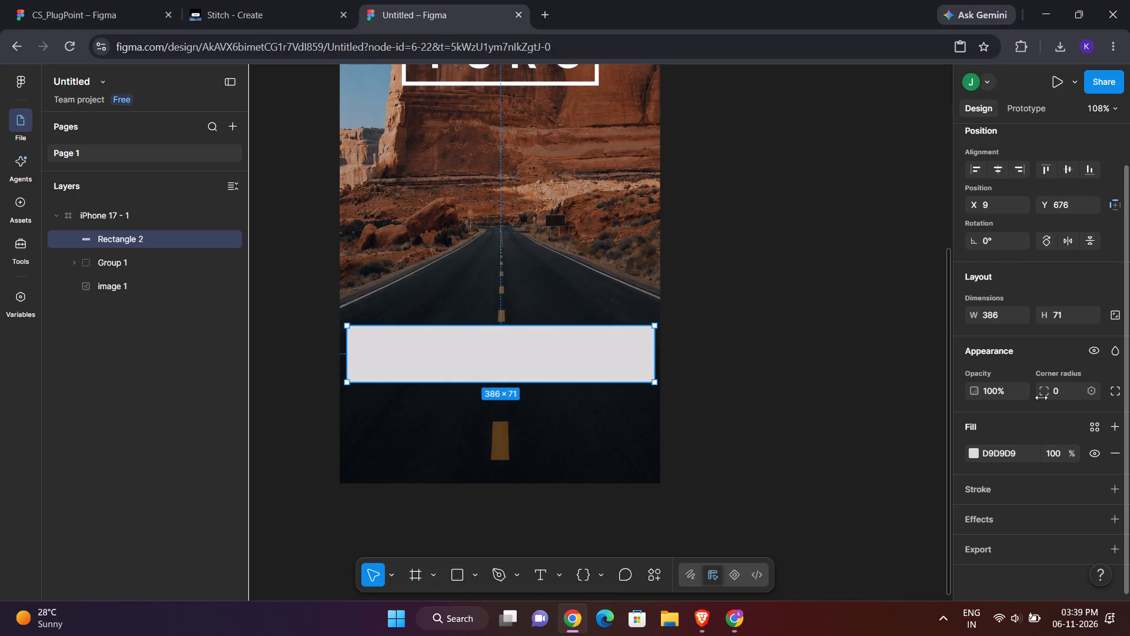
{"action": "left_click_drag", "start_coordinate": [1041, 395], "coordinate": [779, 359]}
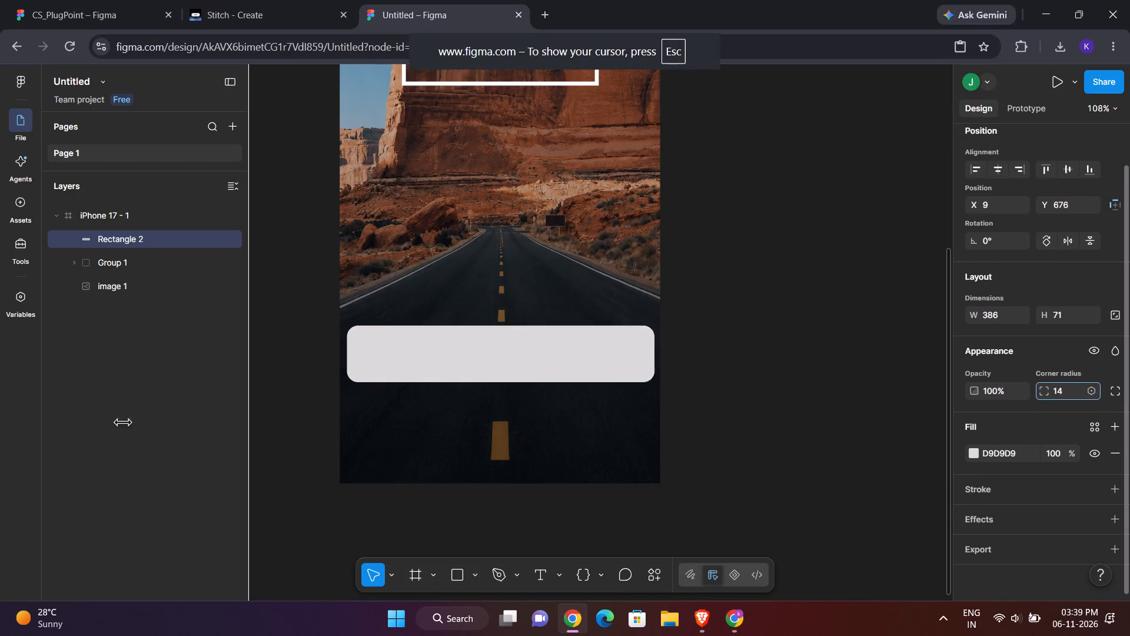
{"action": "left_click_drag", "start_coordinate": [779, 359], "coordinate": [865, 360]}
{"action": "left_click", "coordinate": [852, 366]}
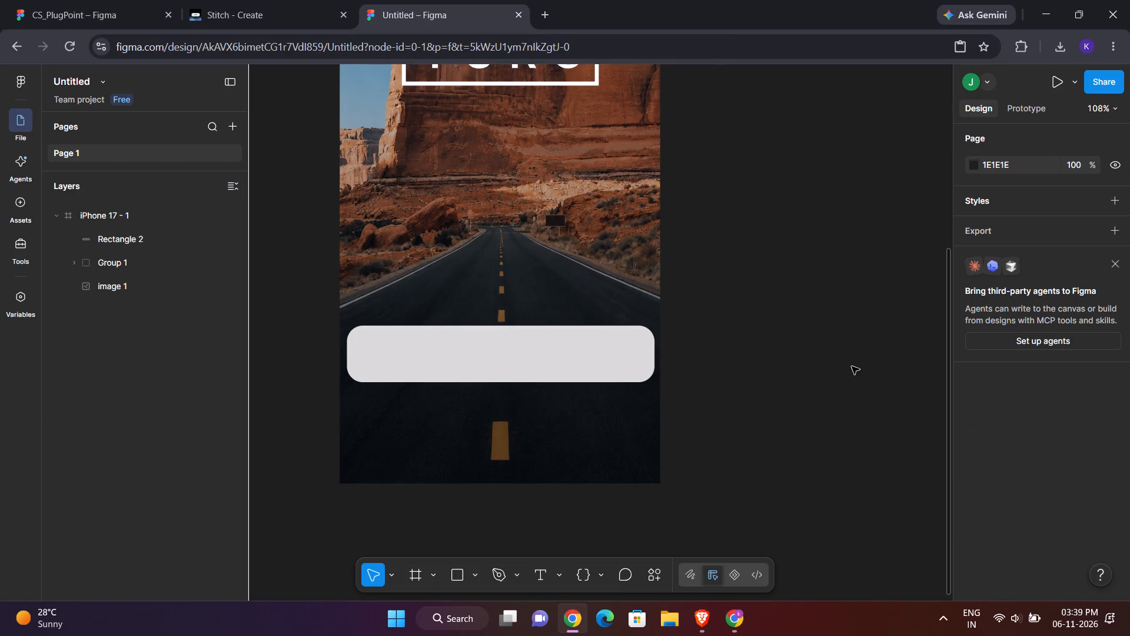
{"action": "left_click", "coordinate": [610, 367]}
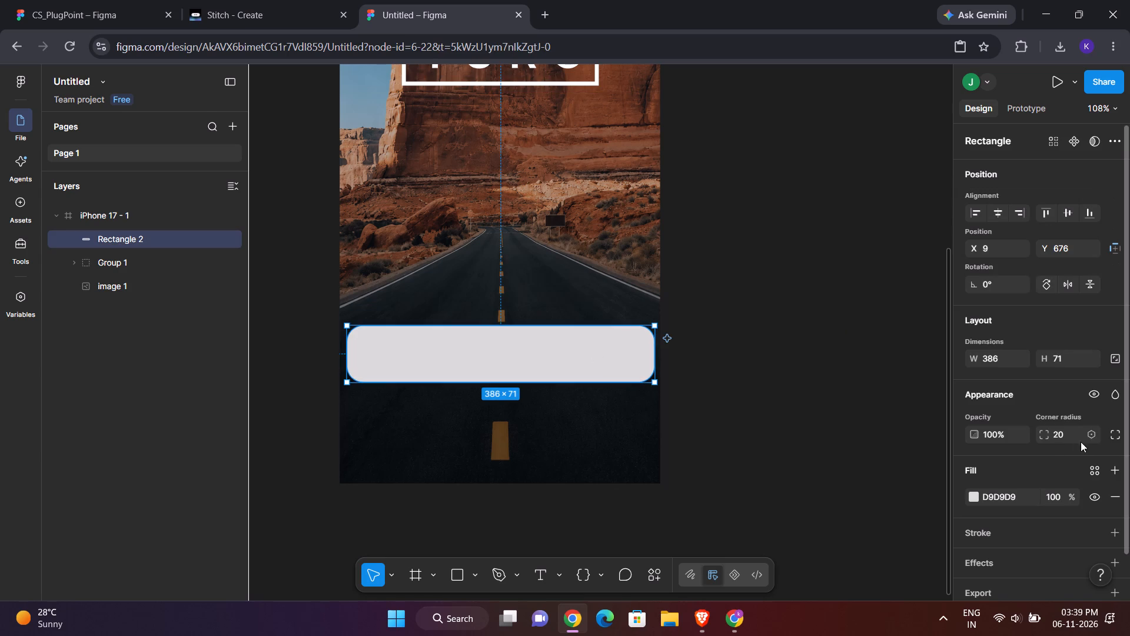
{"action": "left_click_drag", "start_coordinate": [1049, 432], "coordinate": [544, 330]}
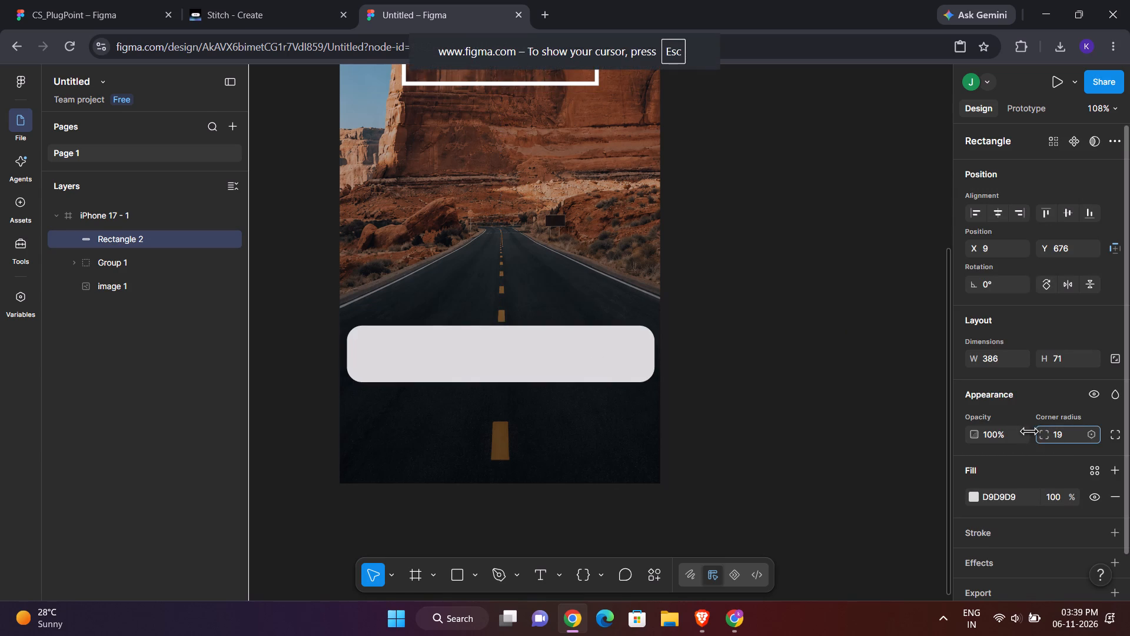
{"action": "left_click_drag", "start_coordinate": [544, 330], "coordinate": [521, 330]}
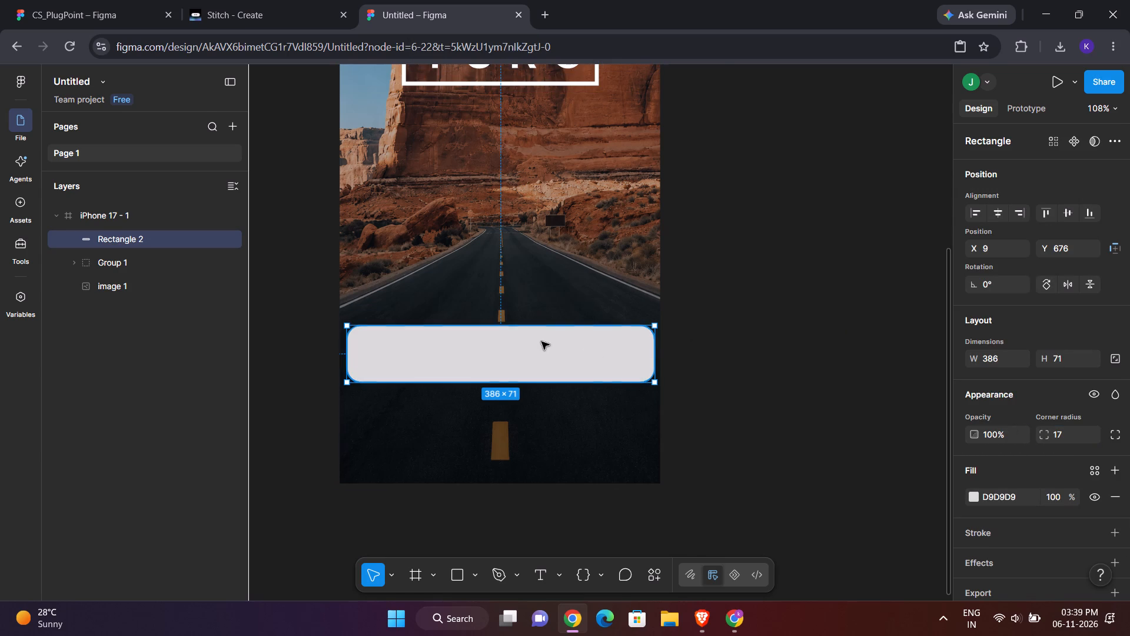
{"action": "left_click", "coordinate": [541, 342]}
{"action": "right_click", "coordinate": [541, 342]}
{"action": "left_click", "coordinate": [757, 349]}
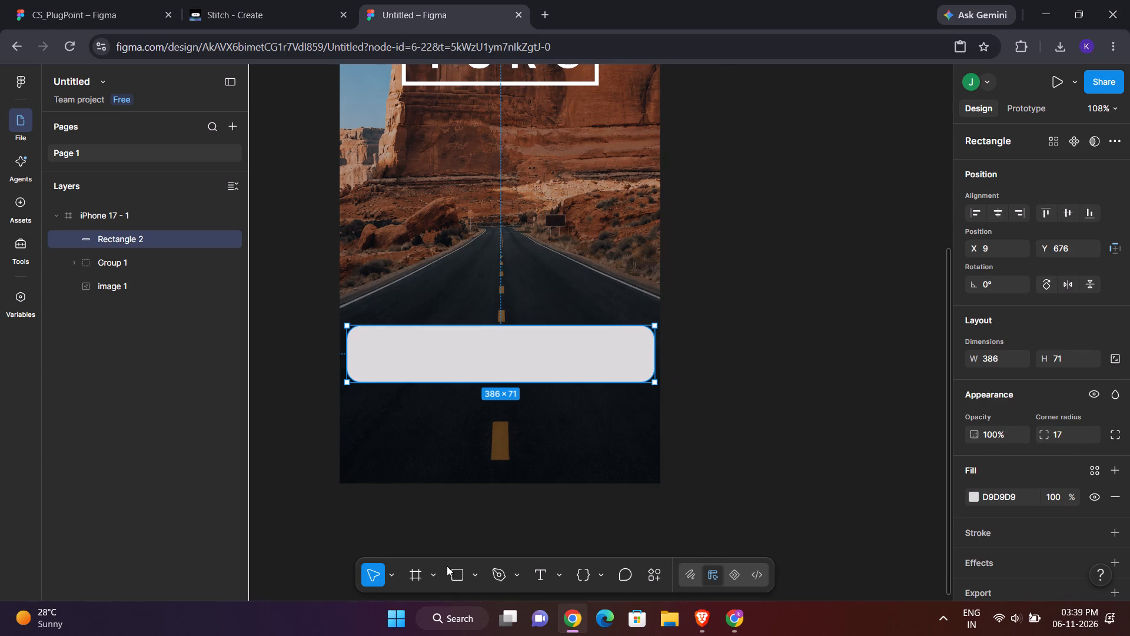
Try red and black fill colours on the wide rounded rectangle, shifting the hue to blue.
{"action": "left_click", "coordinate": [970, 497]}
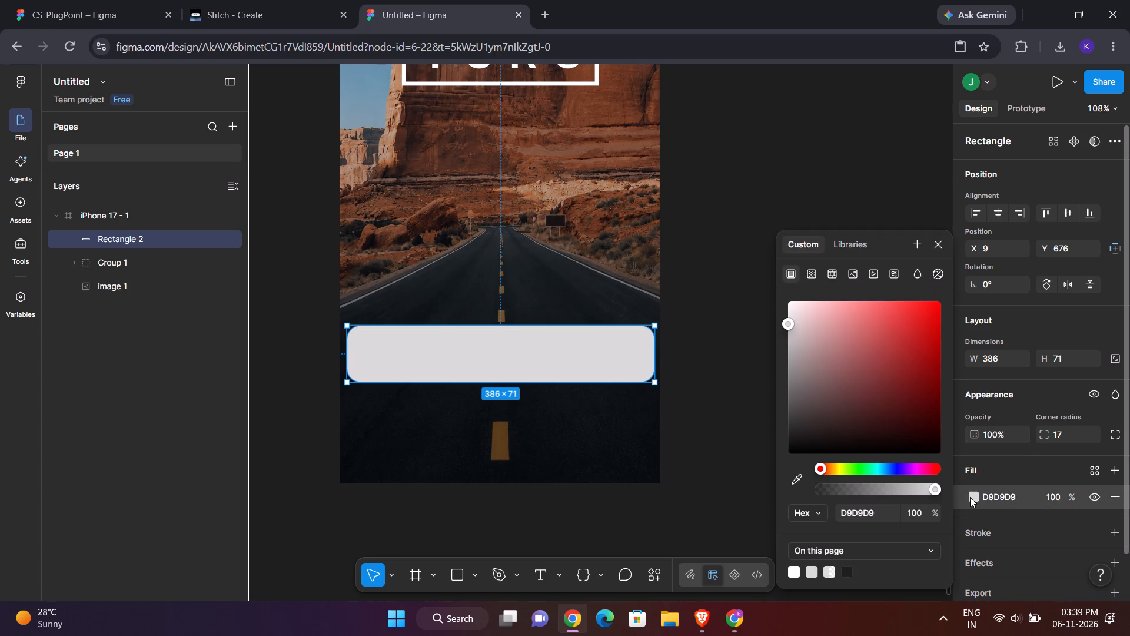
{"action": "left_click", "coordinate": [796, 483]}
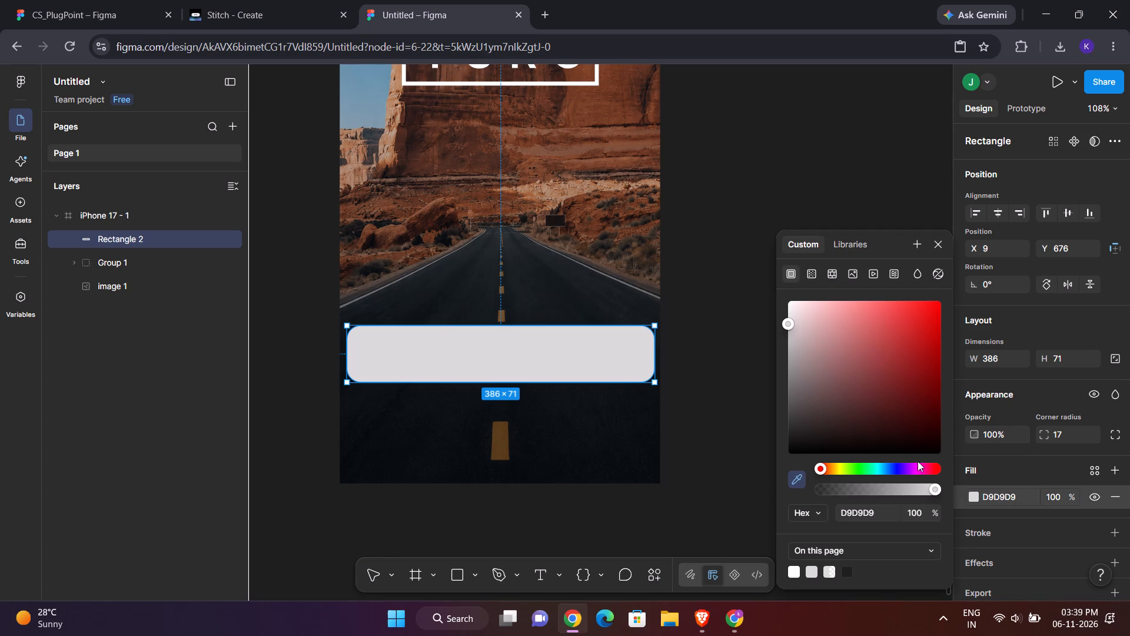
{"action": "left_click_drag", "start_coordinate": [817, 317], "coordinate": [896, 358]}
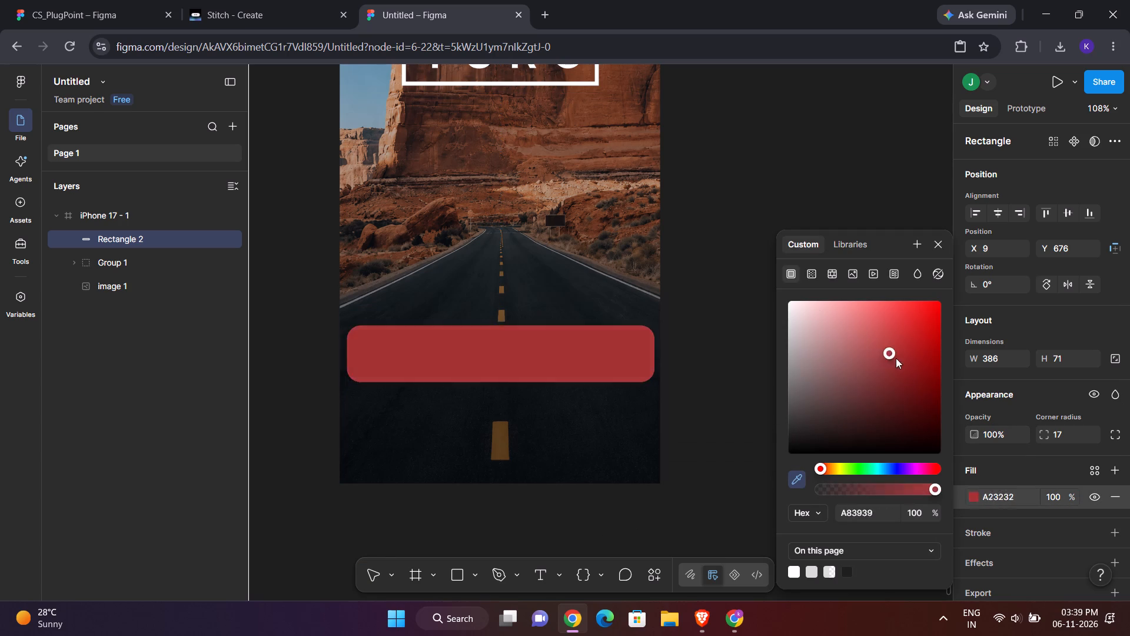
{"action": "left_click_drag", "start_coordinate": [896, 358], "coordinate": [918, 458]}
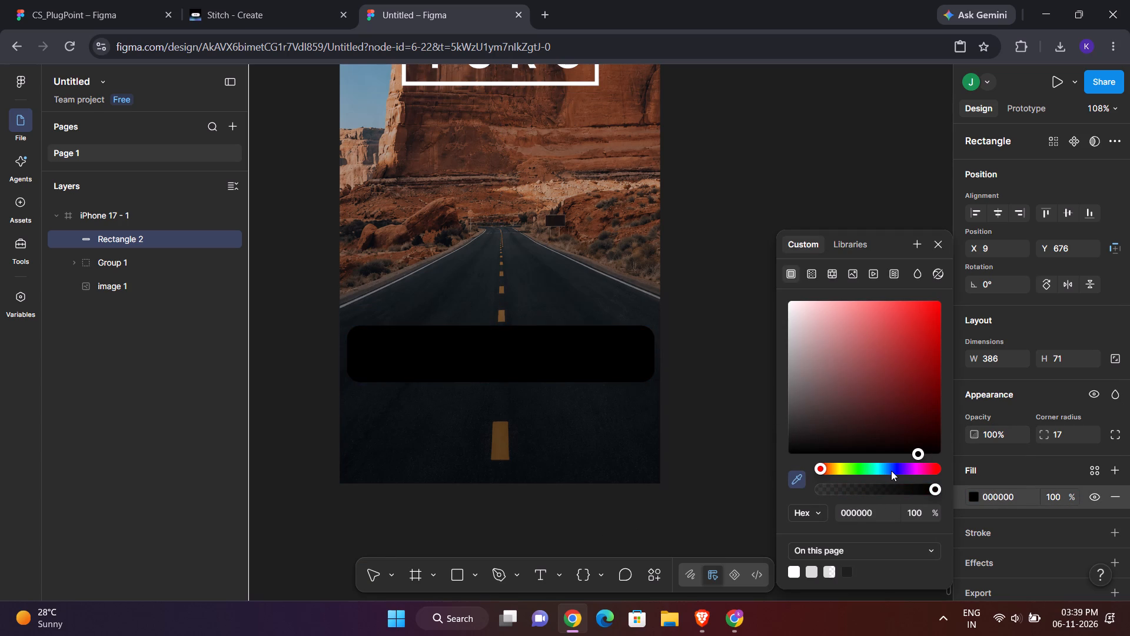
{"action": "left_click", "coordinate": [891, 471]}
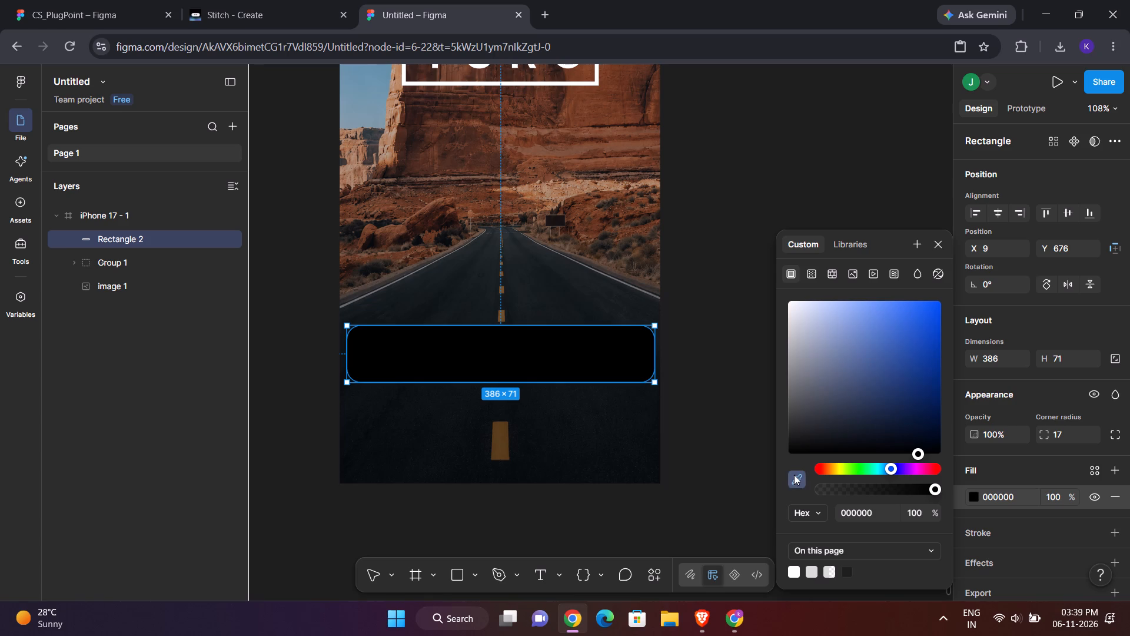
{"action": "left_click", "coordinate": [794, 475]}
Copy the purple fill code 9D45FF from the Plug Point logo square on iPhone 16 - 3 in the CS_PlugPoint file.
{"action": "left_click", "coordinate": [202, 0]}
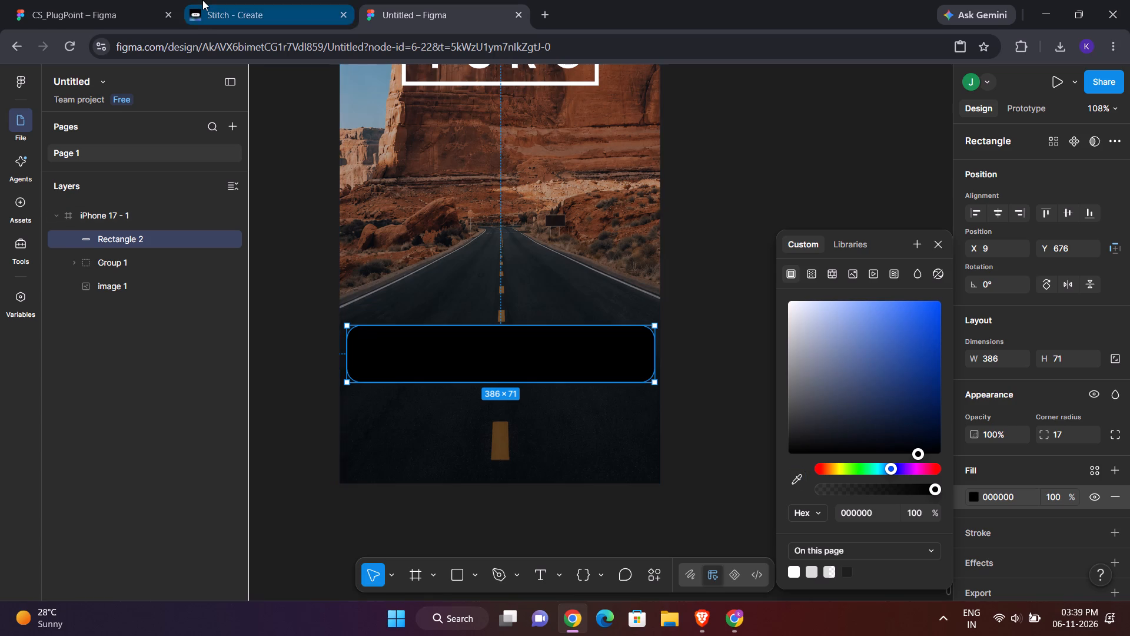
{"action": "left_click", "coordinate": [96, 0]}
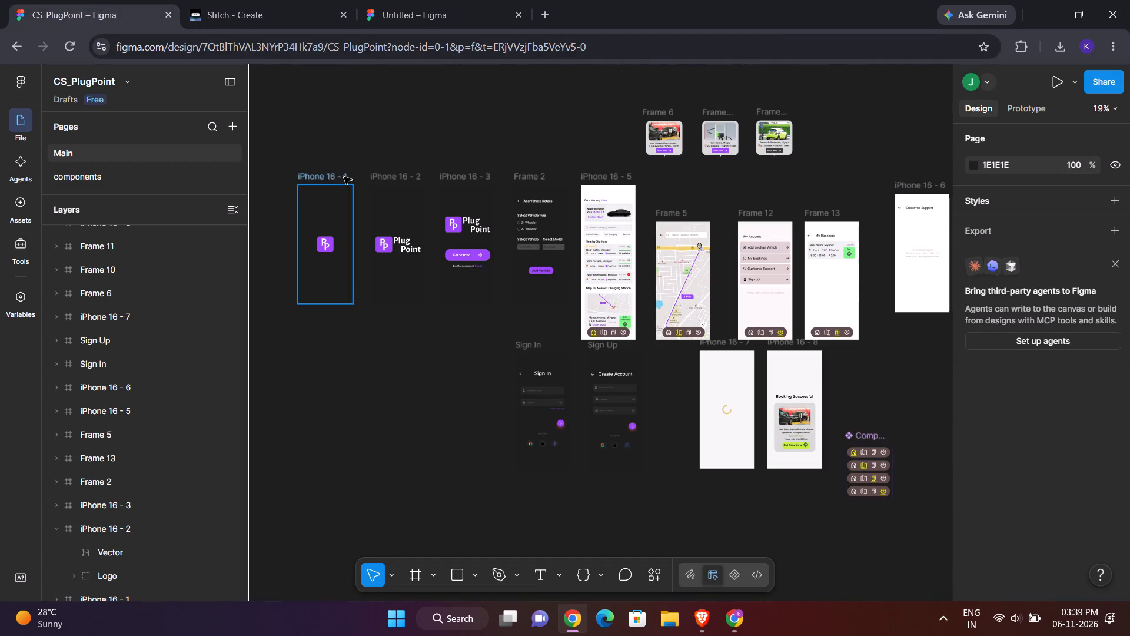
{"action": "left_click", "coordinate": [460, 249]}
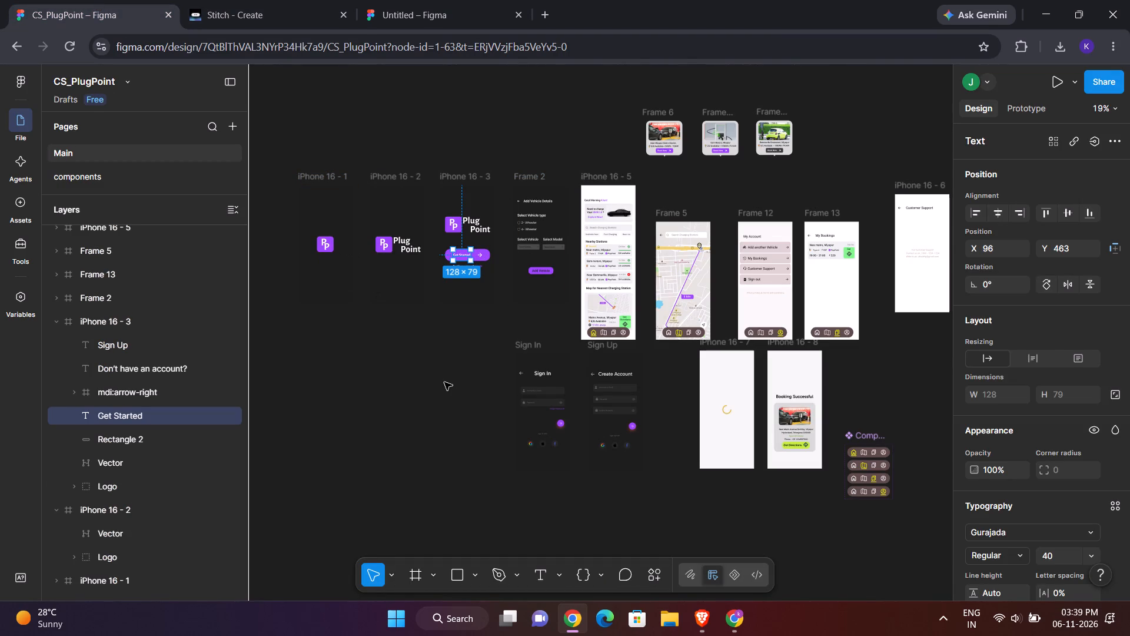
{"action": "left_click", "coordinate": [528, 397]}
{"action": "left_click", "coordinate": [331, 274]}
{"action": "scroll", "coordinate": [331, 274], "scroll_direction": "up", "scroll_amount": 1}
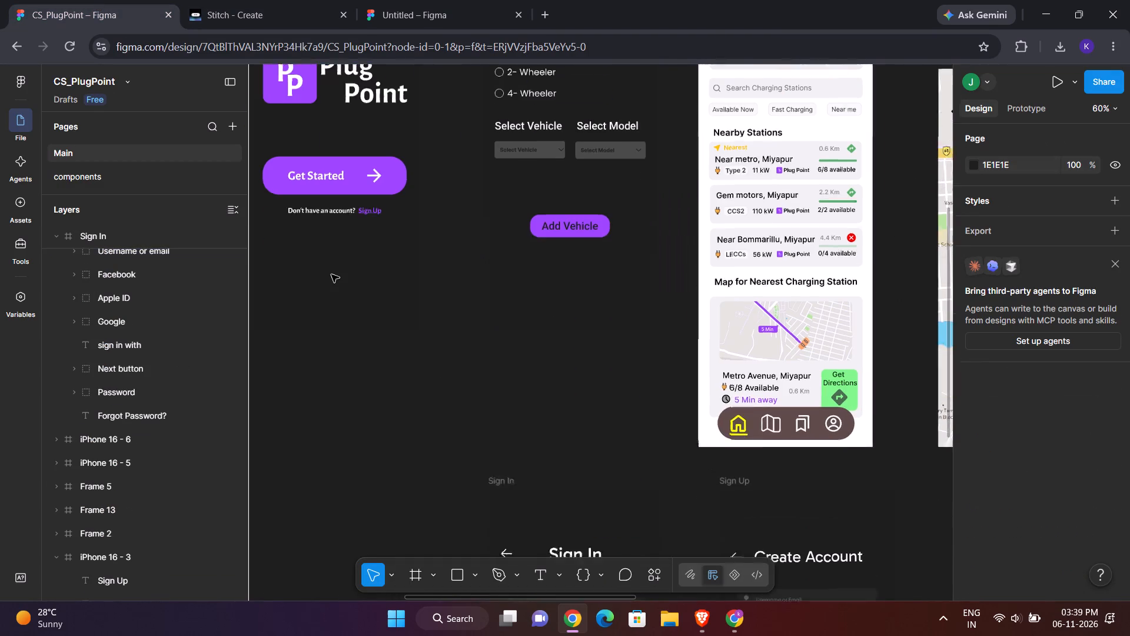
{"action": "scroll", "coordinate": [331, 274], "scroll_direction": "up", "scroll_amount": 1}
{"action": "left_click", "coordinate": [375, 229]}
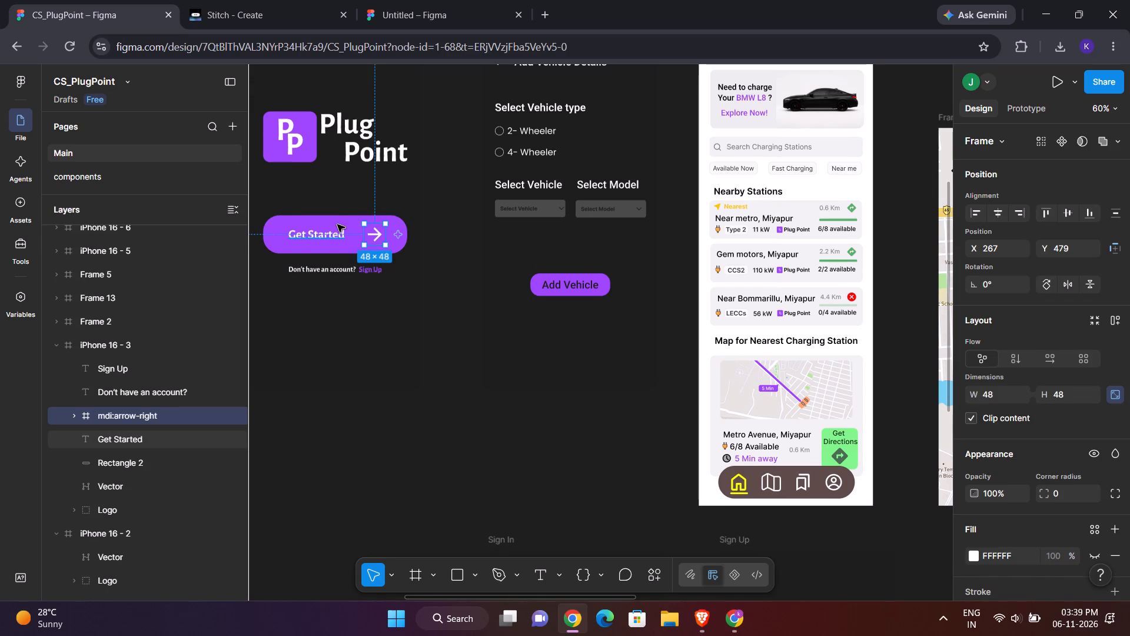
{"action": "left_click", "coordinate": [337, 224]}
{"action": "left_click", "coordinate": [383, 221]}
{"action": "left_click", "coordinate": [310, 157]}
{"action": "double_click", "coordinate": [310, 157]}
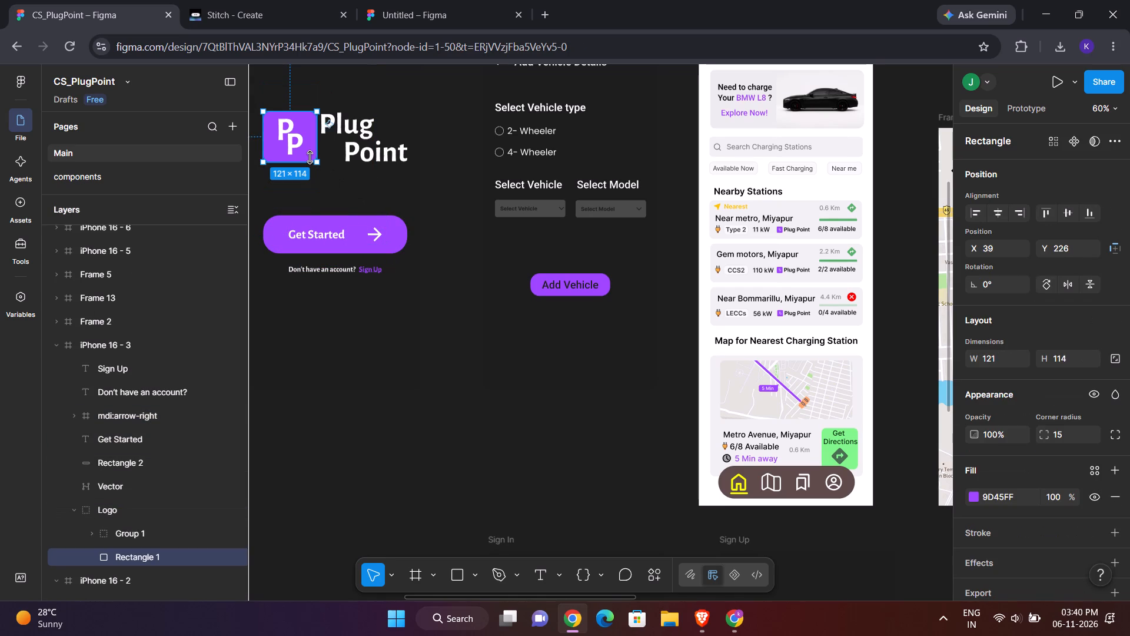
{"action": "double_click", "coordinate": [1003, 500]}
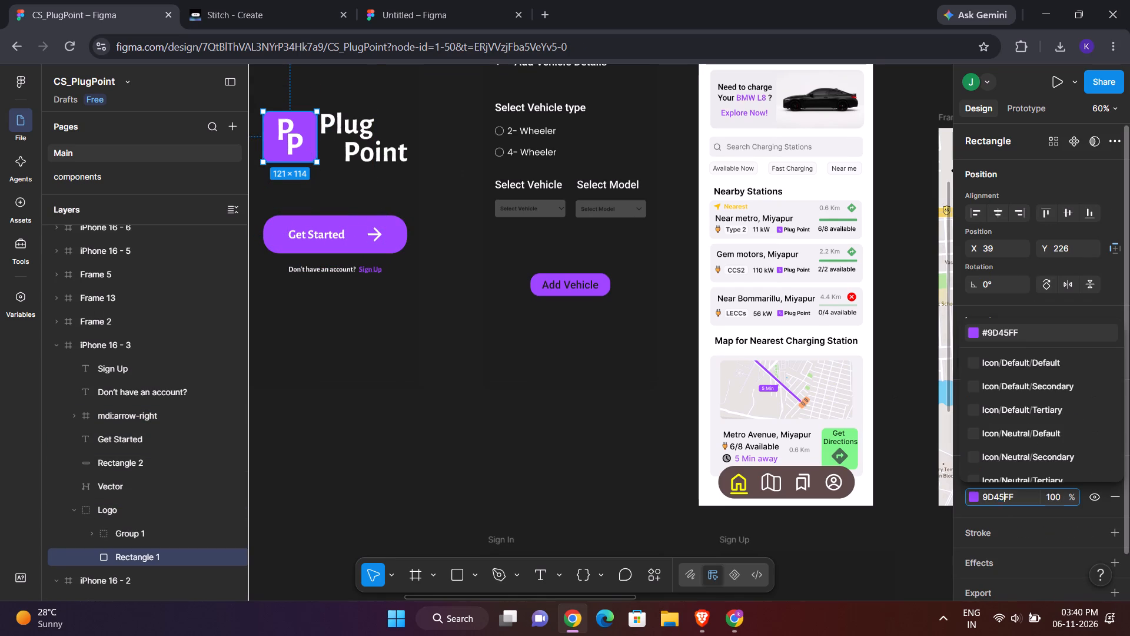
{"action": "left_click_drag", "start_coordinate": [1020, 495], "coordinate": [972, 495]}
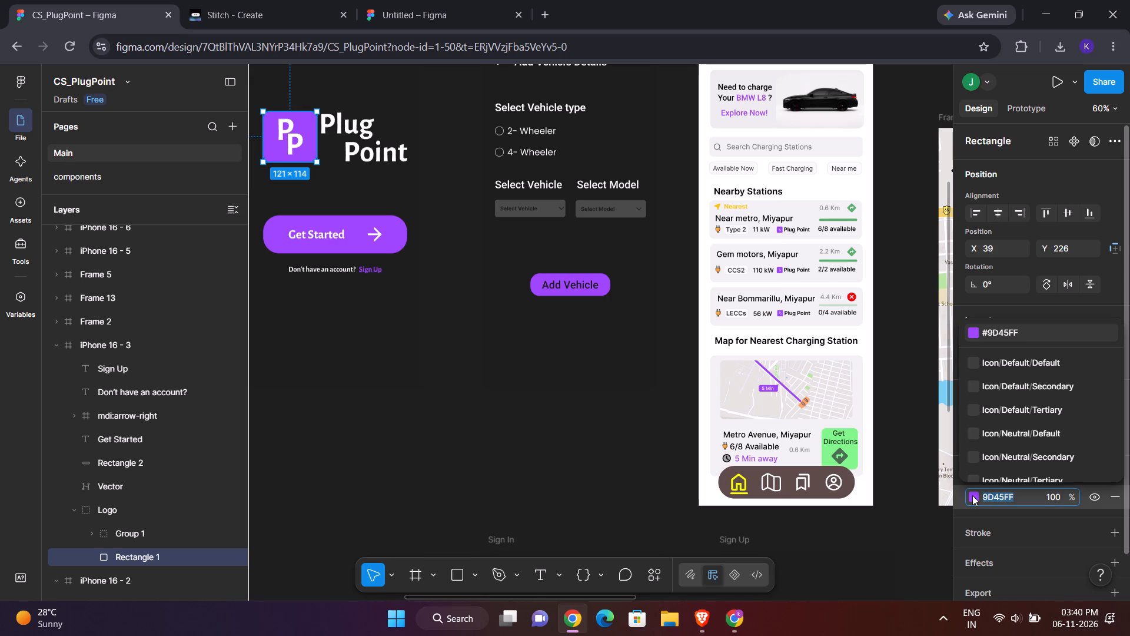
{"action": "key", "text": "ctrl+c"}
Set the rounded rectangle's fill to 9D45FF in the Untitled design file.
{"action": "left_click", "coordinate": [406, 0]}
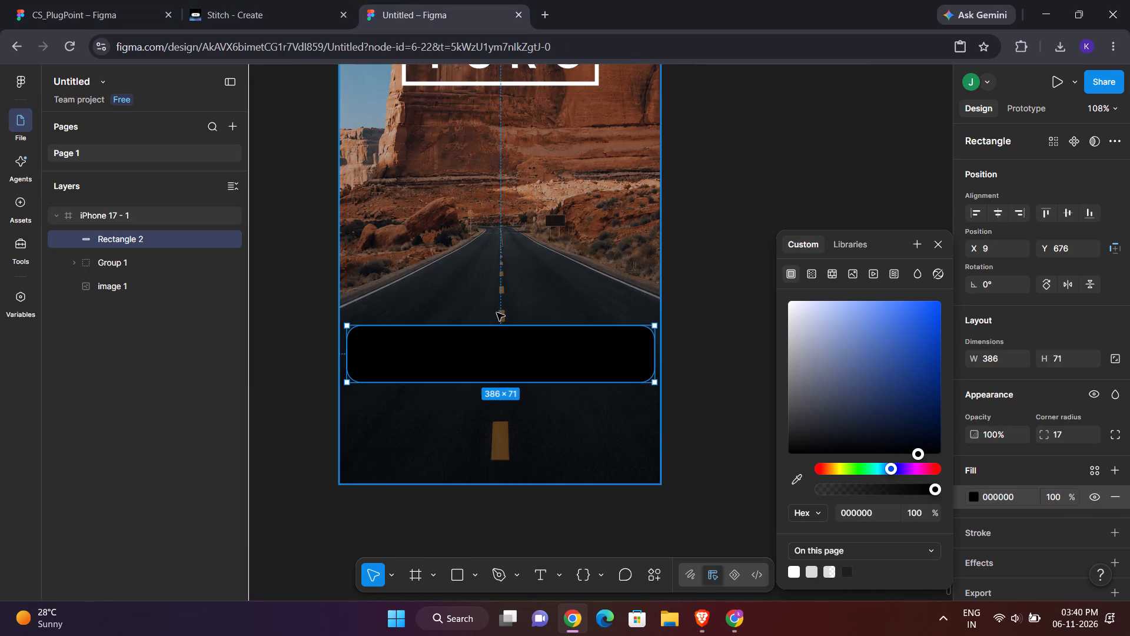
{"action": "double_click", "coordinate": [858, 519]}
{"action": "key", "text": "ctrl+a"}
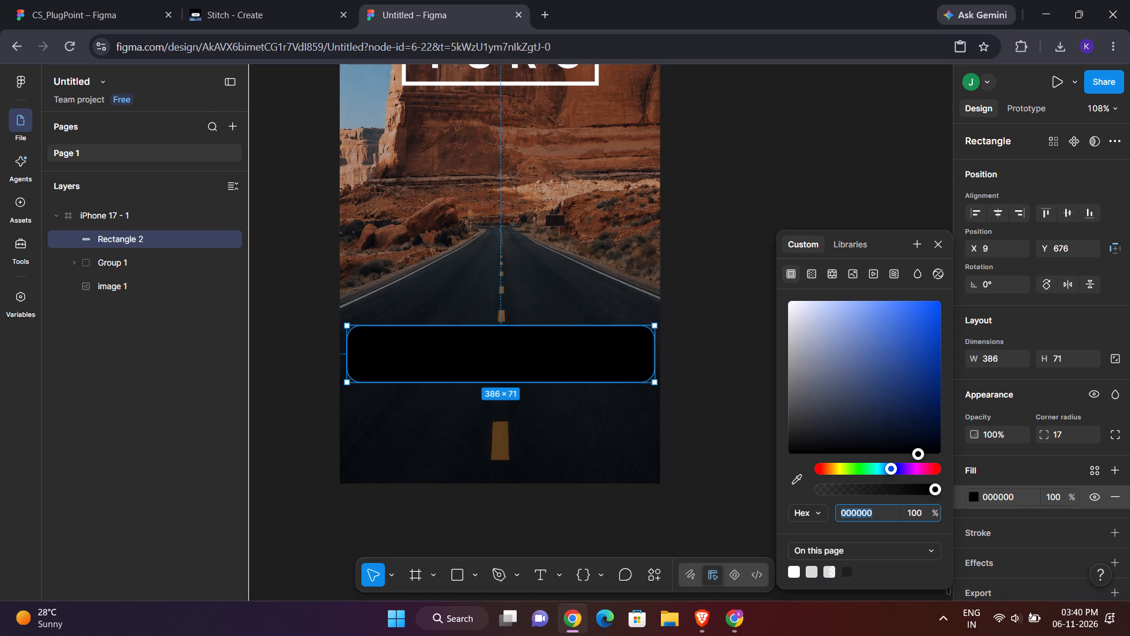
{"action": "key", "text": "ctrl+v"}
{"action": "key", "text": "Return"}
{"action": "left_click", "coordinate": [677, 434]}
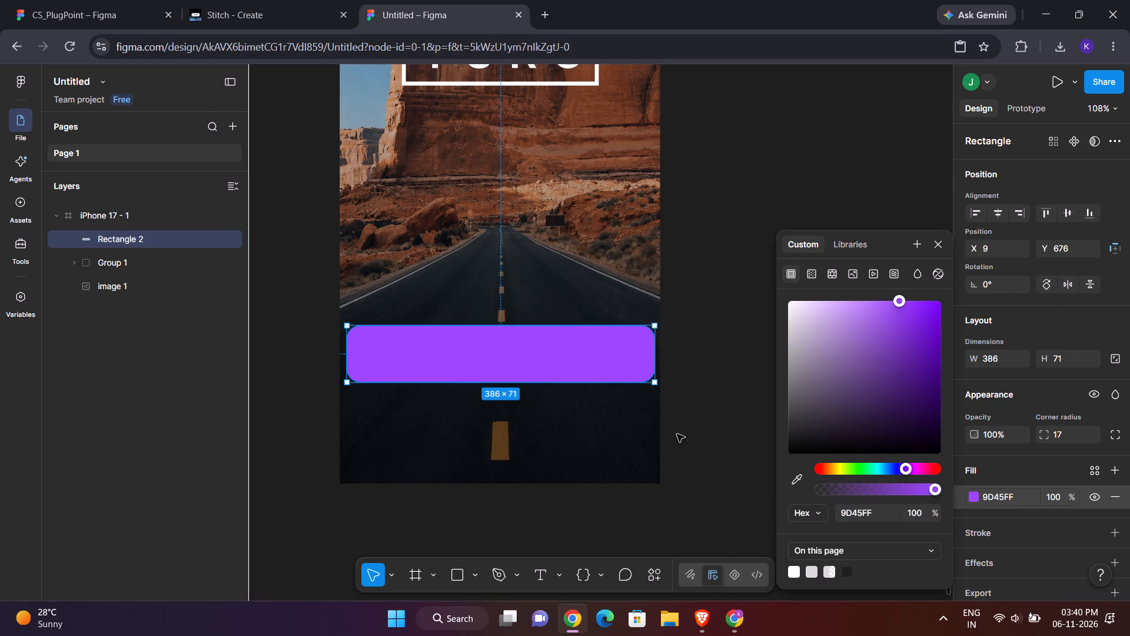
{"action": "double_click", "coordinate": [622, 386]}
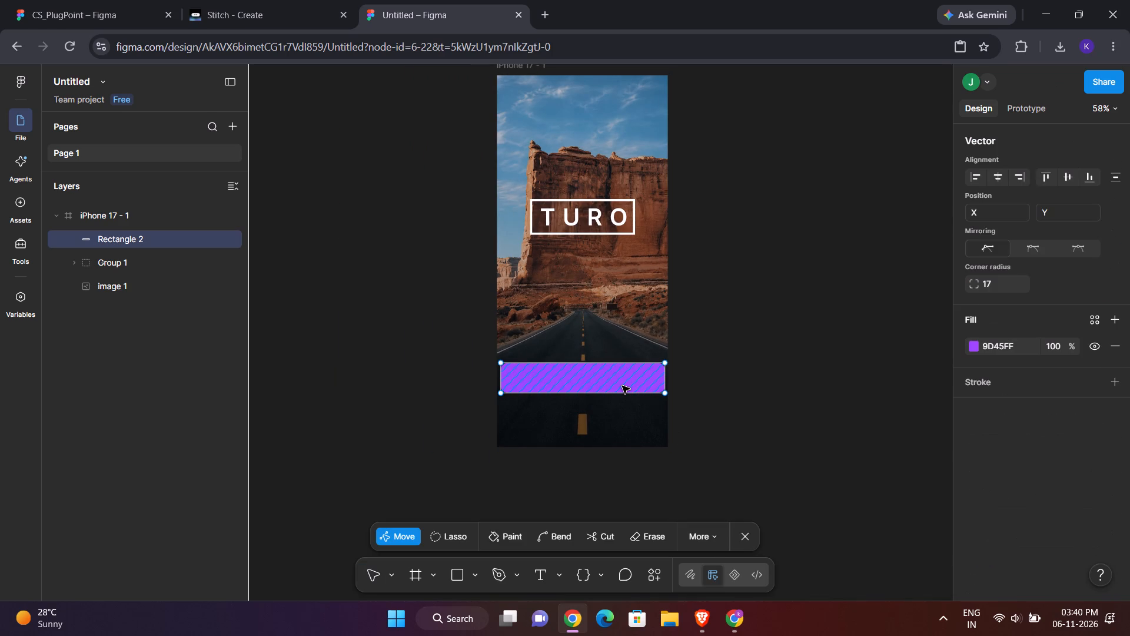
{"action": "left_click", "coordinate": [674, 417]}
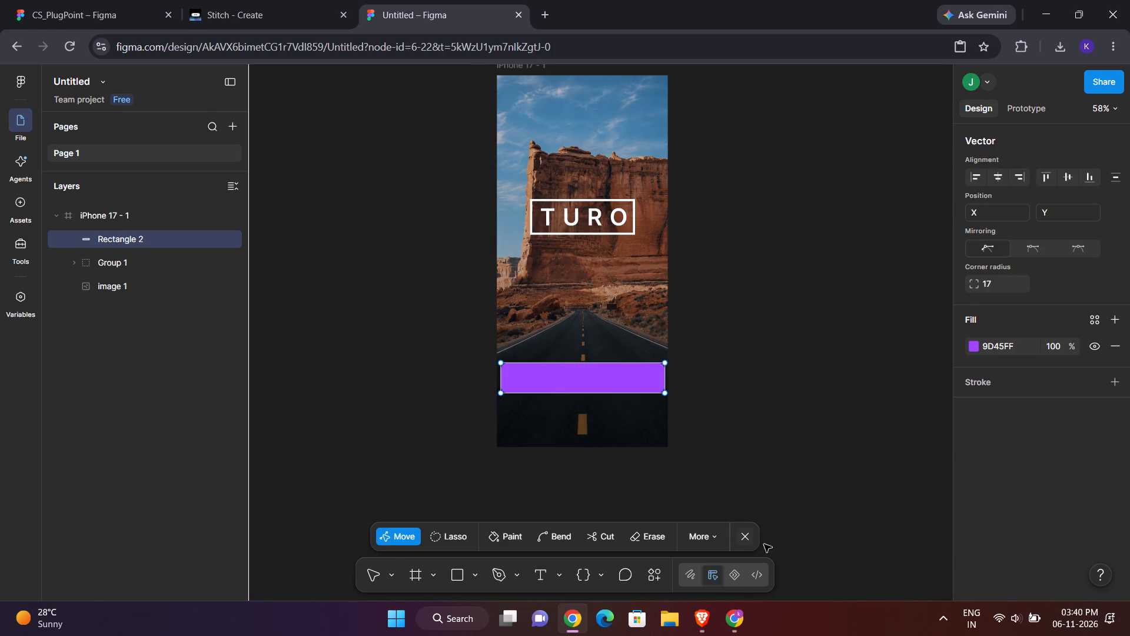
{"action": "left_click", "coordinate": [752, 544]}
Adjust the rounded rectangle's purple fill, trying muted and vivid shades and settling on a darker purple.
{"action": "left_click", "coordinate": [620, 387]}
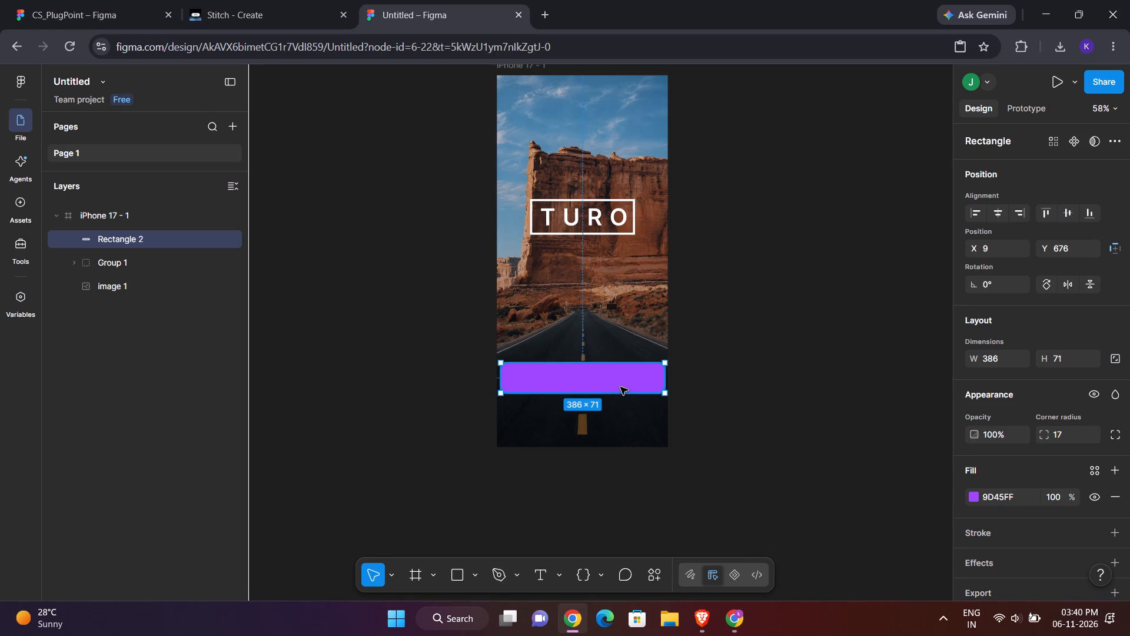
{"action": "left_click", "coordinate": [975, 496]}
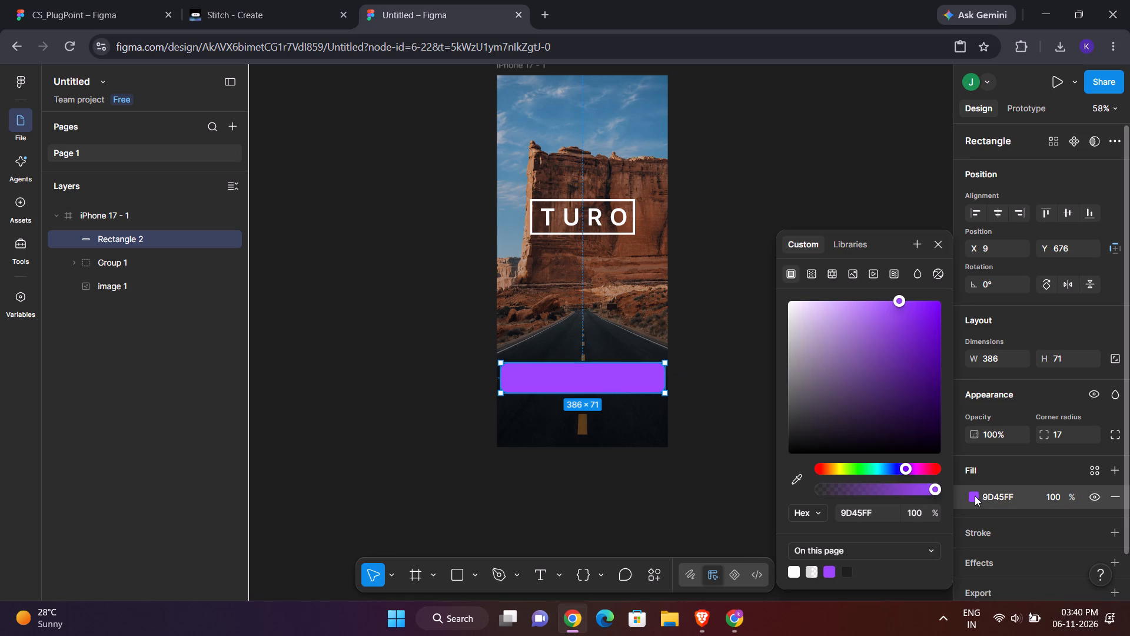
{"action": "left_click_drag", "start_coordinate": [899, 306], "coordinate": [889, 320]}
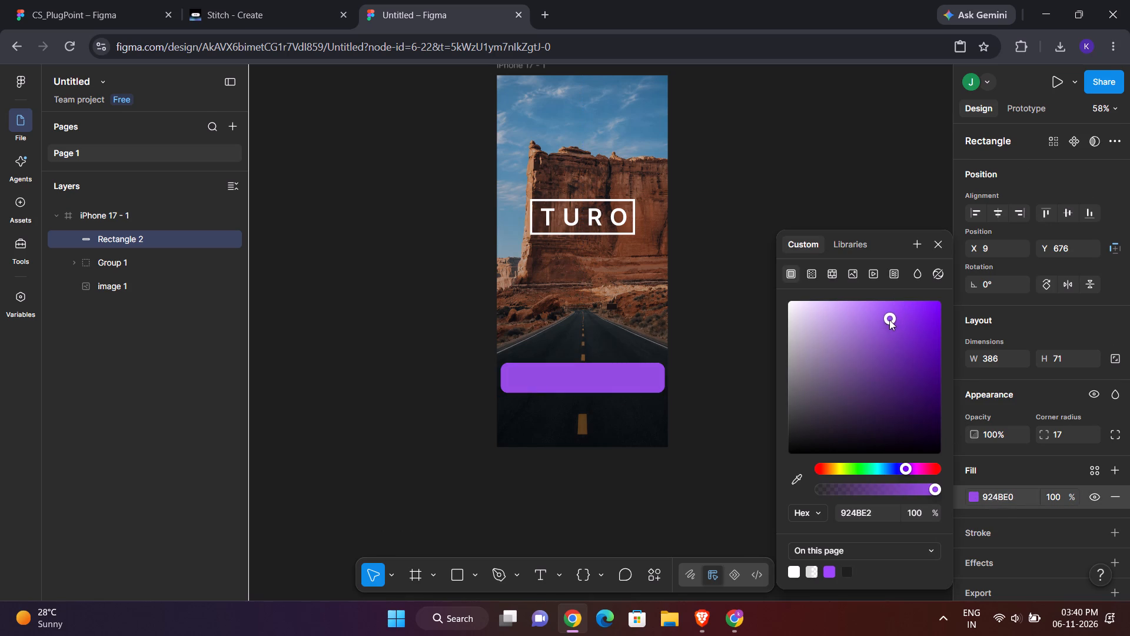
{"action": "left_click_drag", "start_coordinate": [889, 320], "coordinate": [943, 301]}
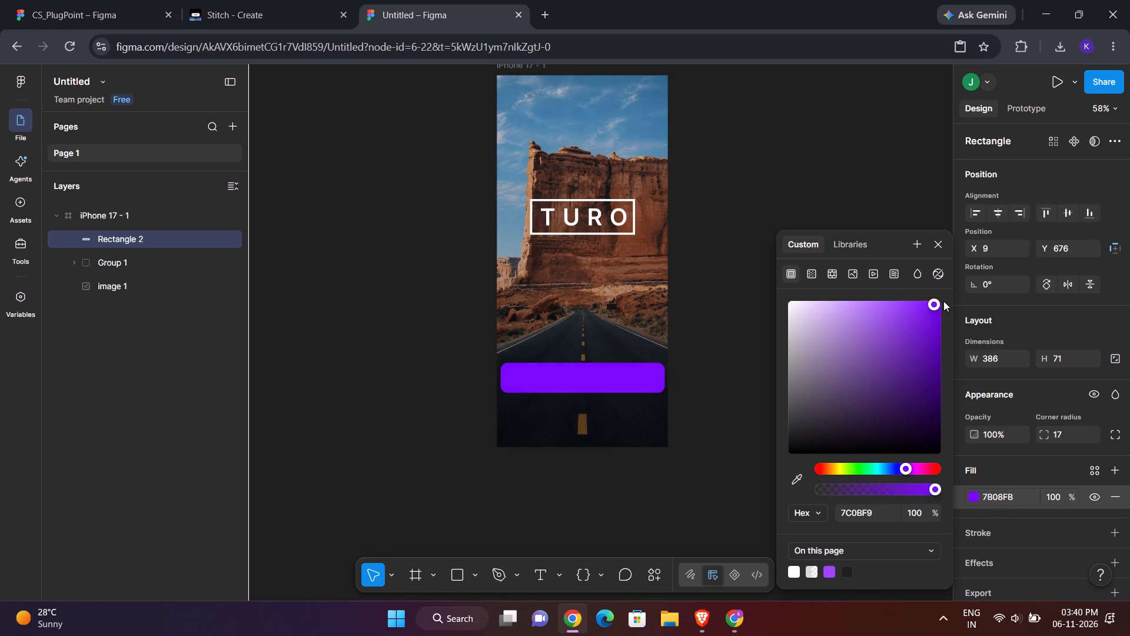
{"action": "left_click_drag", "start_coordinate": [943, 301], "coordinate": [896, 332]}
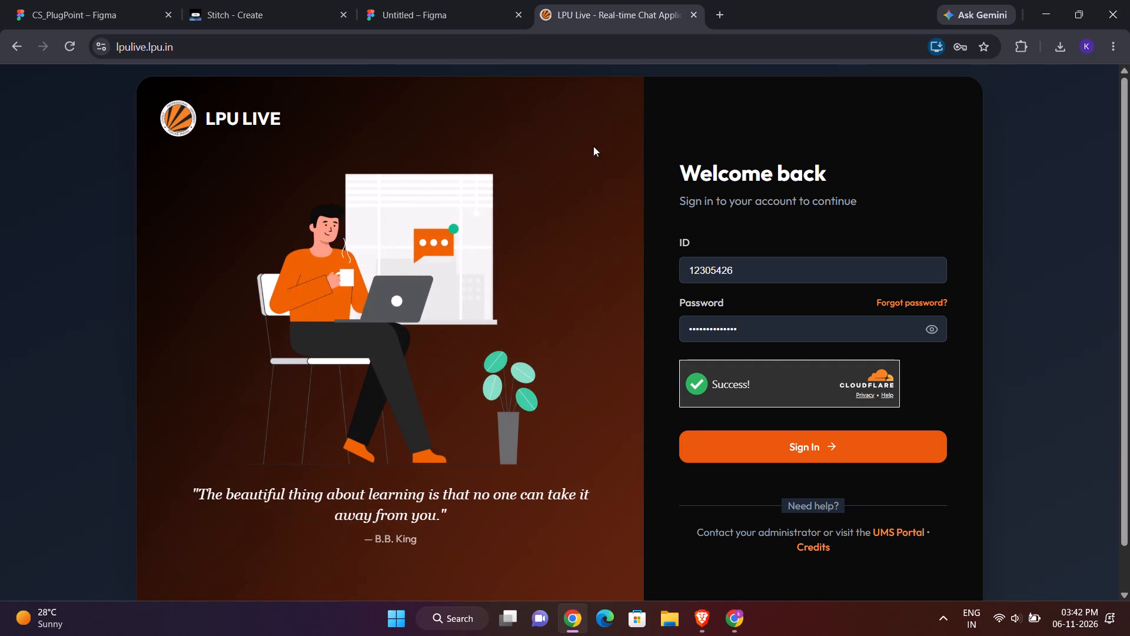
Sign in to LPU Live with the ID and password already filled in.
{"action": "left_click", "coordinate": [821, 472]}
{"action": "left_click", "coordinate": [837, 440]}
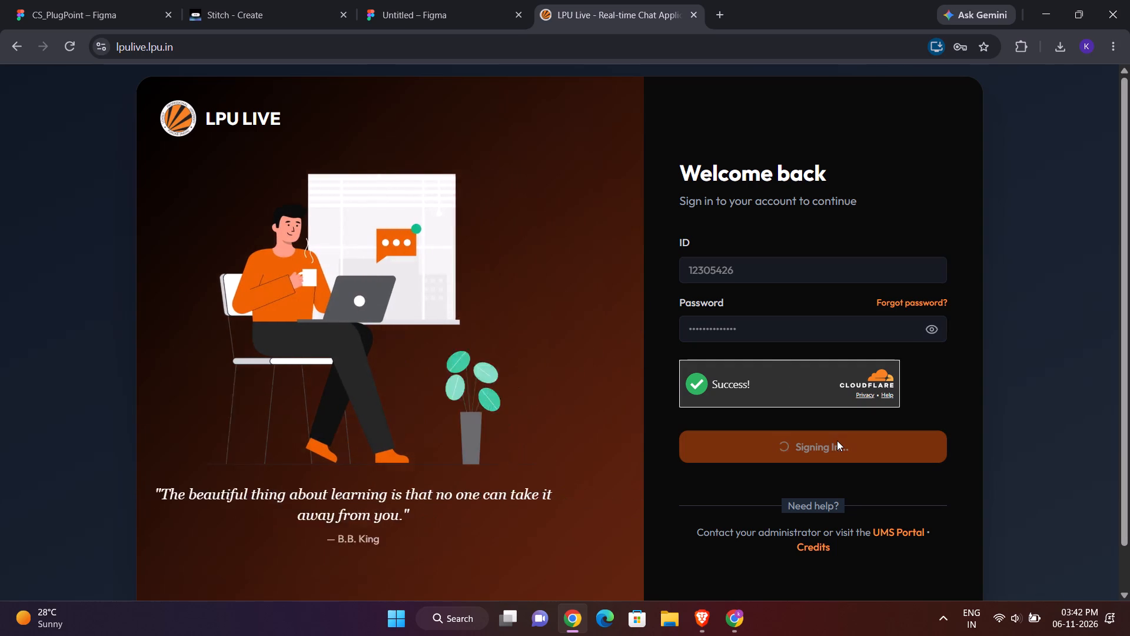
{"action": "scroll", "coordinate": [626, 299], "scroll_direction": "right", "scroll_amount": 2}
{"action": "scroll", "coordinate": [626, 299], "scroll_direction": "up", "scroll_amount": 1}
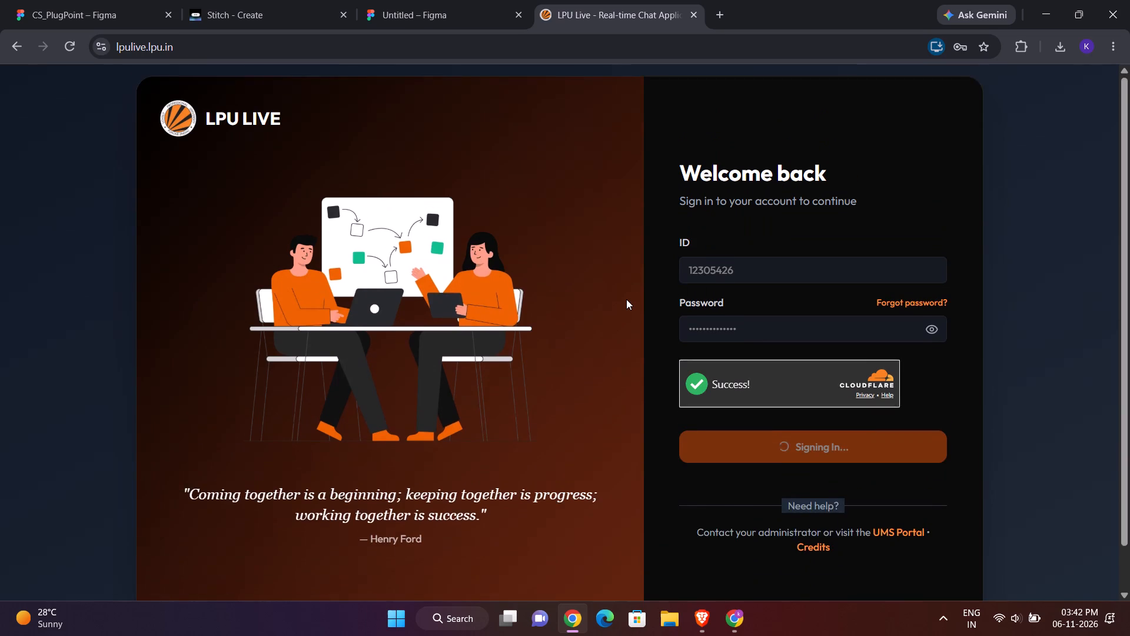
{"action": "scroll", "coordinate": [626, 299], "scroll_direction": "down", "scroll_amount": 2}
{"action": "left_click", "coordinate": [422, 0]}
{"action": "left_click", "coordinate": [454, 259]}
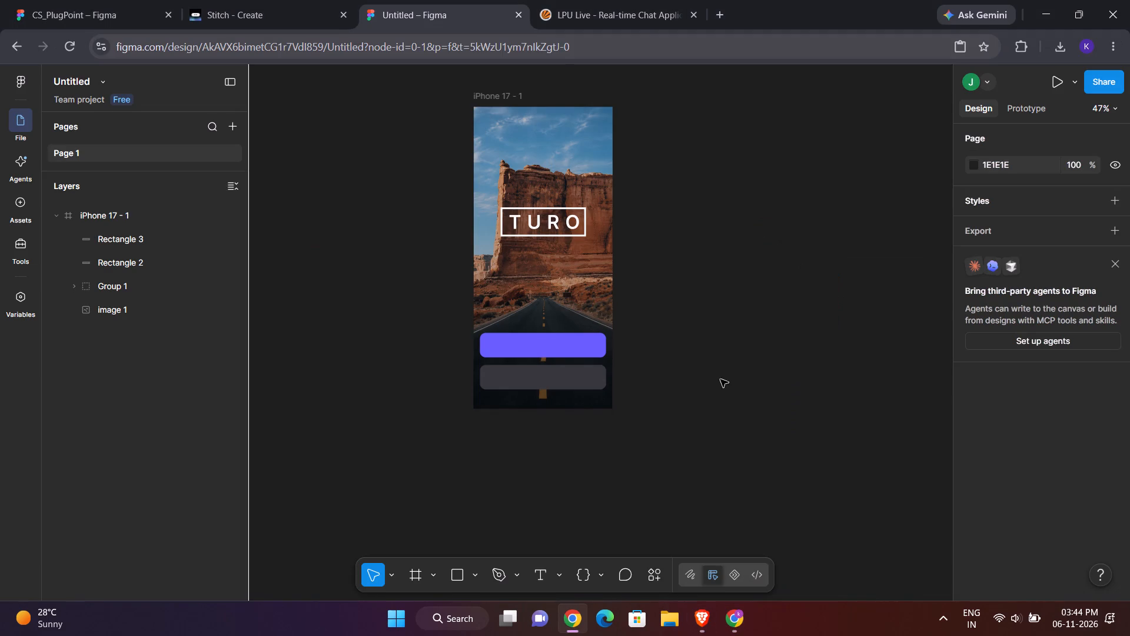
{"action": "left_click", "coordinate": [704, 438]}
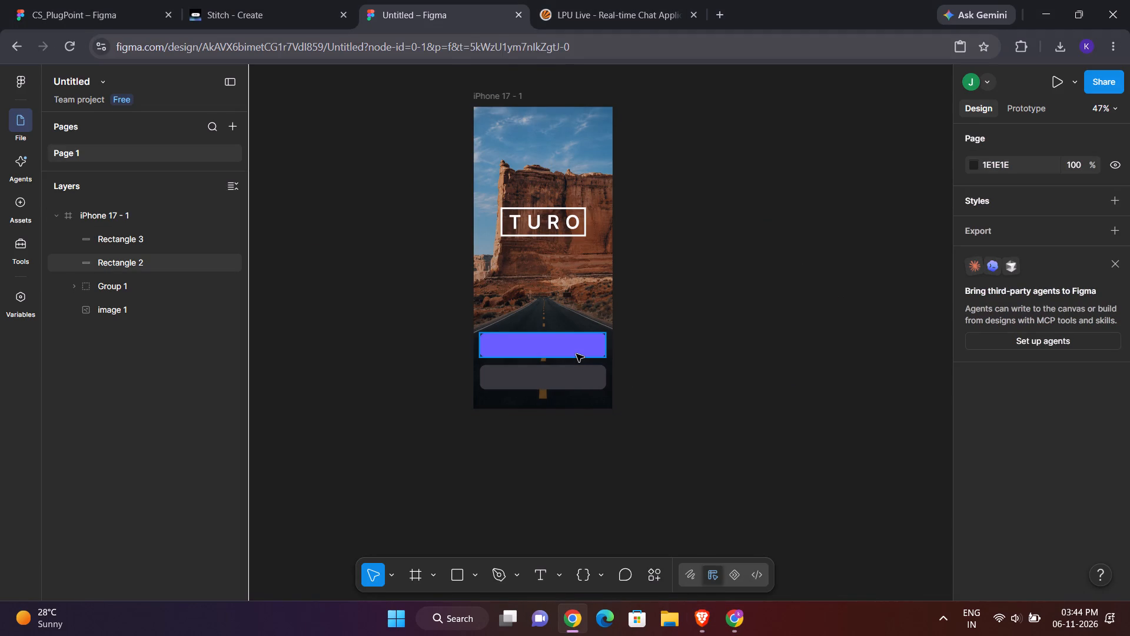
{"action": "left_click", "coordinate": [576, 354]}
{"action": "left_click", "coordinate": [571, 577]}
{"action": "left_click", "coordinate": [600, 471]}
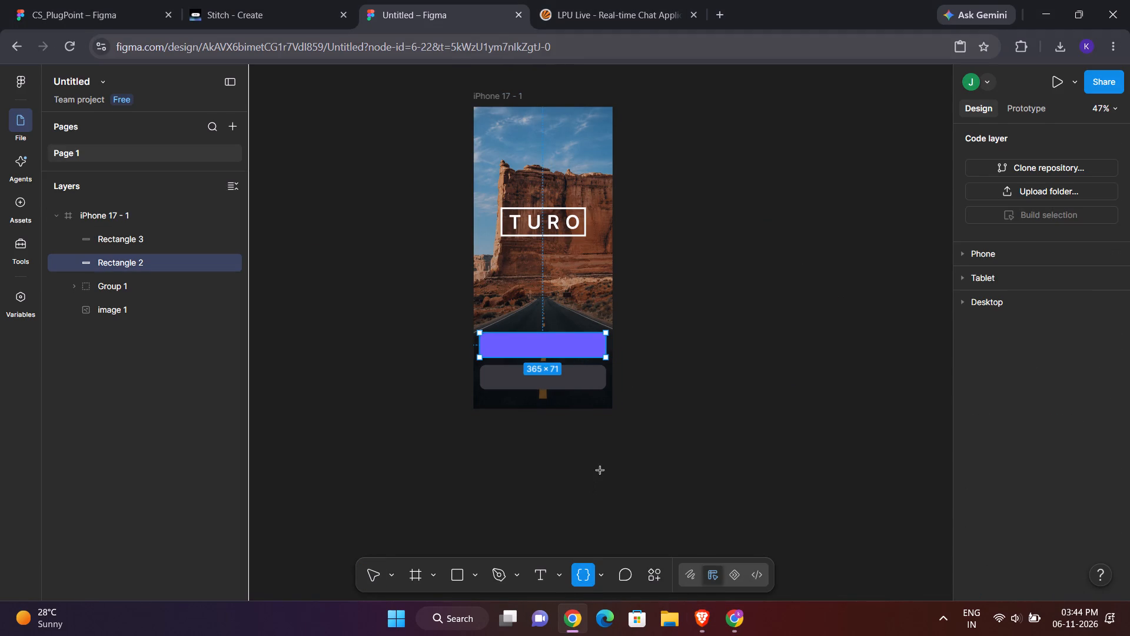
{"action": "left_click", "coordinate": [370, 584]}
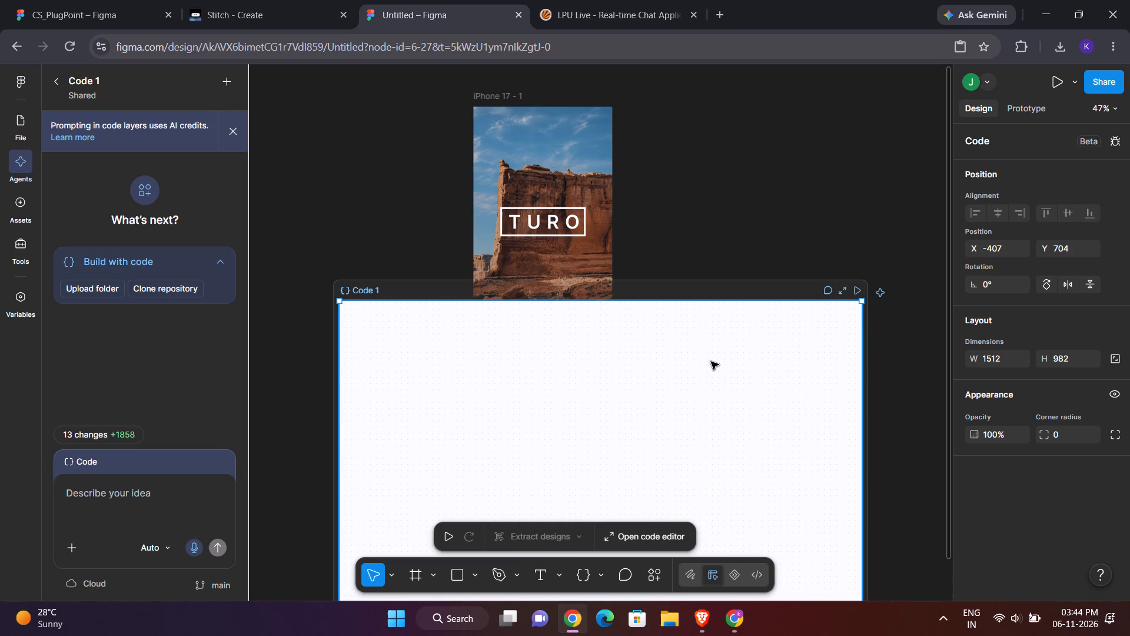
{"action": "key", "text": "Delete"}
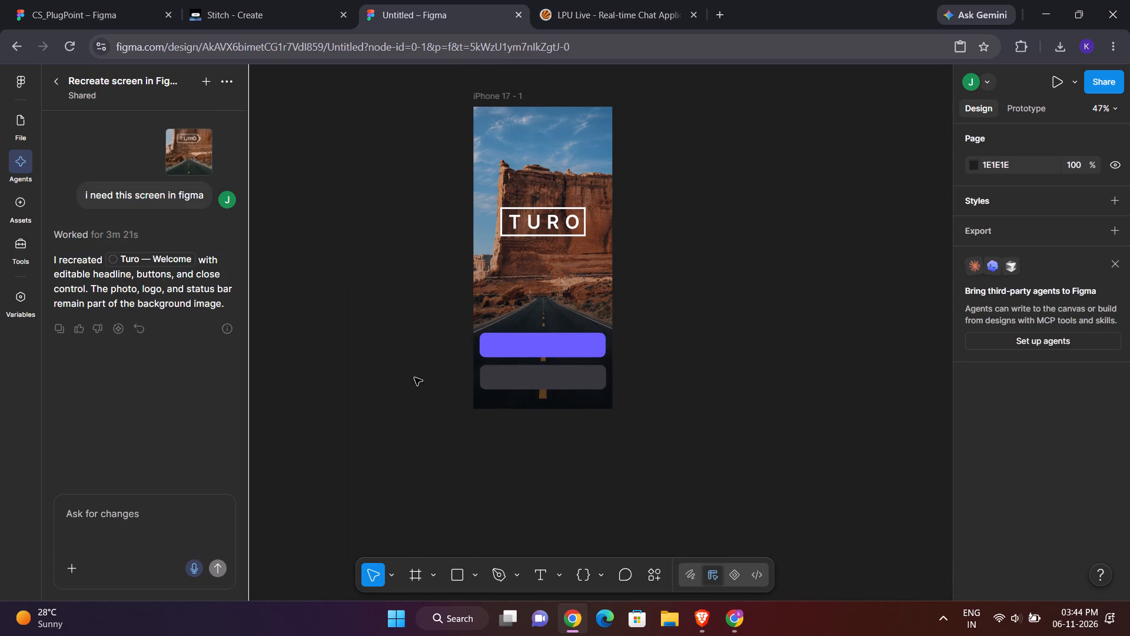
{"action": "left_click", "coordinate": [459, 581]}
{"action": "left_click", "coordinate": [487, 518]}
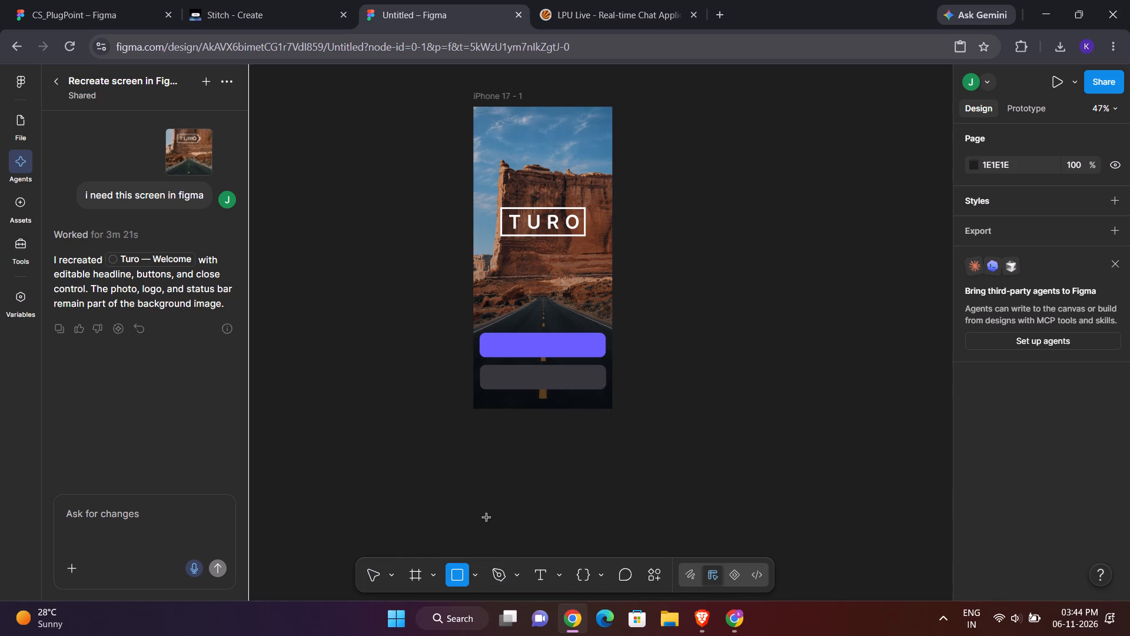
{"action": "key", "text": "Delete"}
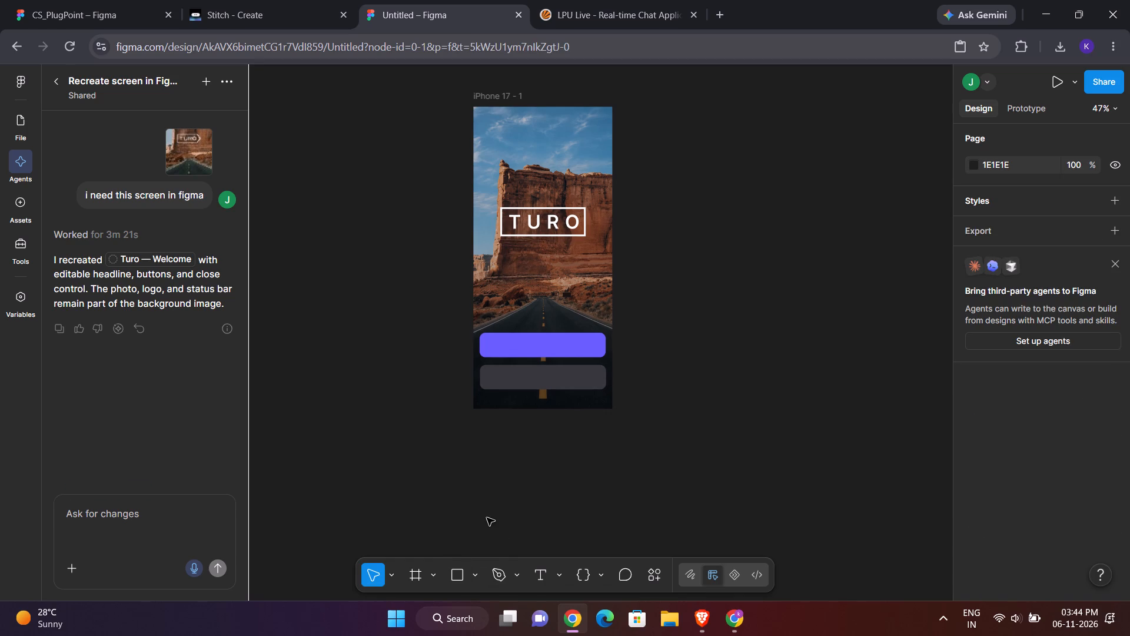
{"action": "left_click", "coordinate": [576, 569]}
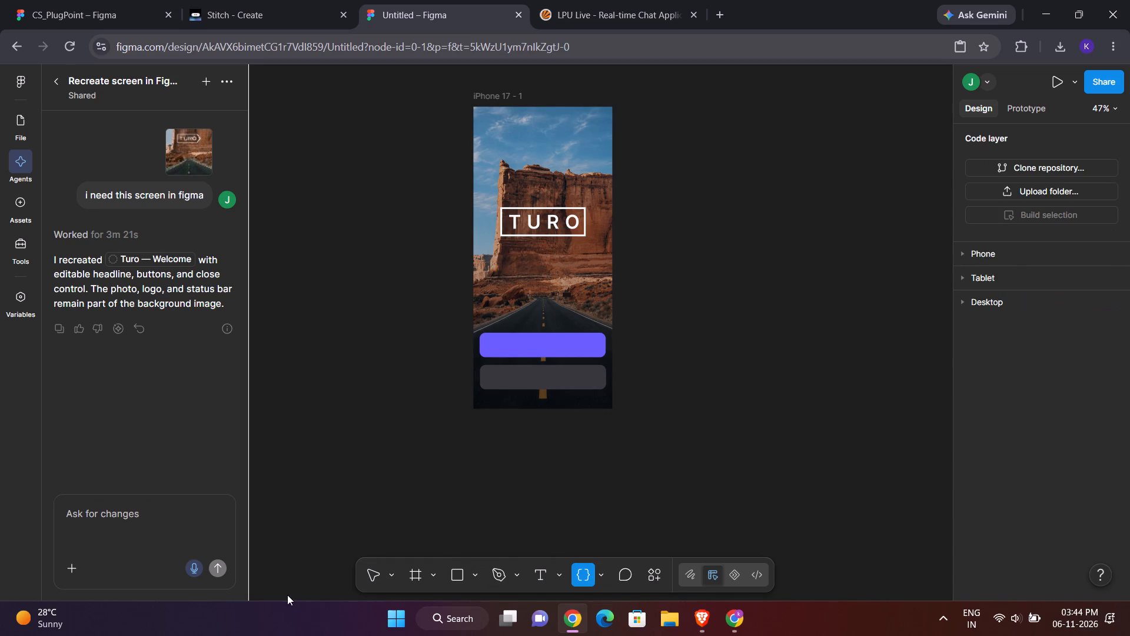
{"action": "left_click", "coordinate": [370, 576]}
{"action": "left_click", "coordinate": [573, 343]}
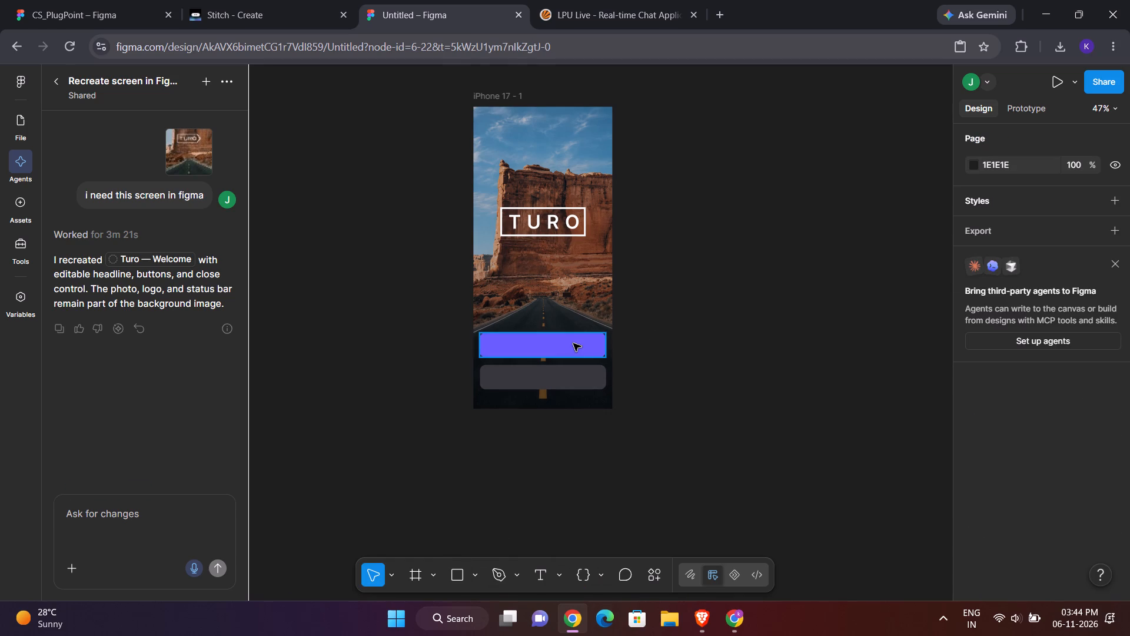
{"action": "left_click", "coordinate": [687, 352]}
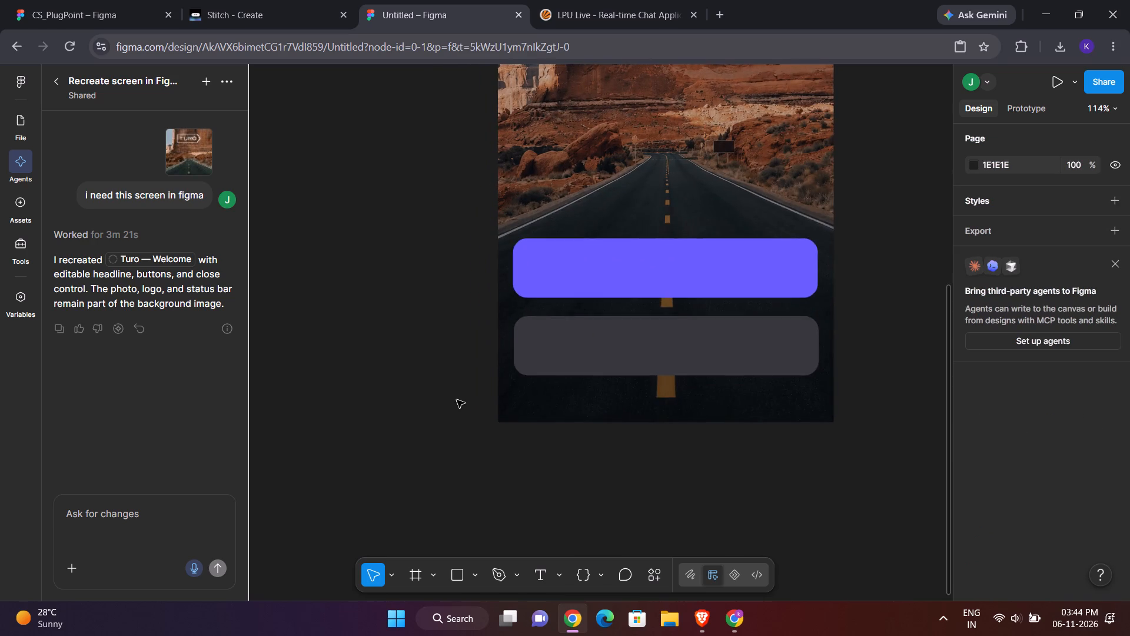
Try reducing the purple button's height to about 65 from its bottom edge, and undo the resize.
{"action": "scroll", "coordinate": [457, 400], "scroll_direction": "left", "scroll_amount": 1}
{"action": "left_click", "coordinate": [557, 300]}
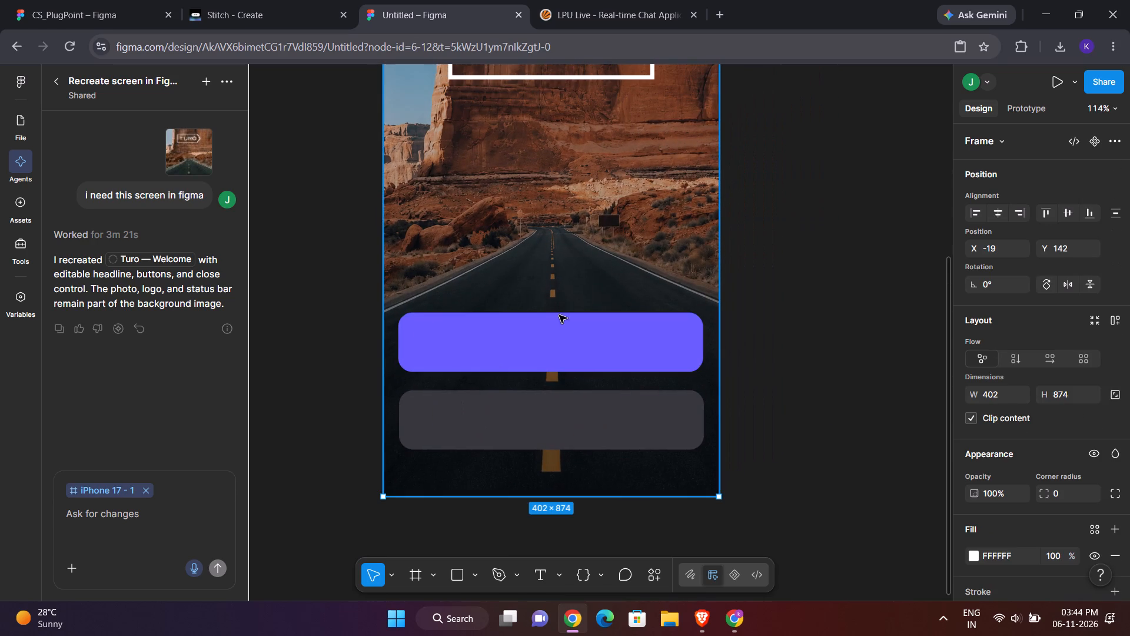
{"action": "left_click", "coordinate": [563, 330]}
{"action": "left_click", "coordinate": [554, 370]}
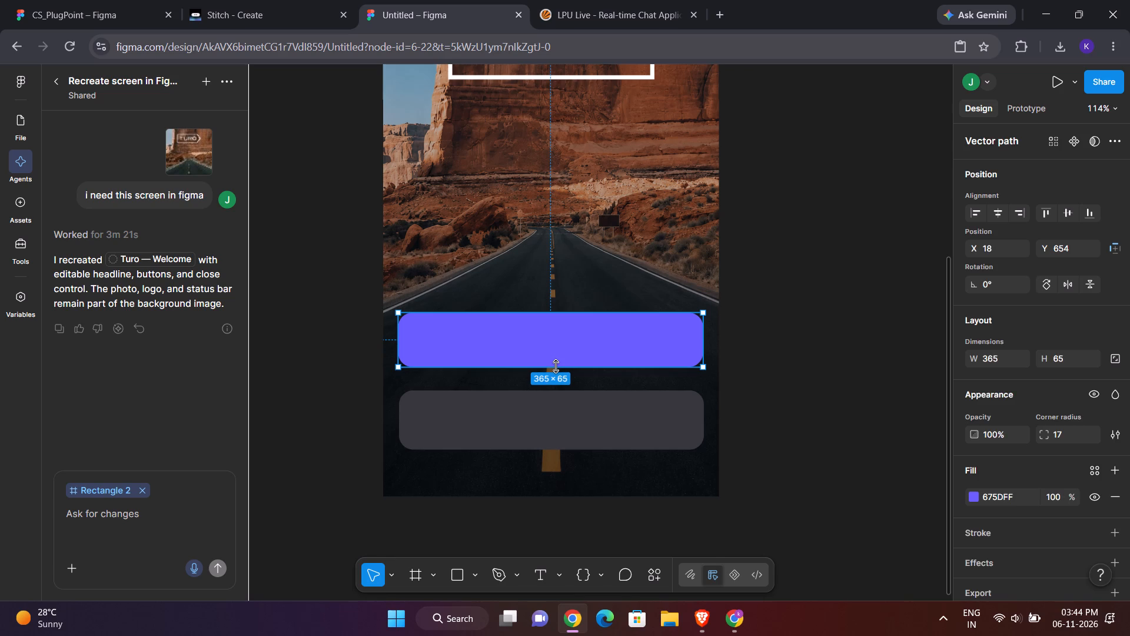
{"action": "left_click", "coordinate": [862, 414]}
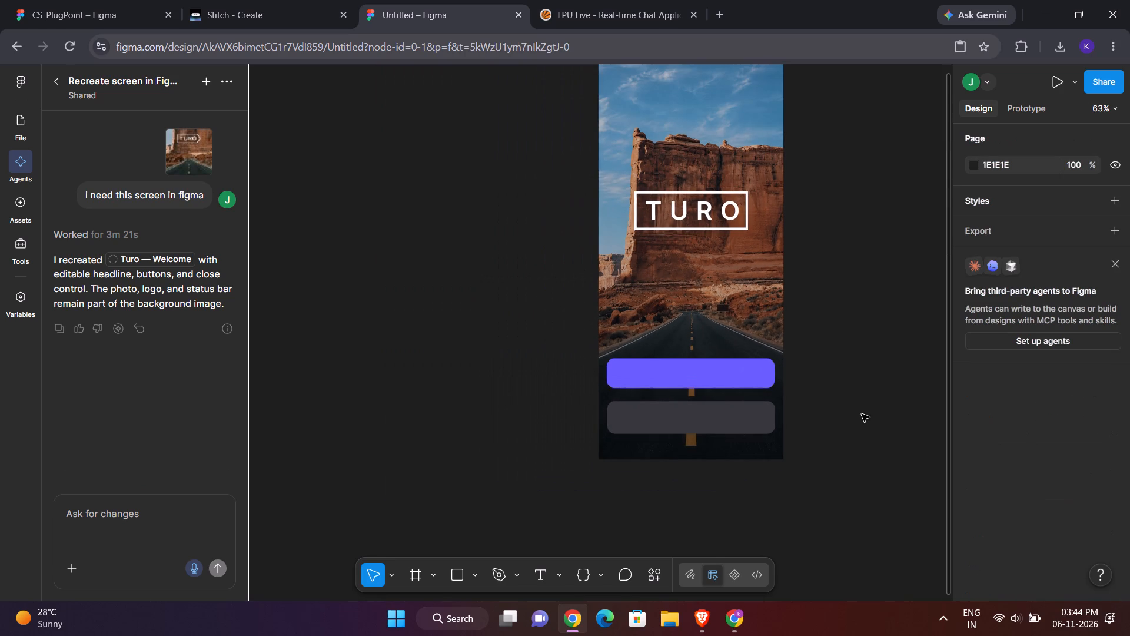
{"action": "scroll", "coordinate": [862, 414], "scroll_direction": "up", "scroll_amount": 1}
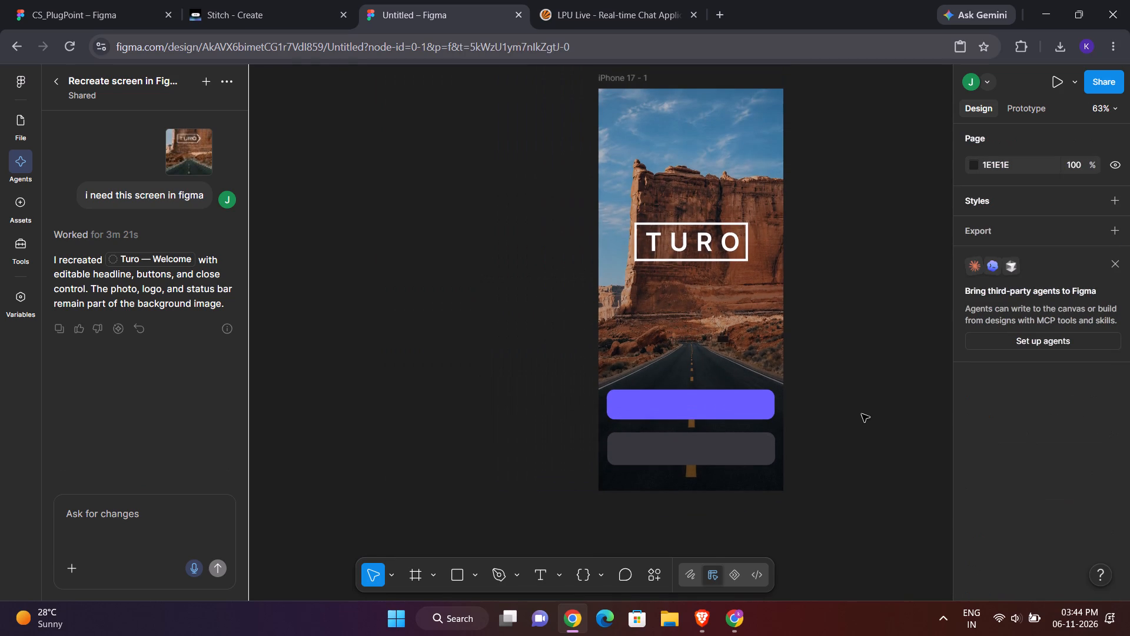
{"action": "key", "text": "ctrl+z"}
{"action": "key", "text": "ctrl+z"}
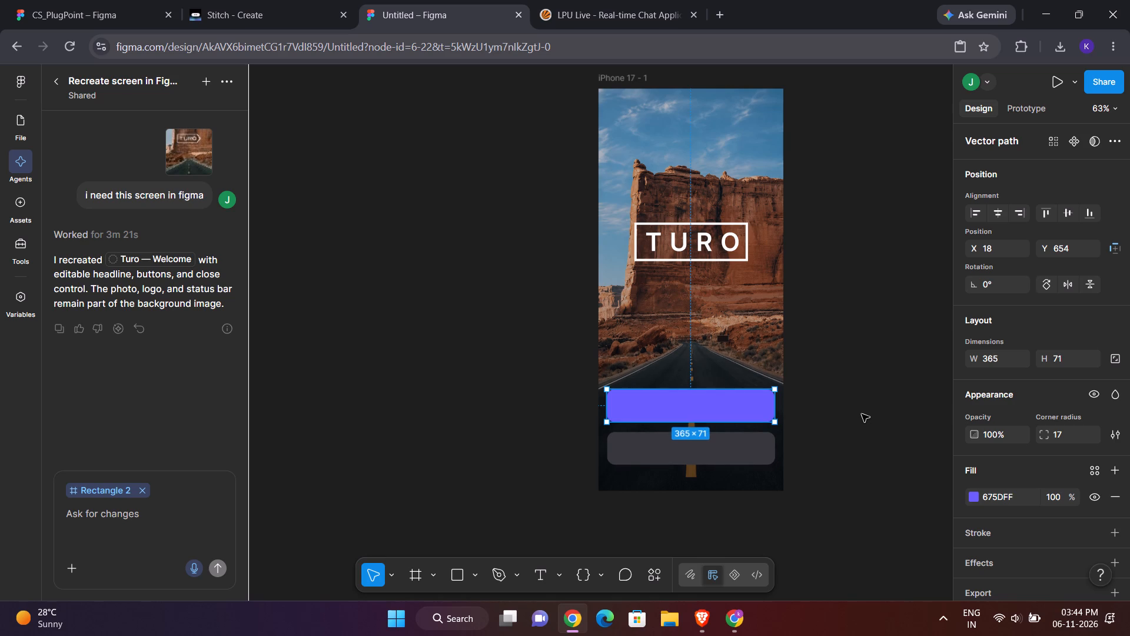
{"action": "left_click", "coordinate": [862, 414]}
Add a text layer reading "LO" on the purple button.
{"action": "scroll", "coordinate": [862, 414], "scroll_direction": "left", "scroll_amount": 1}
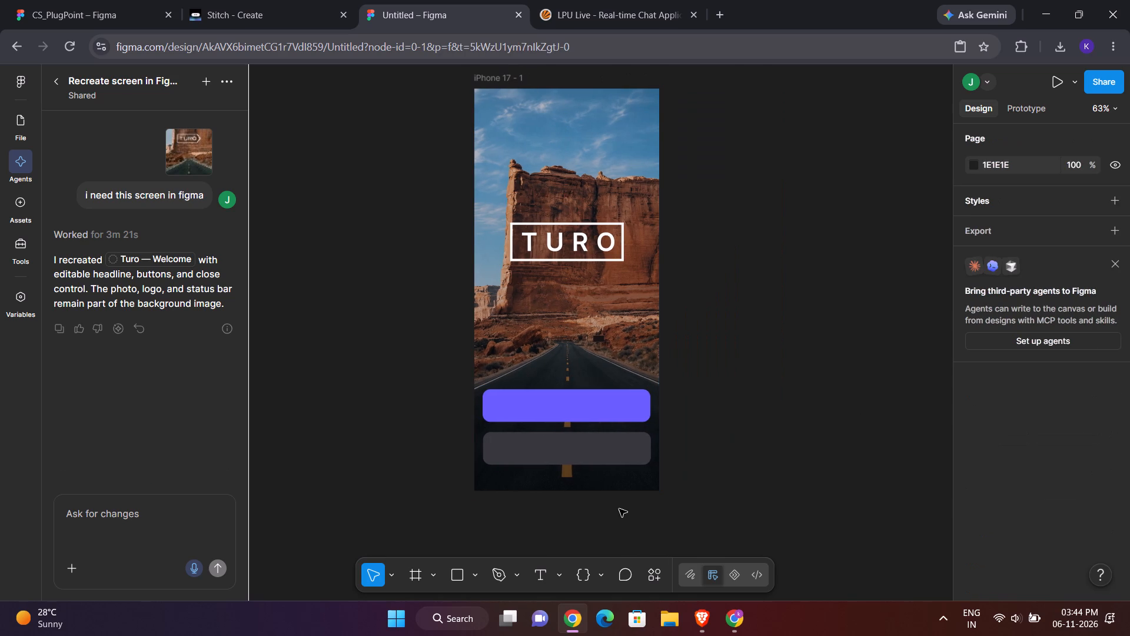
{"action": "left_click", "coordinate": [531, 575]}
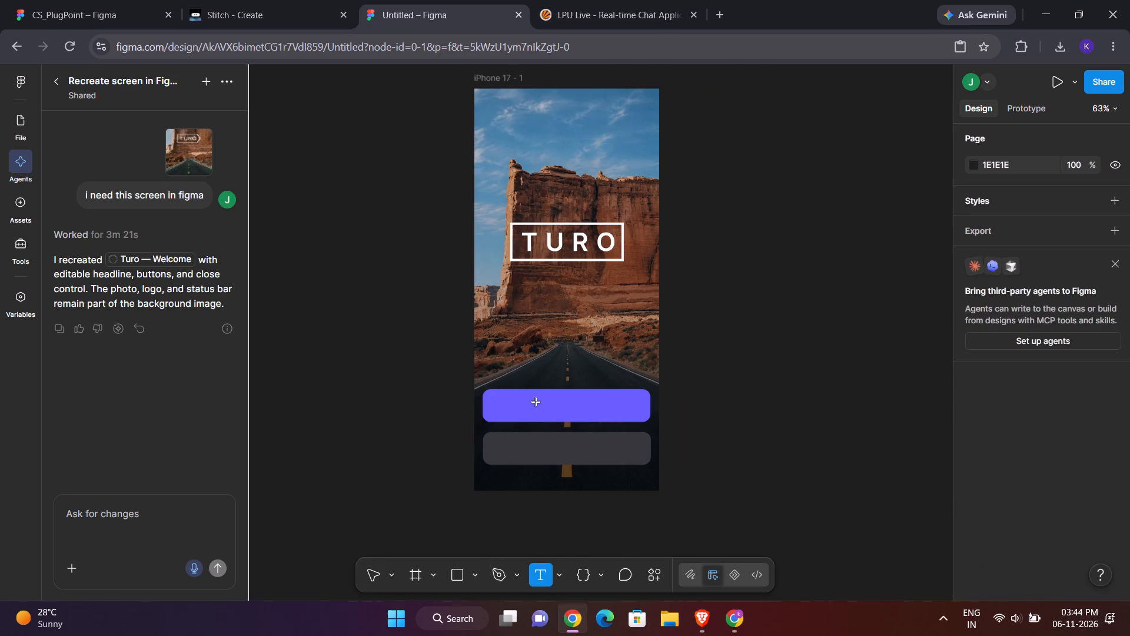
{"action": "left_click", "coordinate": [553, 405]}
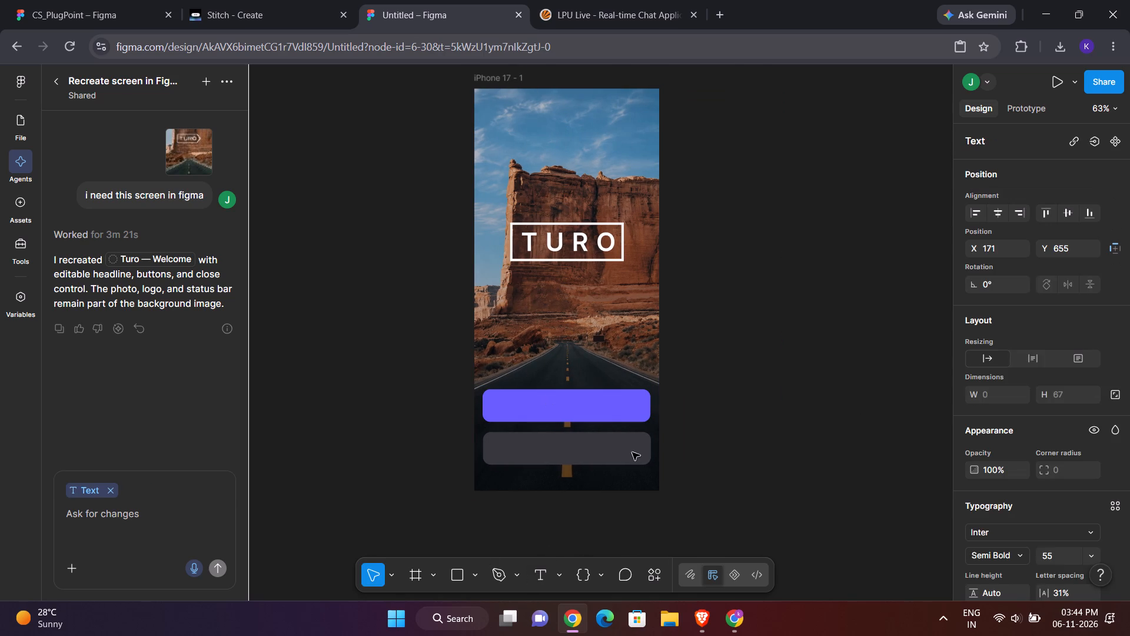
{"action": "type", "text": "LO"}
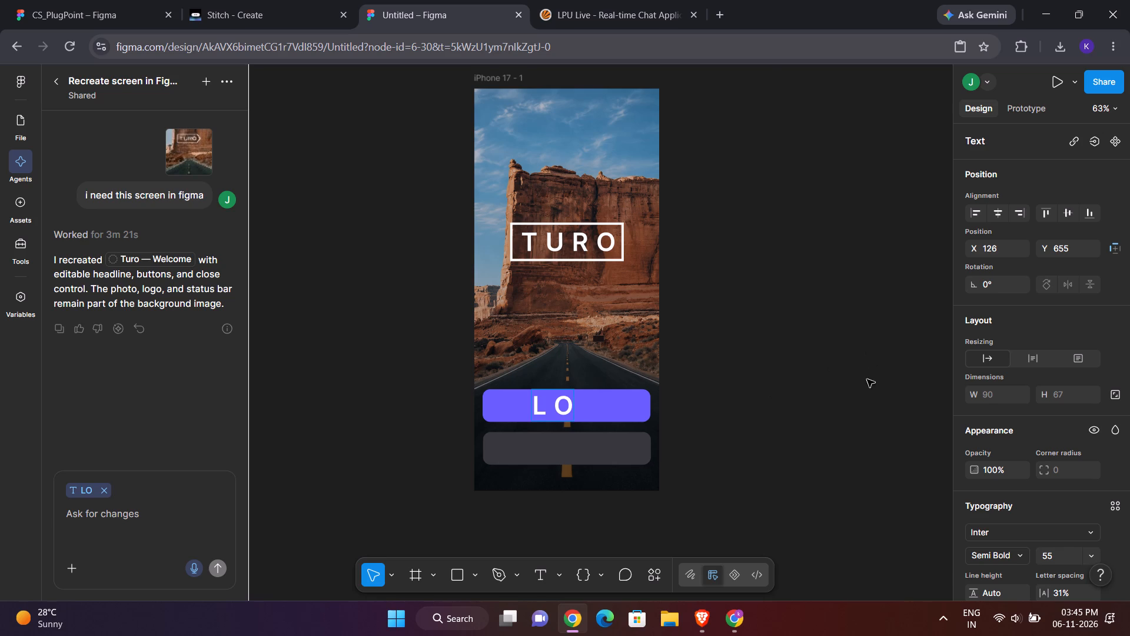
Change the font weight of the whole "LO" text to Regular.
{"action": "scroll", "coordinate": [1031, 518], "scroll_direction": "down", "scroll_amount": 4}
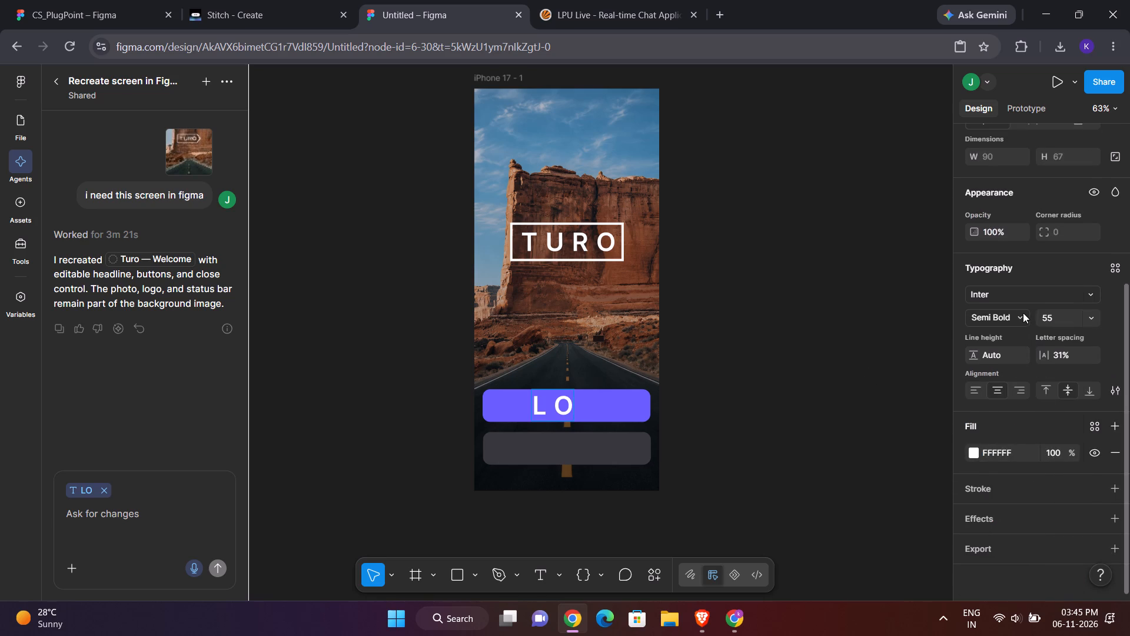
{"action": "left_click", "coordinate": [1023, 313]}
{"action": "left_click", "coordinate": [1021, 279]}
{"action": "key", "text": "ctrl+a"}
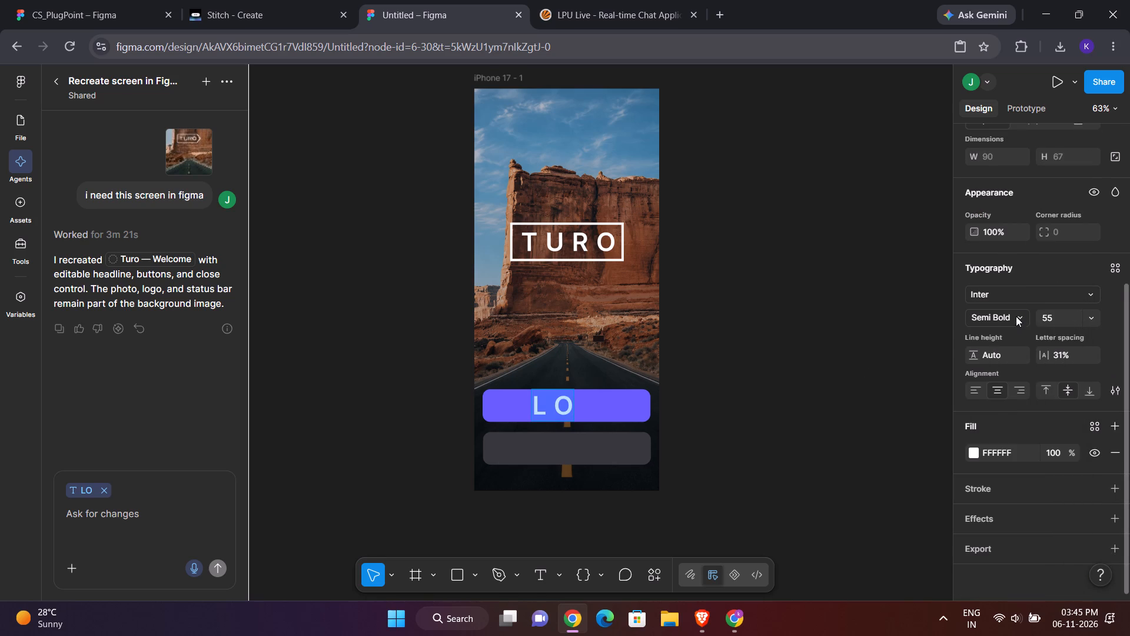
{"action": "left_click", "coordinate": [1018, 310]}
{"action": "left_click", "coordinate": [1014, 279]}
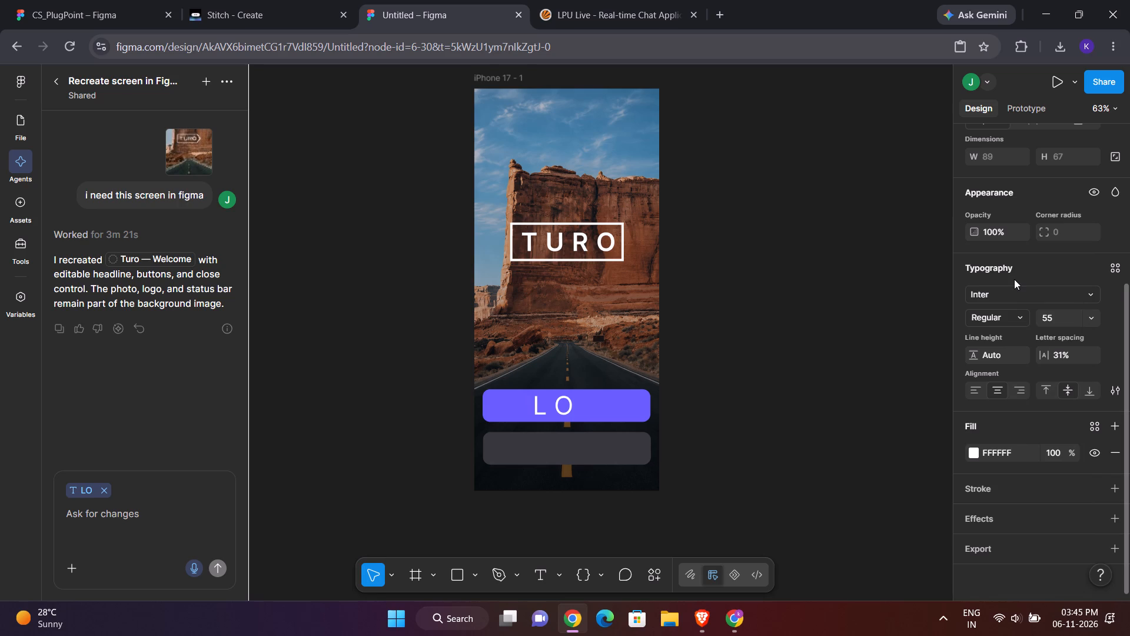
{"action": "left_click", "coordinate": [1008, 312]}
{"action": "left_click", "coordinate": [1008, 312]}
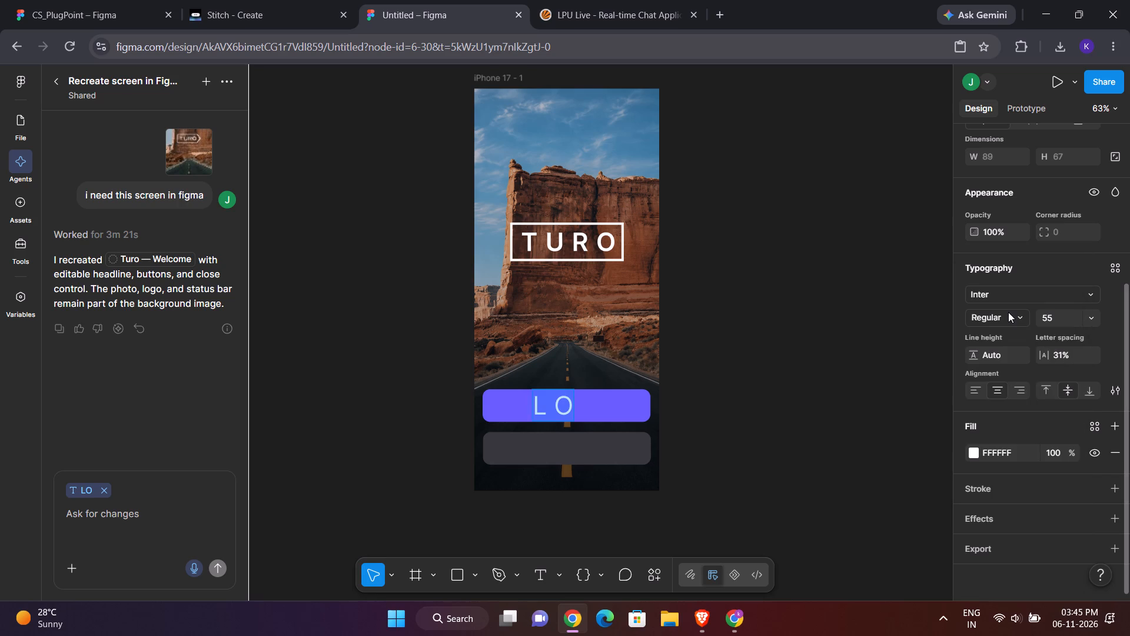
Set the letter spacing of the "LO" text to 0%.
{"action": "left_click_drag", "start_coordinate": [1046, 355], "coordinate": [635, 334]}
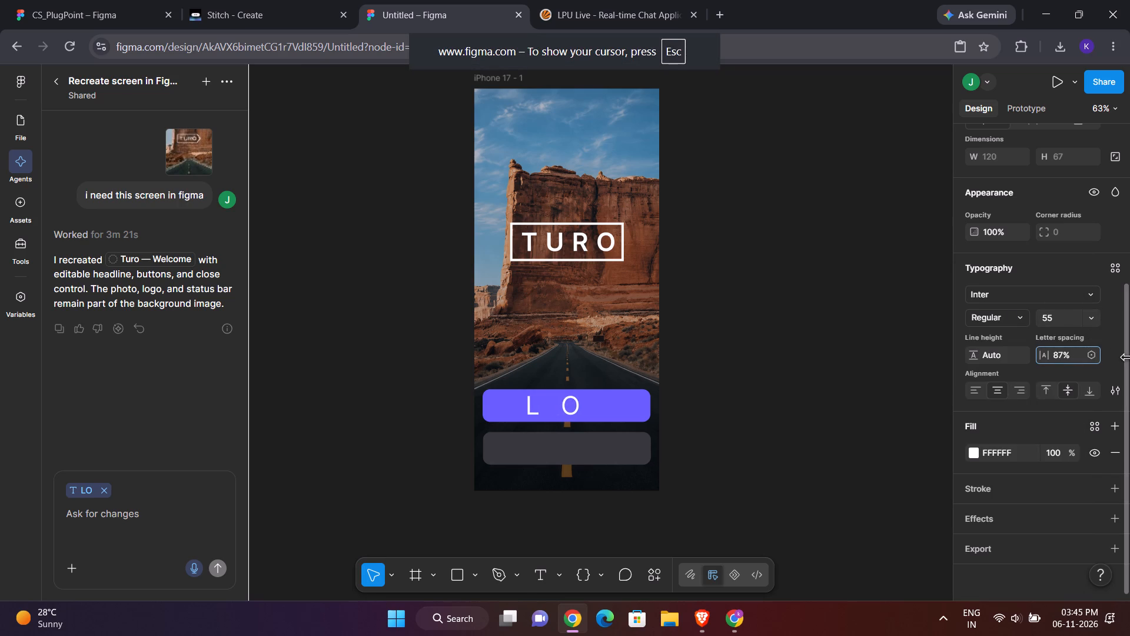
{"action": "left_click_drag", "start_coordinate": [635, 334], "coordinate": [424, 392]}
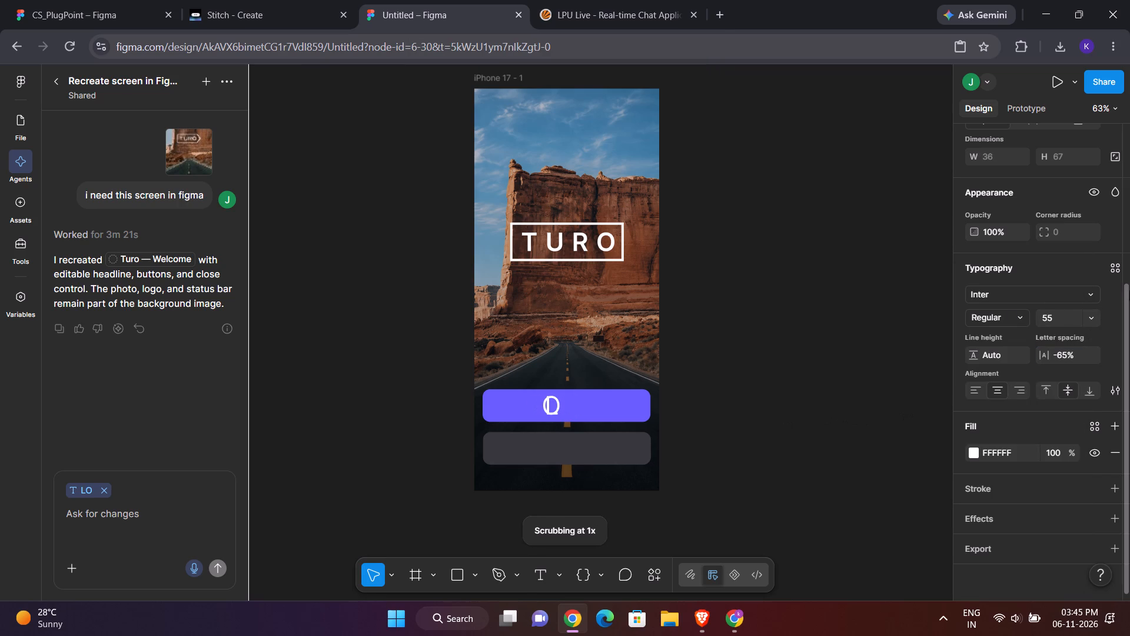
{"action": "left_click", "coordinate": [1071, 355]}
{"action": "key", "text": "BackSpace"}
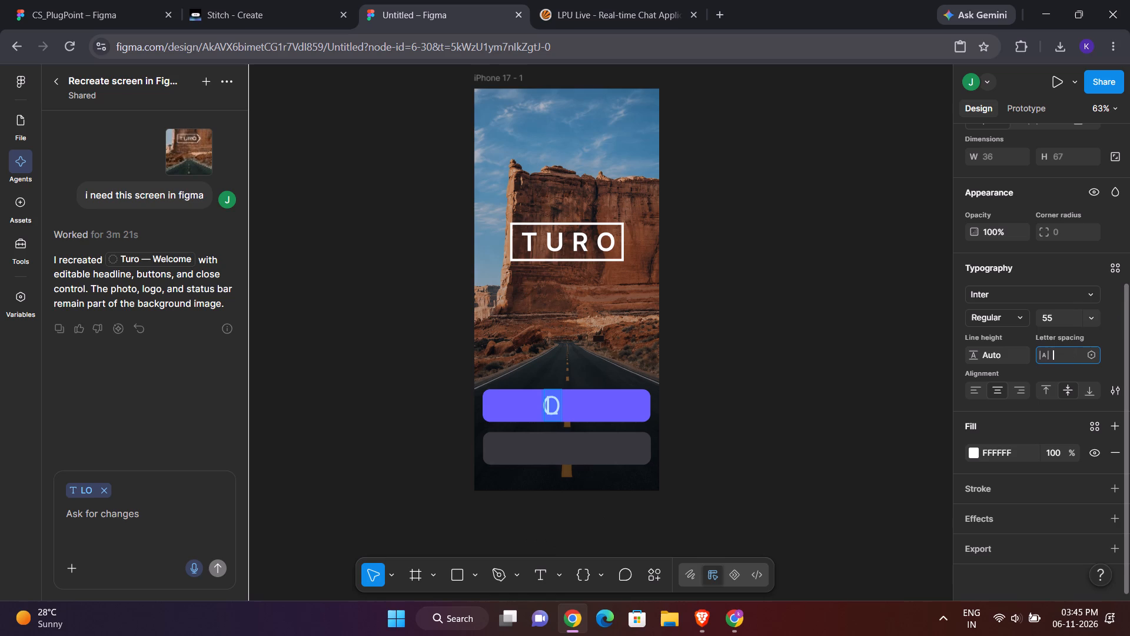
{"action": "key", "text": "0"}
{"action": "key", "text": "Return"}
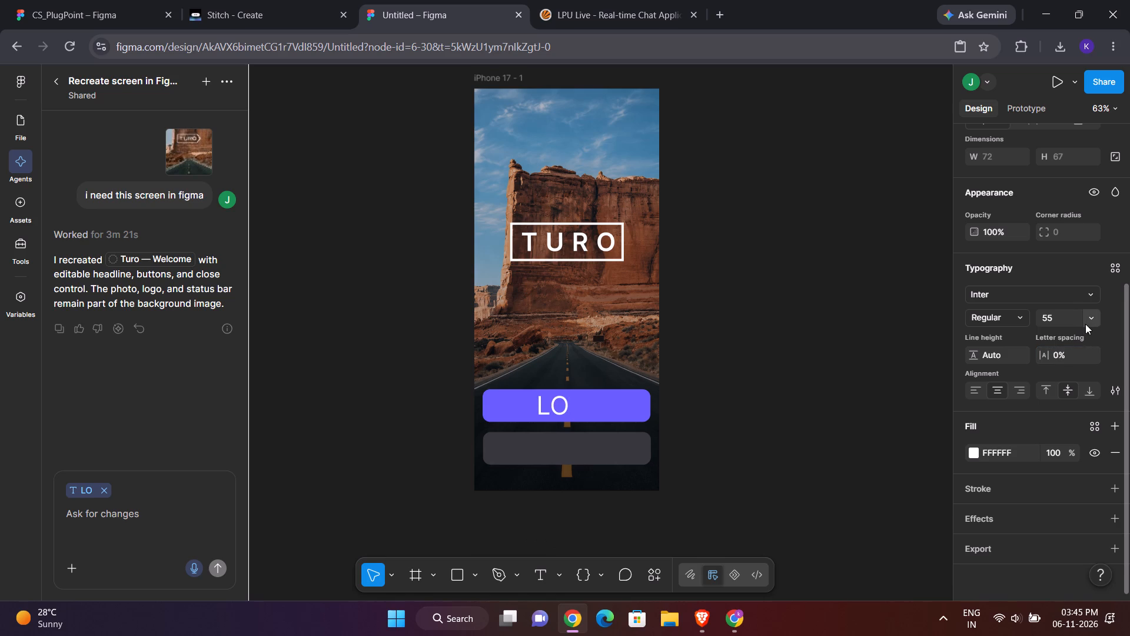
Reduce the font size of the "LO" text, trying 24 and settling on 32.
{"action": "left_click", "coordinate": [1088, 319]}
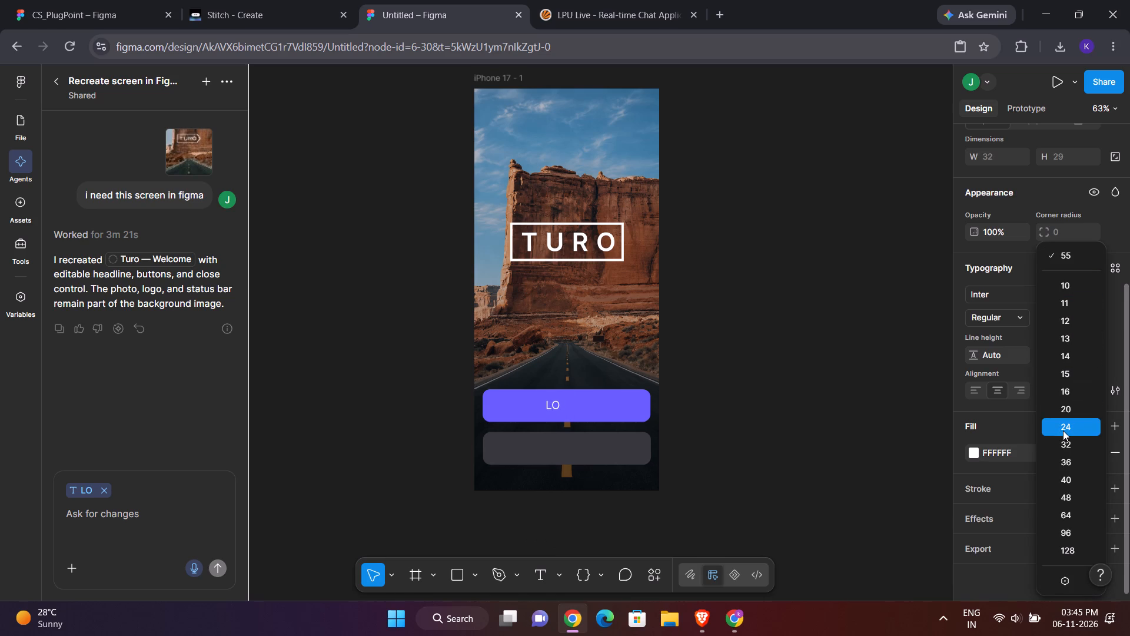
{"action": "left_click", "coordinate": [1063, 430]}
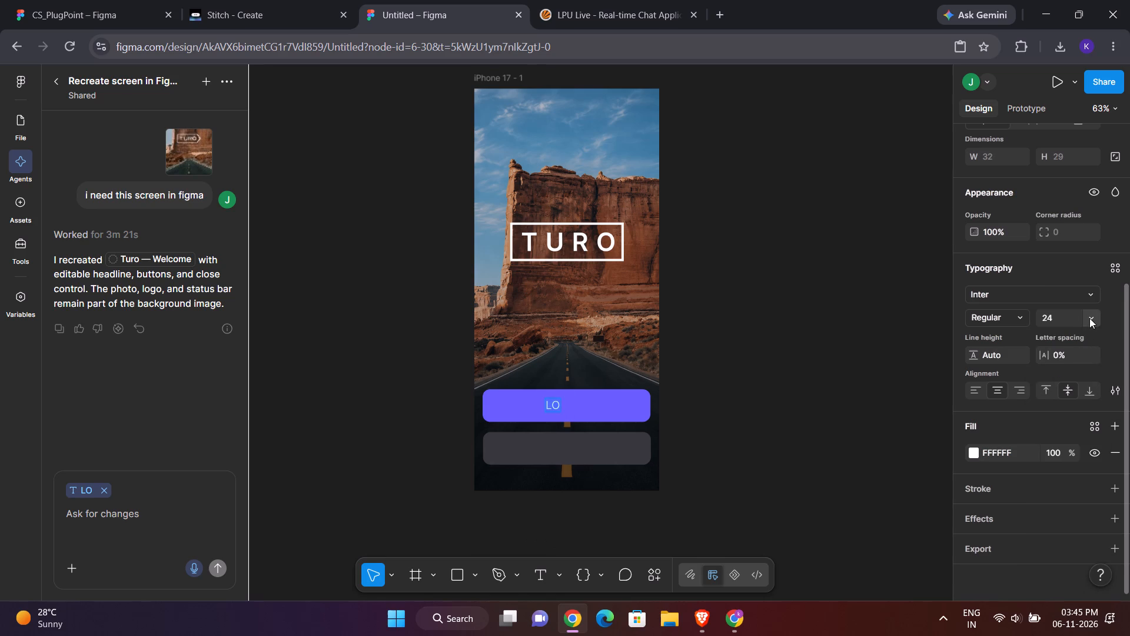
{"action": "left_click", "coordinate": [1089, 318]}
{"action": "left_click", "coordinate": [1075, 333]}
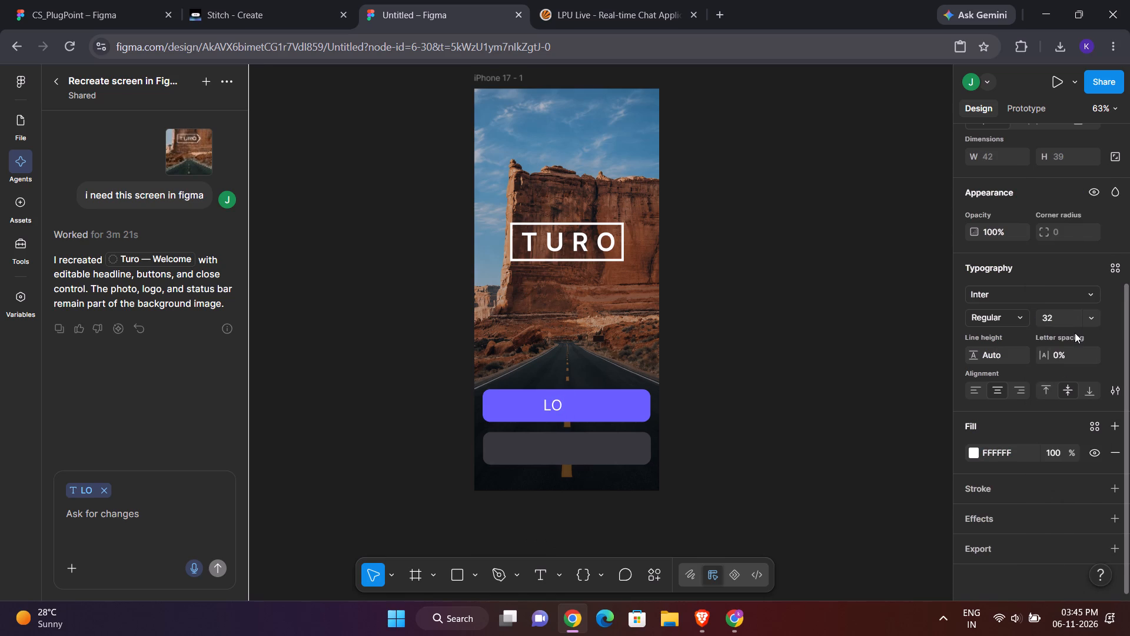
{"action": "left_click", "coordinate": [1073, 322]}
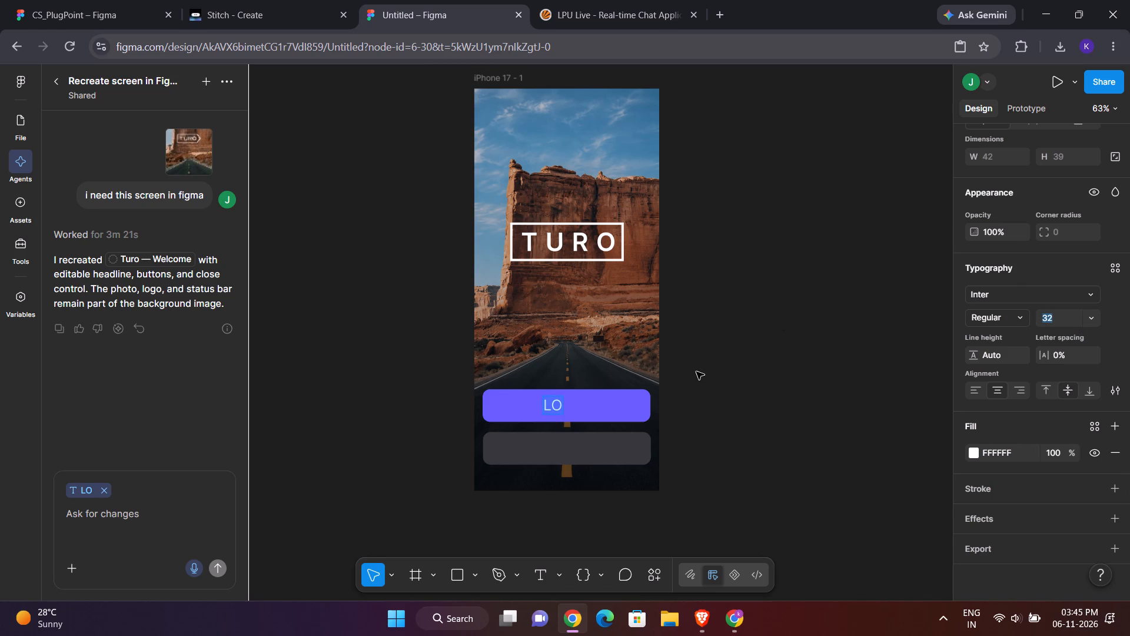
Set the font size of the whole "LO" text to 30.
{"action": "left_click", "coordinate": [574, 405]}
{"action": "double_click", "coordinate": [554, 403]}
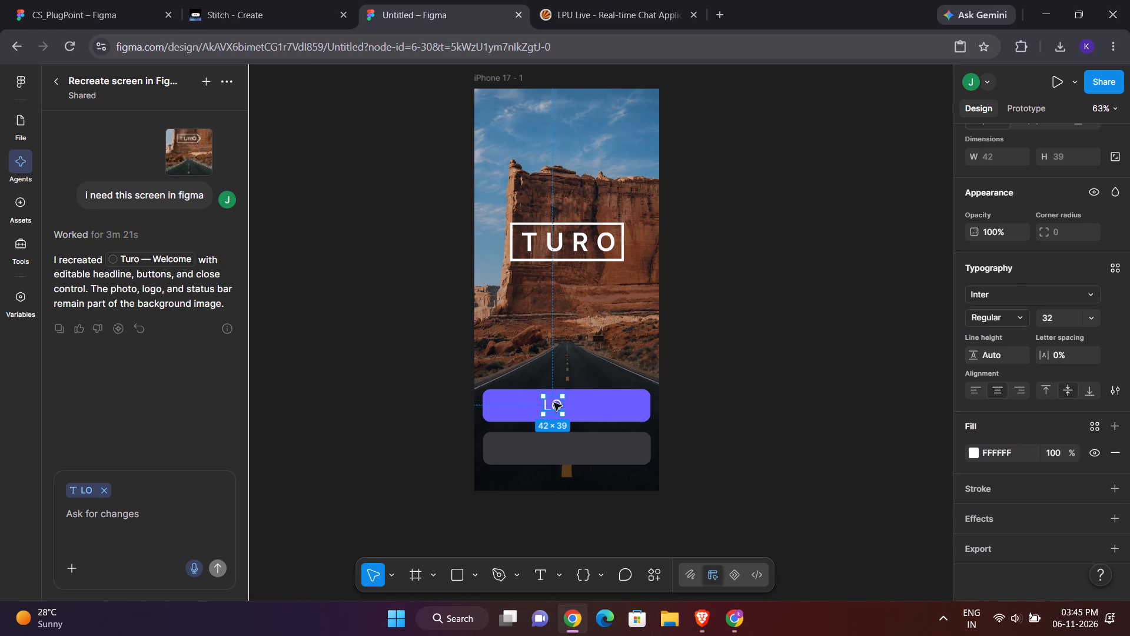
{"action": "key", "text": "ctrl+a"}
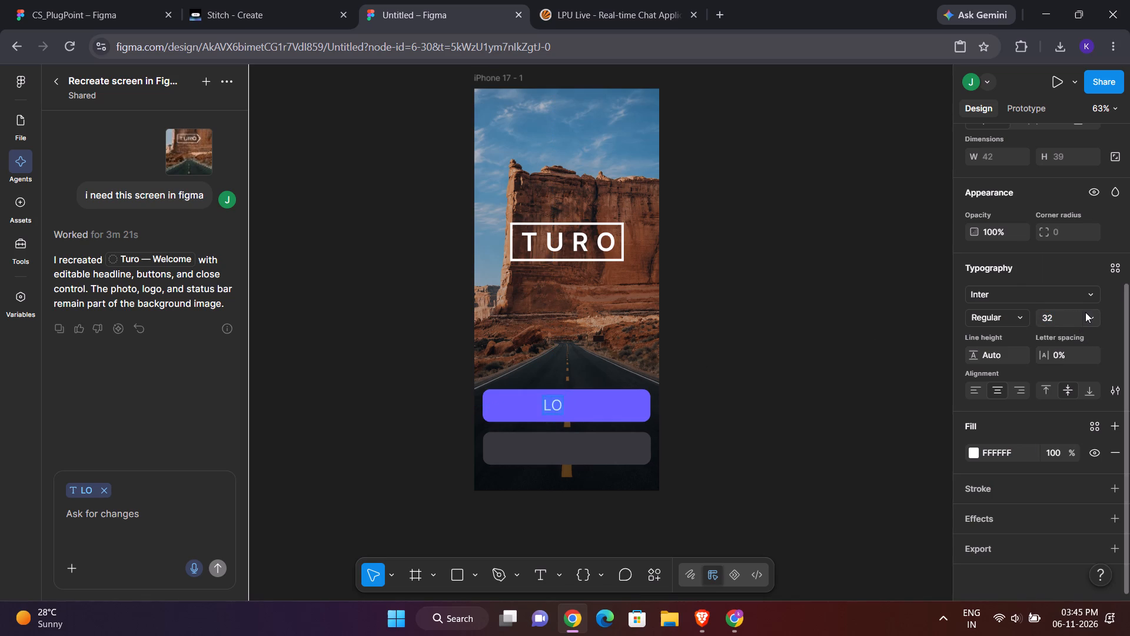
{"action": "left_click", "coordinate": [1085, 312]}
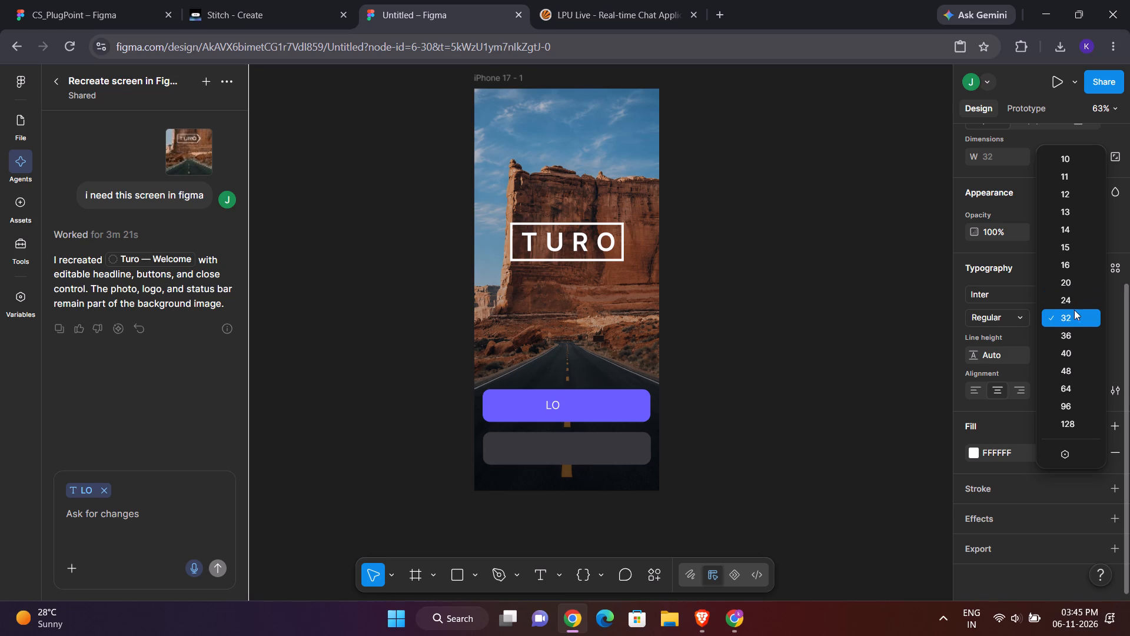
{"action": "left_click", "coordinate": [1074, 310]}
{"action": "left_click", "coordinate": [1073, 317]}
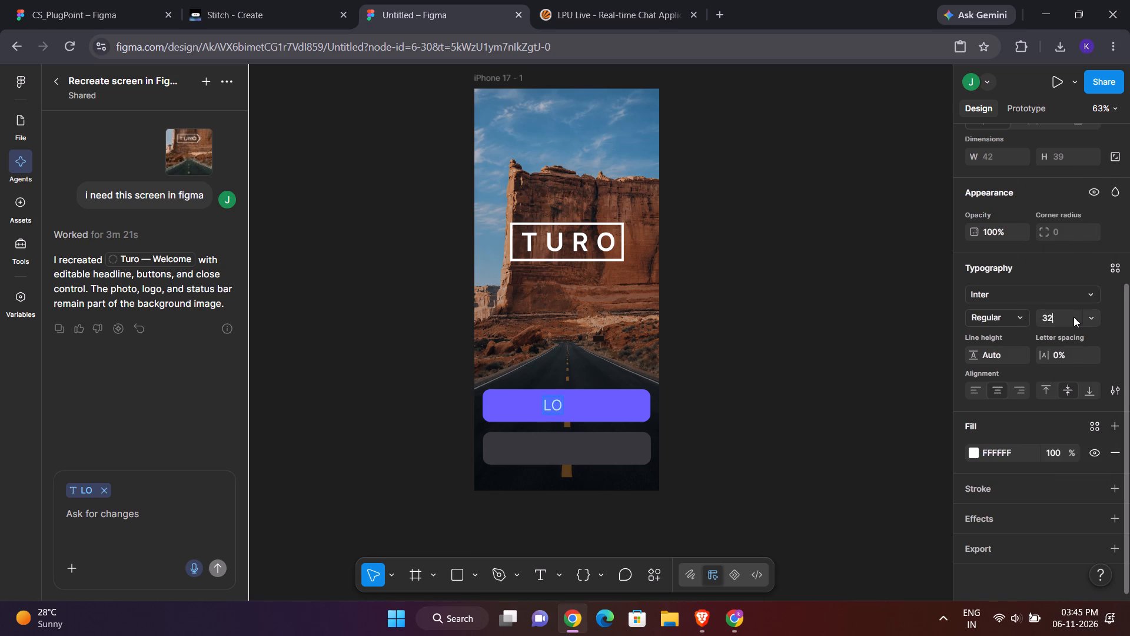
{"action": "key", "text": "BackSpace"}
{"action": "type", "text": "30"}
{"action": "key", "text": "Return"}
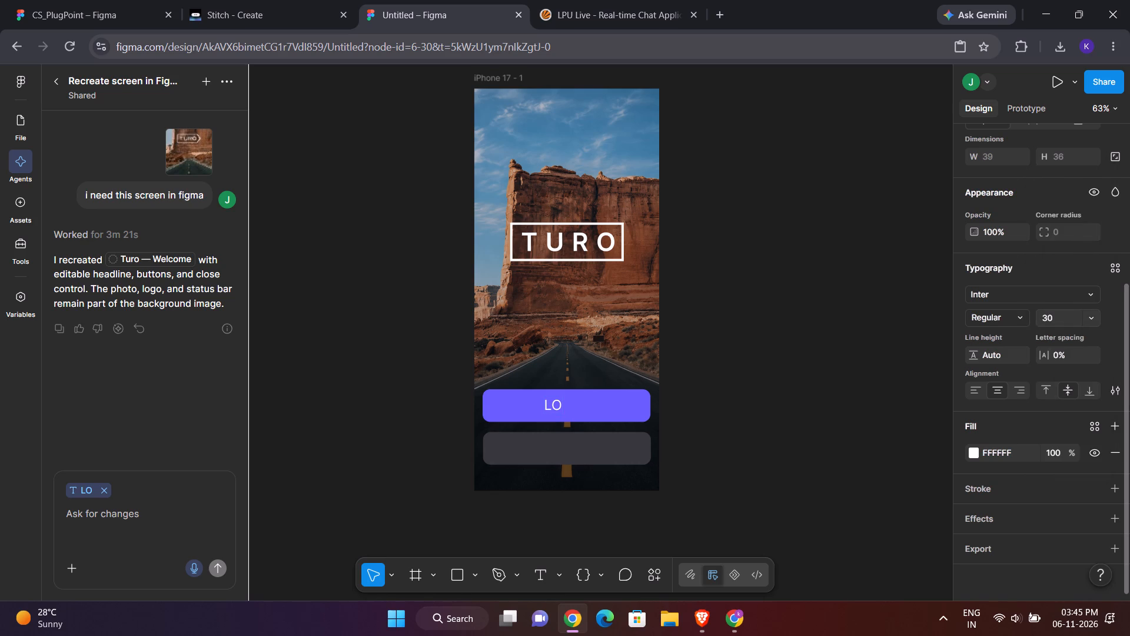
Change the font weight of the "LO" text, trying Medium and settling on Semi Bold.
{"action": "left_click", "coordinate": [1011, 313]}
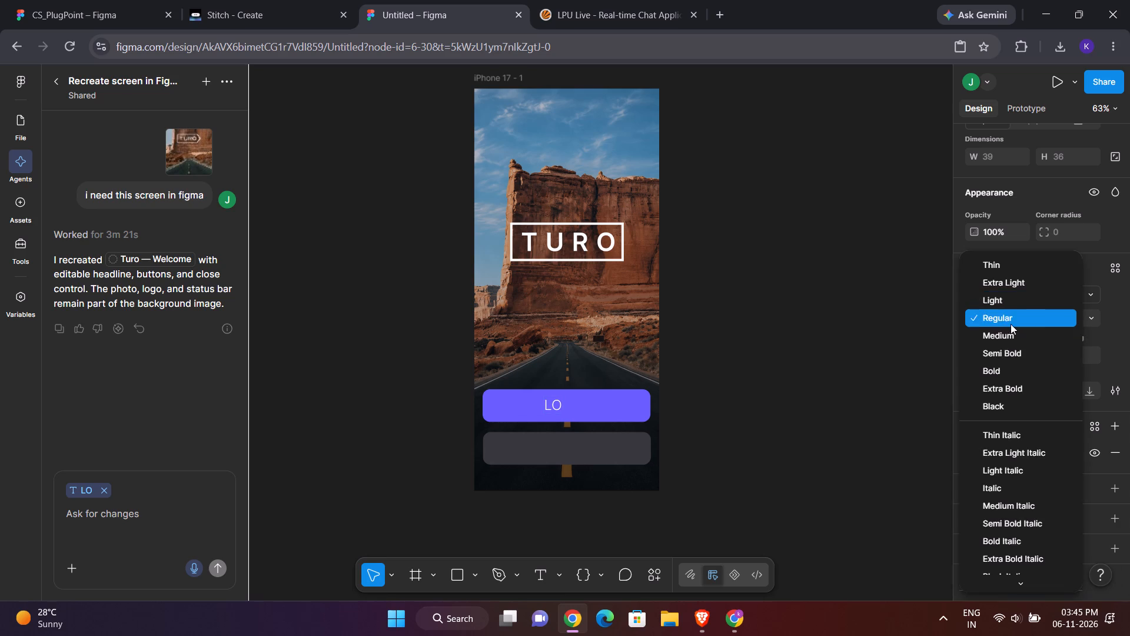
{"action": "left_click", "coordinate": [1008, 335]}
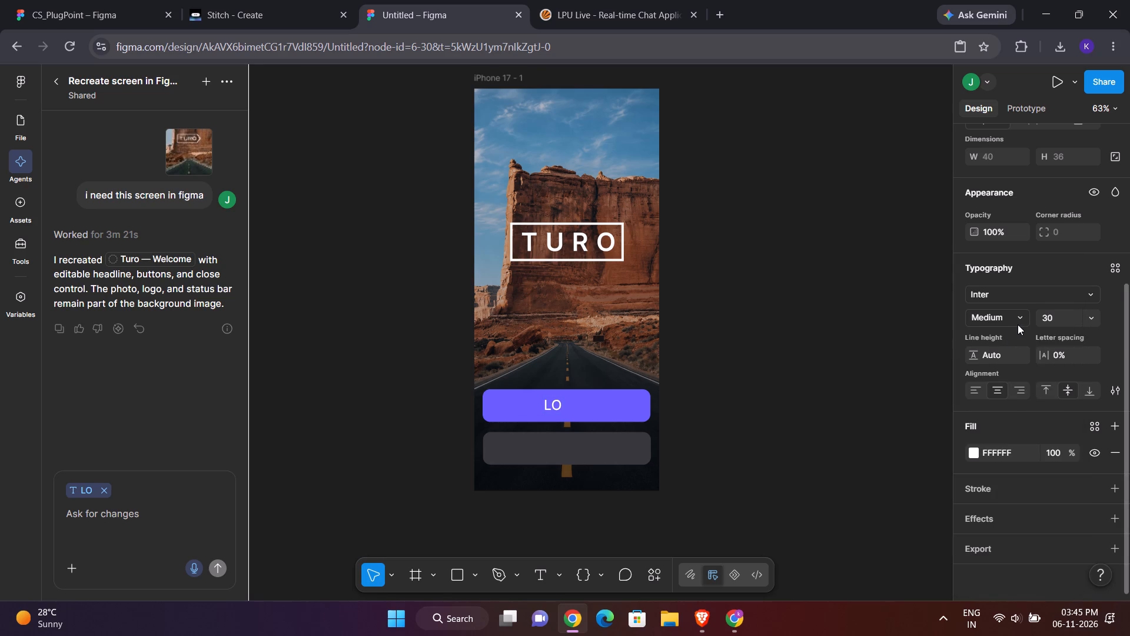
{"action": "left_click", "coordinate": [1018, 324]}
{"action": "left_click", "coordinate": [1018, 333]}
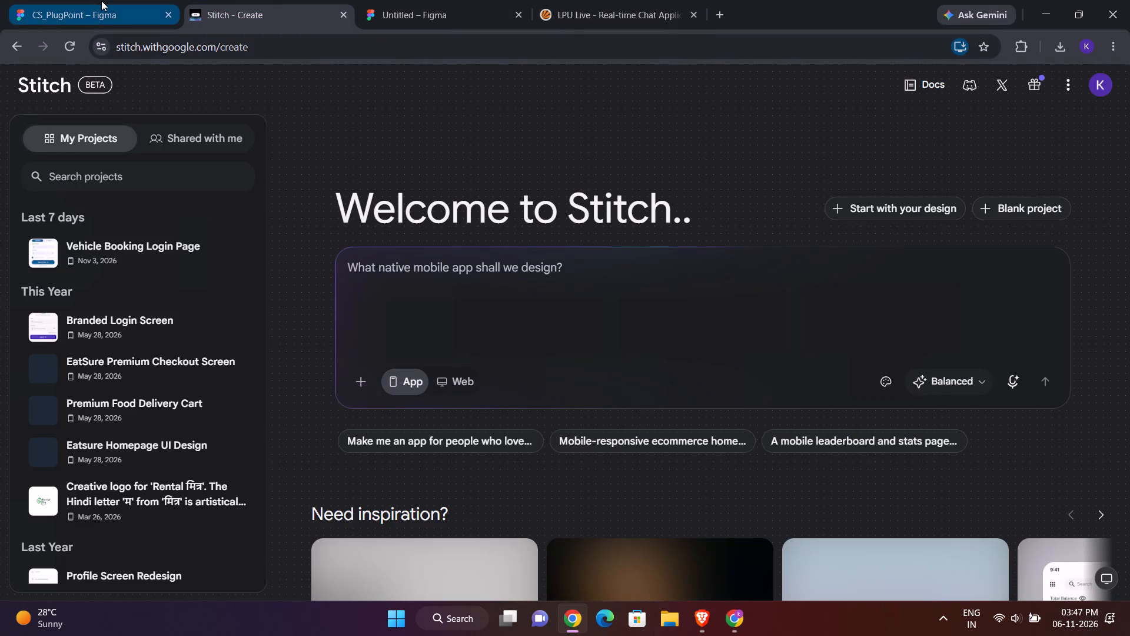
{"action": "left_click", "coordinate": [101, 1]}
{"action": "scroll", "coordinate": [408, 264], "scroll_direction": "up", "scroll_amount": 2}
{"action": "scroll", "coordinate": [408, 264], "scroll_direction": "left", "scroll_amount": 4}
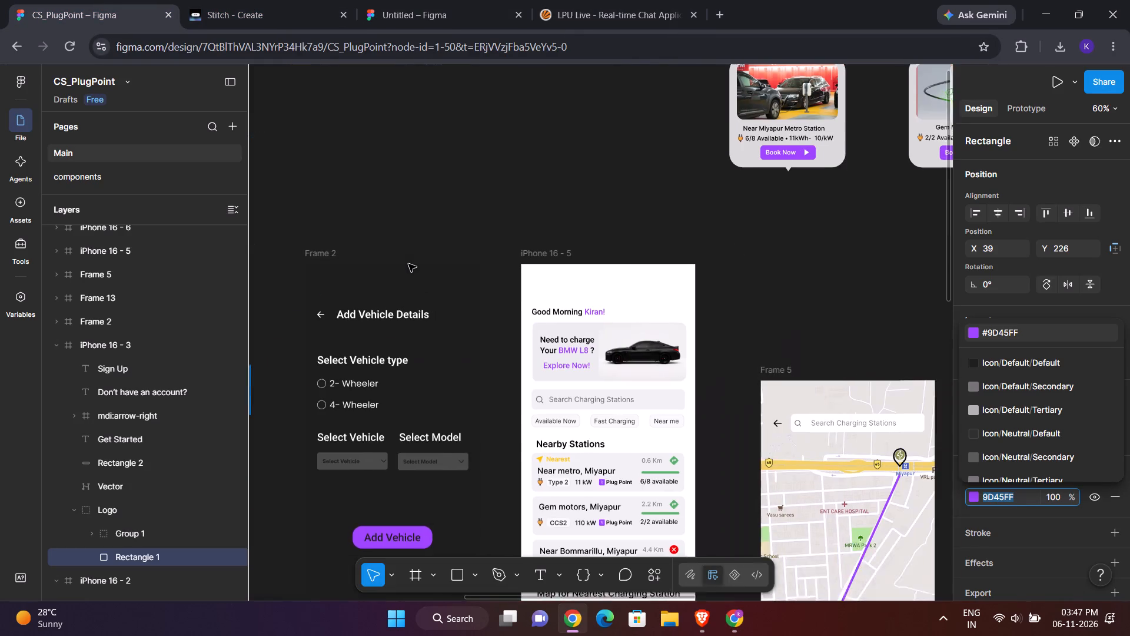
{"action": "scroll", "coordinate": [408, 264], "scroll_direction": "up", "scroll_amount": 5}
{"action": "scroll", "coordinate": [408, 264], "scroll_direction": "down", "scroll_amount": 4}
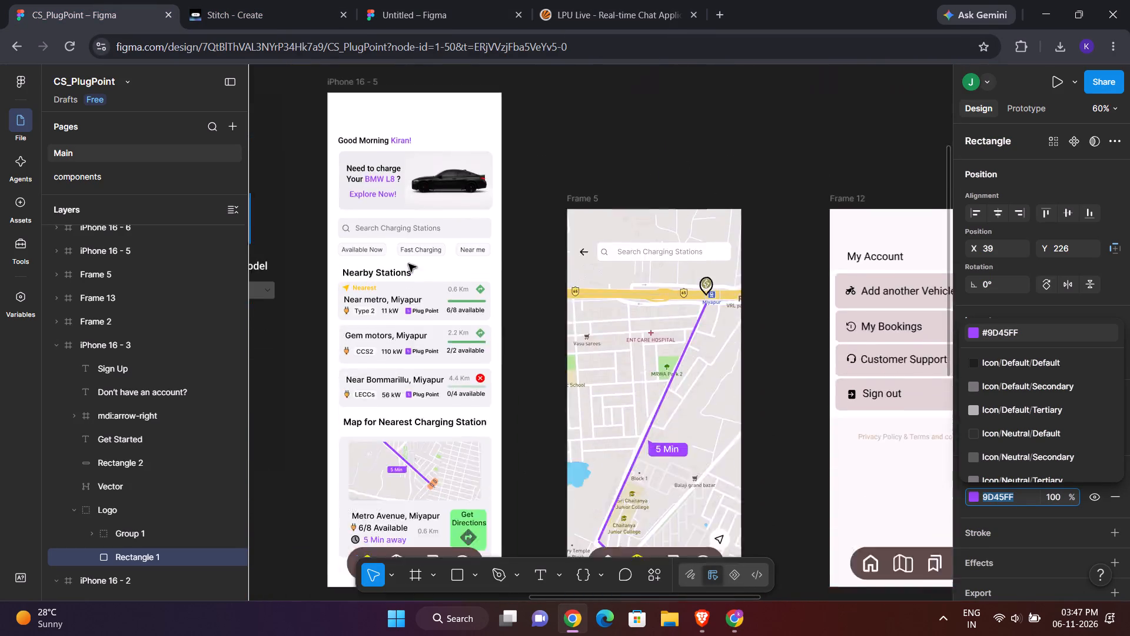
{"action": "scroll", "coordinate": [408, 264], "scroll_direction": "down", "scroll_amount": 1}
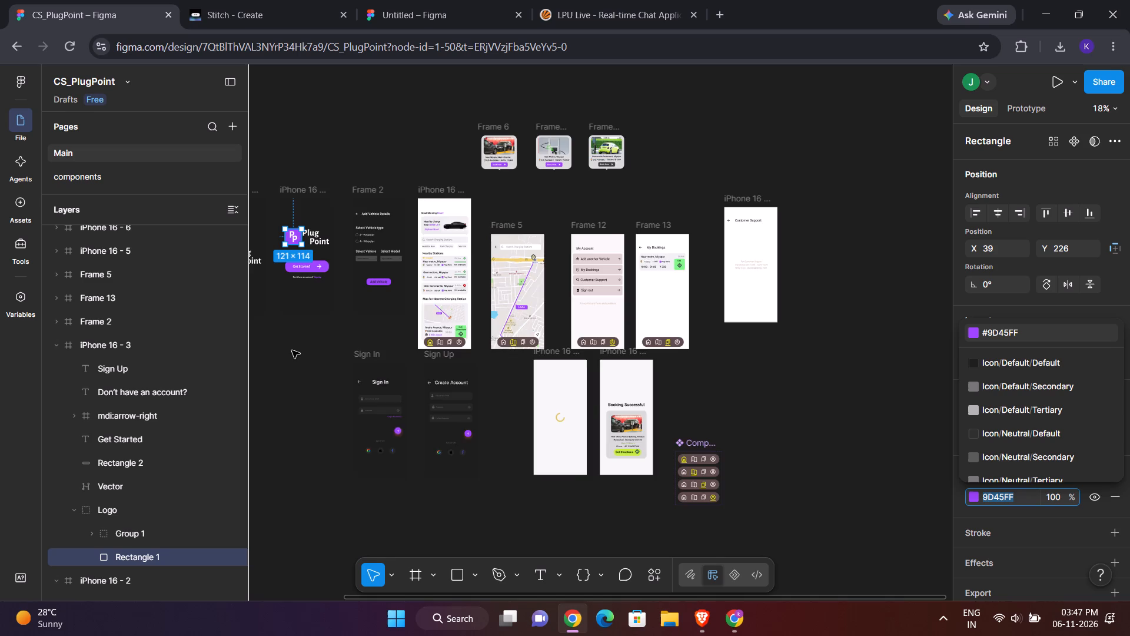
{"action": "scroll", "coordinate": [292, 350], "scroll_direction": "right", "scroll_amount": 2}
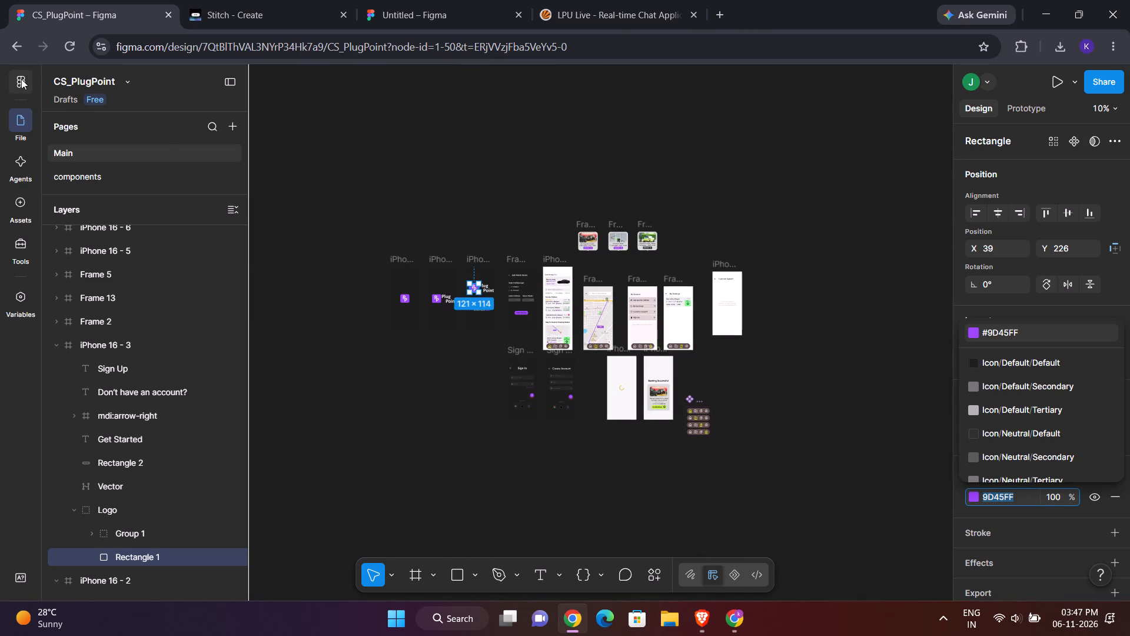
Open the High fidelity file from the recent Figma files and copy the status bar of its Cart page.
{"action": "left_click", "coordinate": [21, 79]}
{"action": "left_click", "coordinate": [25, 46]}
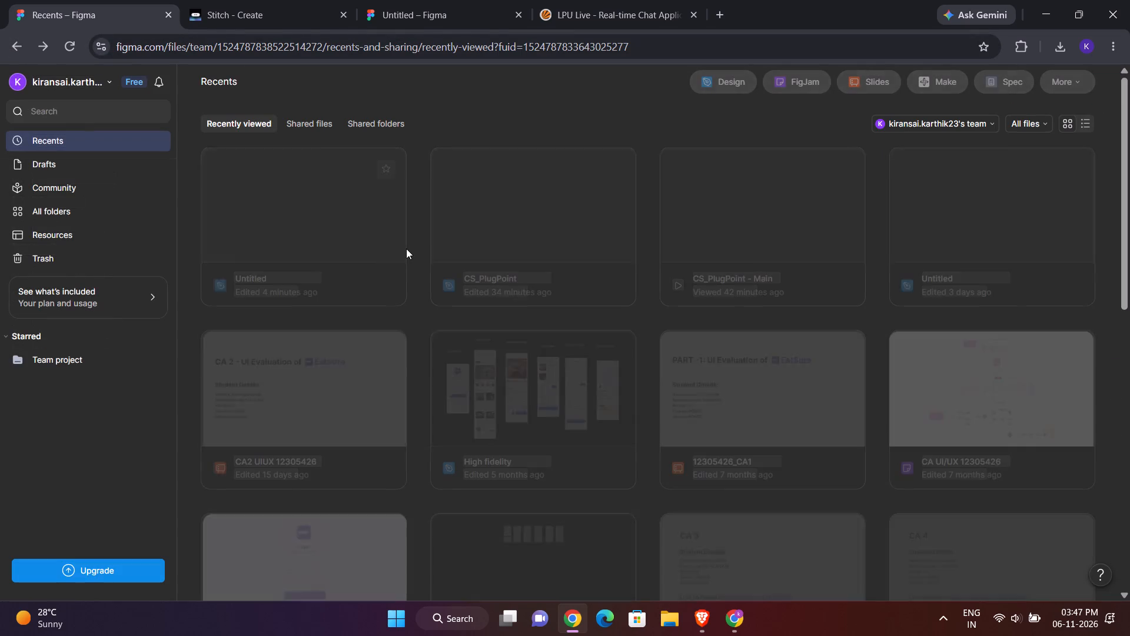
{"action": "double_click", "coordinate": [556, 394]}
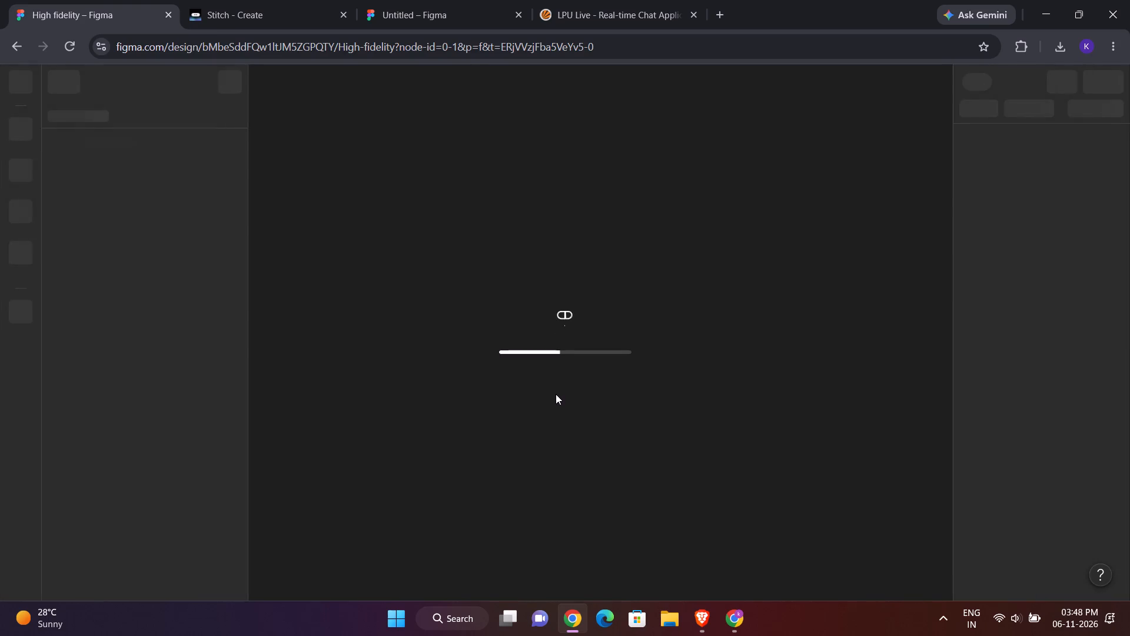
{"action": "scroll", "coordinate": [394, 204], "scroll_direction": "up", "scroll_amount": 1}
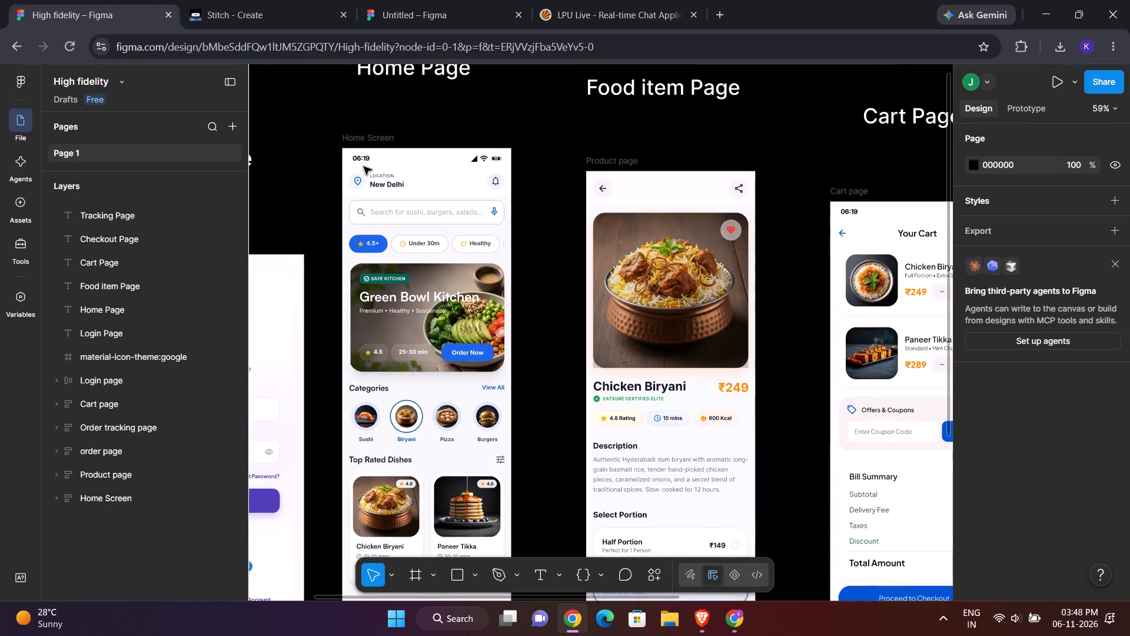
{"action": "scroll", "coordinate": [364, 167], "scroll_direction": "left", "scroll_amount": 2}
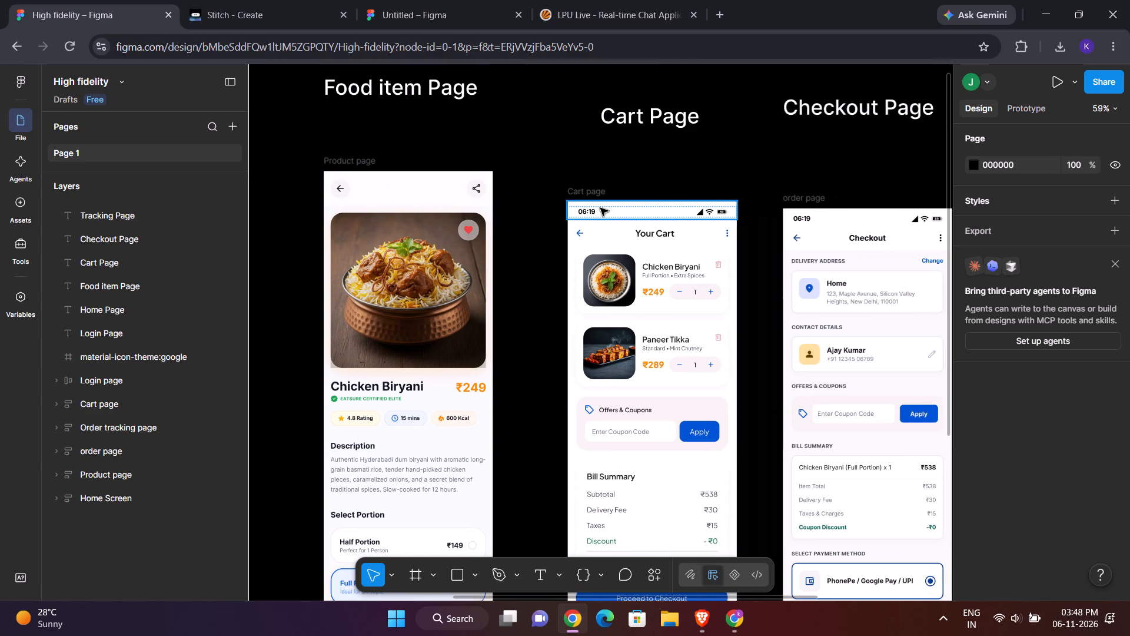
{"action": "scroll", "coordinate": [600, 208], "scroll_direction": "left", "scroll_amount": 1}
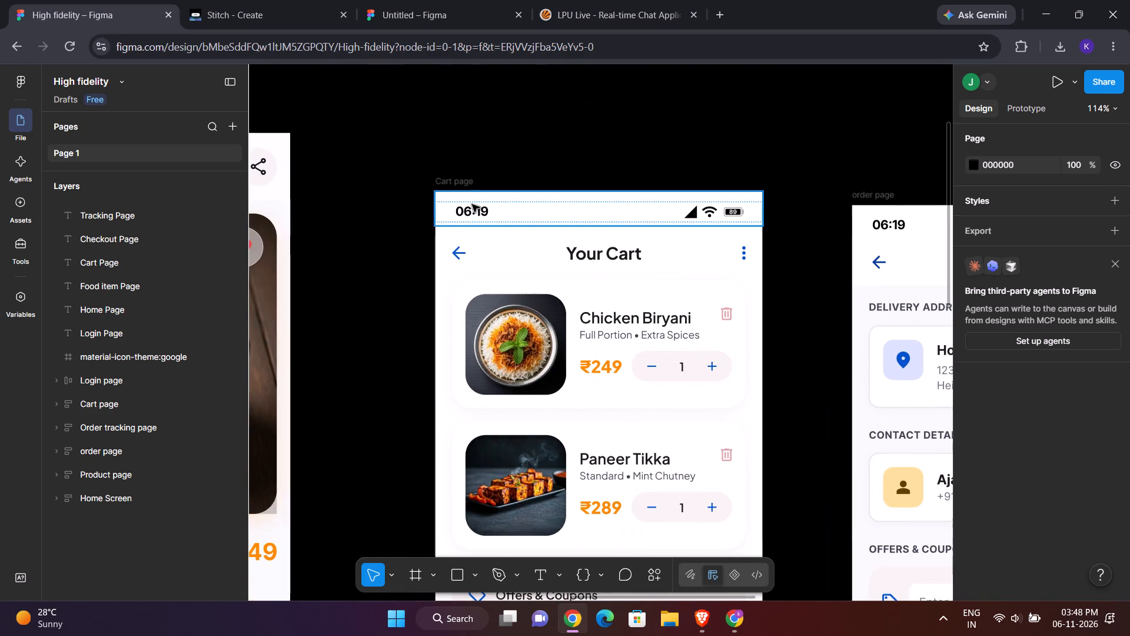
{"action": "left_click", "coordinate": [472, 204]}
{"action": "key", "text": "ctrl+c"}
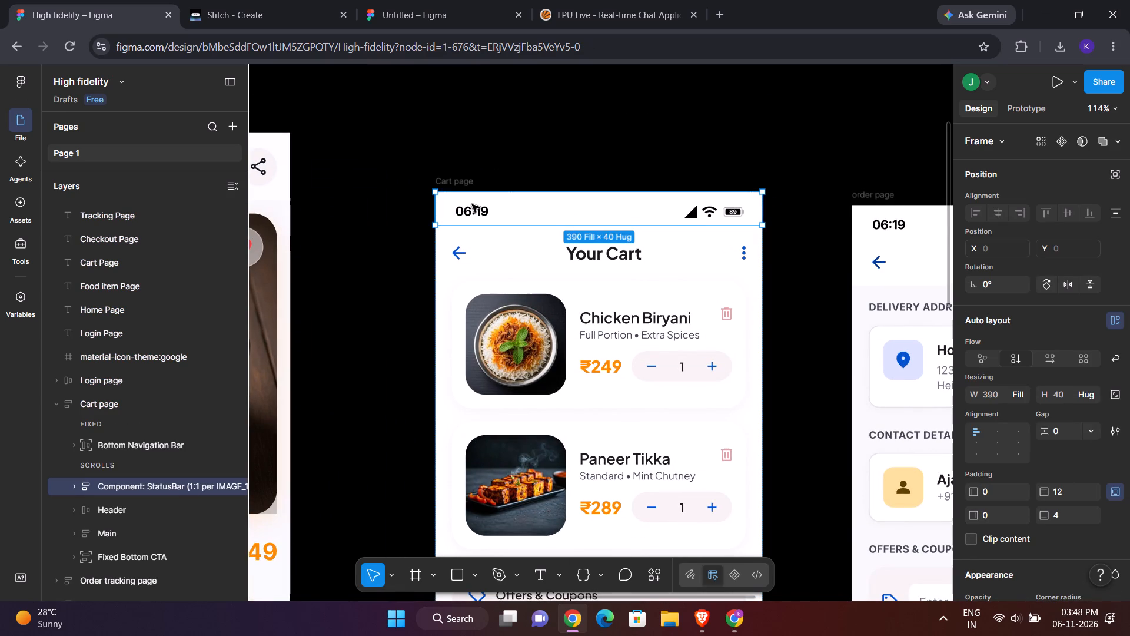
Return to the Untitled design file, closing the LPU Live page, and paste the copied status bar into the iPhone 17 - 1 frame.
{"action": "left_click", "coordinate": [577, 0]}
{"action": "left_click", "coordinate": [436, 0]}
{"action": "left_click", "coordinate": [225, 0]}
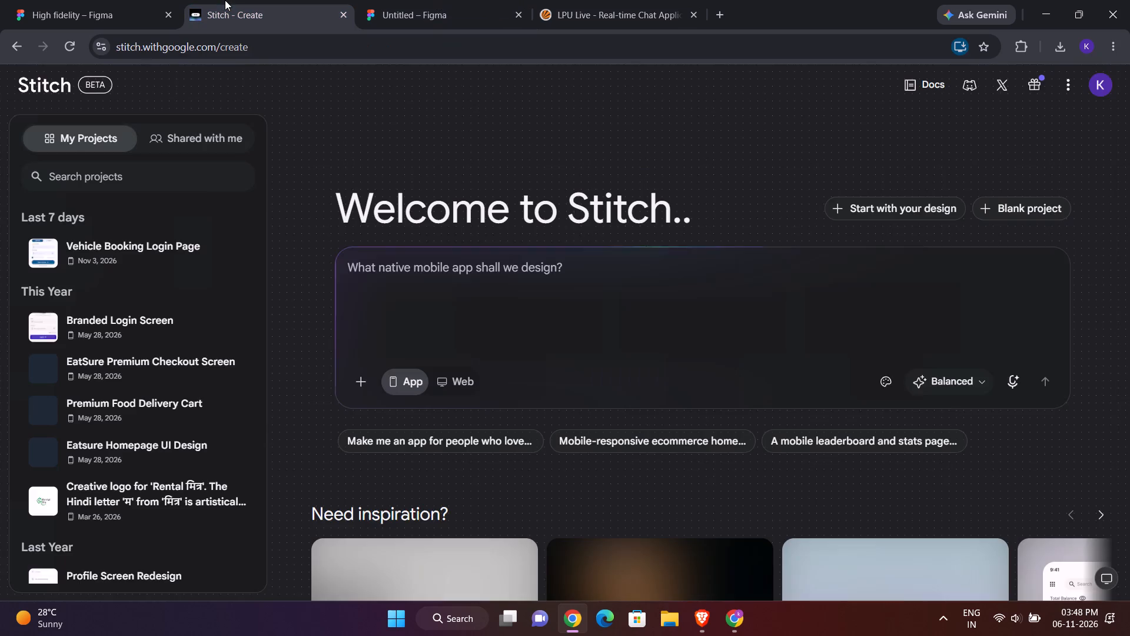
{"action": "left_click", "coordinate": [627, 0]}
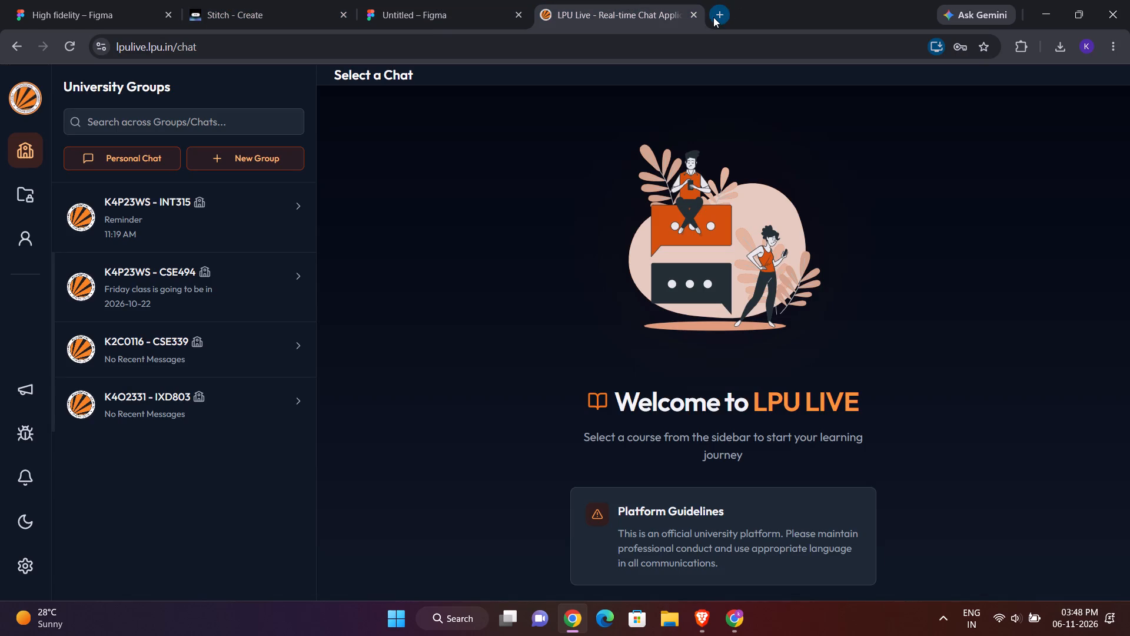
{"action": "left_click", "coordinate": [699, 18]}
{"action": "left_click", "coordinate": [697, 16]}
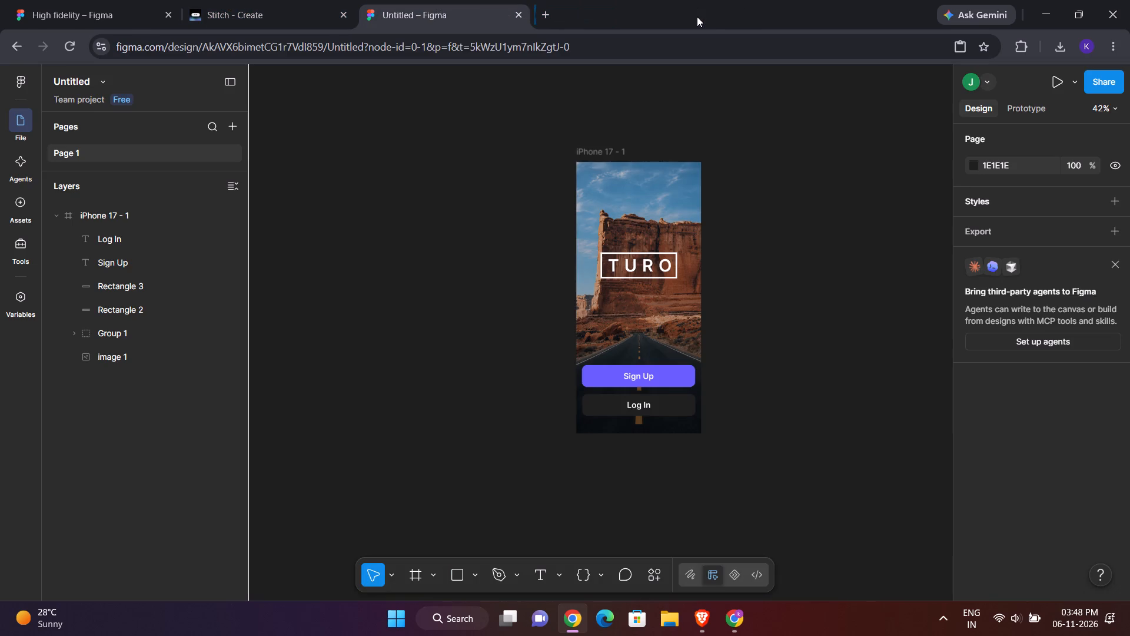
{"action": "left_click", "coordinate": [643, 168]}
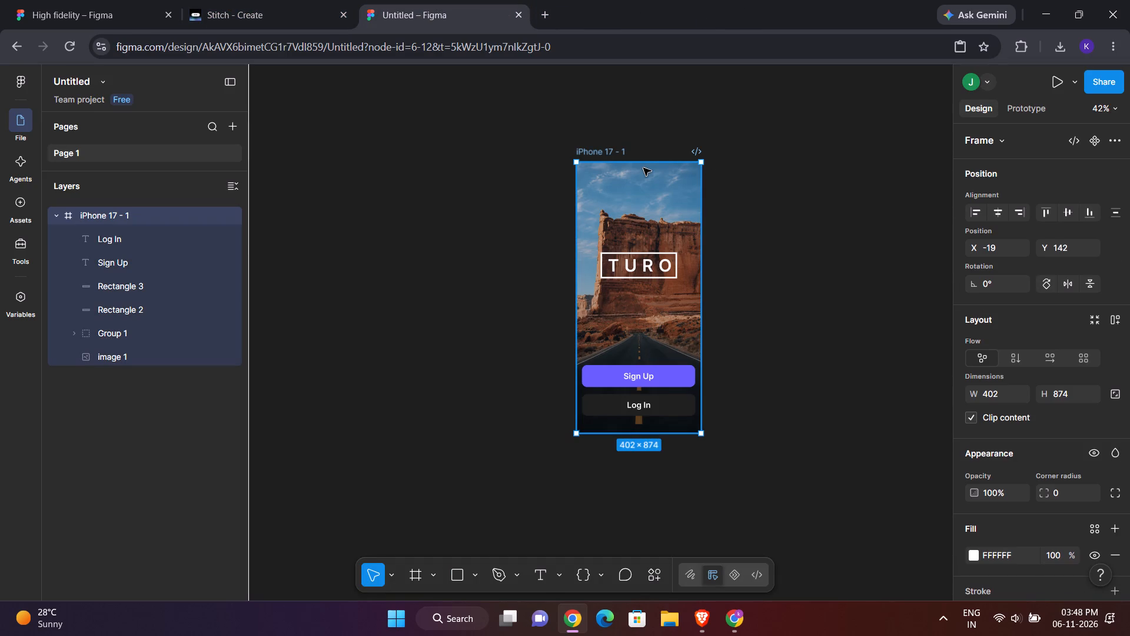
{"action": "key", "text": "ctrl+v"}
{"action": "left_click", "coordinate": [809, 207]}
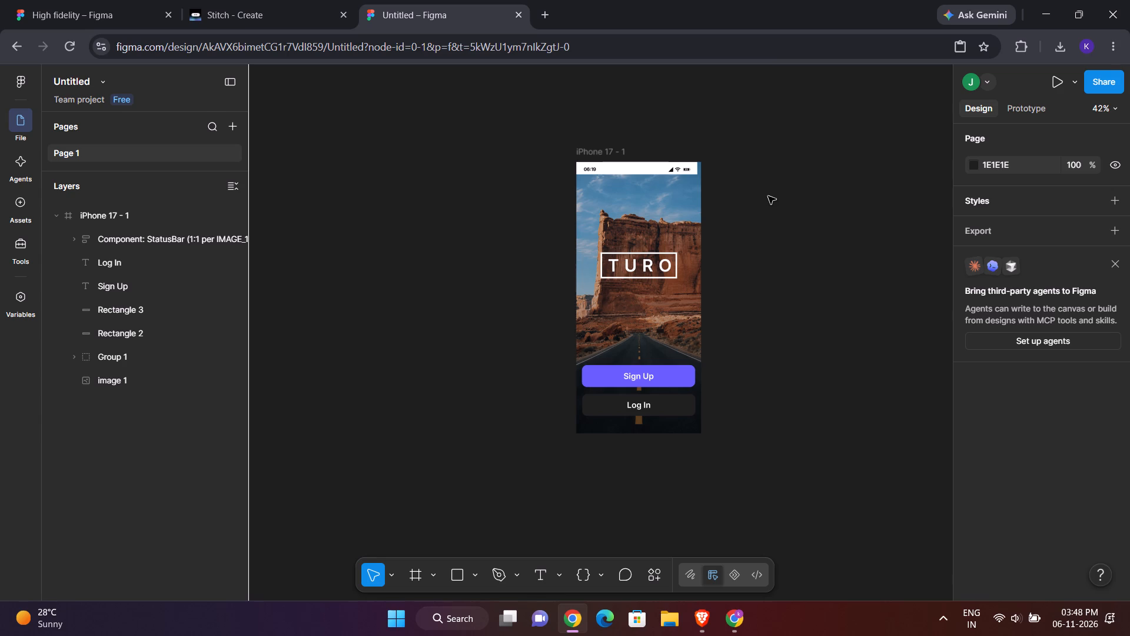
Move the pasted white status bar out of the iPhone 17 - 1 frame, placing it just above the frame.
{"action": "scroll", "coordinate": [743, 207], "scroll_direction": "up", "scroll_amount": 2}
{"action": "scroll", "coordinate": [656, 365], "scroll_direction": "down", "scroll_amount": 1}
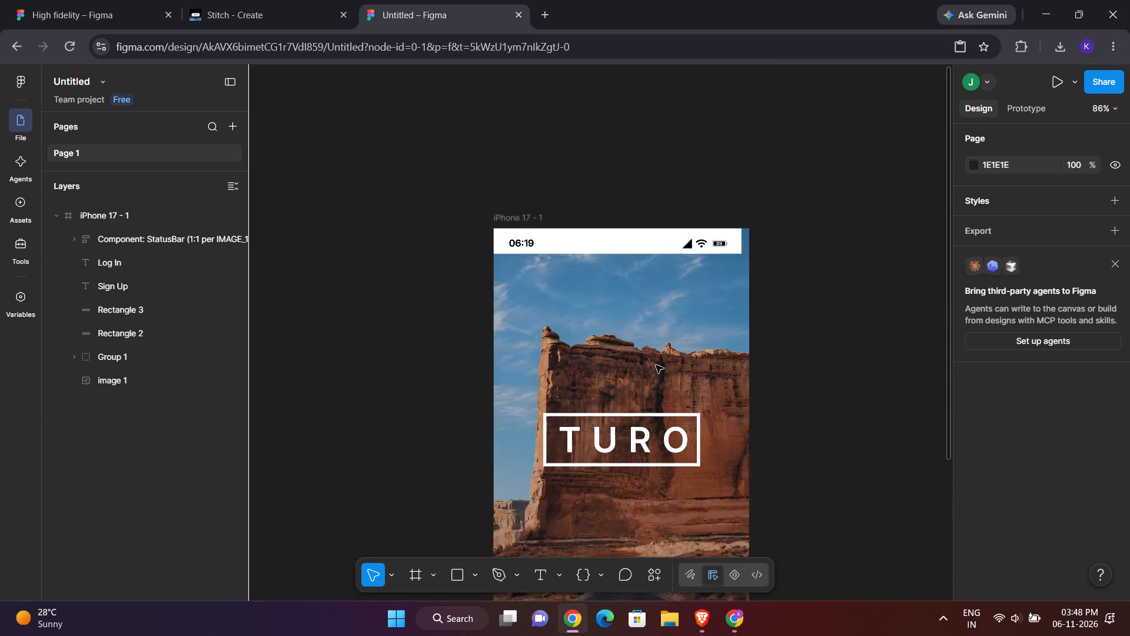
{"action": "scroll", "coordinate": [656, 365], "scroll_direction": "down", "scroll_amount": 1}
{"action": "scroll", "coordinate": [784, 251], "scroll_direction": "left", "scroll_amount": 1}
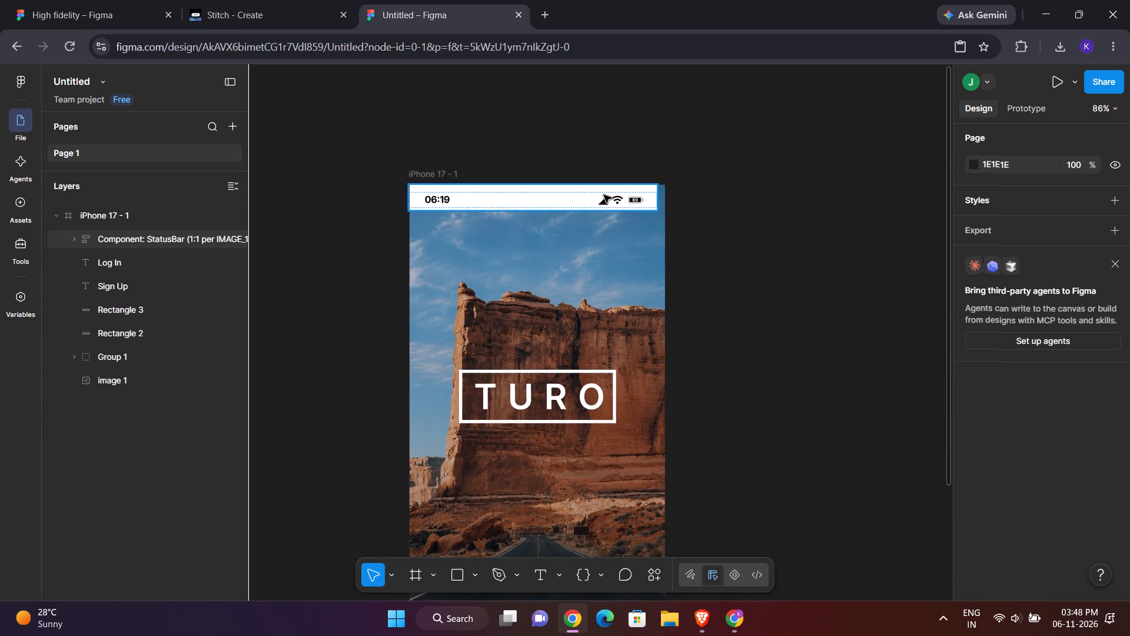
{"action": "left_click", "coordinate": [604, 195]}
{"action": "left_click_drag", "start_coordinate": [471, 200], "coordinate": [465, 135]}
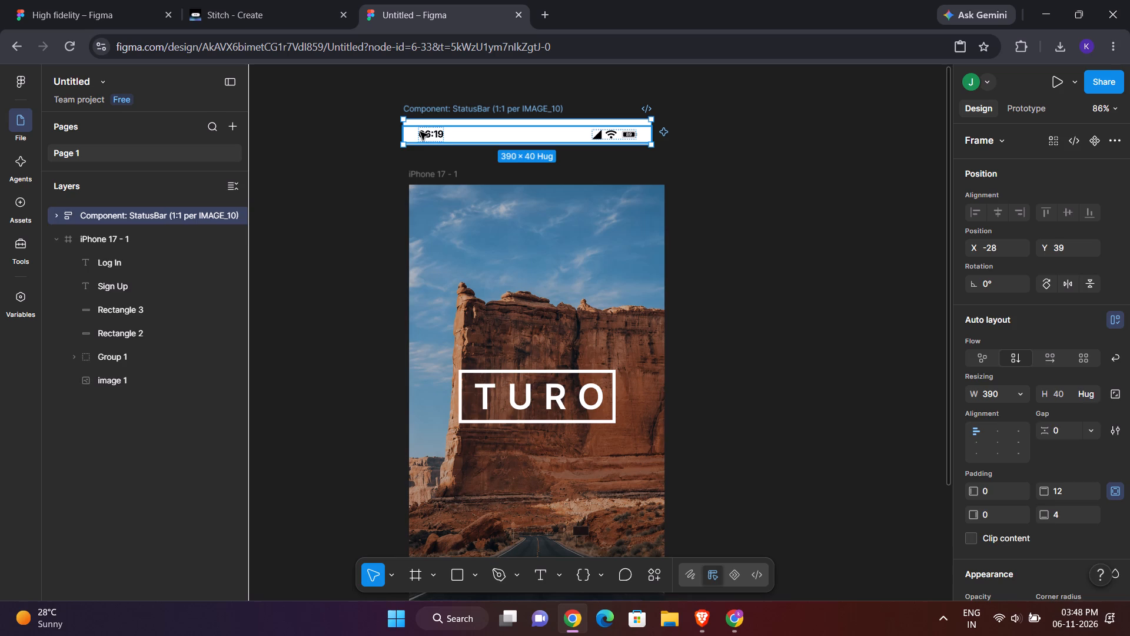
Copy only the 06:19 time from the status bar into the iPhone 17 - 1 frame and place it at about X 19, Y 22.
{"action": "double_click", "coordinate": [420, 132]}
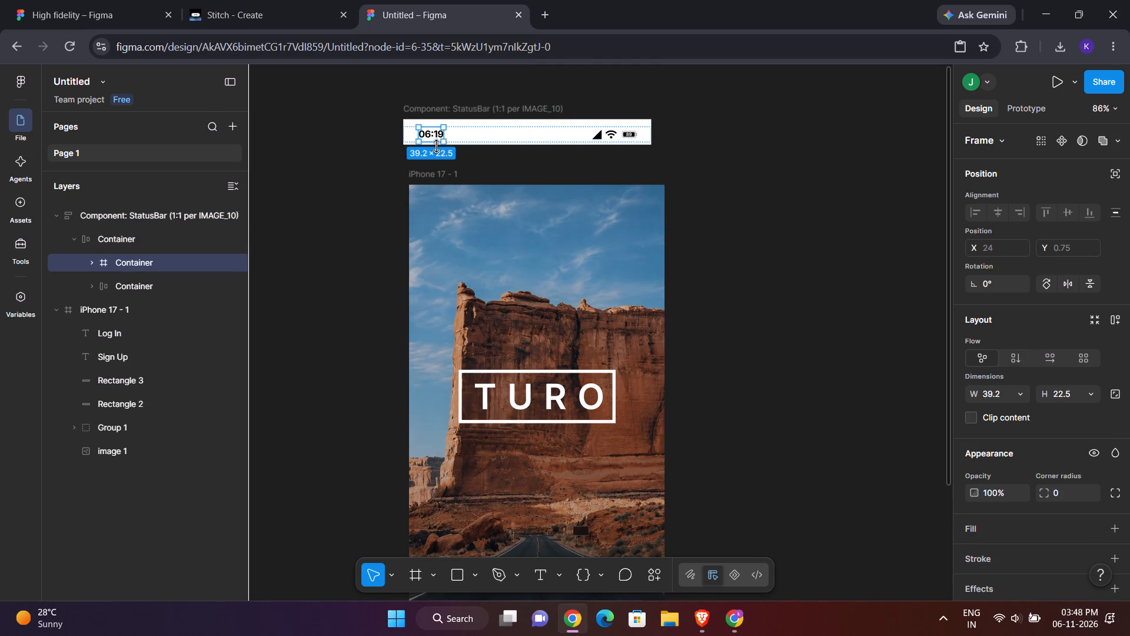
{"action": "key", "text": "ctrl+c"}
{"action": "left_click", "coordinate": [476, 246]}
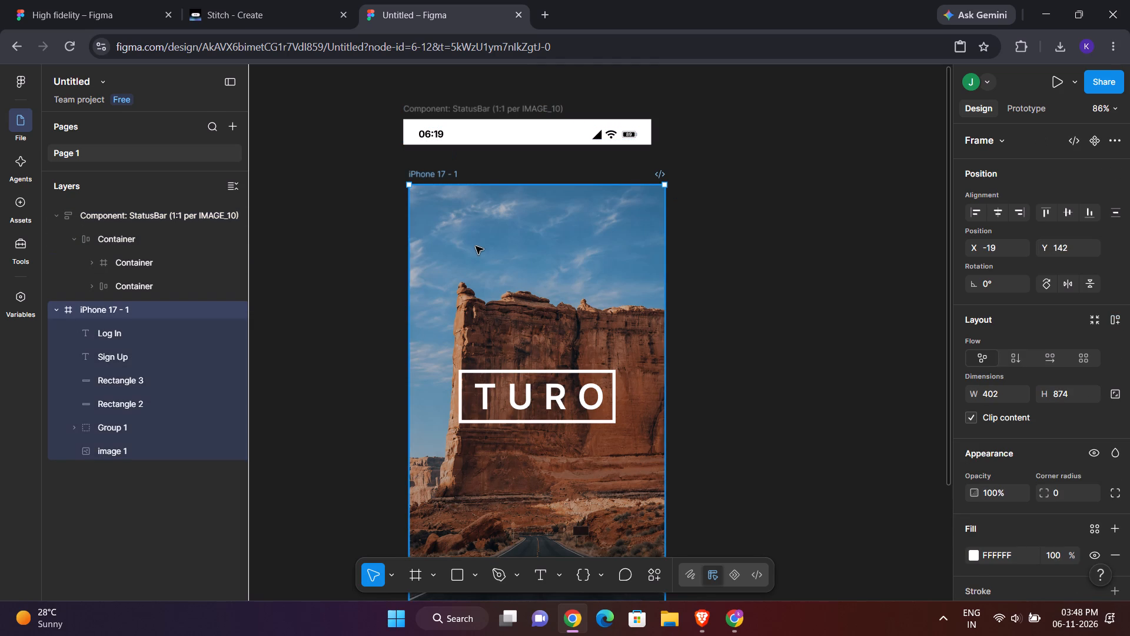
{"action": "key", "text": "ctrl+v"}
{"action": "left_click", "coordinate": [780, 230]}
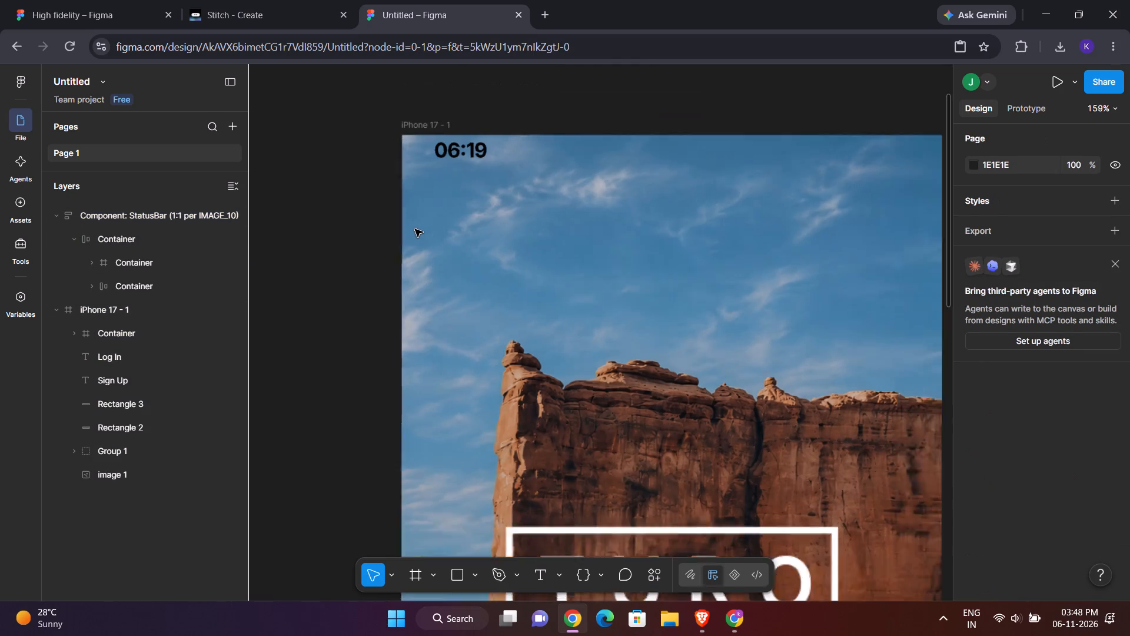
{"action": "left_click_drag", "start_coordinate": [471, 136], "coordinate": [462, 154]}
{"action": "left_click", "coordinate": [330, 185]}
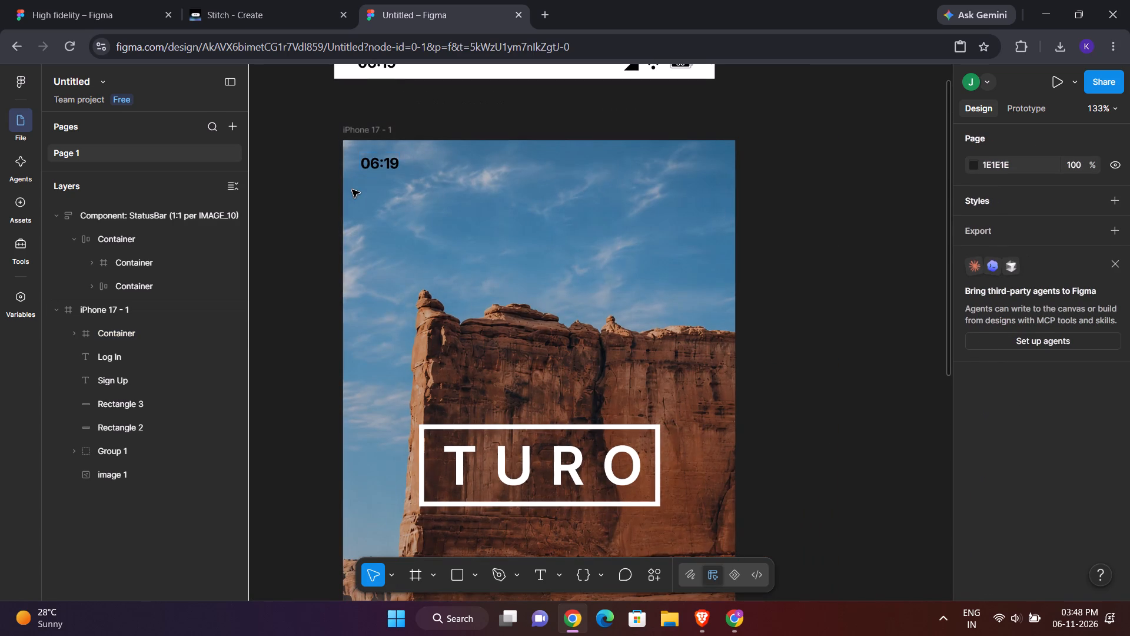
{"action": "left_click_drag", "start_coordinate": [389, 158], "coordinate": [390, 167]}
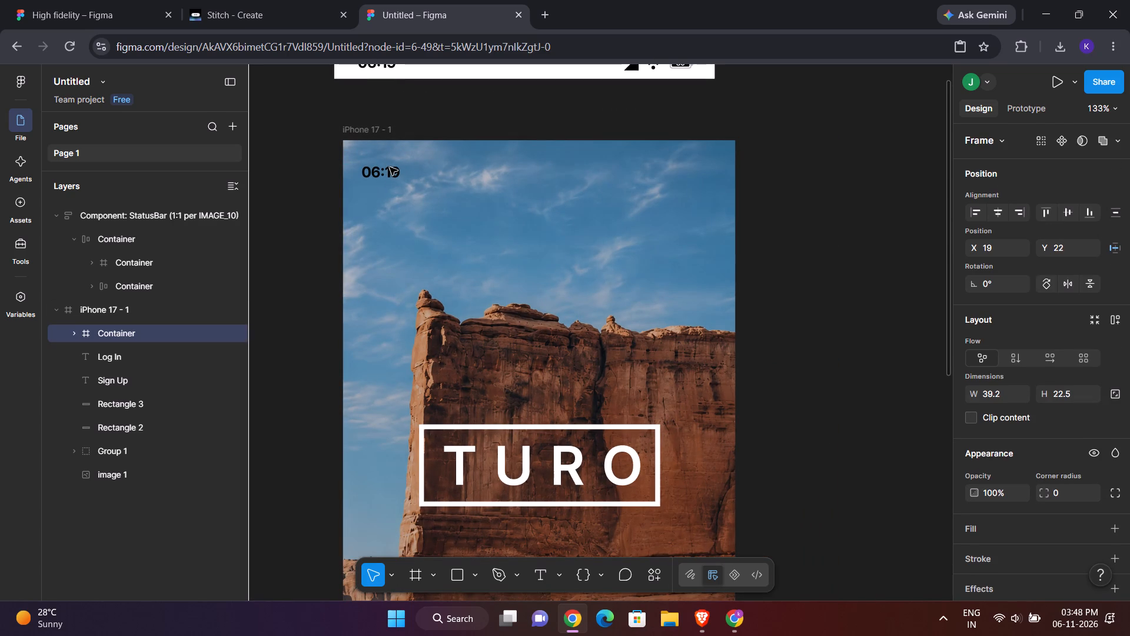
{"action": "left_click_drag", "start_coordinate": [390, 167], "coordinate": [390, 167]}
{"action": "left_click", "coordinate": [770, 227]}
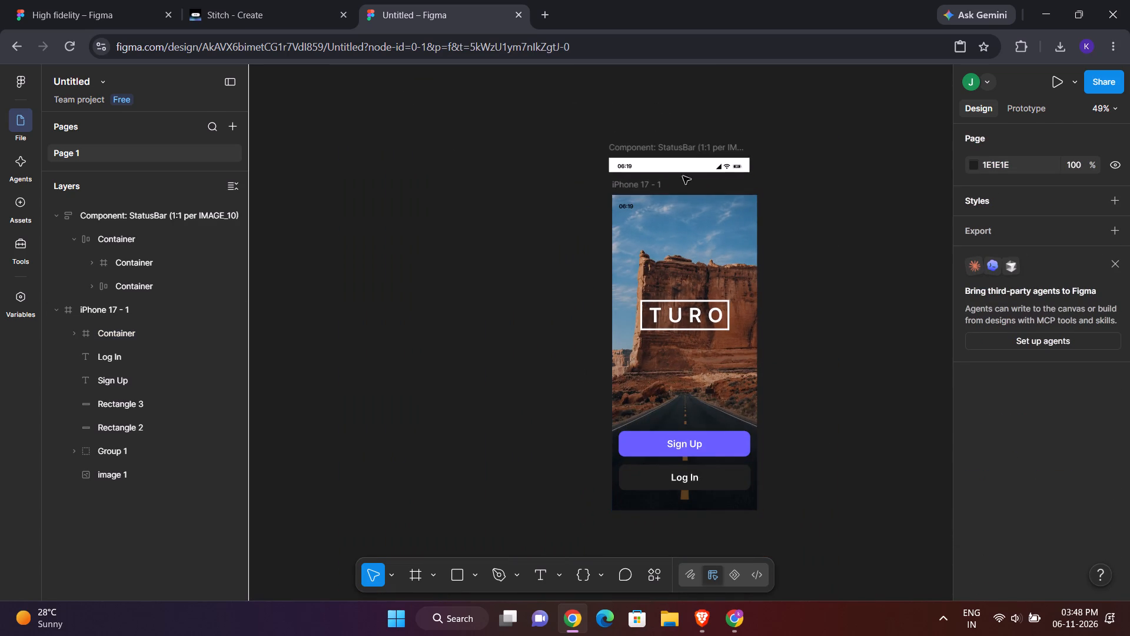
Replace the separate 06:19 time in the iPhone 17 - 1 frame with a copy of the status bar's background-free container holding time and icons.
{"action": "scroll", "coordinate": [641, 166], "scroll_direction": "left", "scroll_amount": 1}
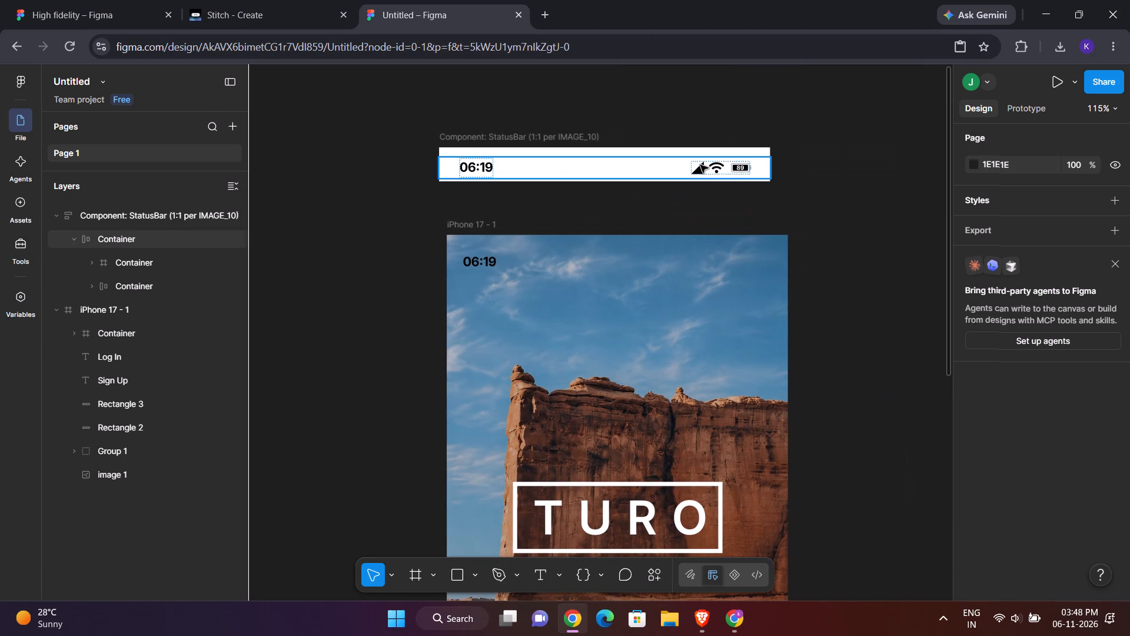
{"action": "left_click", "coordinate": [664, 175]}
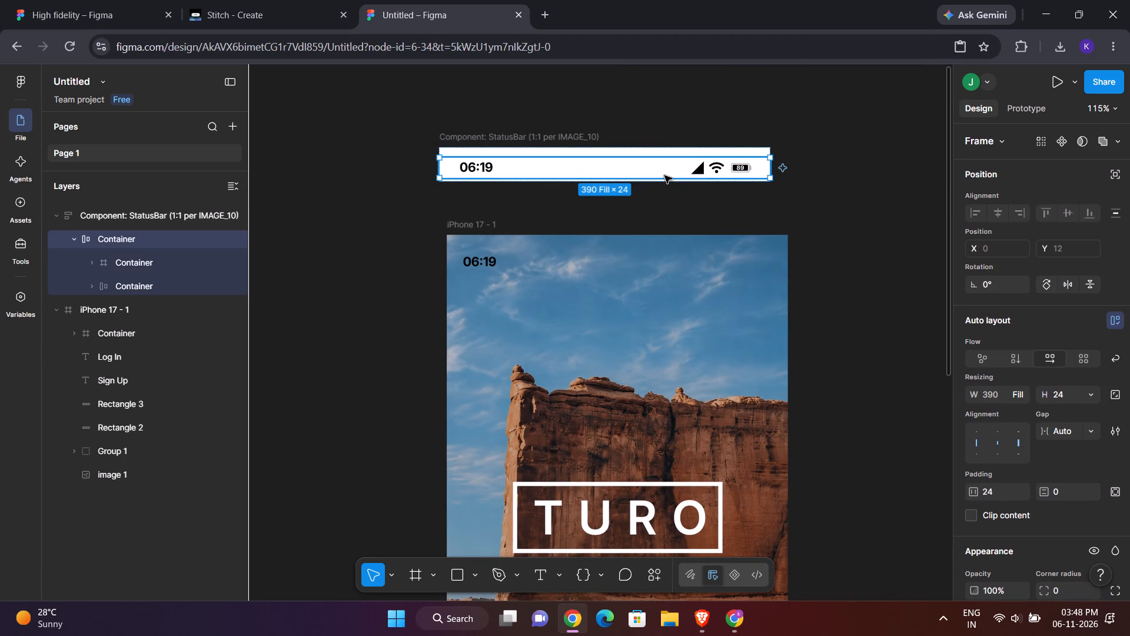
{"action": "key", "text": "ctrl+c"}
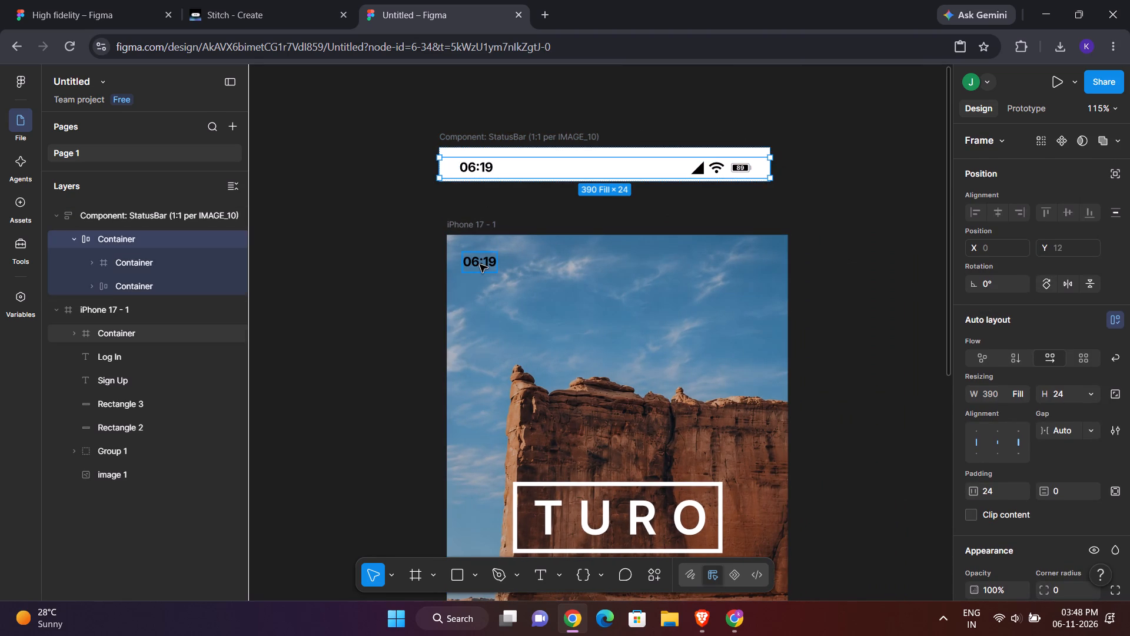
{"action": "left_click", "coordinate": [480, 264]}
{"action": "key", "text": "Delete"}
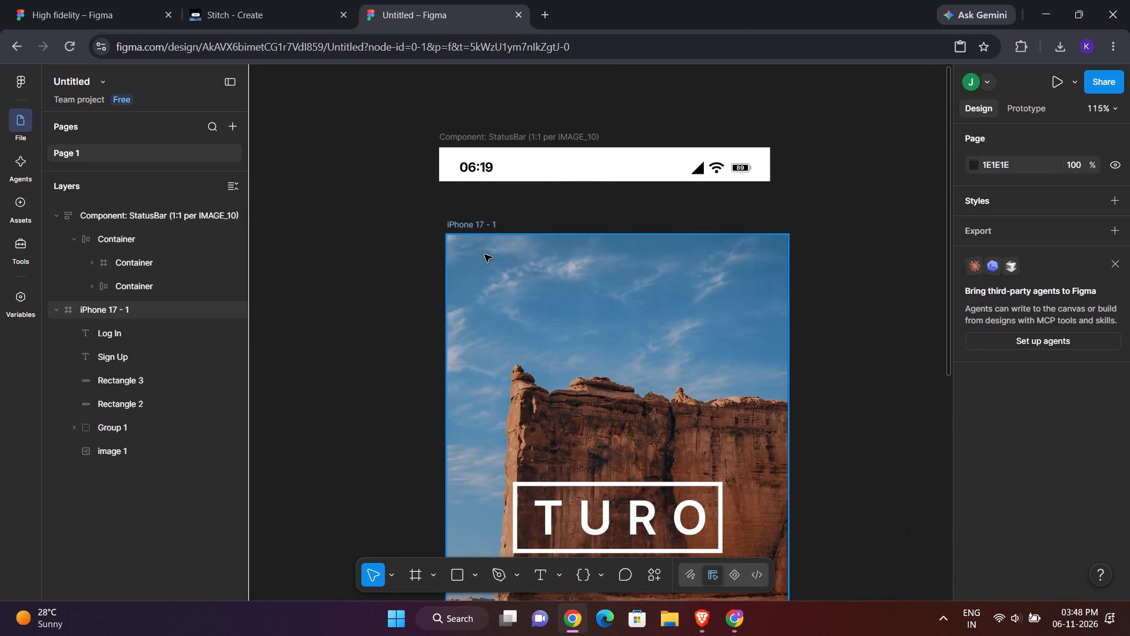
{"action": "left_click", "coordinate": [569, 254]}
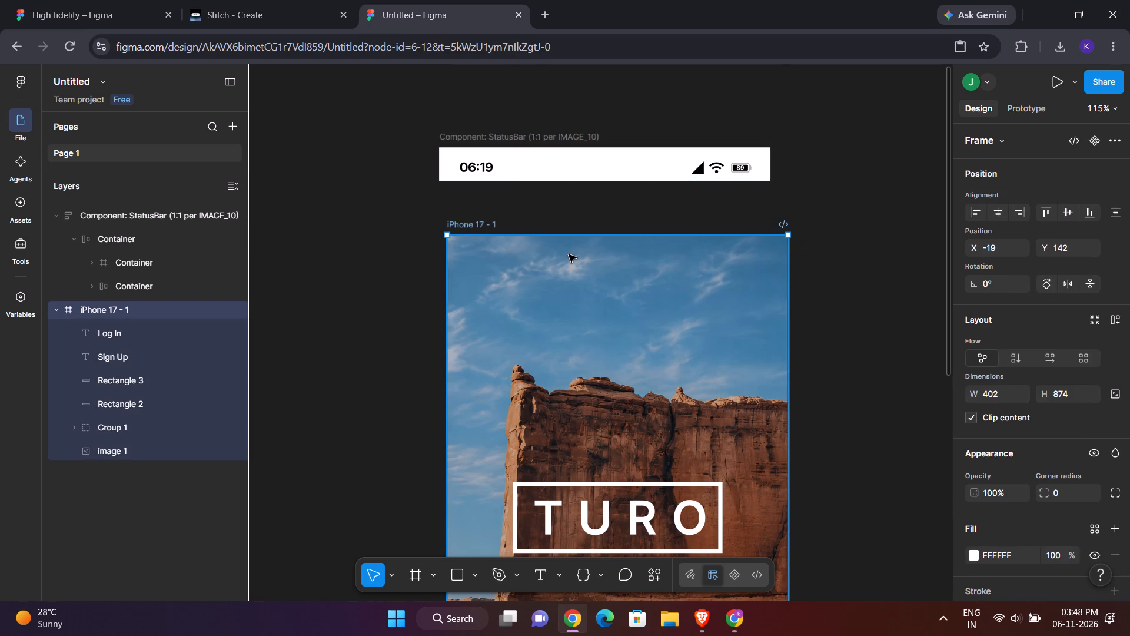
{"action": "key", "text": "ctrl+v"}
{"action": "left_click", "coordinate": [822, 340]}
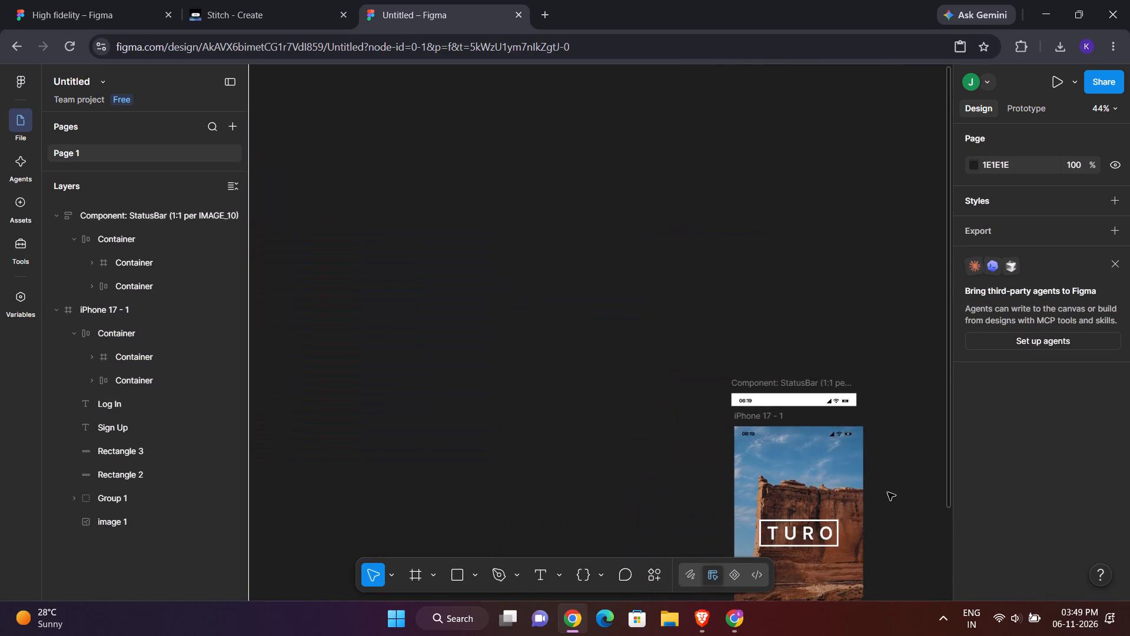
Delete the leftover white status bar component above the iPhone 17 - 1 frame.
{"action": "scroll", "coordinate": [888, 492], "scroll_direction": "left", "scroll_amount": 1}
{"action": "left_click_drag", "start_coordinate": [570, 273], "coordinate": [749, 319]}
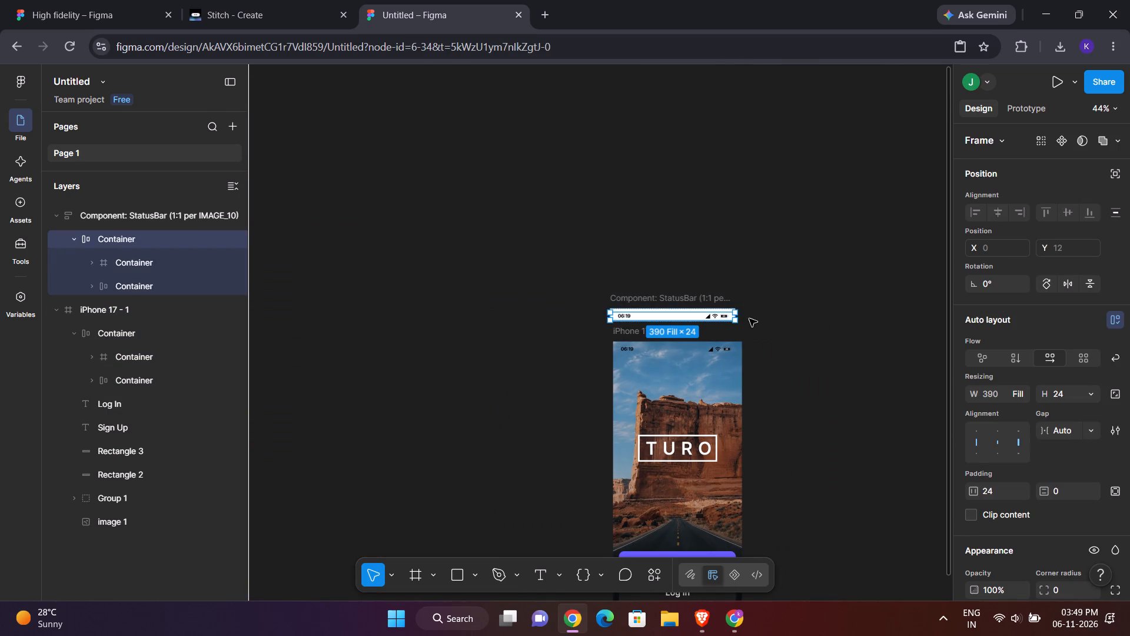
{"action": "key", "text": "Delete"}
{"action": "left_click_drag", "start_coordinate": [750, 322], "coordinate": [684, 302]}
{"action": "key", "text": "Delete"}
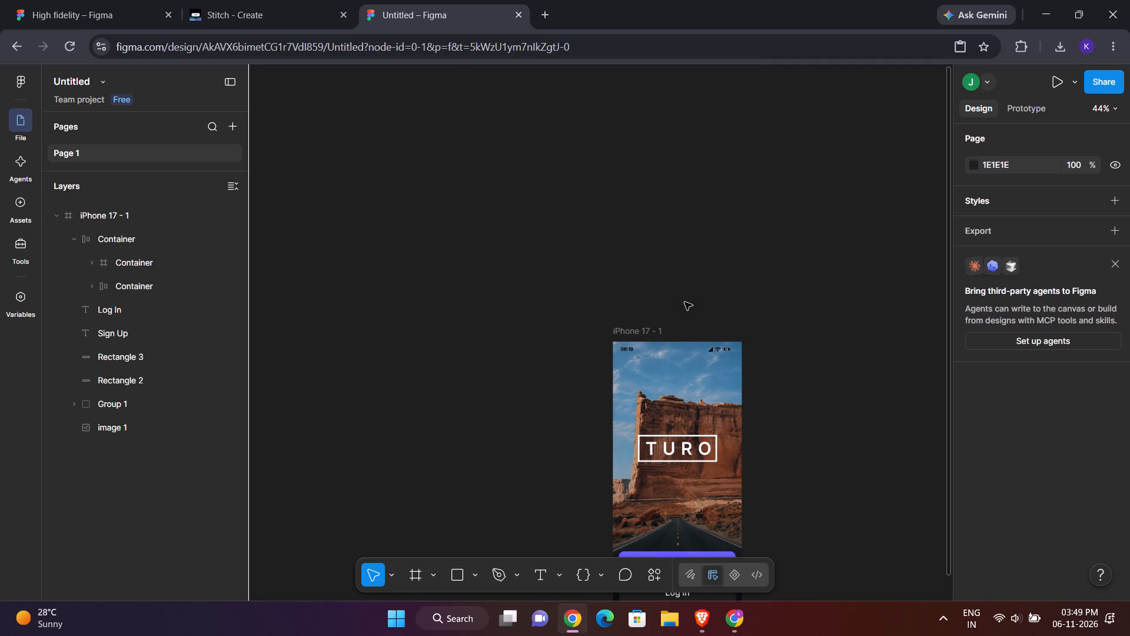
Enlarge the status bar container in the frame to about 398 × 30 and shift it up to about Y 6.
{"action": "scroll", "coordinate": [684, 302], "scroll_direction": "down", "scroll_amount": 1}
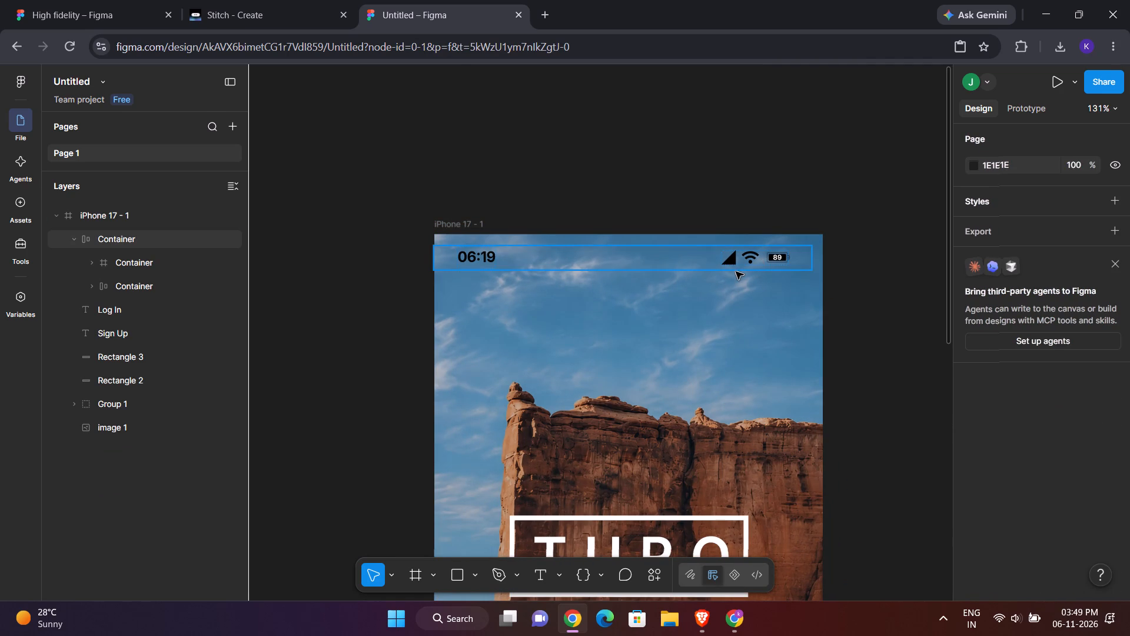
{"action": "left_click", "coordinate": [736, 271]}
{"action": "left_click_drag", "start_coordinate": [808, 270], "coordinate": [810, 270]}
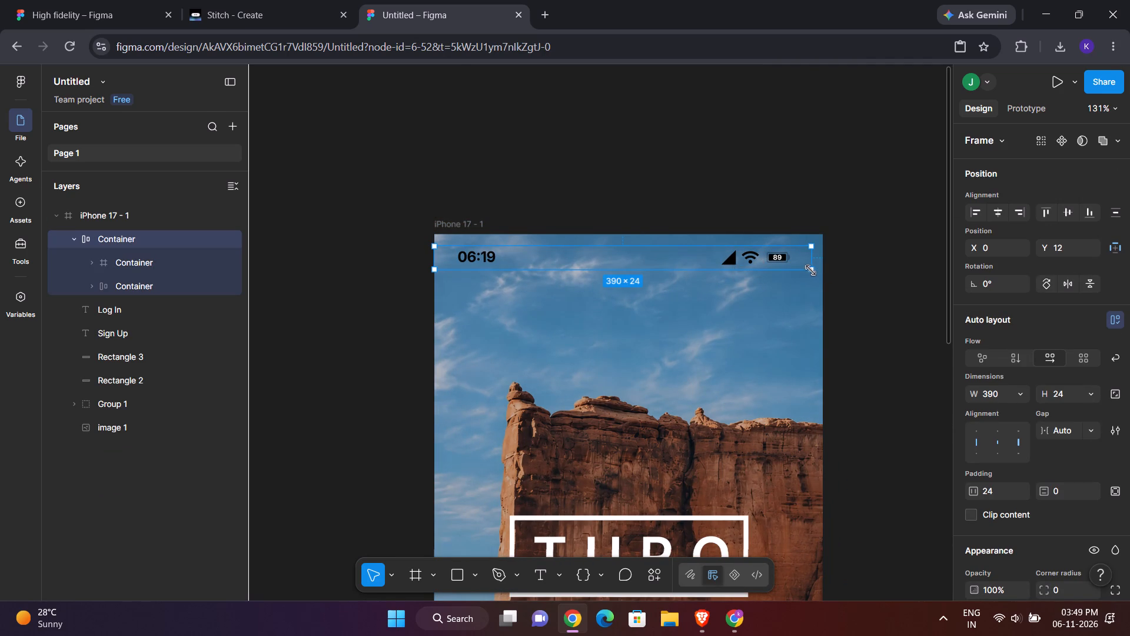
{"action": "left_click_drag", "start_coordinate": [810, 270], "coordinate": [819, 275]}
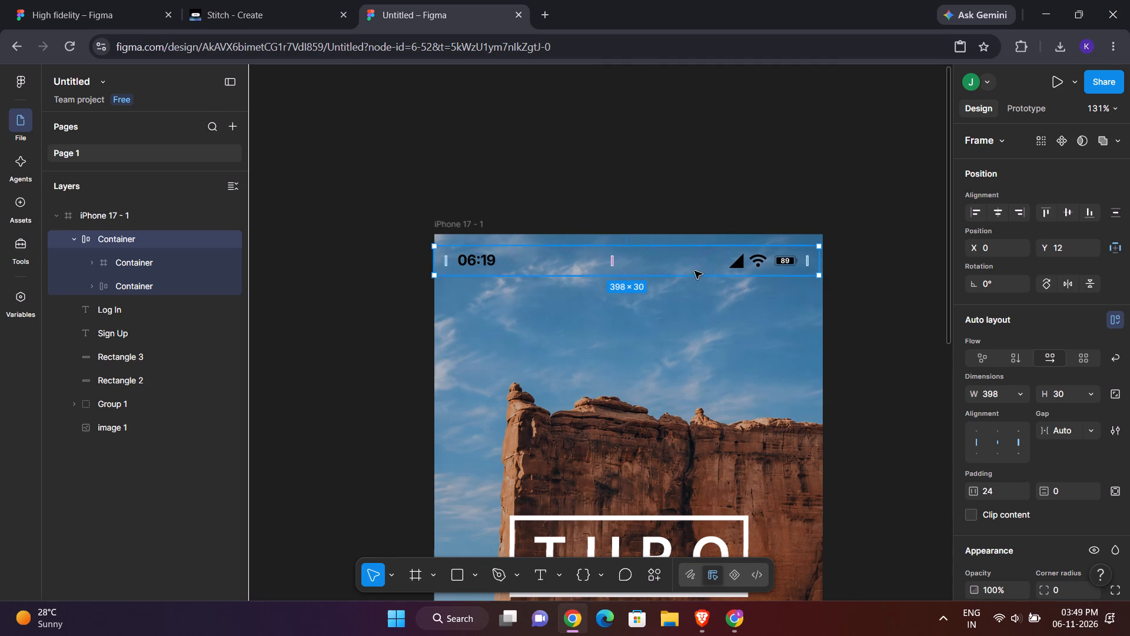
{"action": "left_click", "coordinate": [1009, 385]}
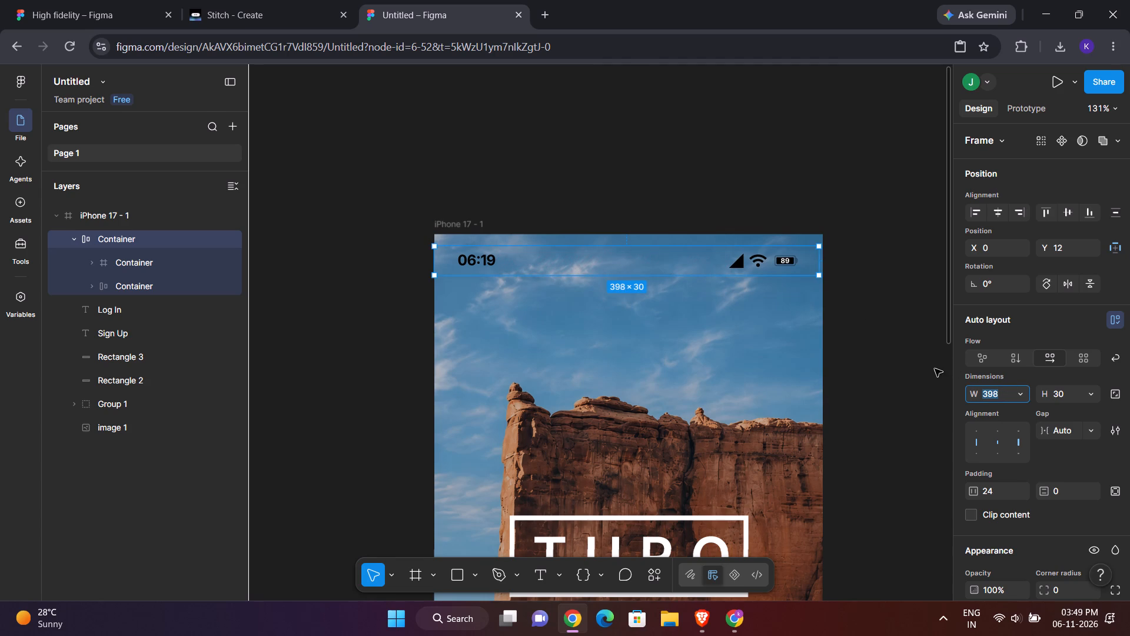
{"action": "left_click", "coordinate": [883, 387]}
{"action": "left_click", "coordinate": [642, 245]}
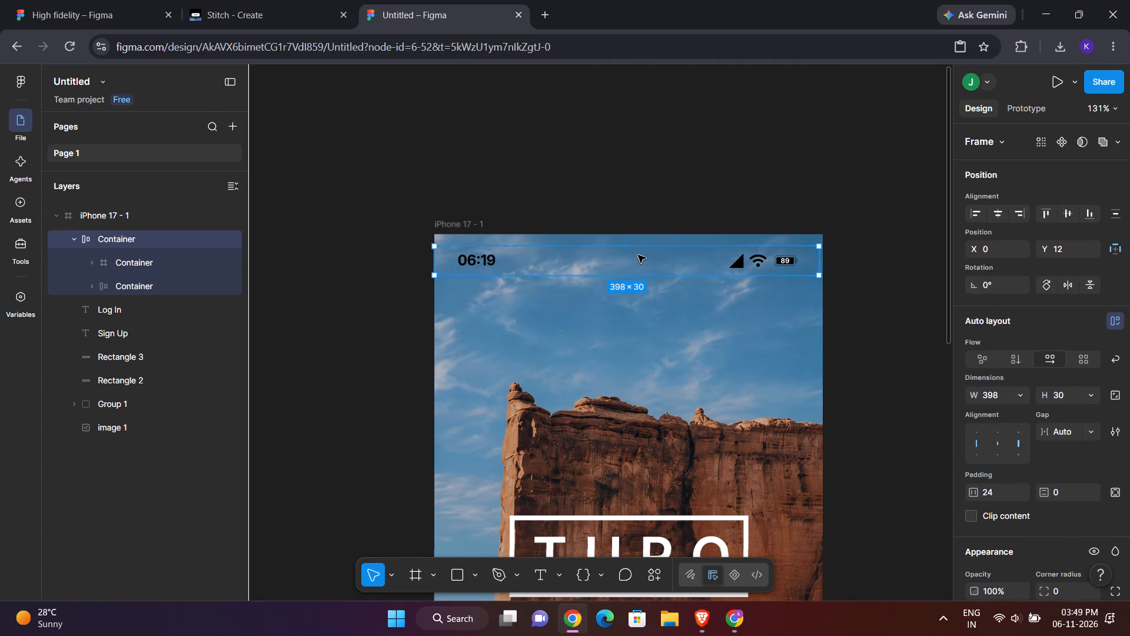
{"action": "left_click_drag", "start_coordinate": [637, 258], "coordinate": [635, 251]}
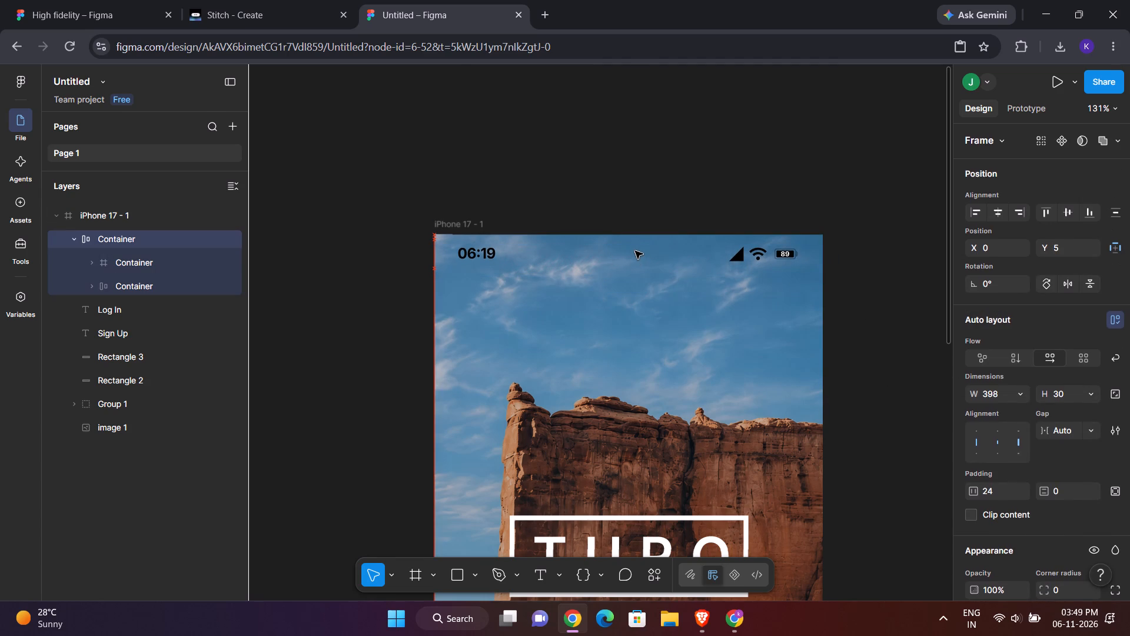
{"action": "left_click_drag", "start_coordinate": [635, 251], "coordinate": [634, 252]}
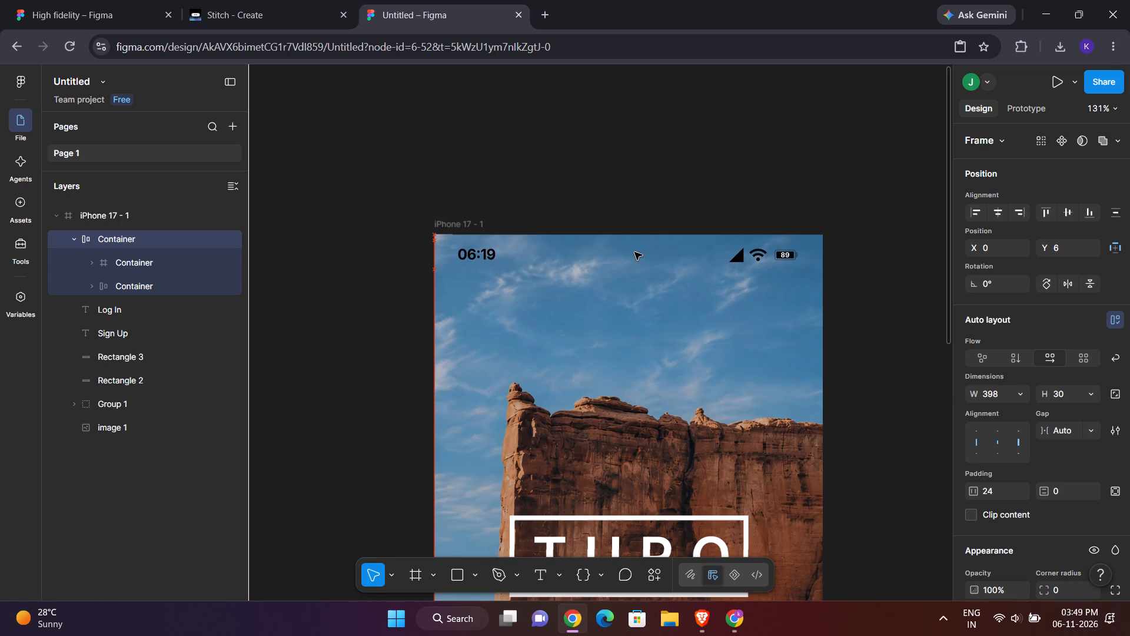
{"action": "left_click_drag", "start_coordinate": [634, 252], "coordinate": [634, 253]}
{"action": "left_click", "coordinate": [857, 324]}
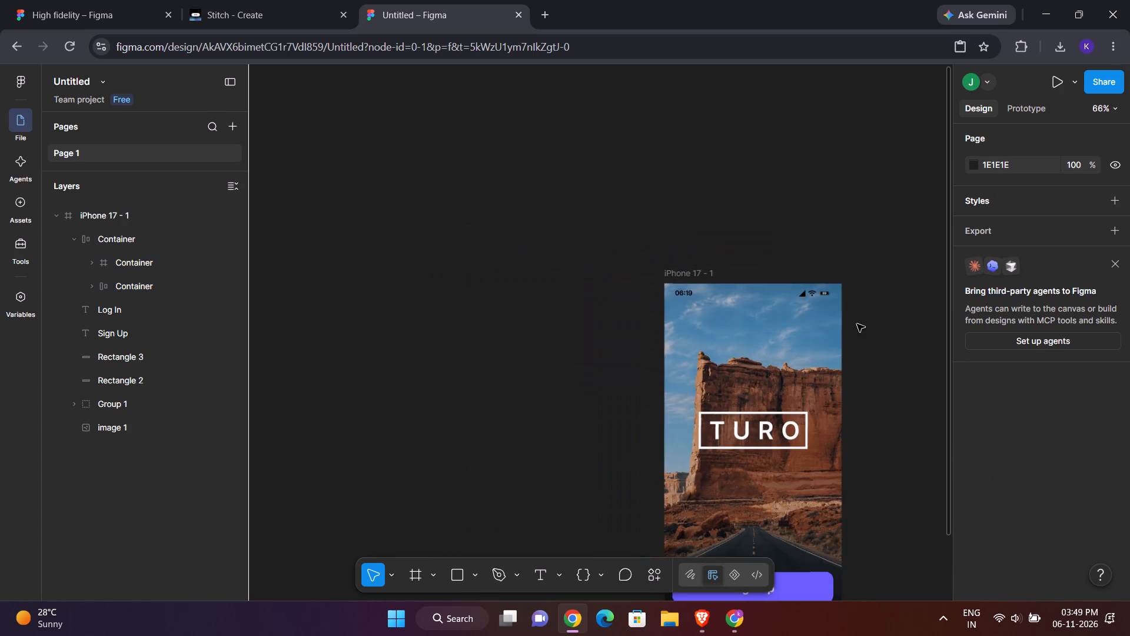
Preview the iPhone 17 - 1 screen as a prototype to check the status bar against the phone's cutout, and close the preview.
{"action": "scroll", "coordinate": [857, 324], "scroll_direction": "down", "scroll_amount": 1}
{"action": "scroll", "coordinate": [857, 324], "scroll_direction": "left", "scroll_amount": 1}
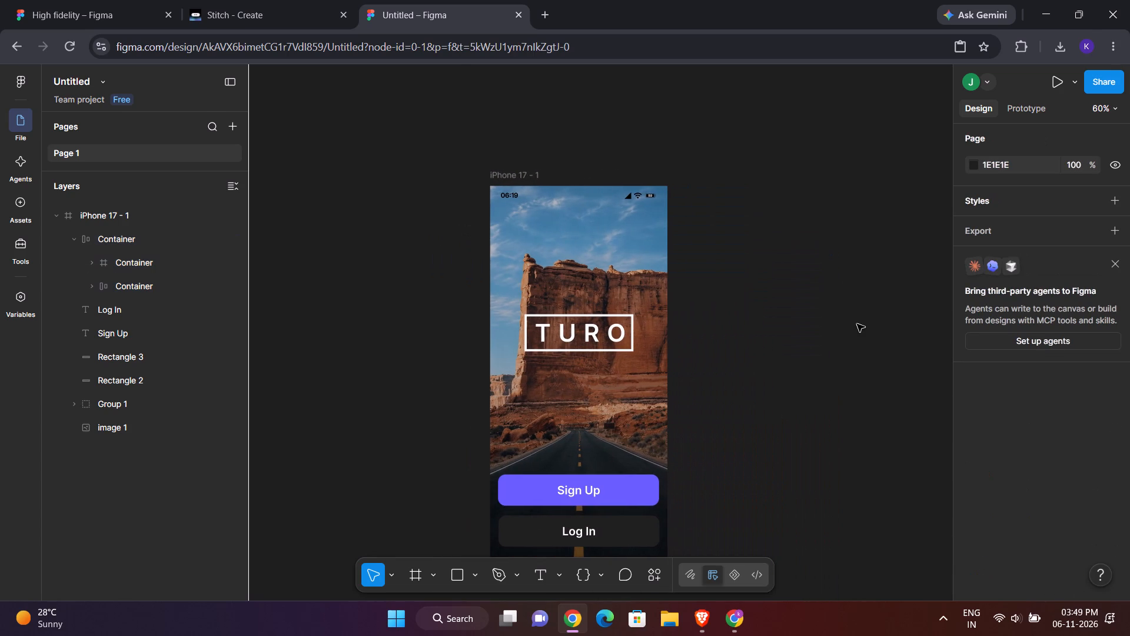
{"action": "left_click", "coordinate": [1066, 69]}
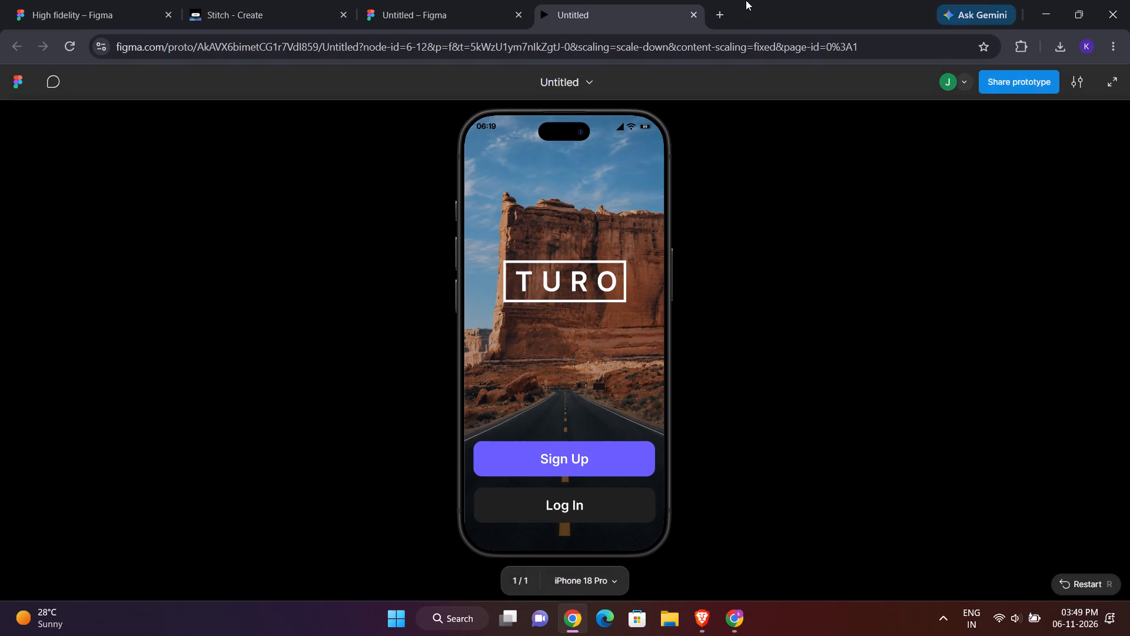
{"action": "left_click", "coordinate": [692, 12]}
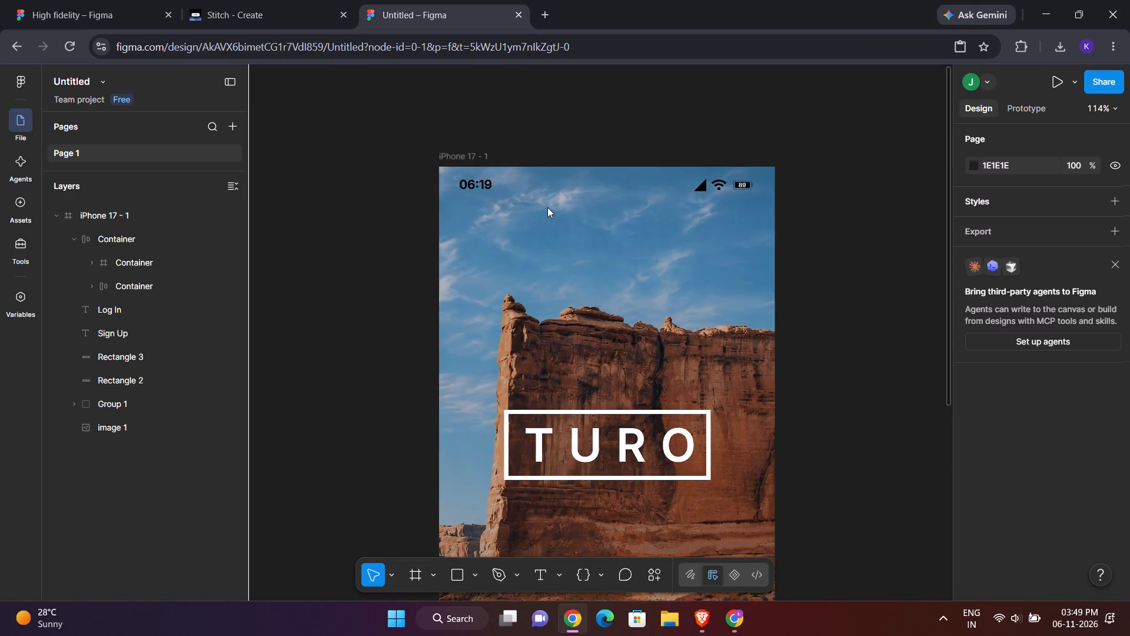
Move the status bar container in the iPhone 17 - 1 frame down to about X 3, Y 16.
{"action": "left_click", "coordinate": [568, 183]}
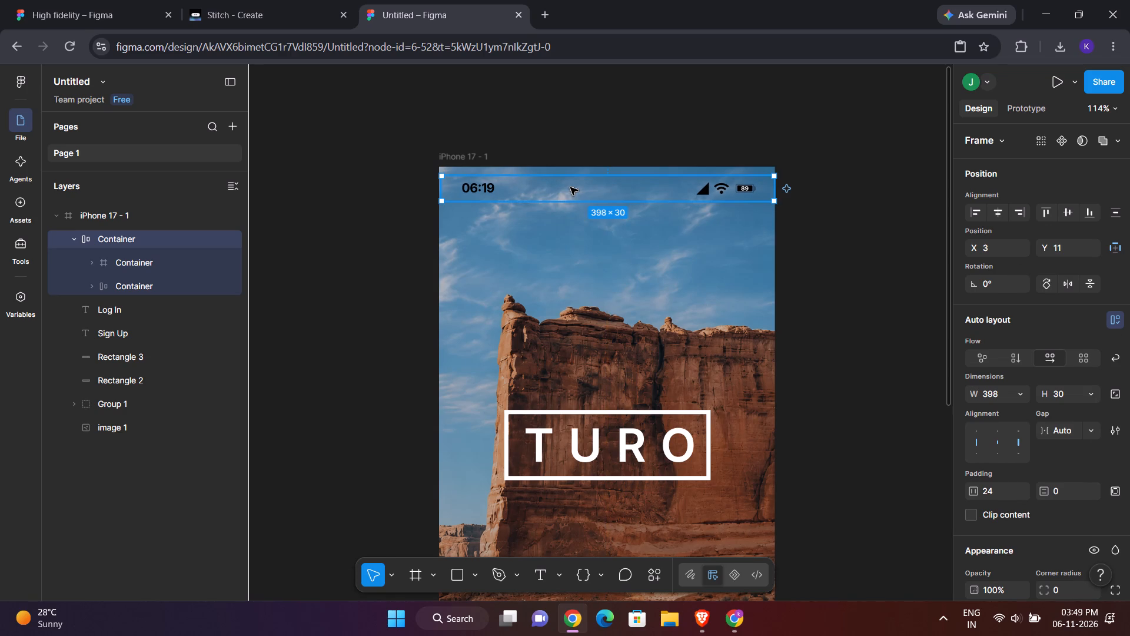
{"action": "key", "text": "ctrl+z"}
{"action": "left_click_drag", "start_coordinate": [570, 187], "coordinate": [571, 196]}
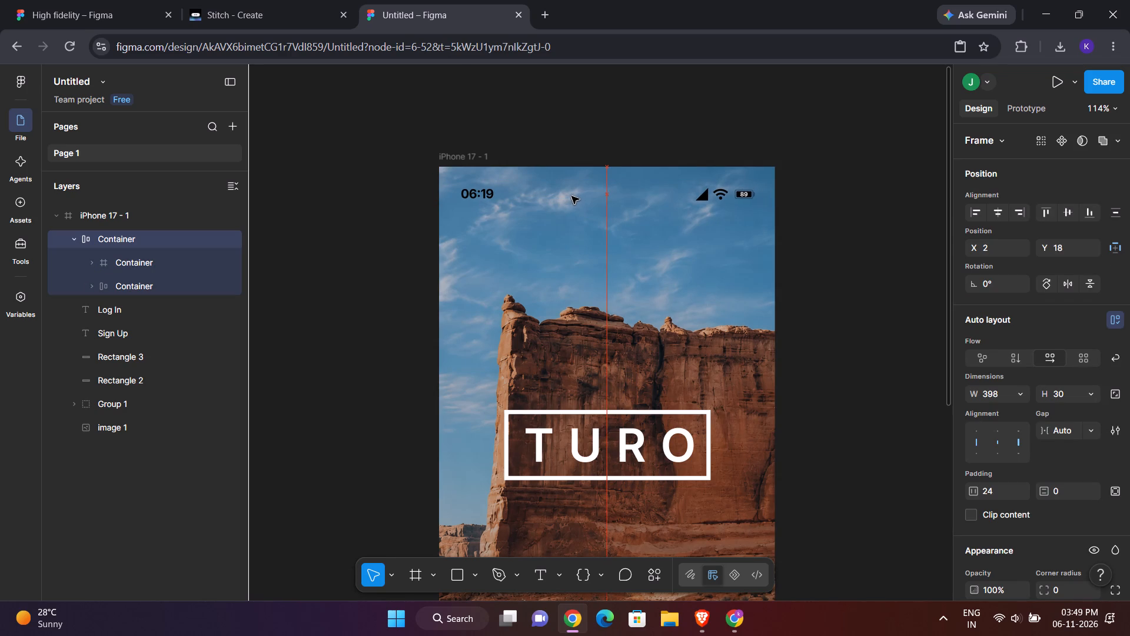
{"action": "left_click_drag", "start_coordinate": [571, 196], "coordinate": [572, 194]}
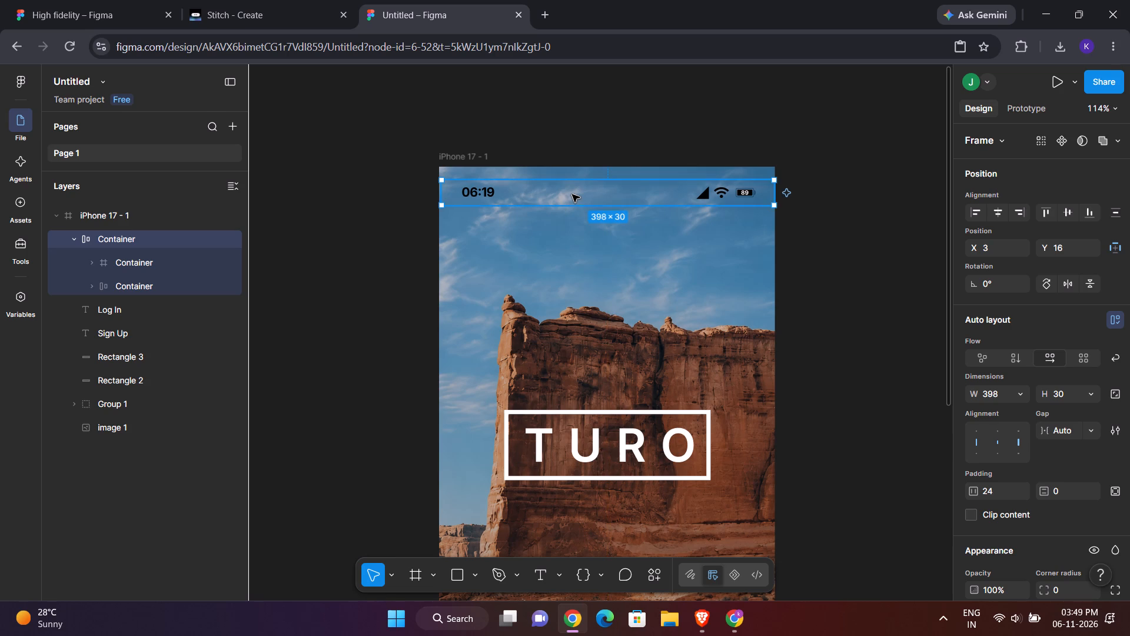
Preview the iPhone 17 - 1 screen as a prototype to check the lowered status bar beside the phone's cutout, and return to the design.
{"action": "left_click", "coordinate": [1051, 79]}
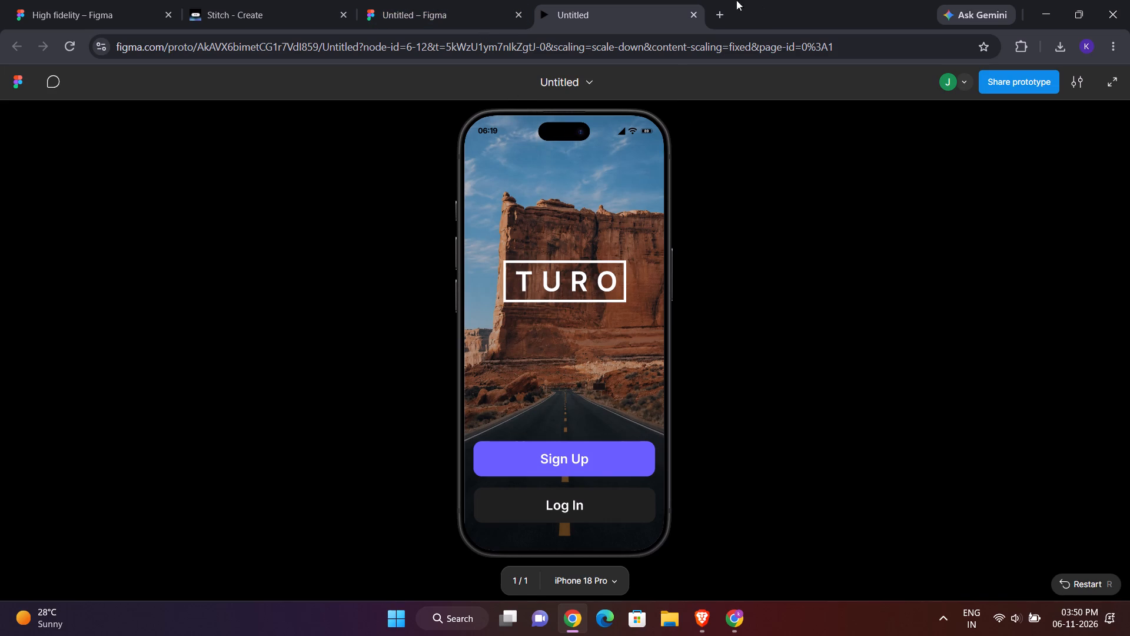
{"action": "left_click", "coordinate": [487, 0]}
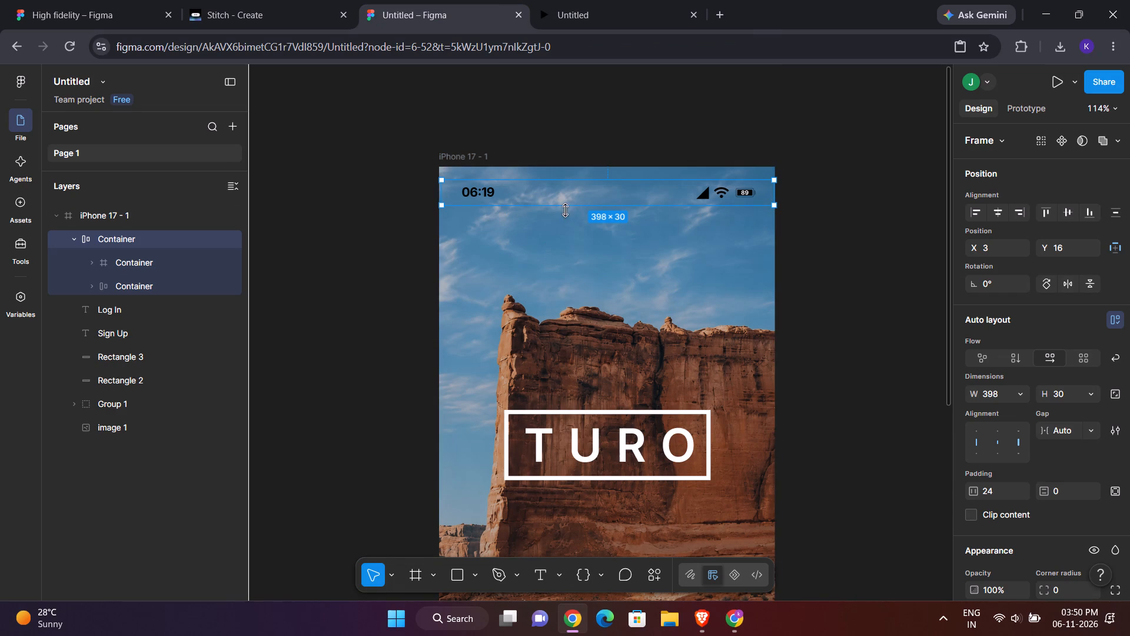
{"action": "left_click", "coordinate": [596, 0]}
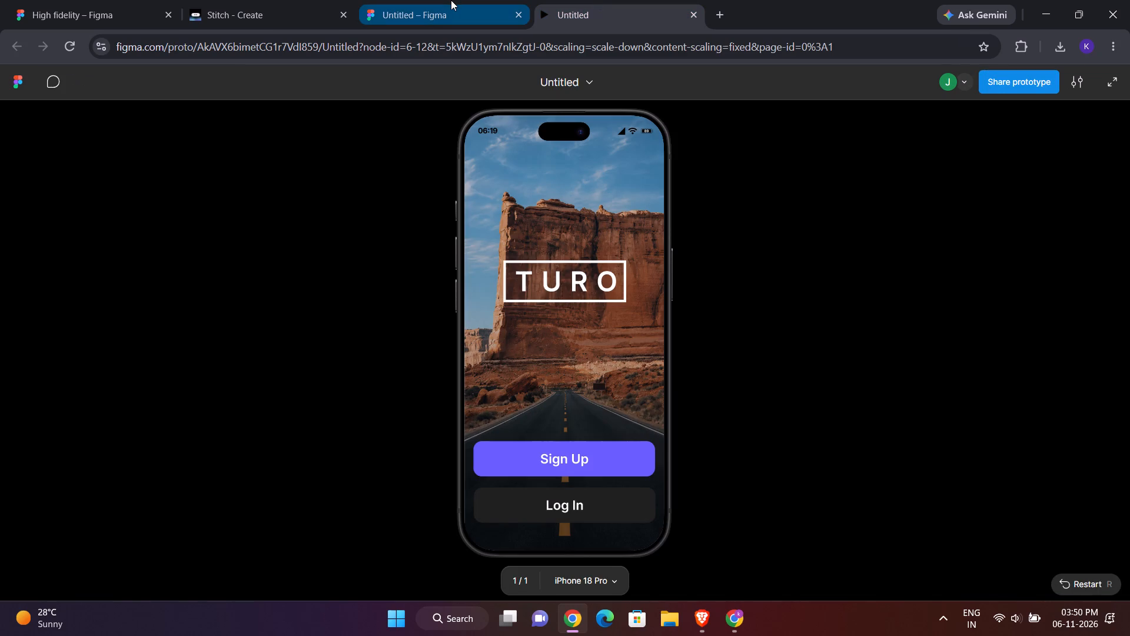
{"action": "left_click", "coordinate": [451, 0]}
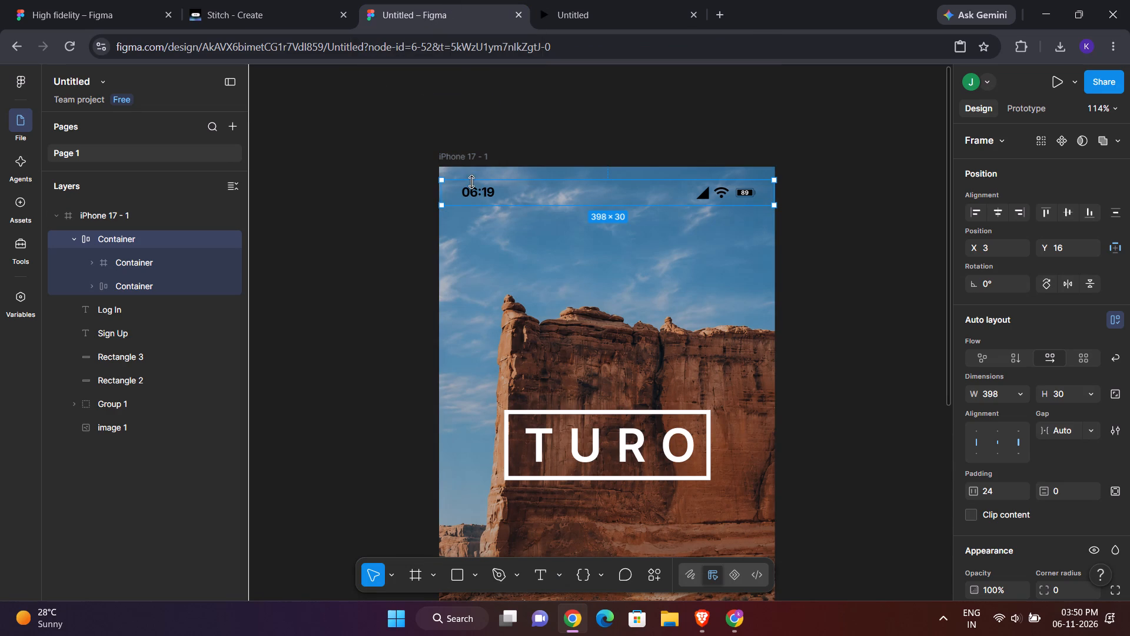
Set the height of the 06:19 time's container inside the status bar to 24.
{"action": "double_click", "coordinate": [476, 190]}
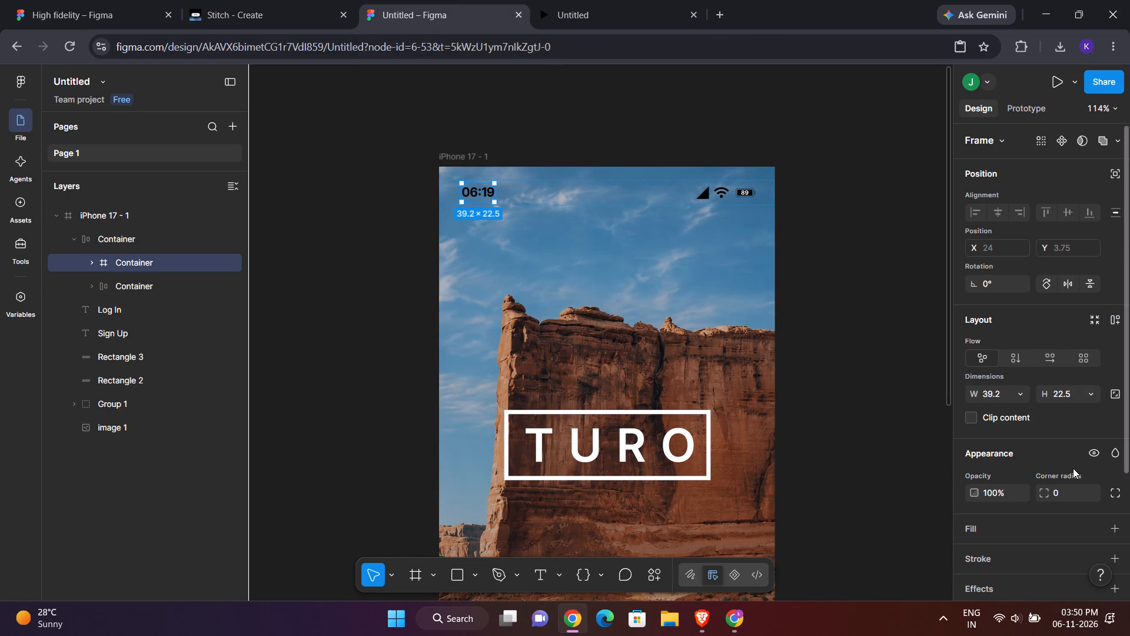
{"action": "scroll", "coordinate": [1073, 468], "scroll_direction": "down", "scroll_amount": 3}
{"action": "scroll", "coordinate": [1033, 426], "scroll_direction": "up", "scroll_amount": 5}
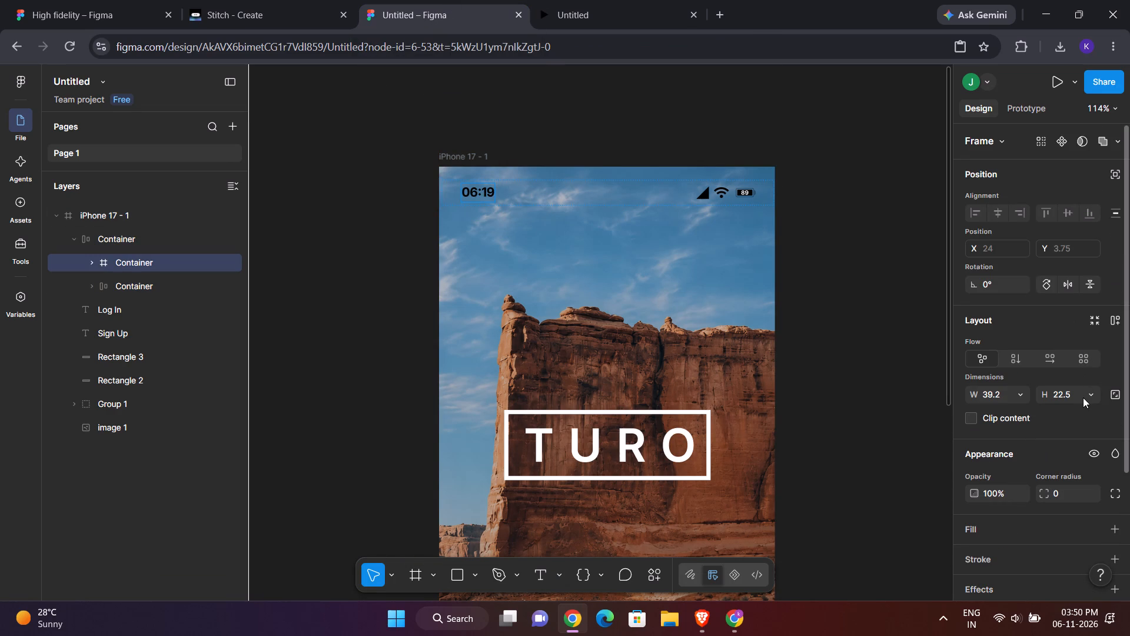
{"action": "left_click", "coordinate": [1092, 392]}
{"action": "left_click", "coordinate": [1037, 380]}
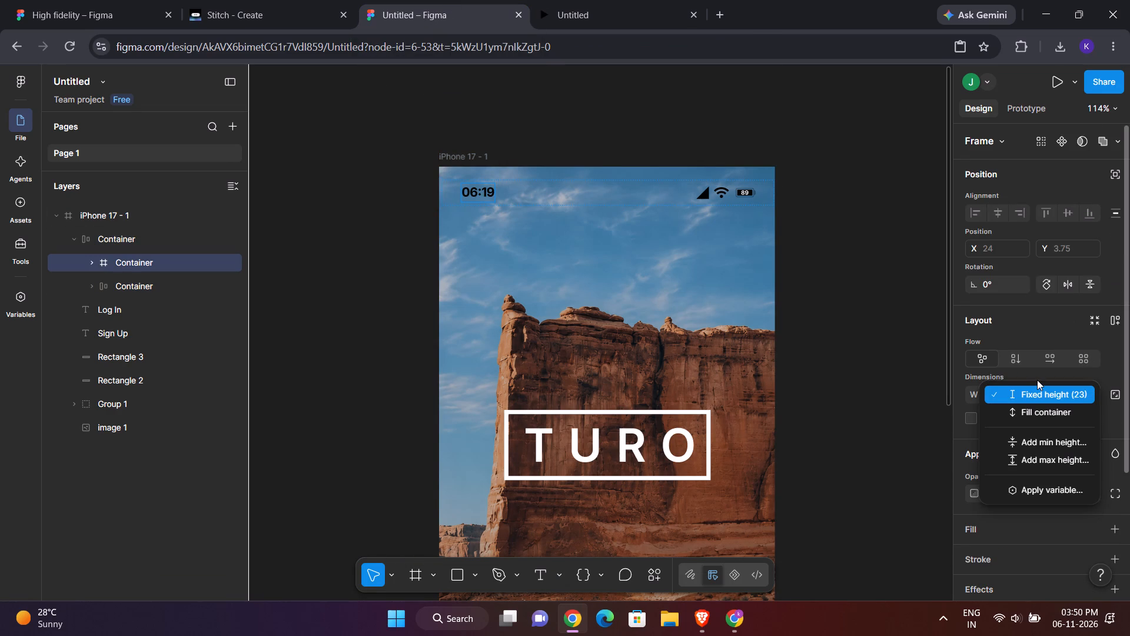
{"action": "left_click", "coordinate": [1073, 397]}
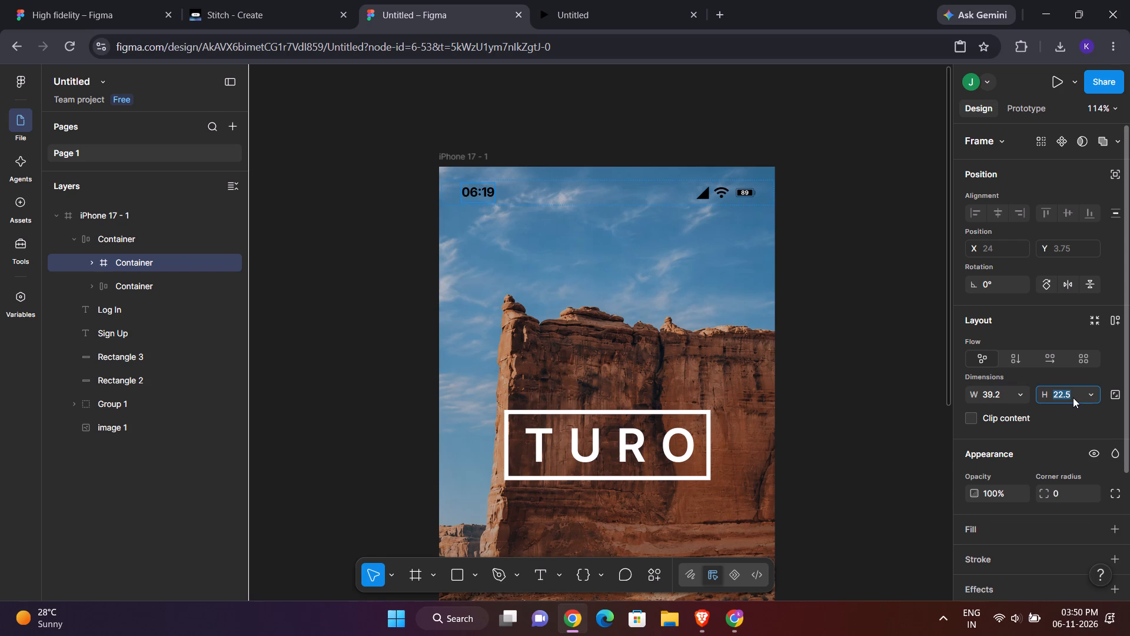
{"action": "key", "text": "BackSpace"}
{"action": "type", "text": "24"}
{"action": "key", "text": "Return"}
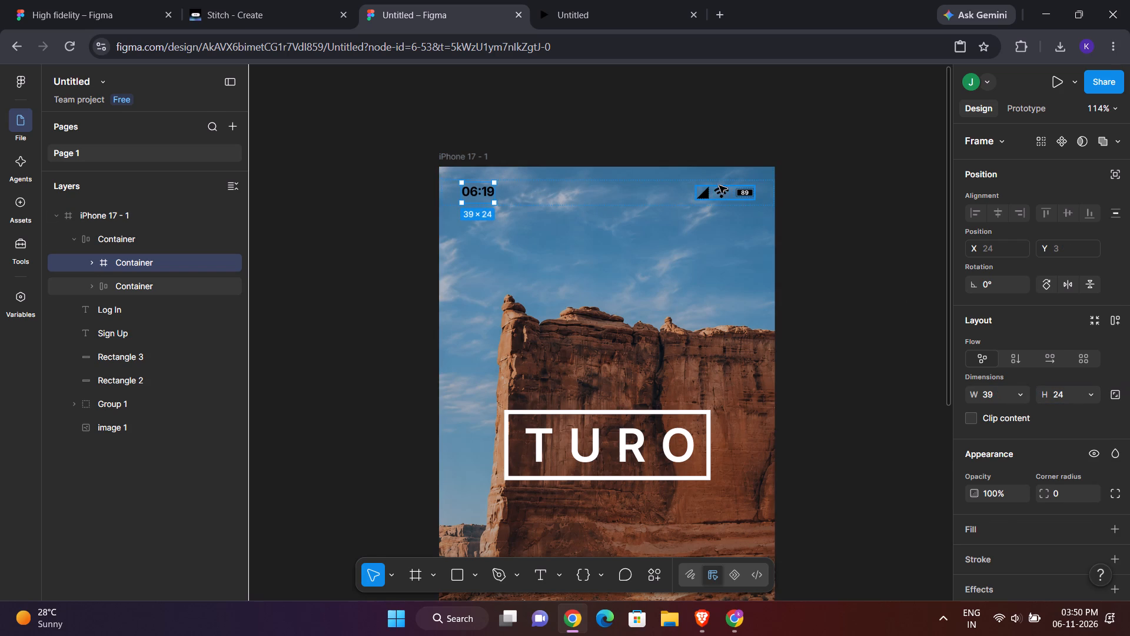
Resize the status bar's signal, Wi-Fi and battery icons container to about 73 × 24, matching the time container's height.
{"action": "left_click", "coordinate": [710, 193]}
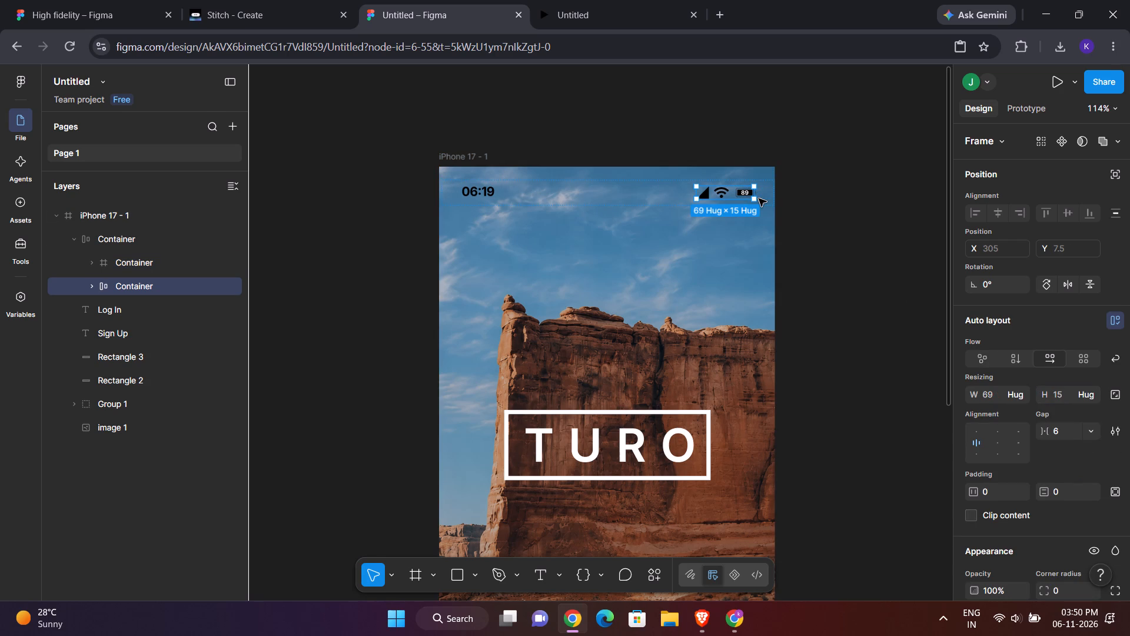
{"action": "left_click", "coordinate": [755, 200]}
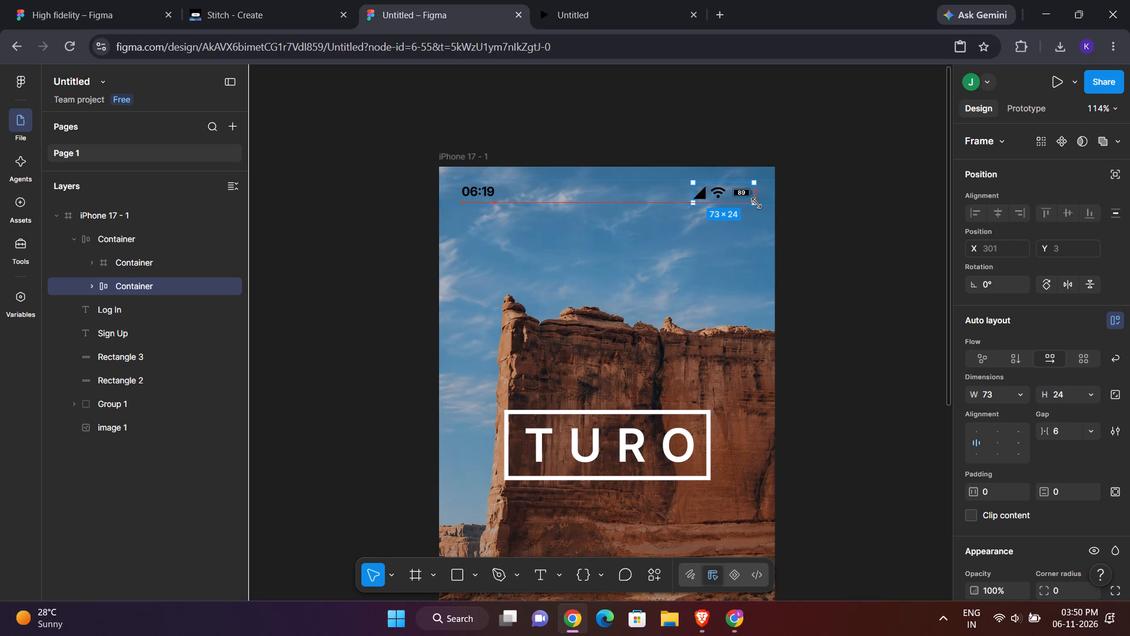
{"action": "left_click", "coordinate": [829, 212]}
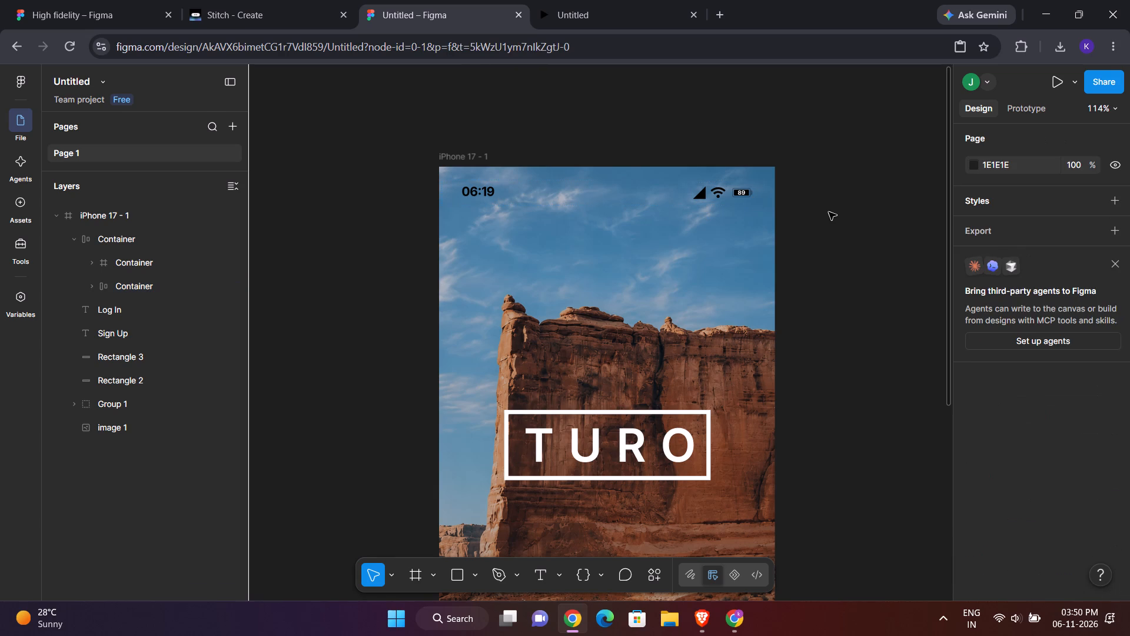
Preview the iPhone 17 - 1 screen at larger size to check the time and icons against the cutout, and close the preview.
{"action": "left_click", "coordinate": [724, 194]}
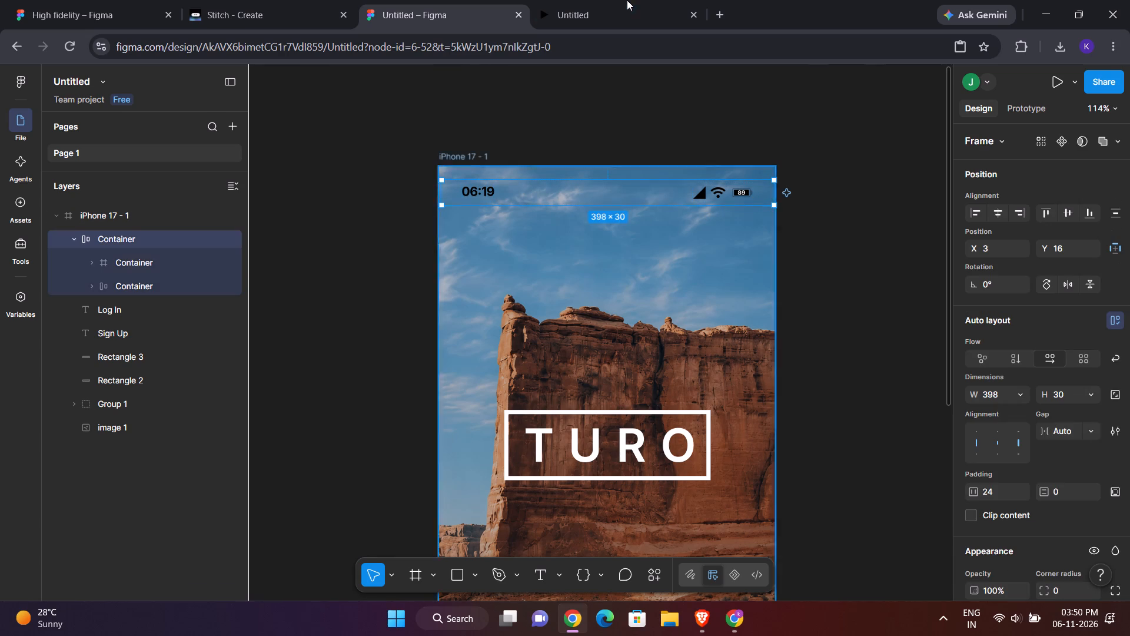
{"action": "left_click", "coordinate": [627, 0]}
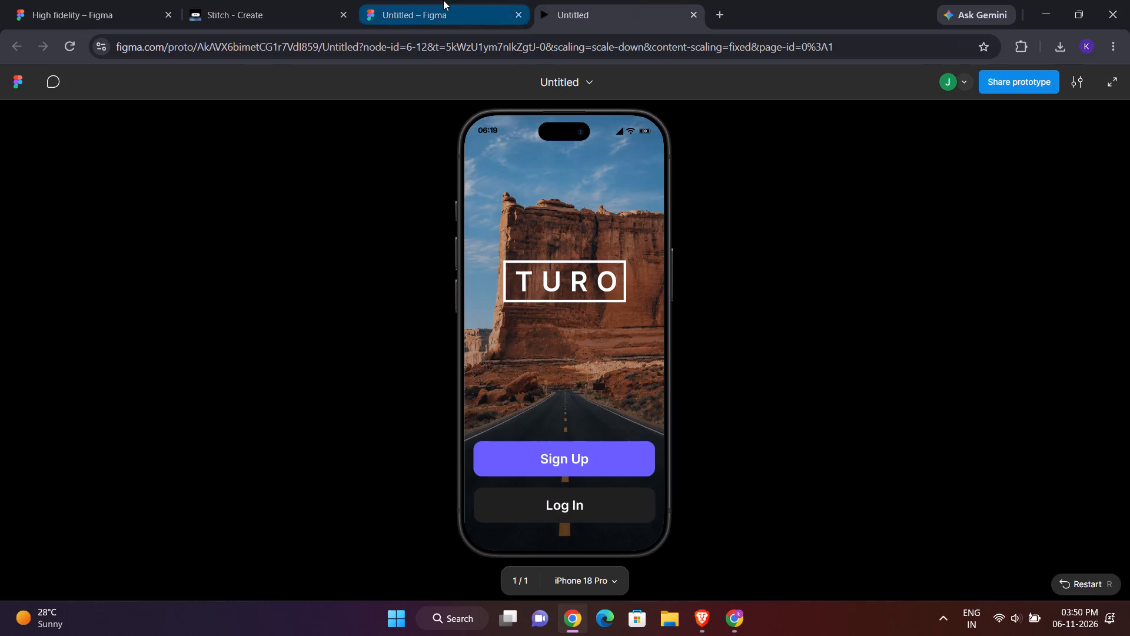
{"action": "left_click", "coordinate": [443, 0]}
{"action": "left_click", "coordinate": [554, 224]}
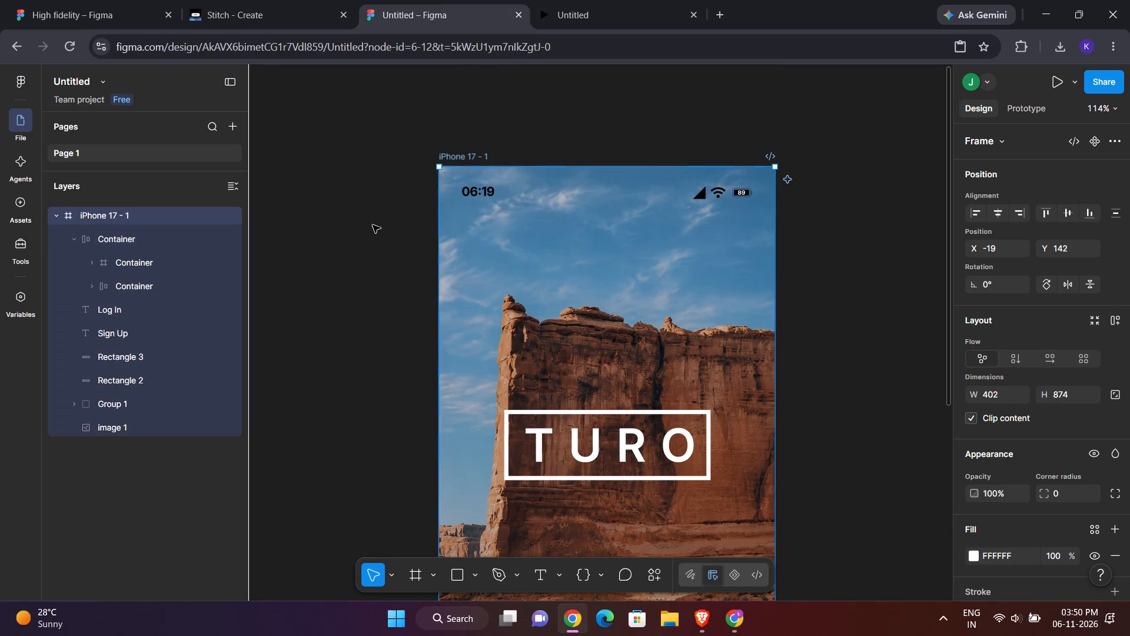
{"action": "left_click", "coordinate": [373, 225]}
{"action": "left_click", "coordinate": [490, 154]}
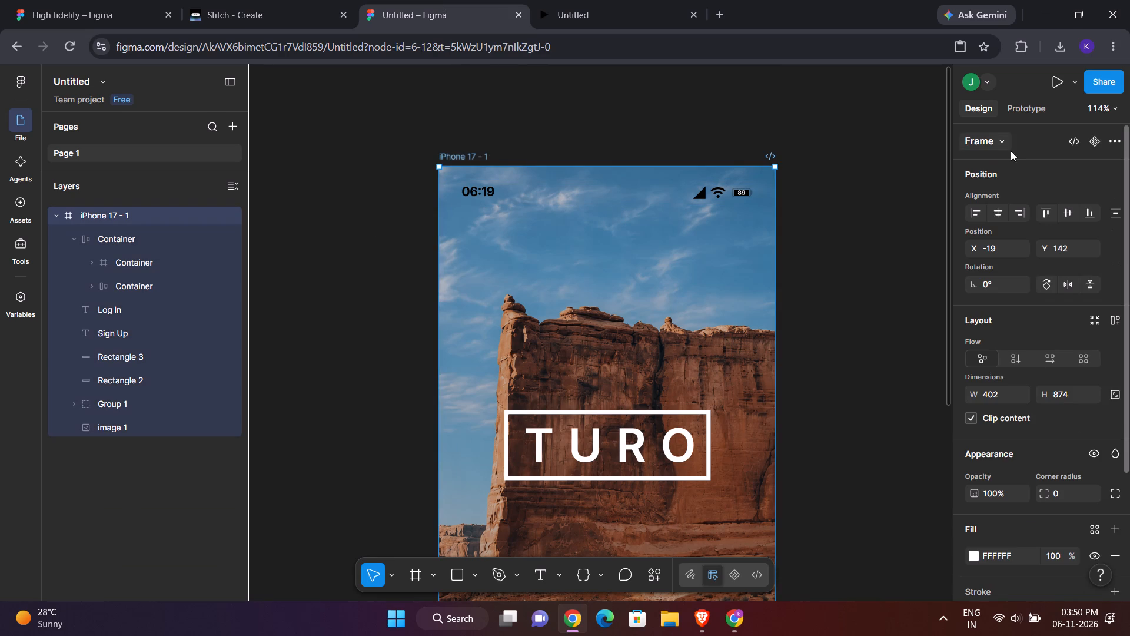
{"action": "left_click", "coordinate": [1051, 78]}
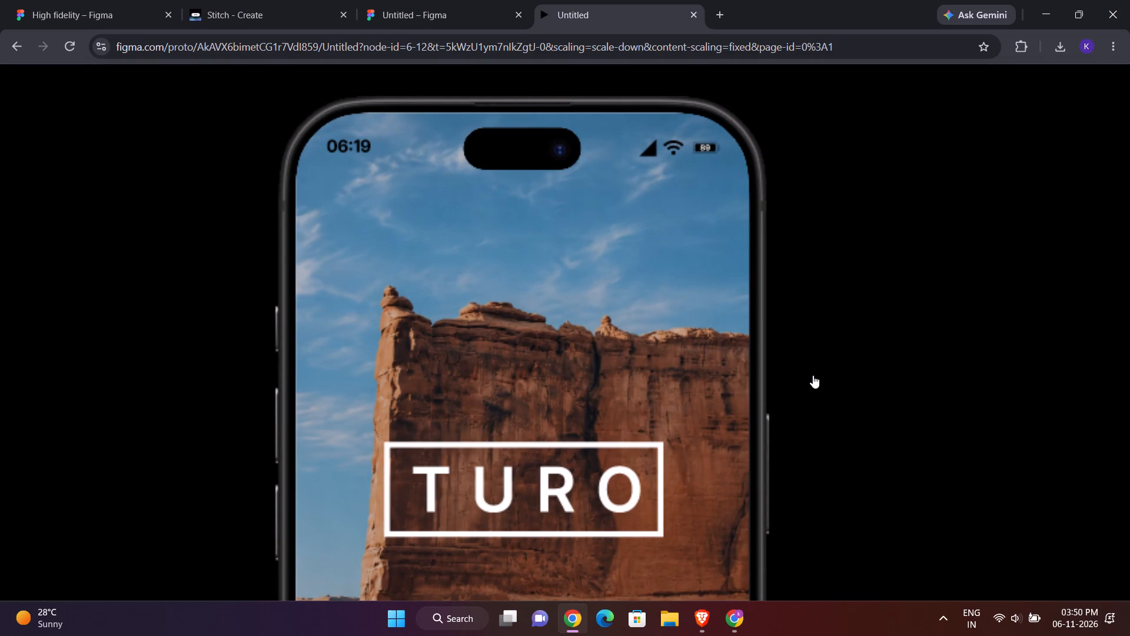
{"action": "scroll", "coordinate": [813, 375], "scroll_direction": "down", "scroll_amount": 4}
{"action": "left_click_drag", "start_coordinate": [467, 414], "coordinate": [617, 0]}
{"action": "left_click_drag", "start_coordinate": [617, 0], "coordinate": [497, 475]}
{"action": "left_click_drag", "start_coordinate": [497, 475], "coordinate": [599, 228]}
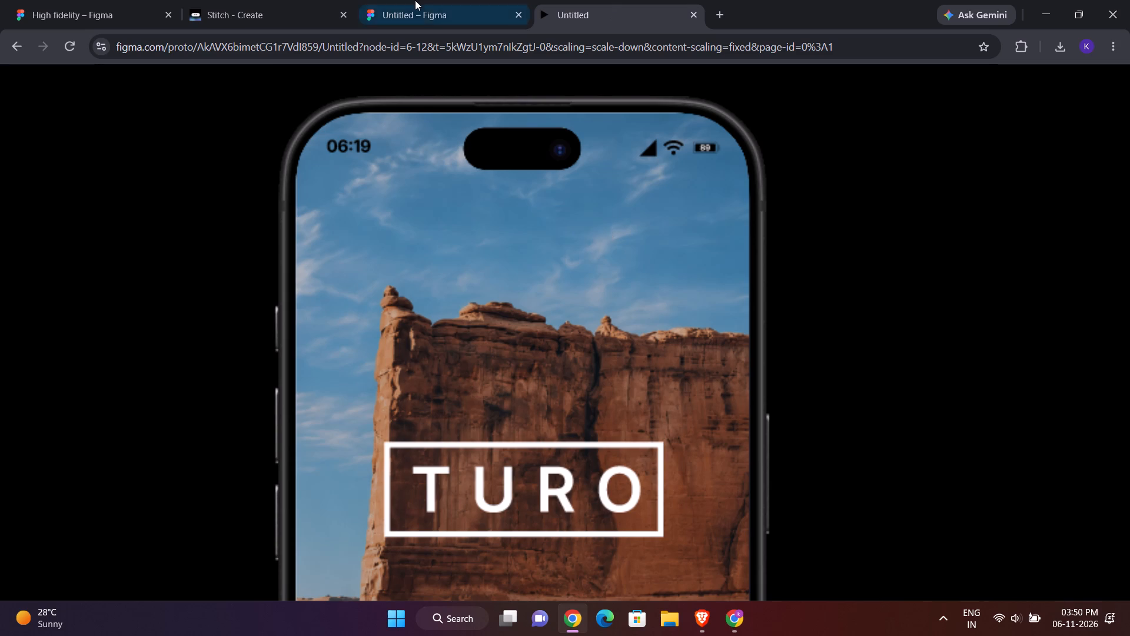
{"action": "left_click", "coordinate": [415, 0]}
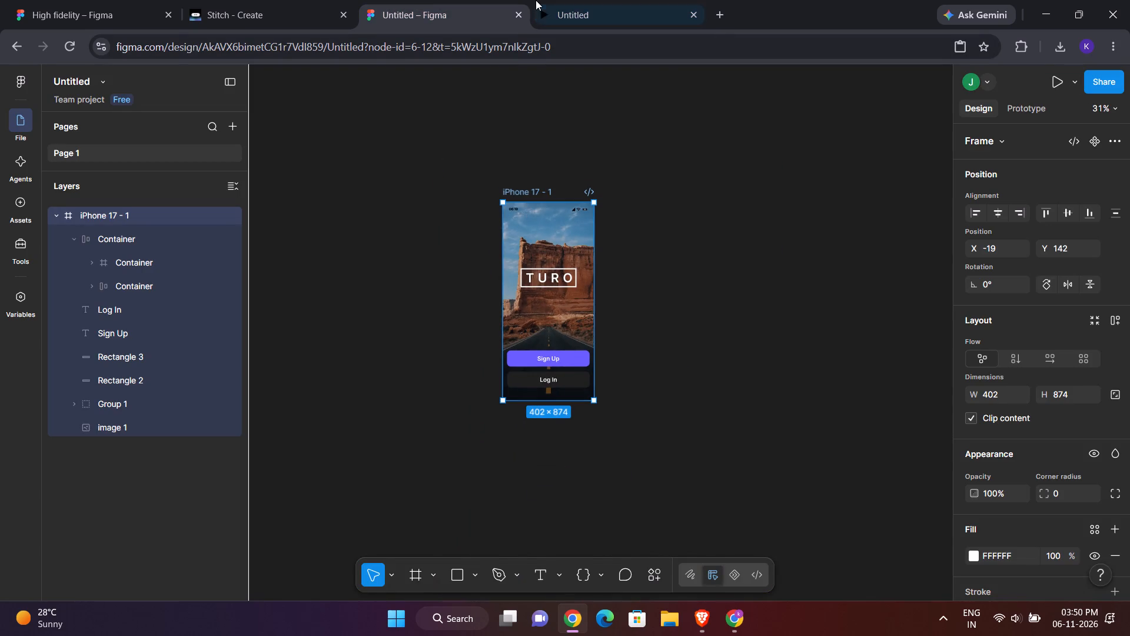
{"action": "left_click", "coordinate": [536, 0]}
{"action": "left_click", "coordinate": [694, 16]}
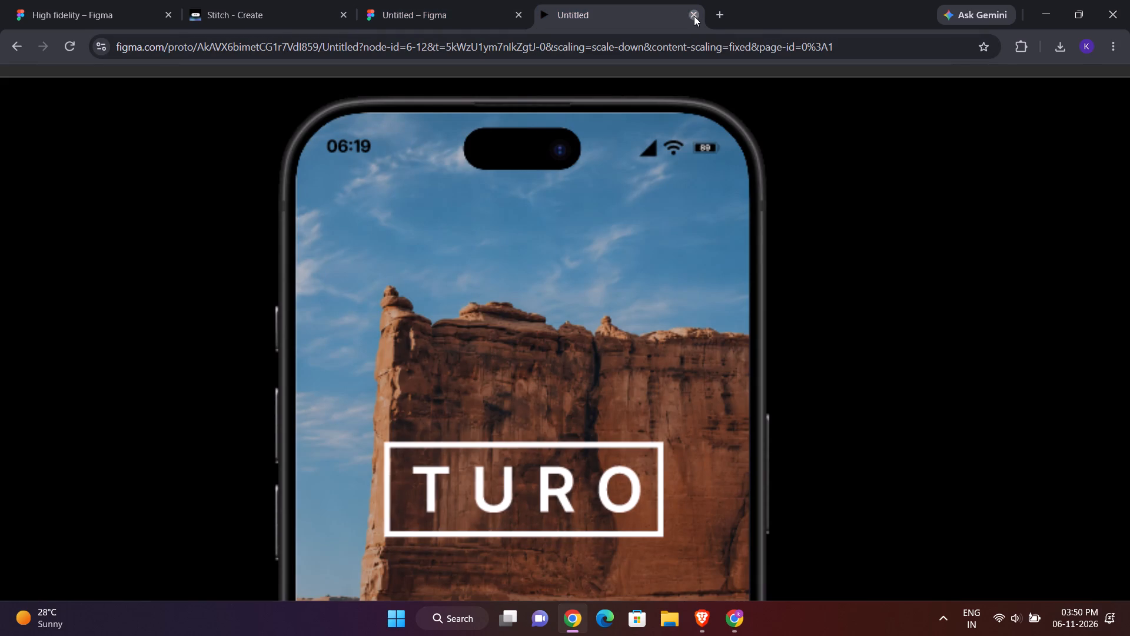
Examine the status bar container's auto layout alignment and the available gap options between the time and the icons.
{"action": "left_click", "coordinate": [703, 203]}
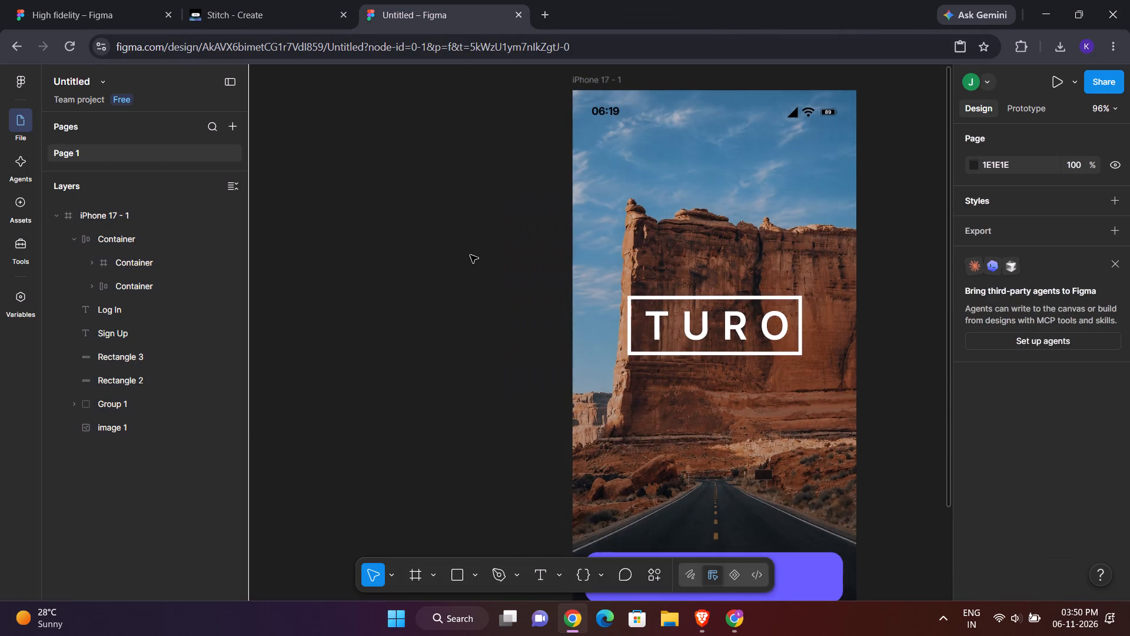
{"action": "scroll", "coordinate": [470, 255], "scroll_direction": "left", "scroll_amount": 1}
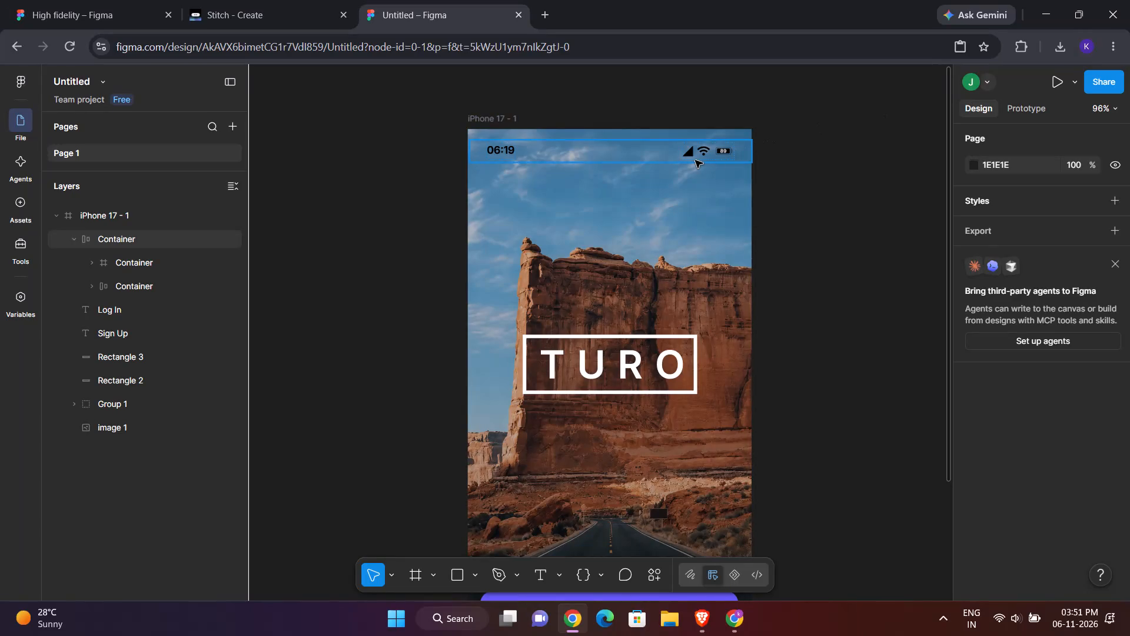
{"action": "left_click", "coordinate": [694, 160]}
{"action": "triple_click", "coordinate": [680, 150]}
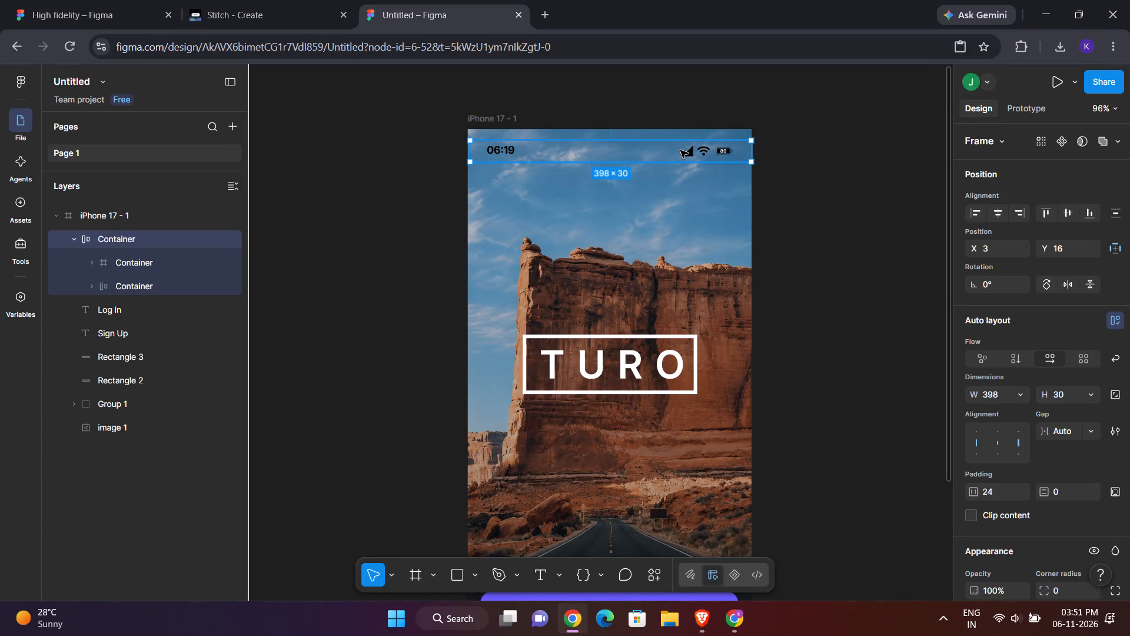
{"action": "left_click", "coordinate": [651, 148]}
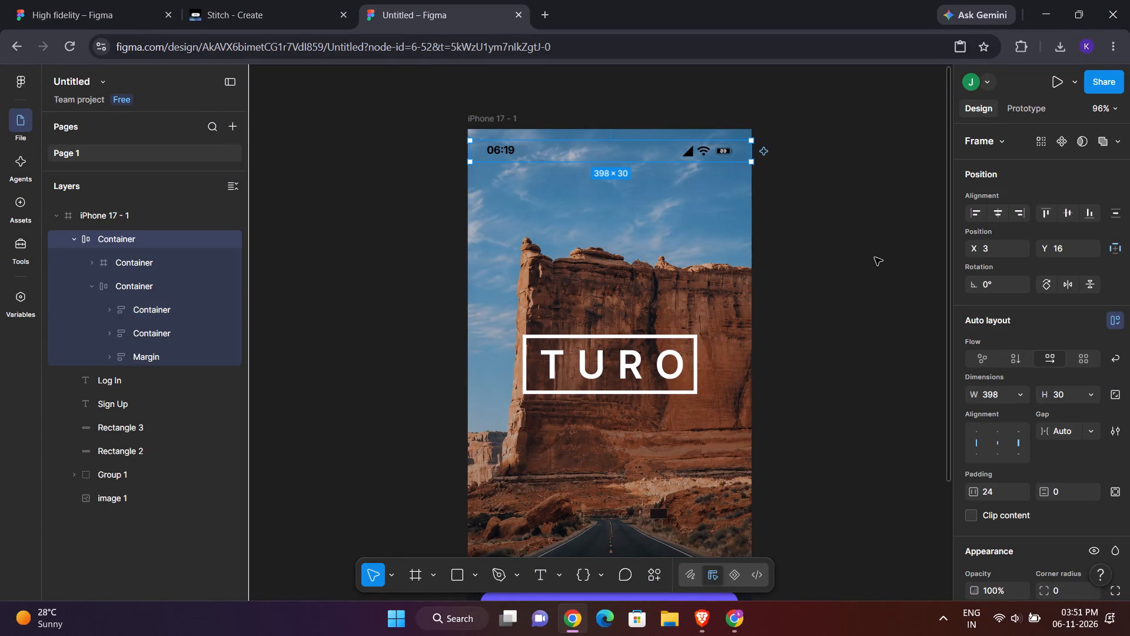
{"action": "scroll", "coordinate": [875, 257], "scroll_direction": "down", "scroll_amount": 1}
{"action": "scroll", "coordinate": [875, 257], "scroll_direction": "up", "scroll_amount": 1}
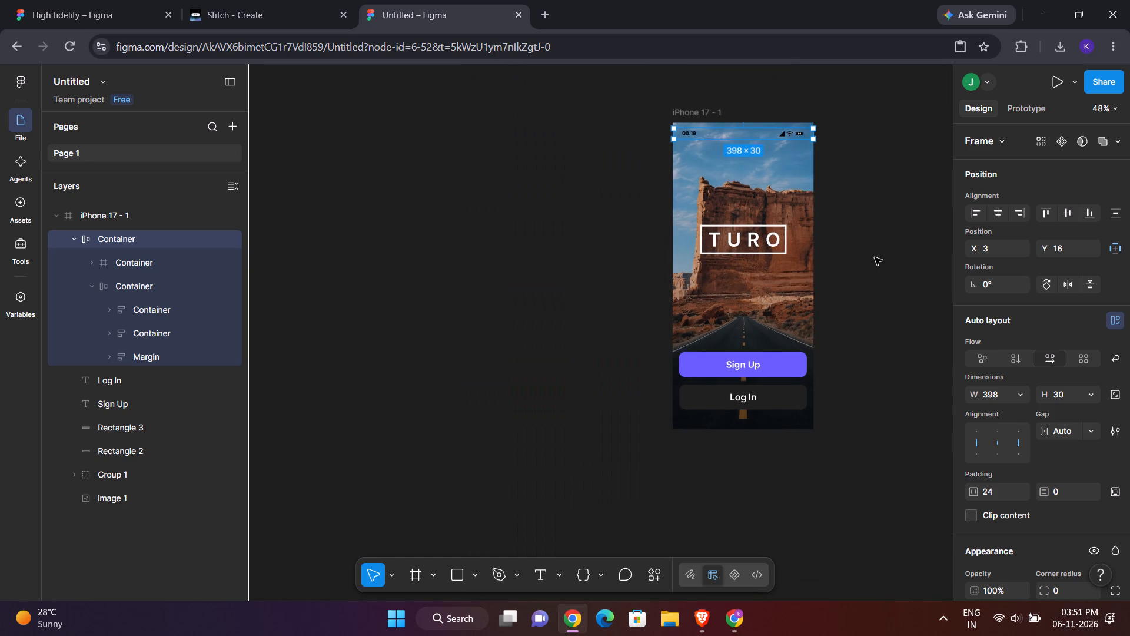
{"action": "scroll", "coordinate": [752, 300], "scroll_direction": "left", "scroll_amount": 2}
{"action": "scroll", "coordinate": [981, 396], "scroll_direction": "down", "scroll_amount": 3}
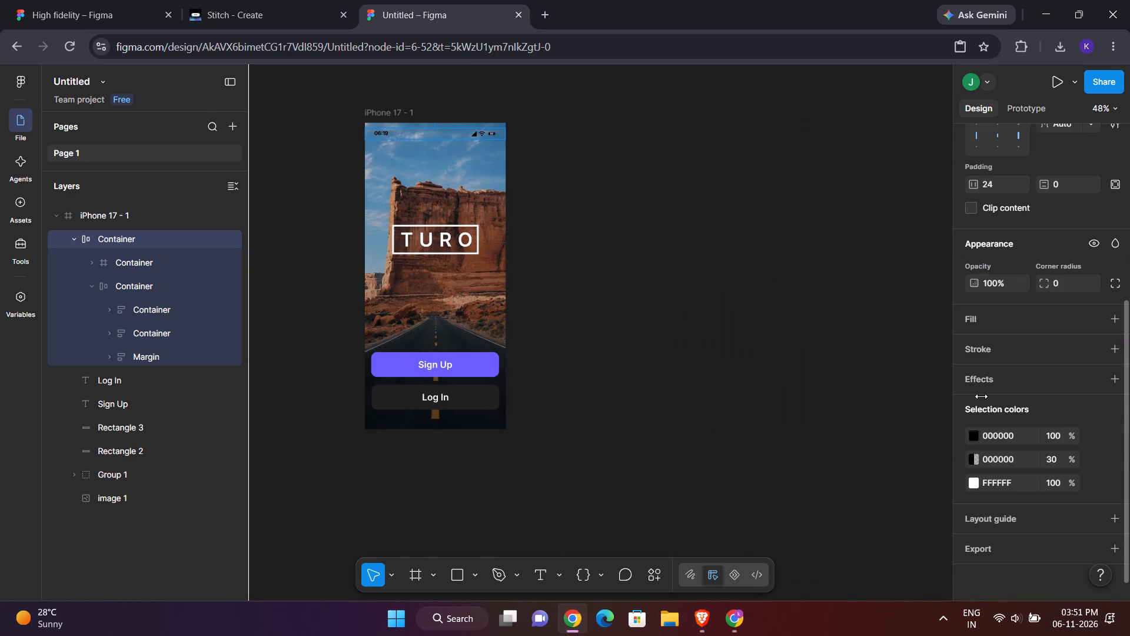
{"action": "scroll", "coordinate": [981, 396], "scroll_direction": "up", "scroll_amount": 3}
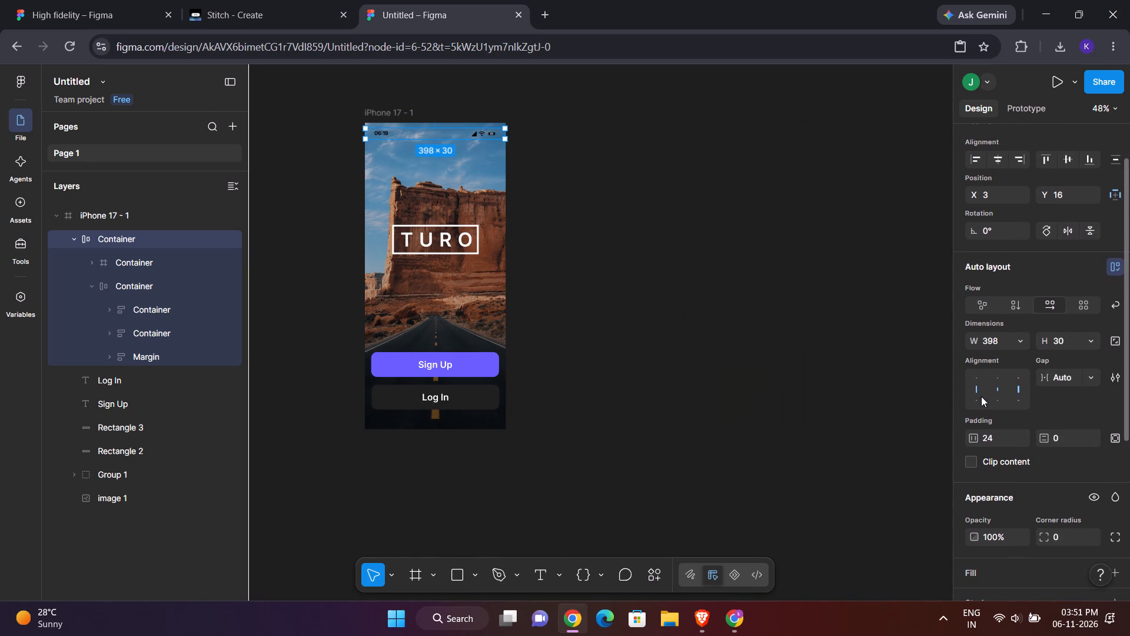
{"action": "left_click", "coordinate": [1021, 386]}
{"action": "left_click", "coordinate": [1103, 370]}
{"action": "left_click", "coordinate": [1092, 375]}
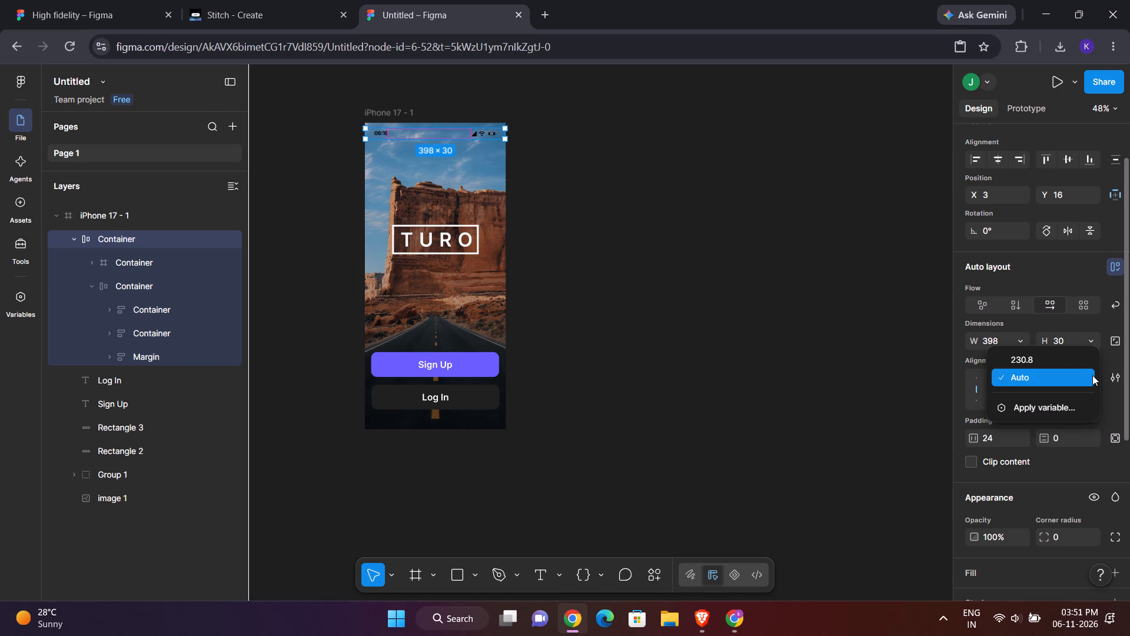
{"action": "left_click", "coordinate": [1092, 375]}
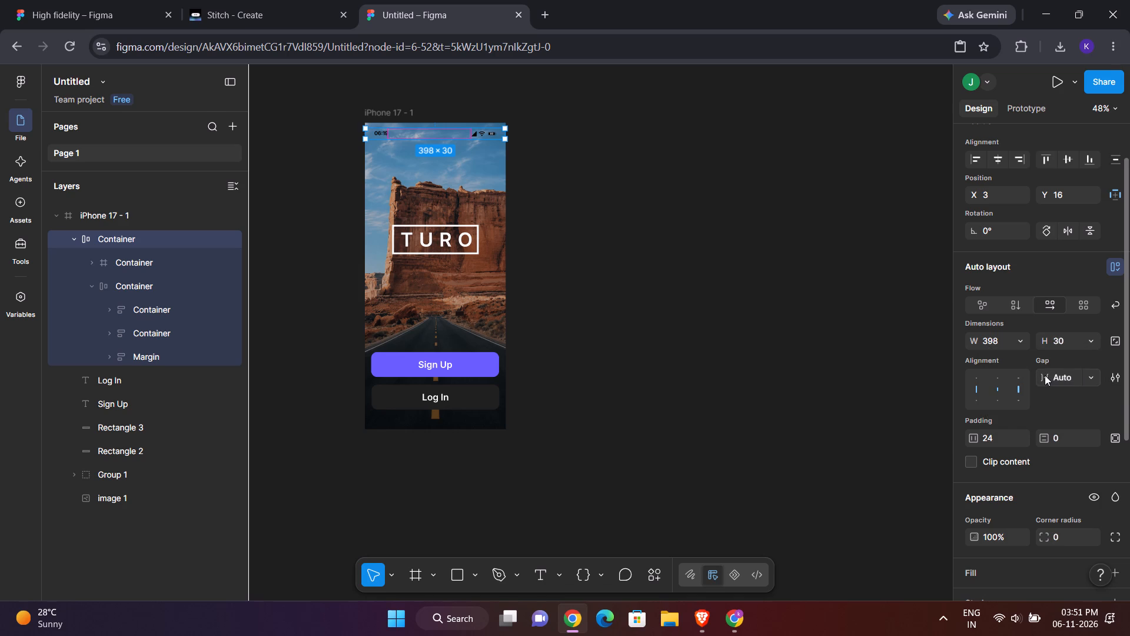
{"action": "left_click", "coordinate": [1040, 374]}
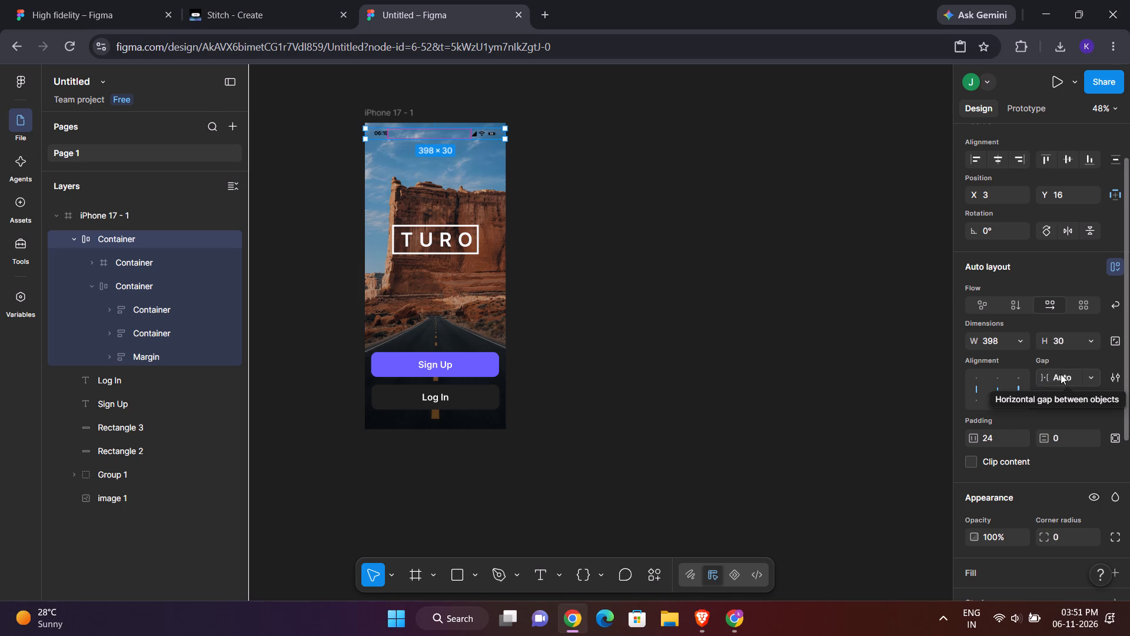
{"action": "left_click", "coordinate": [1061, 374]}
{"action": "left_click", "coordinate": [1099, 373]}
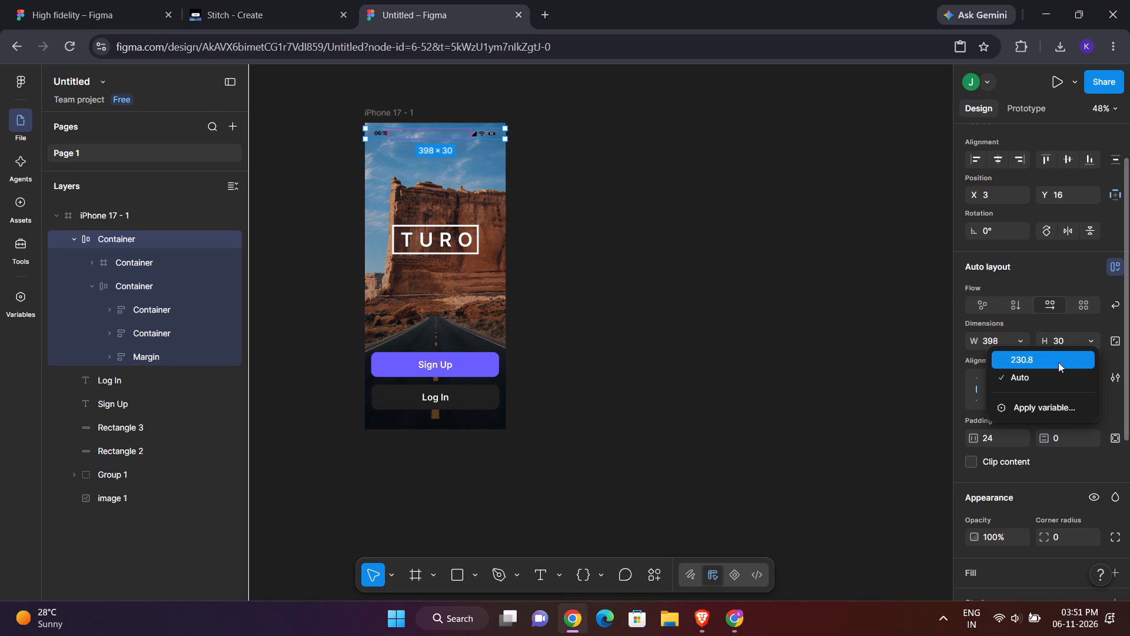
{"action": "left_click", "coordinate": [797, 352]}
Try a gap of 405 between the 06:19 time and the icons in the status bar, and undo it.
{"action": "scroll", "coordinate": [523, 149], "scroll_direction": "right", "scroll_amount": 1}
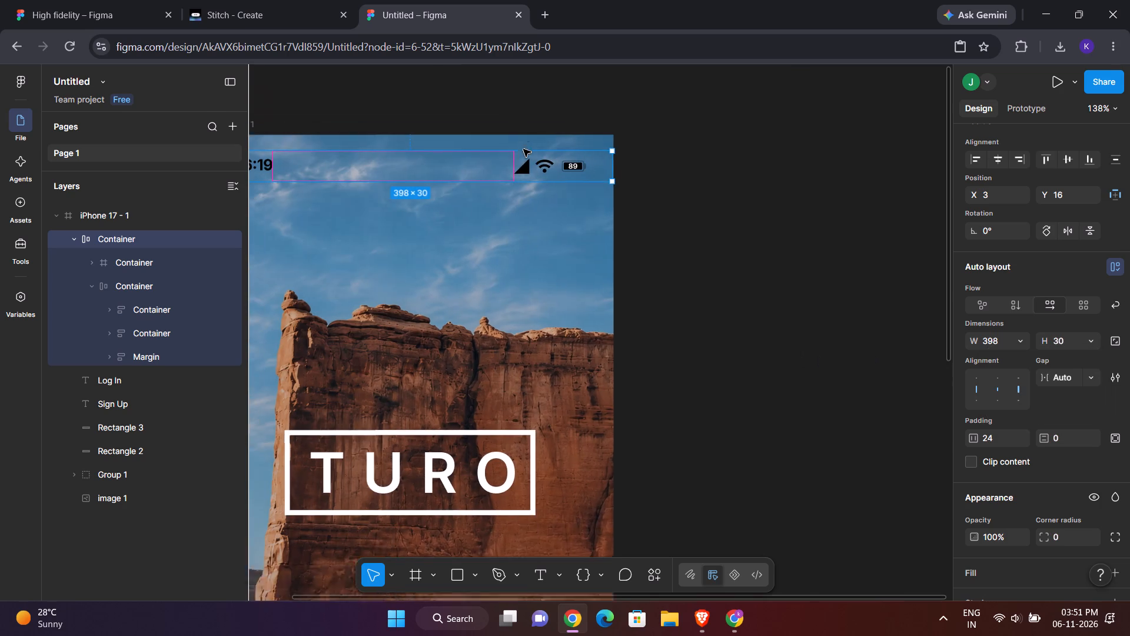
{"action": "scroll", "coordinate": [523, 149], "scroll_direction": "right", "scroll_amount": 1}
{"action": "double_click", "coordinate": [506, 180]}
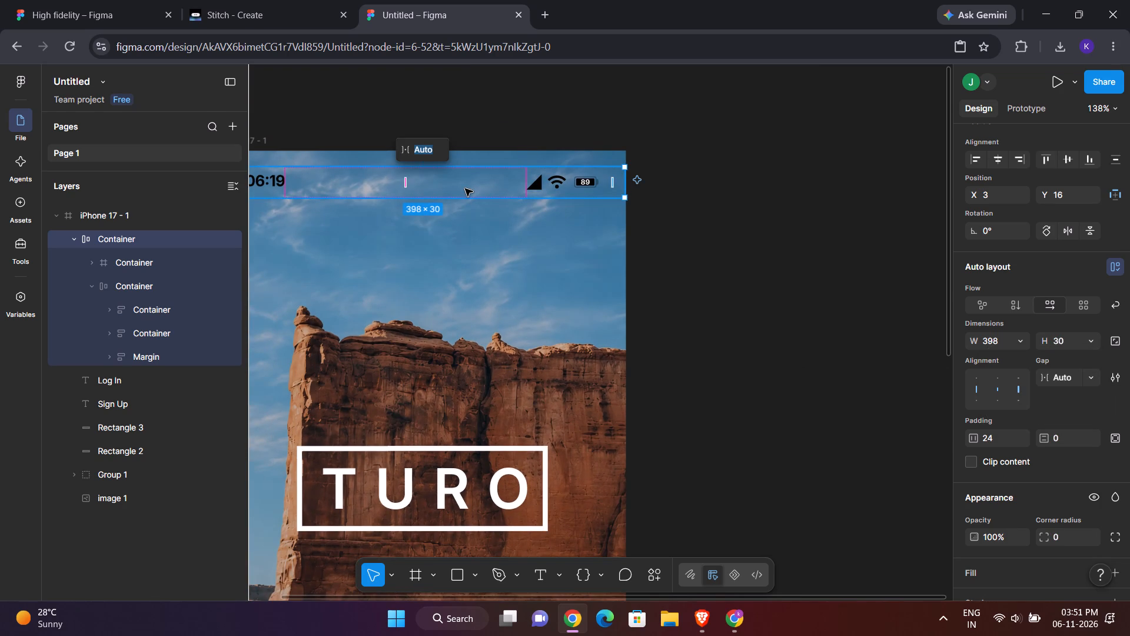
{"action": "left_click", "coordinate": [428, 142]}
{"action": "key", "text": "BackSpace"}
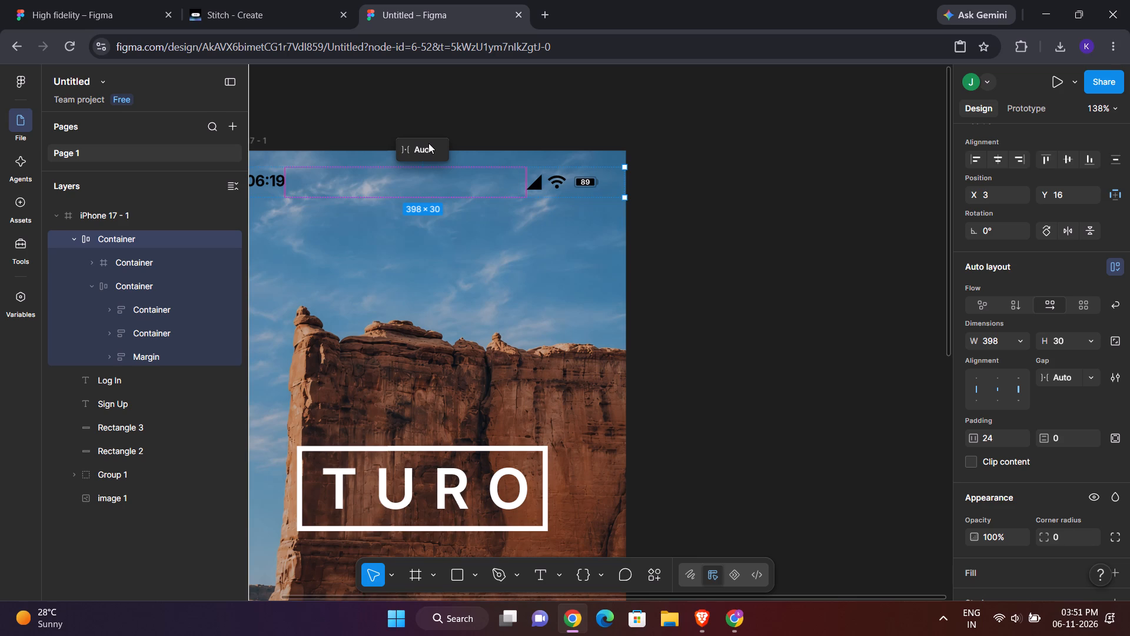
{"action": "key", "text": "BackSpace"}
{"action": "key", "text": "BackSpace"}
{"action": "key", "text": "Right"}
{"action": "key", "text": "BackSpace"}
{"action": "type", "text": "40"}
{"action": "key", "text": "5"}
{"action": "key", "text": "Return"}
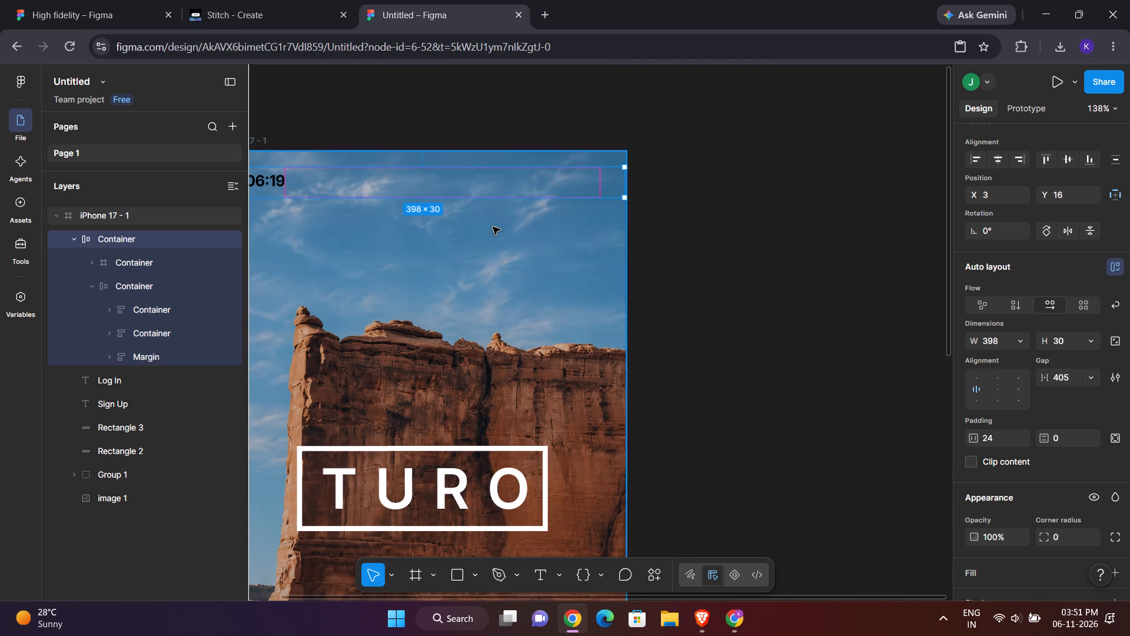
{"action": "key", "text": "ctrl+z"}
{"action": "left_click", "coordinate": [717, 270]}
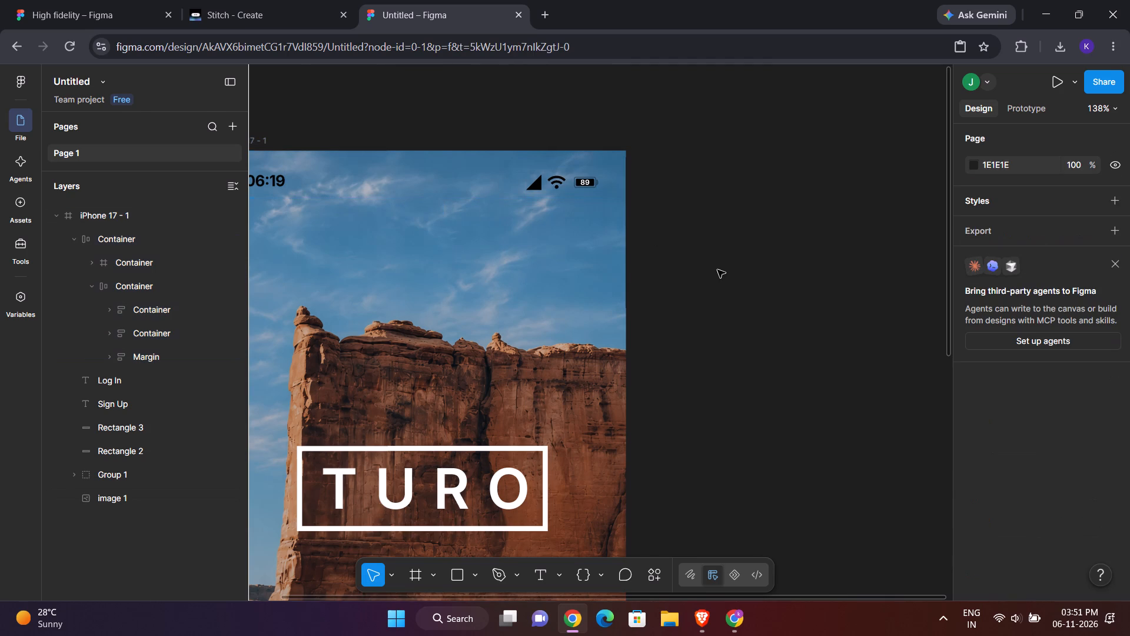
Preview the iPhone 17 - 1 screen as a prototype to check the whole layout, and return to the design.
{"action": "left_click", "coordinate": [274, 145]}
{"action": "left_click", "coordinate": [277, 139]}
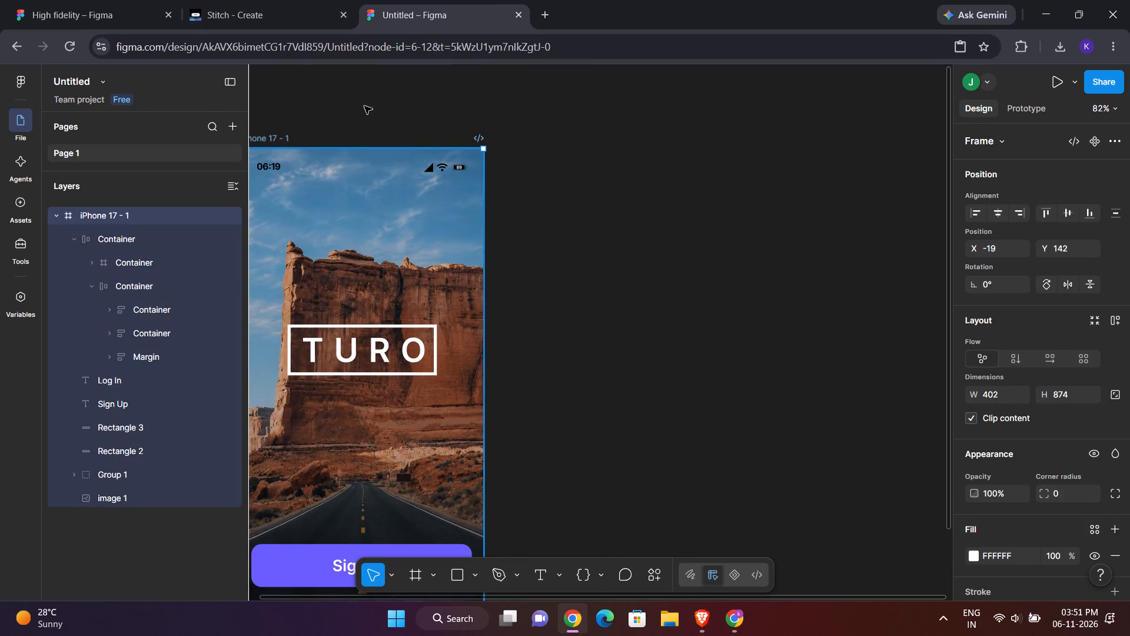
{"action": "left_click", "coordinate": [1056, 84]}
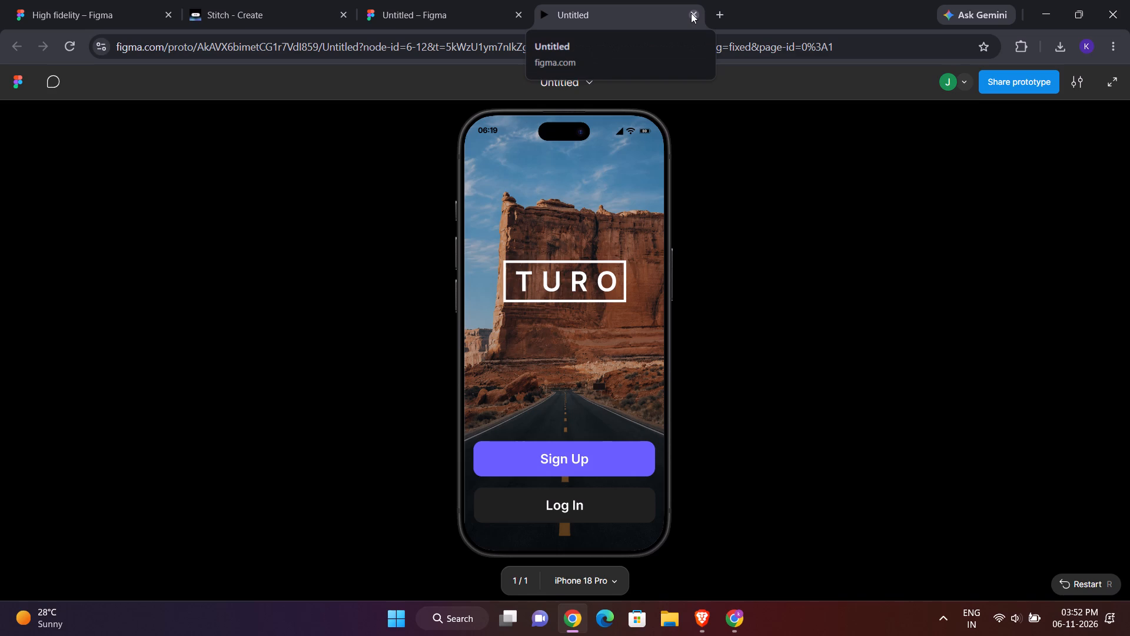
{"action": "left_click", "coordinate": [691, 13]}
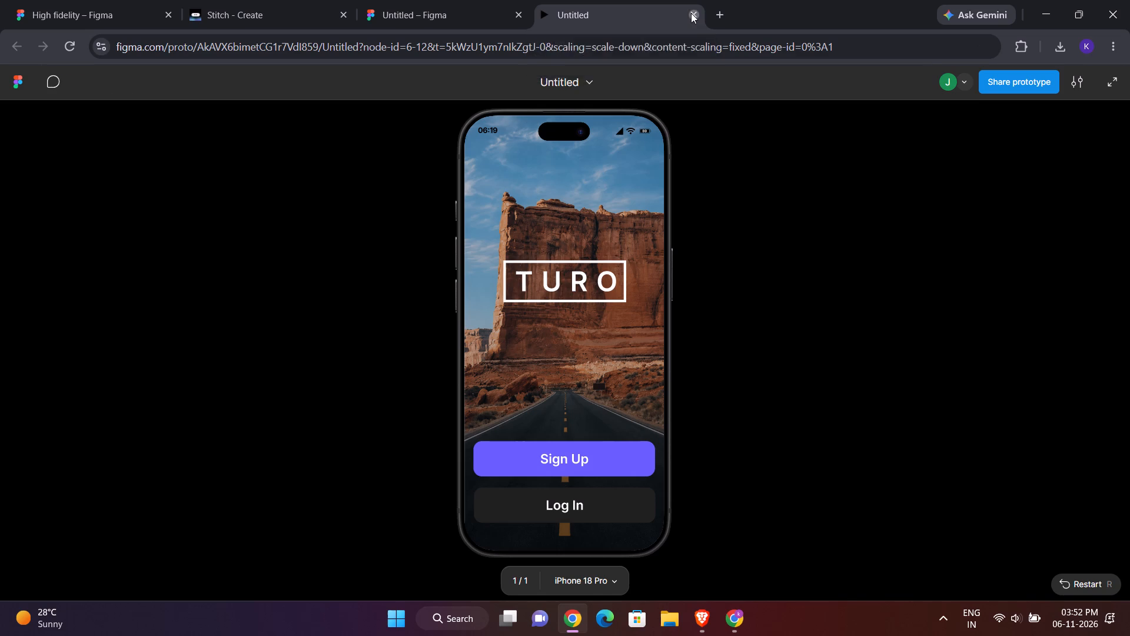
{"action": "left_click", "coordinate": [659, 246]}
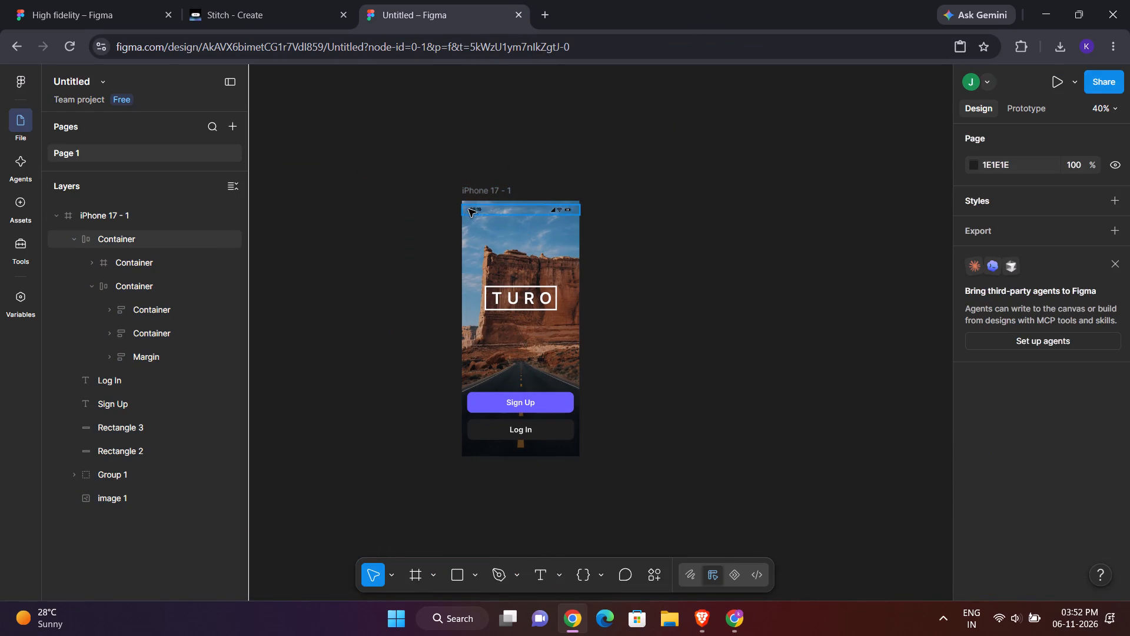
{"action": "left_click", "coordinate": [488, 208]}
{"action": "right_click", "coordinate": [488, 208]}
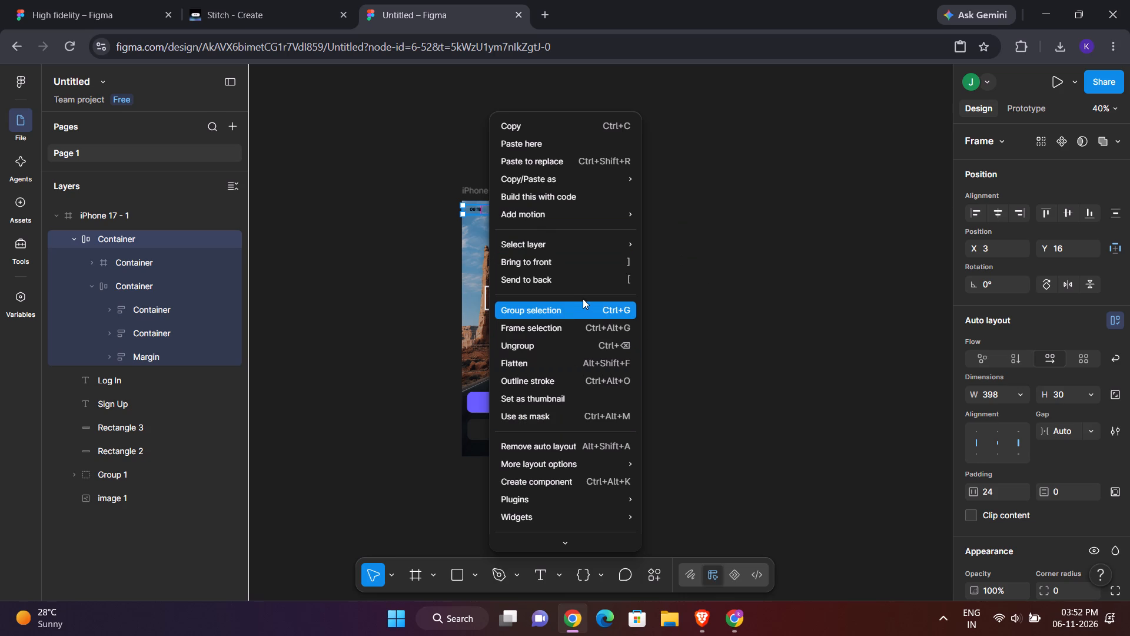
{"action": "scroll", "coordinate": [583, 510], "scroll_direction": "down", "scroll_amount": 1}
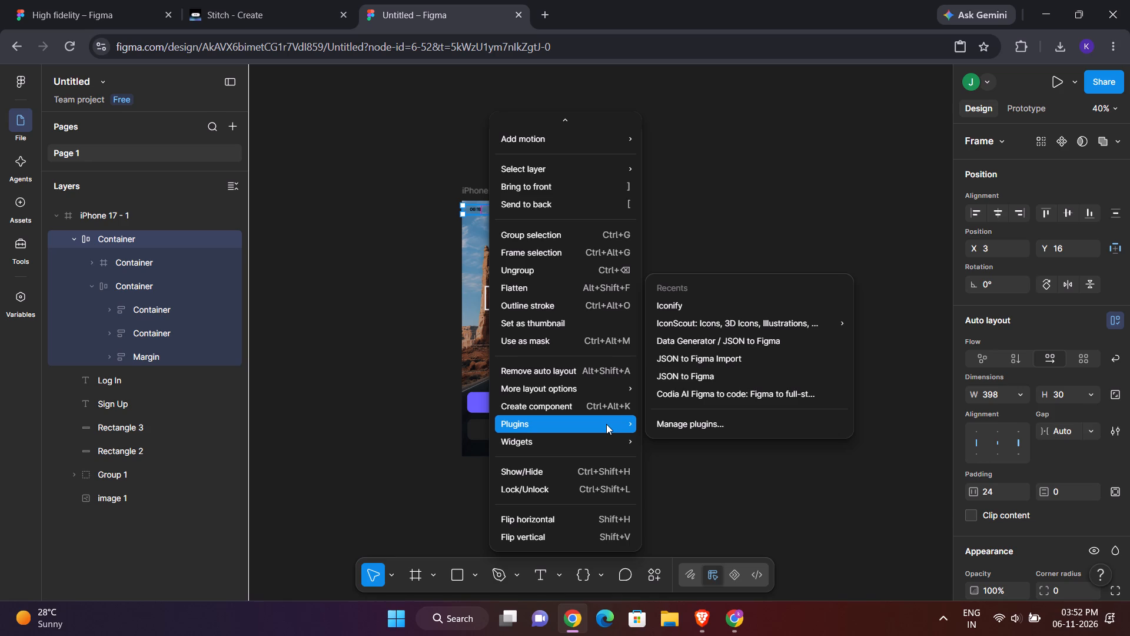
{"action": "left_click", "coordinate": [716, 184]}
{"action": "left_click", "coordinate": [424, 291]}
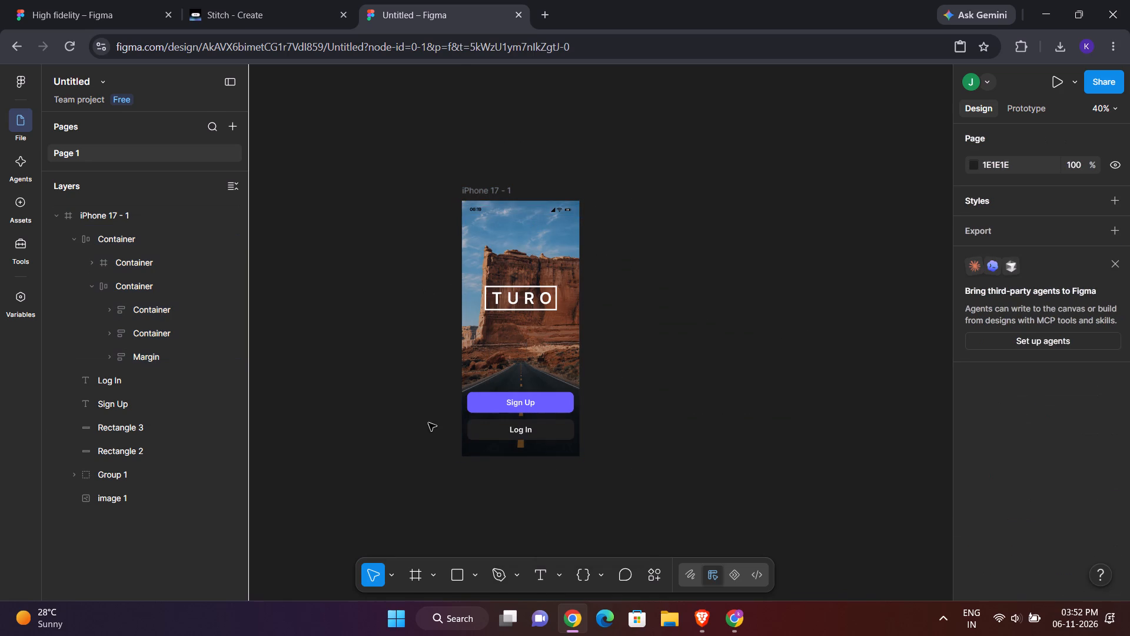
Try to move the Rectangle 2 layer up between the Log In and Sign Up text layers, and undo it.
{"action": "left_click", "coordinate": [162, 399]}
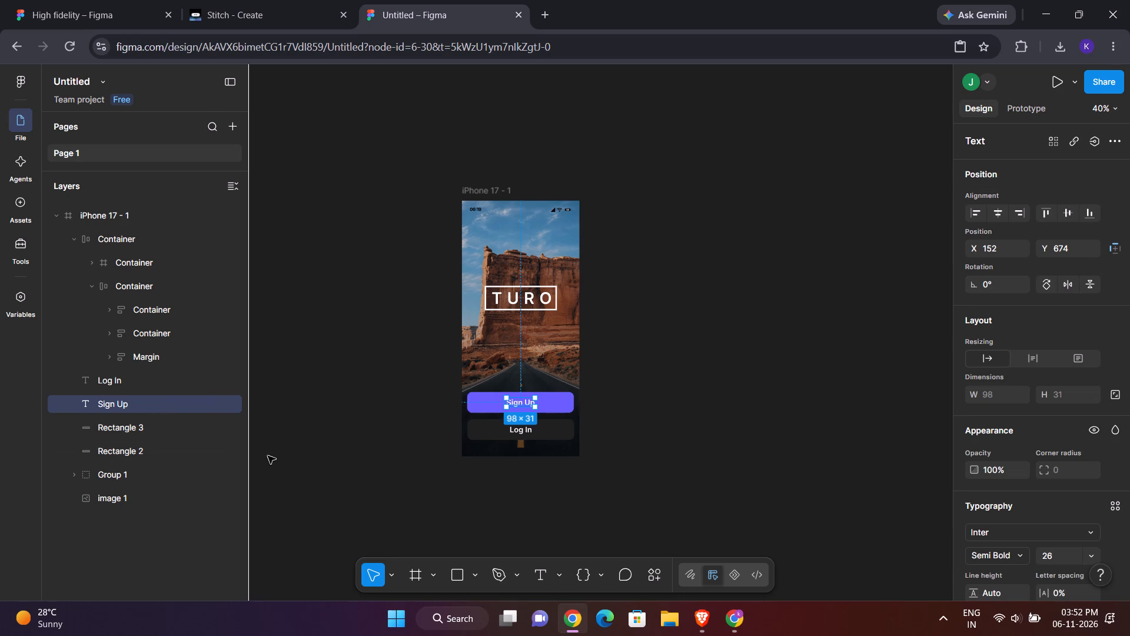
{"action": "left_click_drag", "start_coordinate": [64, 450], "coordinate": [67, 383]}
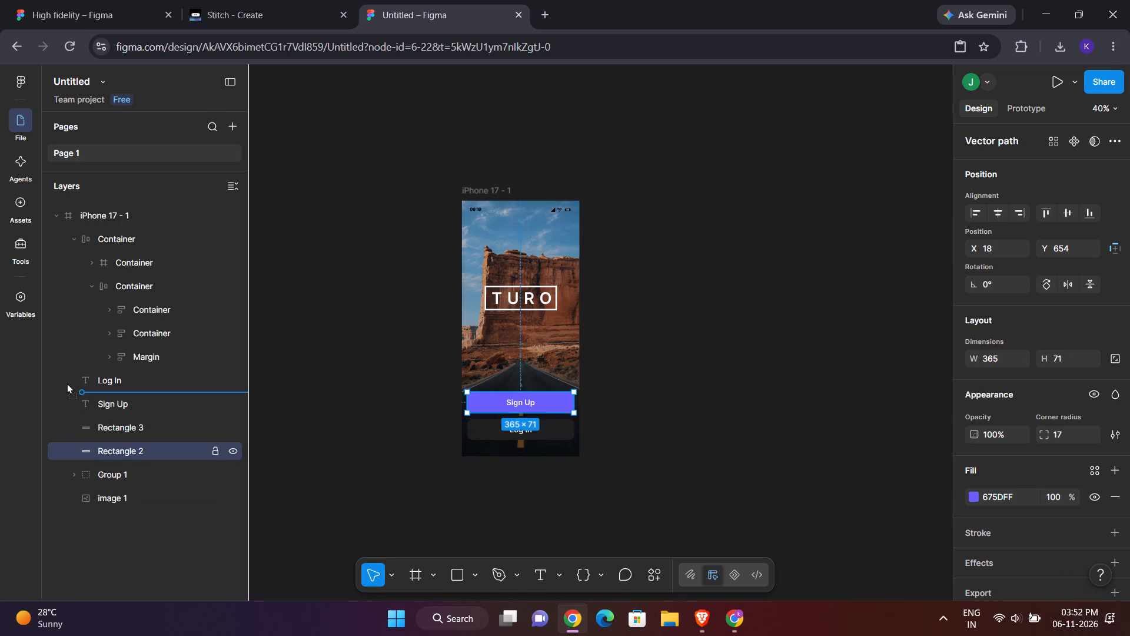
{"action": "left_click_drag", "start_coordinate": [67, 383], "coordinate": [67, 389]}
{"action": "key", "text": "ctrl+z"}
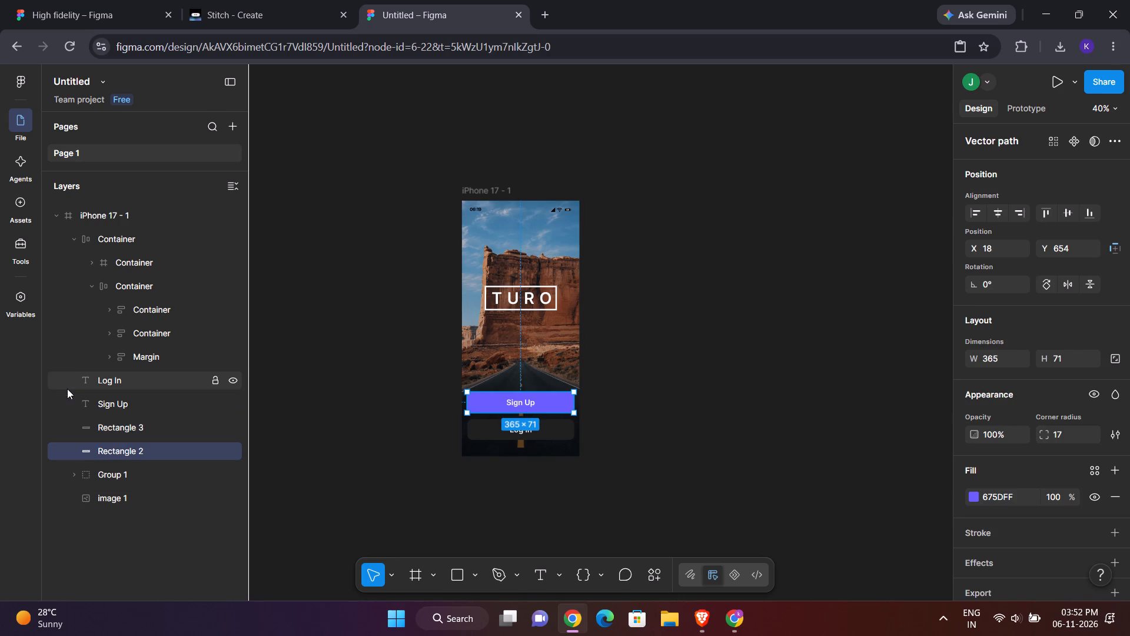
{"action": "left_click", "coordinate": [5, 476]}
Group the Log In and Sign Up text layers together with their button shapes, Rectangle 3 and Rectangle 2.
{"action": "left_click_drag", "start_coordinate": [36, 373], "coordinate": [72, 472]}
{"action": "left_click", "coordinate": [379, 445]}
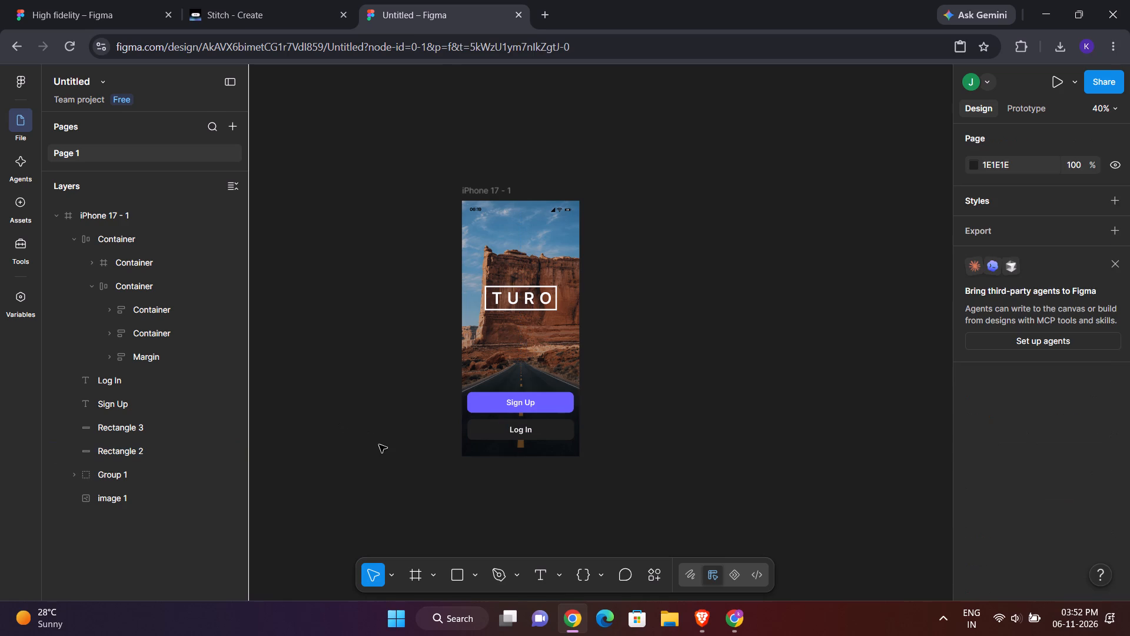
{"action": "left_click_drag", "start_coordinate": [423, 398], "coordinate": [600, 439]}
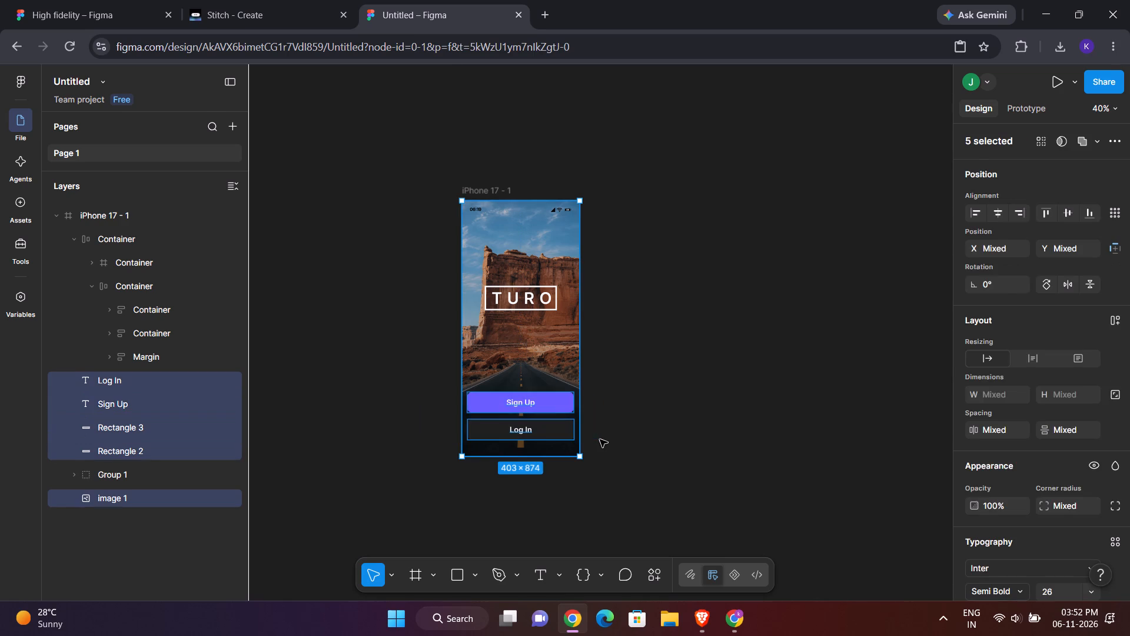
{"action": "left_click", "coordinate": [600, 439]}
{"action": "left_click", "coordinate": [167, 425]}
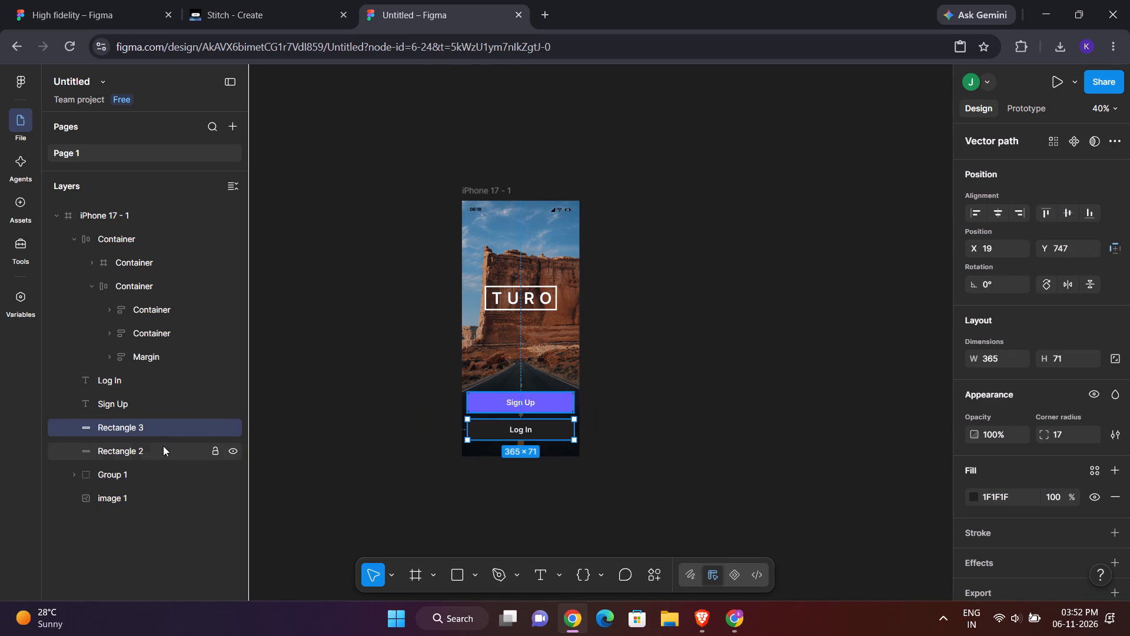
{"action": "left_click", "coordinate": [163, 446]}
{"action": "left_click", "coordinate": [165, 433], "text": "ctrl+shift"}
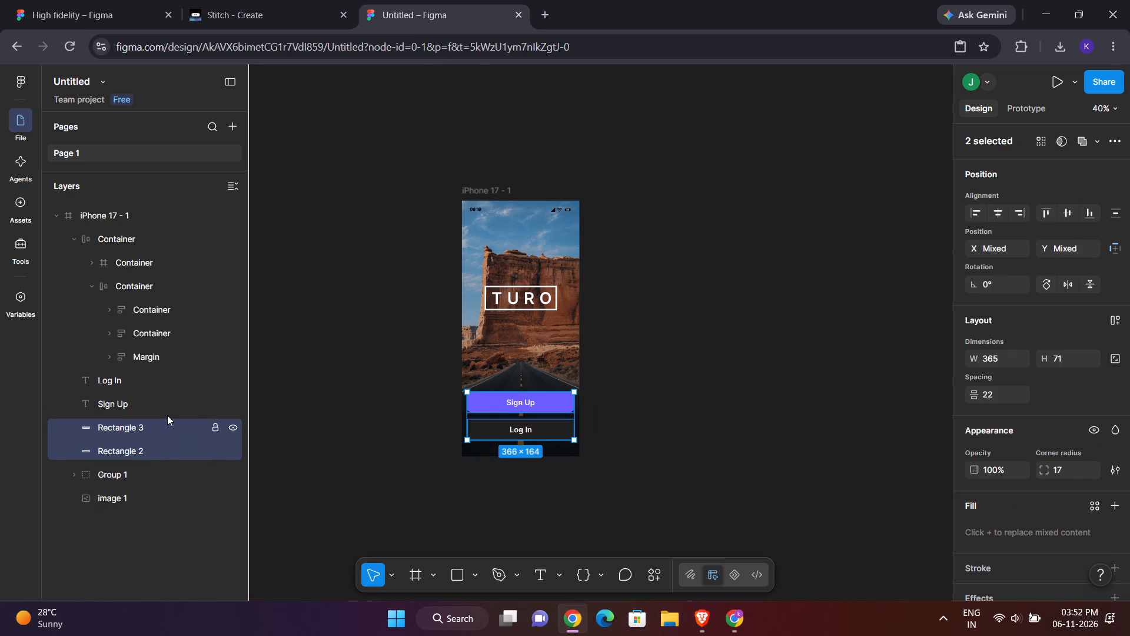
{"action": "left_click", "coordinate": [167, 415], "text": "ctrl+shift"}
{"action": "left_click", "coordinate": [167, 413], "text": "ctrl+shift"}
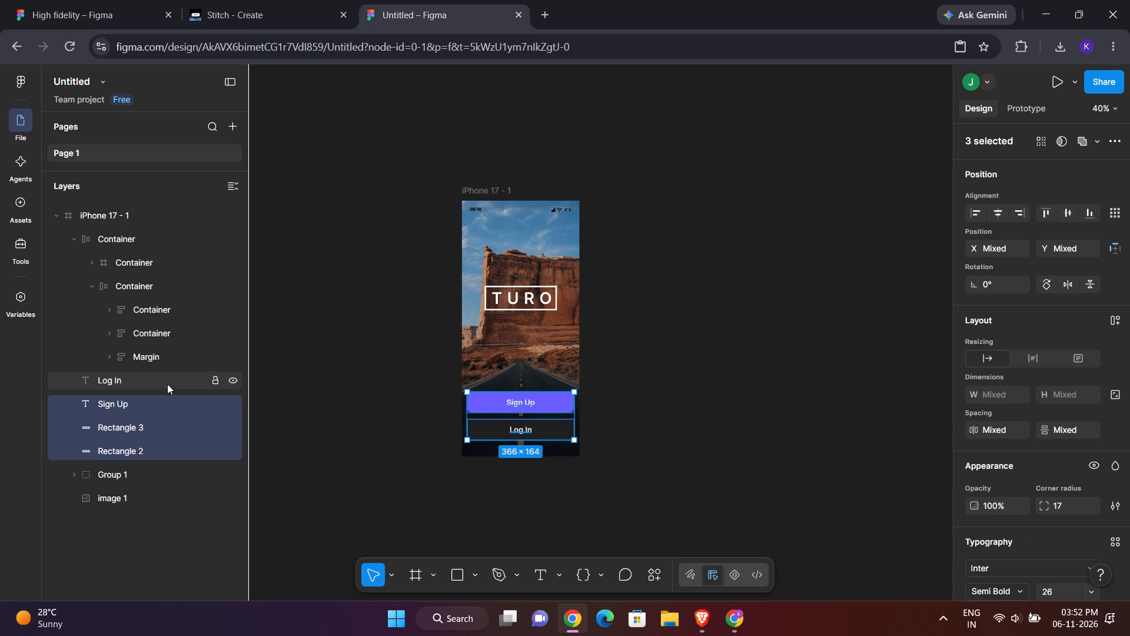
{"action": "left_click", "coordinate": [167, 384], "text": "ctrl+shift"}
{"action": "right_click", "coordinate": [137, 399]}
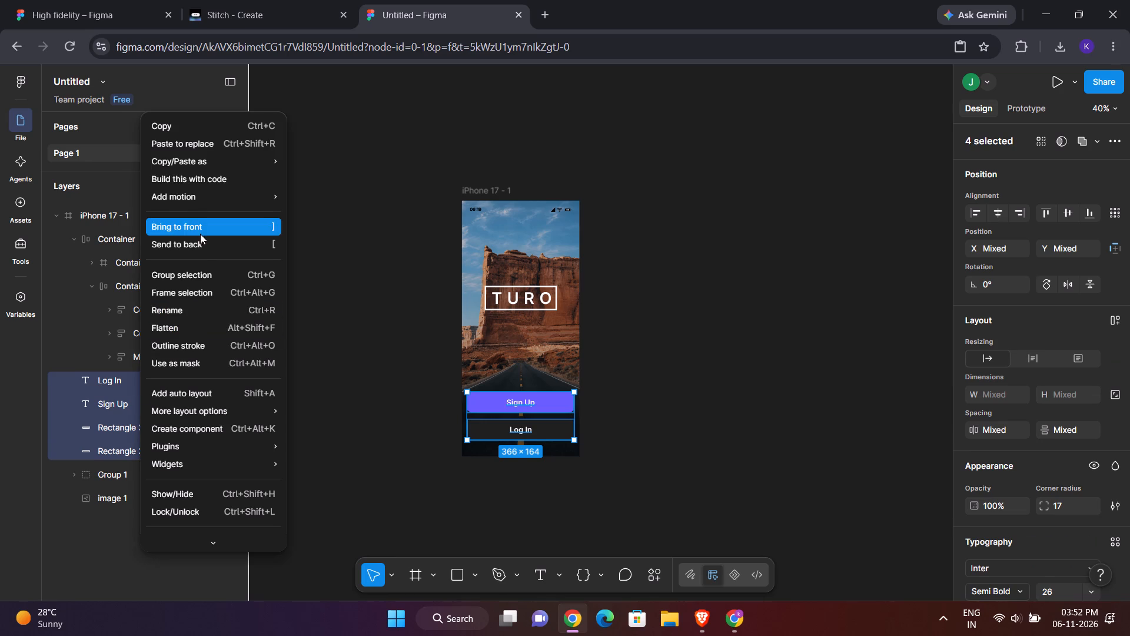
{"action": "left_click", "coordinate": [200, 275]}
{"action": "left_click", "coordinate": [317, 293]}
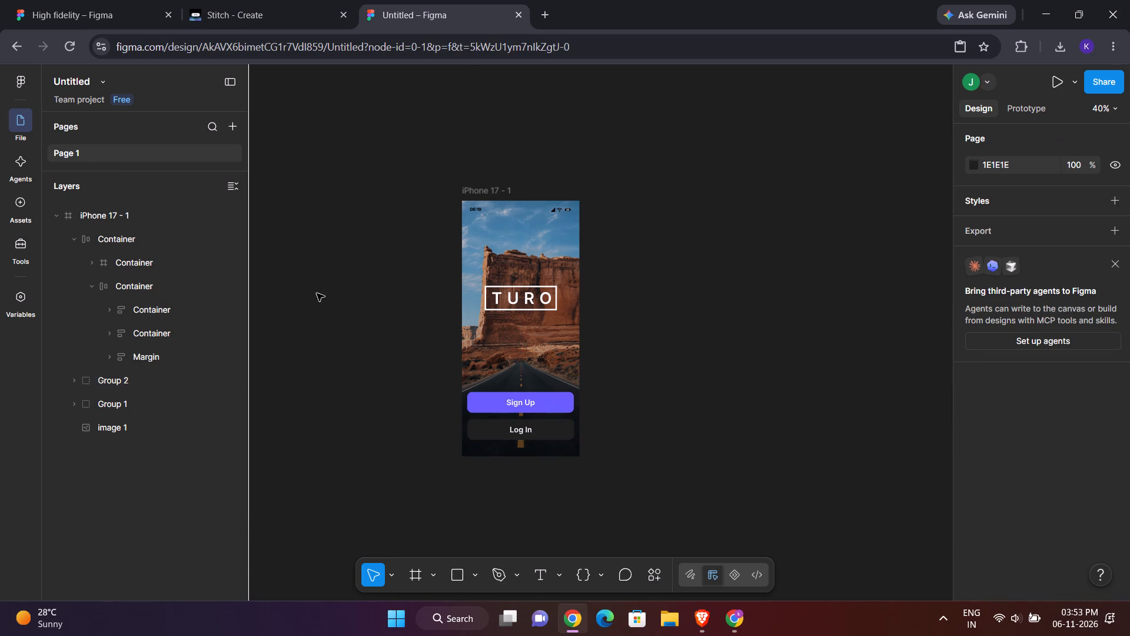
Move the iPhone 17 - 1 frame on the canvas to about X -321, Y 79.
{"action": "scroll", "coordinate": [586, 268], "scroll_direction": "left", "scroll_amount": 1}
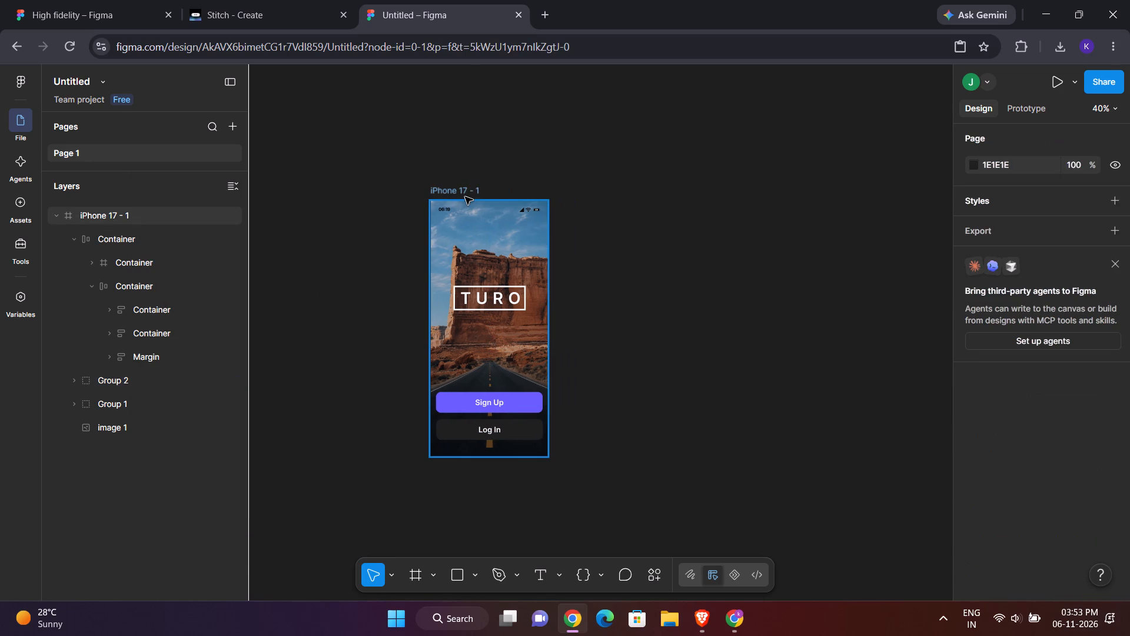
{"action": "left_click_drag", "start_coordinate": [464, 189], "coordinate": [376, 171]}
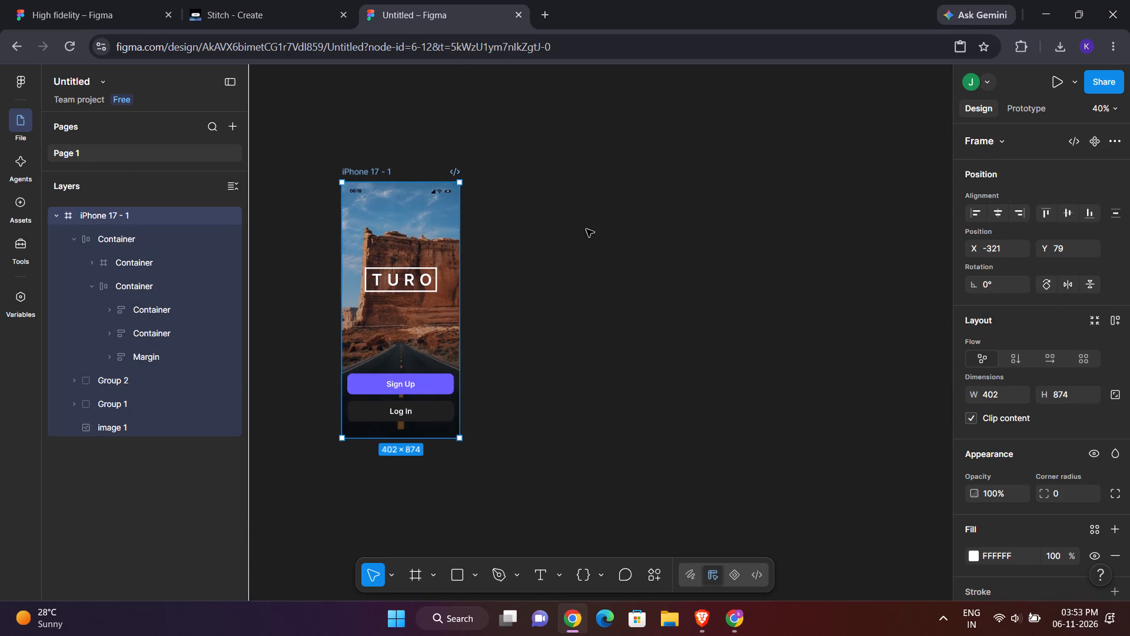
{"action": "left_click", "coordinate": [586, 229]}
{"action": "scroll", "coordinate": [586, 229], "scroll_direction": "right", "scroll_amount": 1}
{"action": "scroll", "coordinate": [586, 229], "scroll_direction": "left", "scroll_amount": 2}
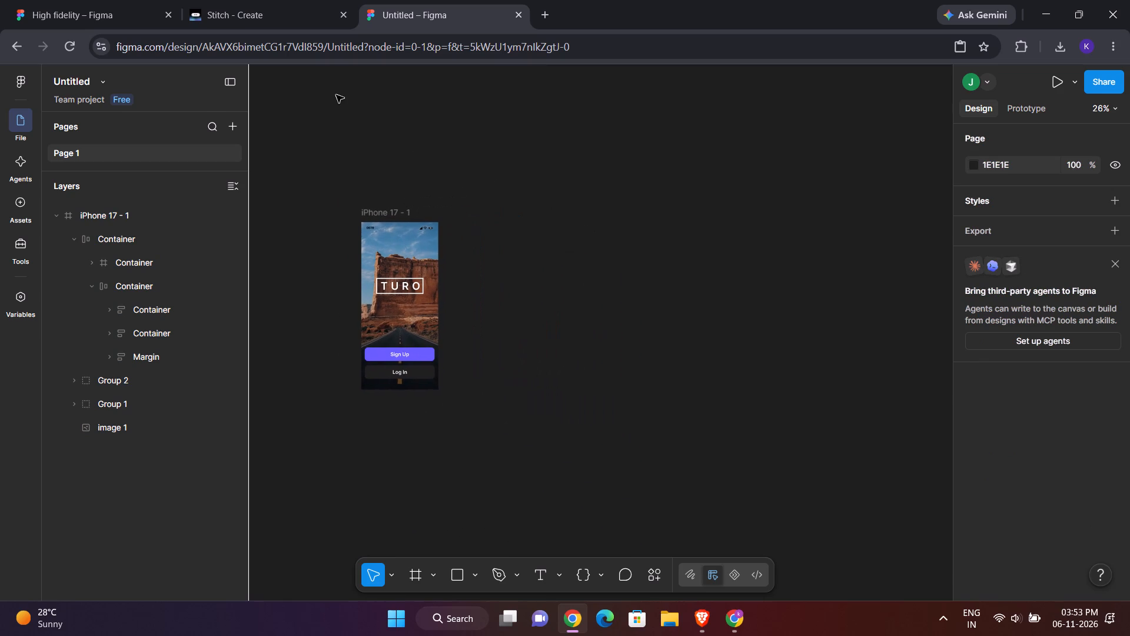
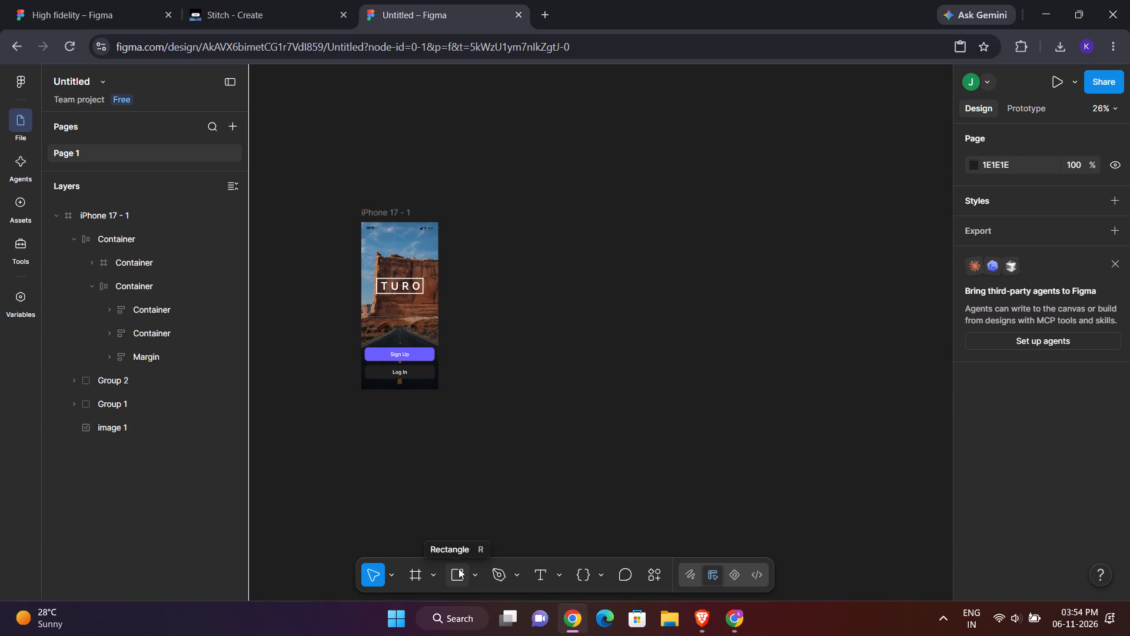
Add a second iPhone 17 frame, 402 × 874, and place it beside iPhone 17 - 1 at about X 331, Y 79.
{"action": "left_click", "coordinate": [417, 576]}
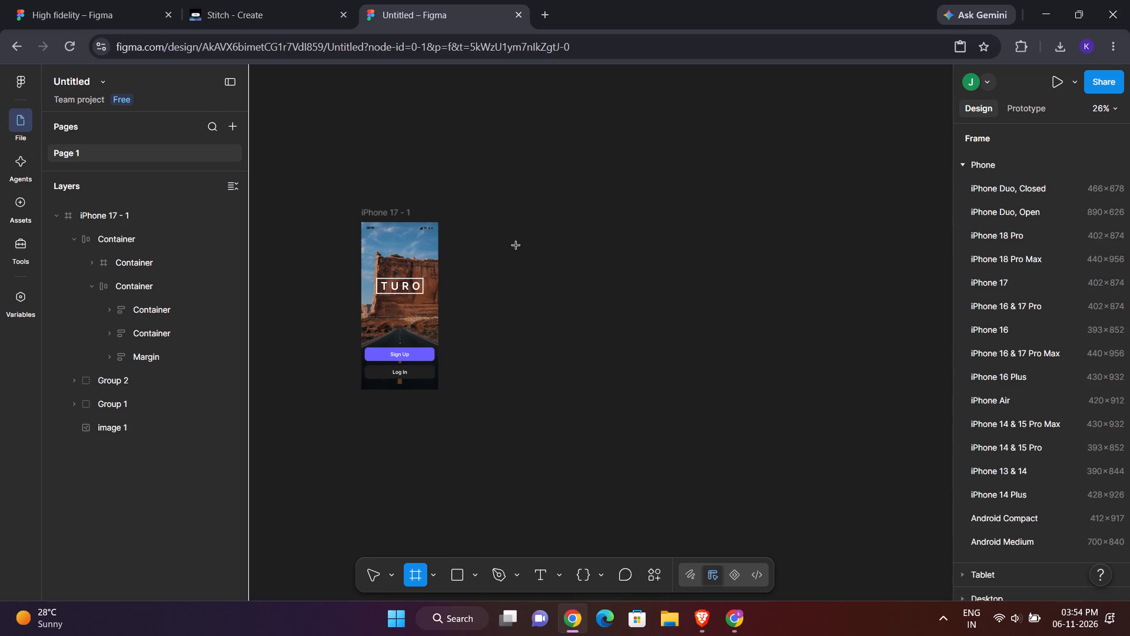
{"action": "left_click", "coordinate": [1061, 291]}
{"action": "left_click", "coordinate": [980, 281]}
{"action": "left_click", "coordinate": [677, 293]}
{"action": "left_click_drag", "start_coordinate": [591, 302], "coordinate": [535, 260]}
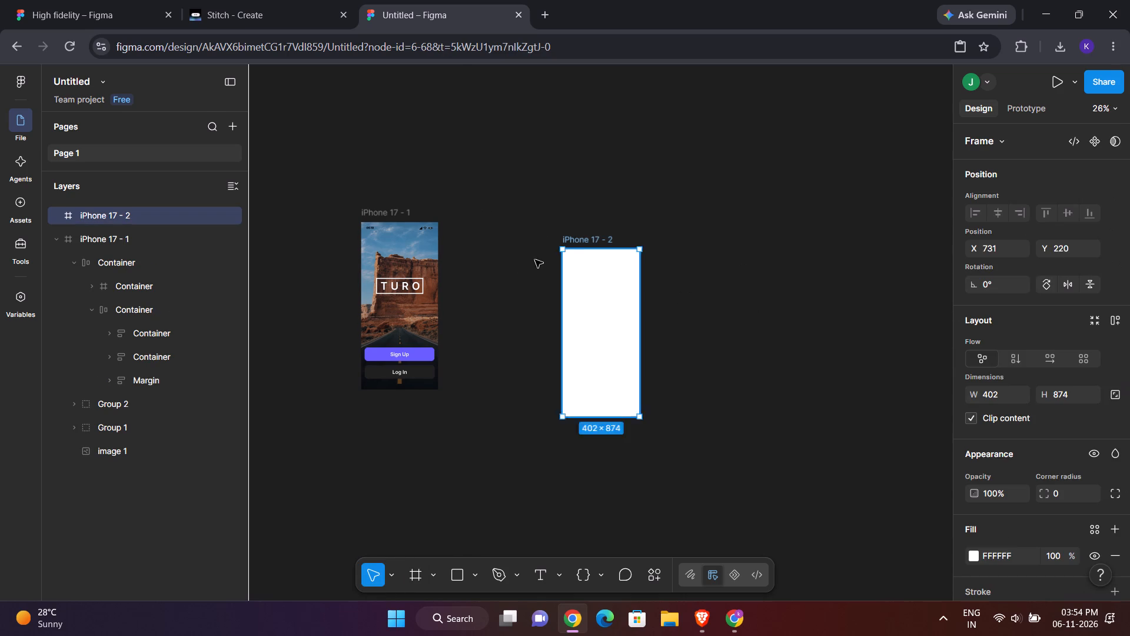
{"action": "left_click_drag", "start_coordinate": [535, 260], "coordinate": [514, 277]}
{"action": "left_click", "coordinate": [670, 296]}
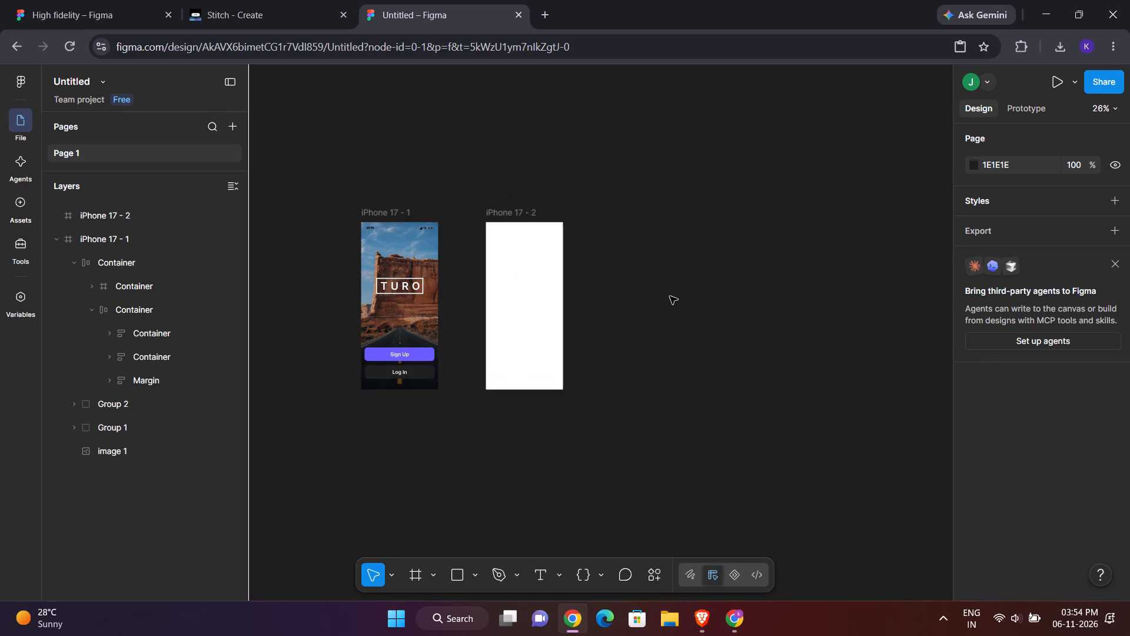
Set the iPhone 17 - 2 frame's fill to 1F1F1F, copied from the Log In button's rectangle in iPhone 17 - 1.
{"action": "left_click", "coordinate": [579, 286]}
{"action": "left_click", "coordinate": [554, 280]}
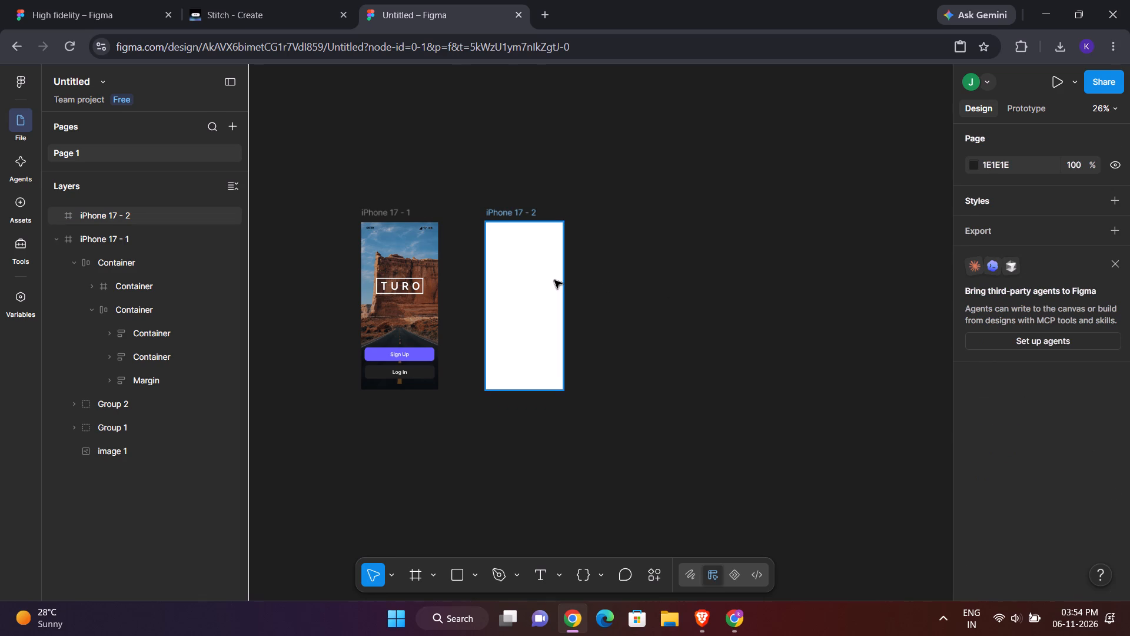
{"action": "left_click", "coordinate": [534, 450]}
{"action": "scroll", "coordinate": [612, 406], "scroll_direction": "left", "scroll_amount": 1}
{"action": "left_click", "coordinate": [497, 266]}
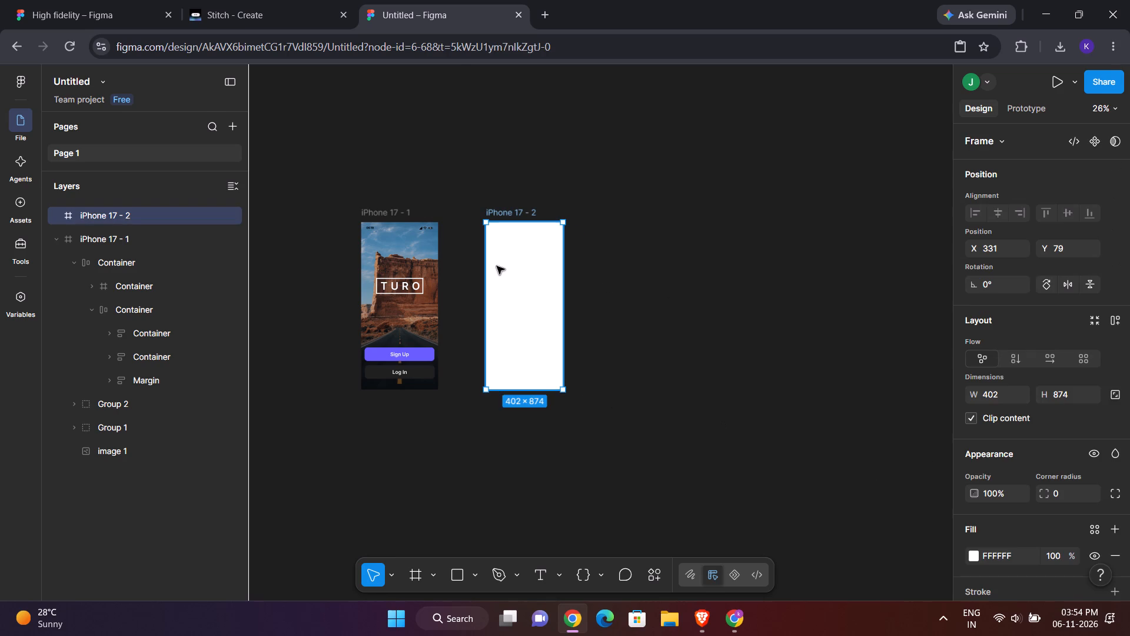
{"action": "scroll", "coordinate": [972, 522], "scroll_direction": "down", "scroll_amount": 4}
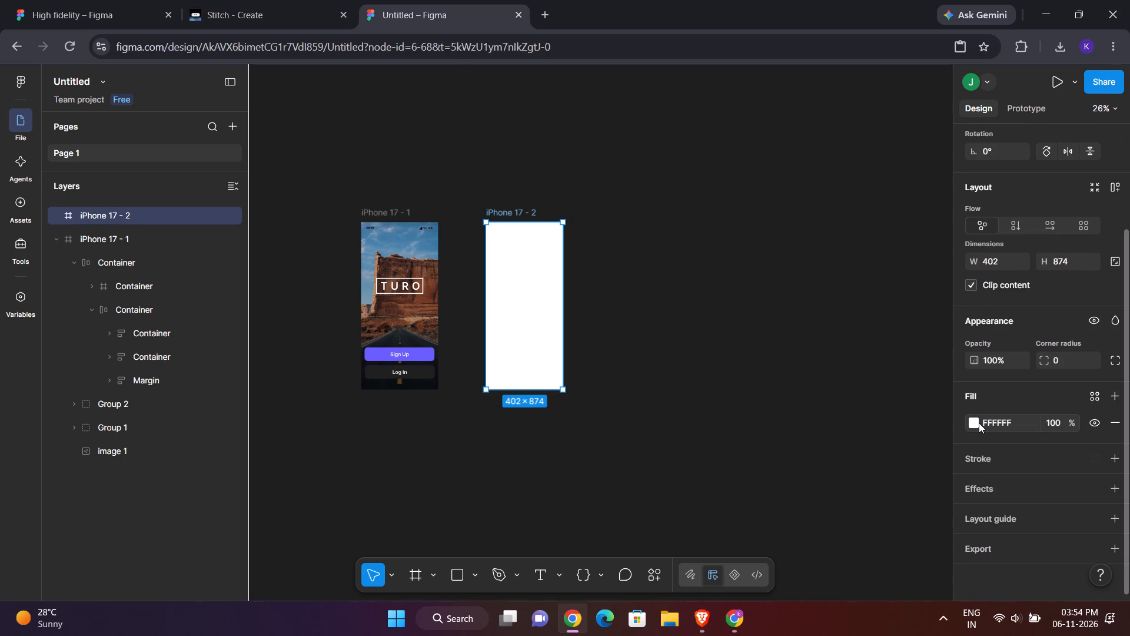
{"action": "left_click", "coordinate": [979, 423]}
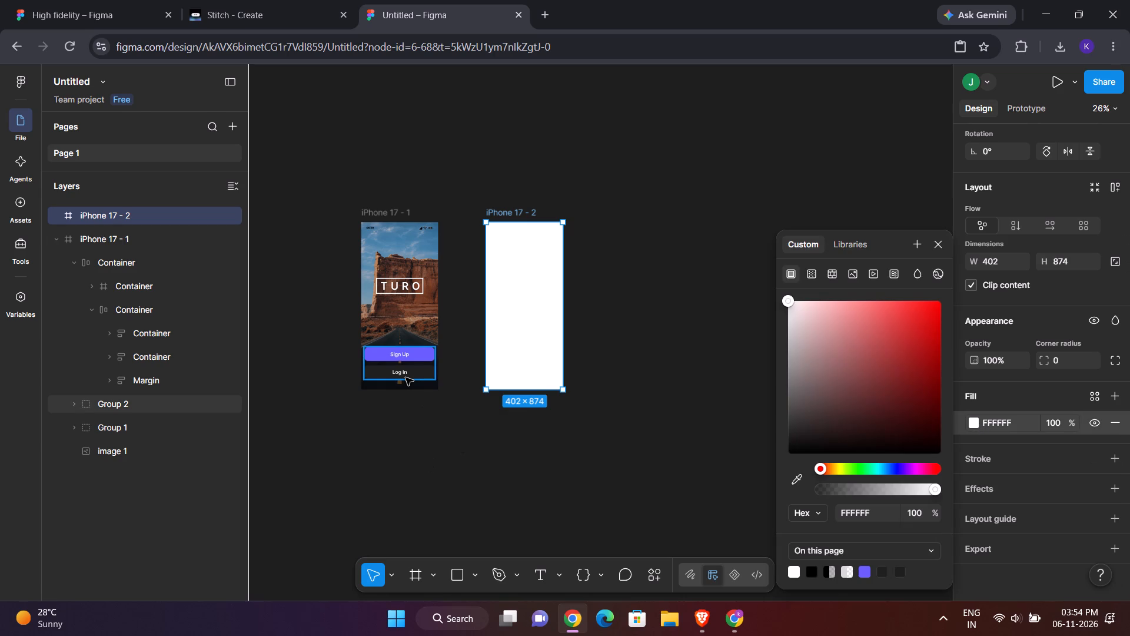
{"action": "double_click", "coordinate": [407, 376]}
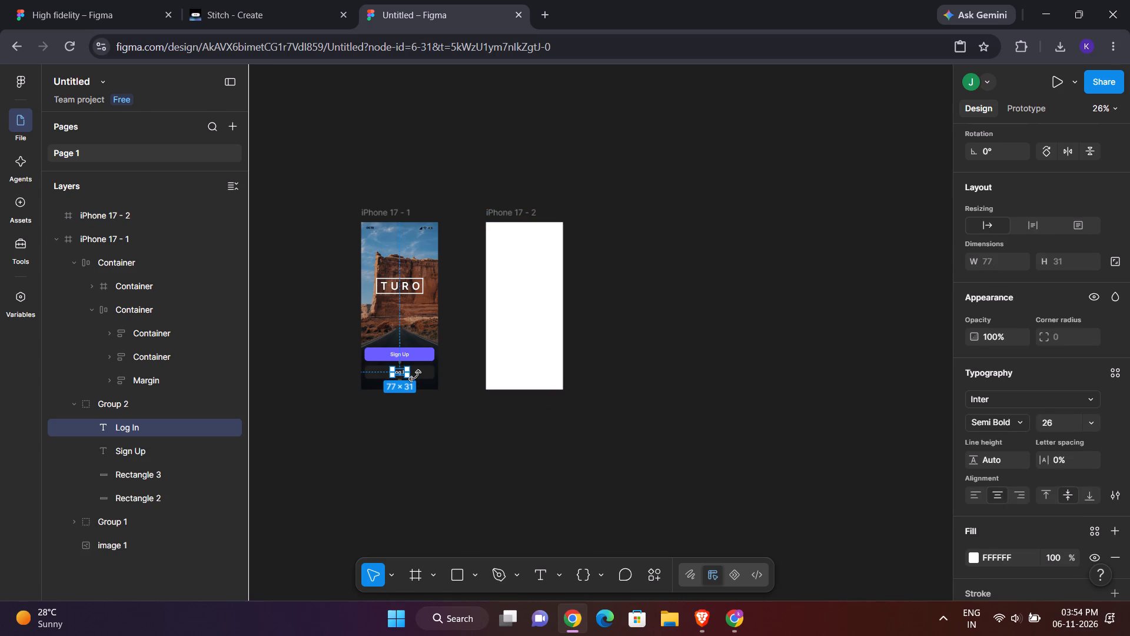
{"action": "left_click", "coordinate": [415, 376]}
{"action": "left_click", "coordinate": [418, 375]}
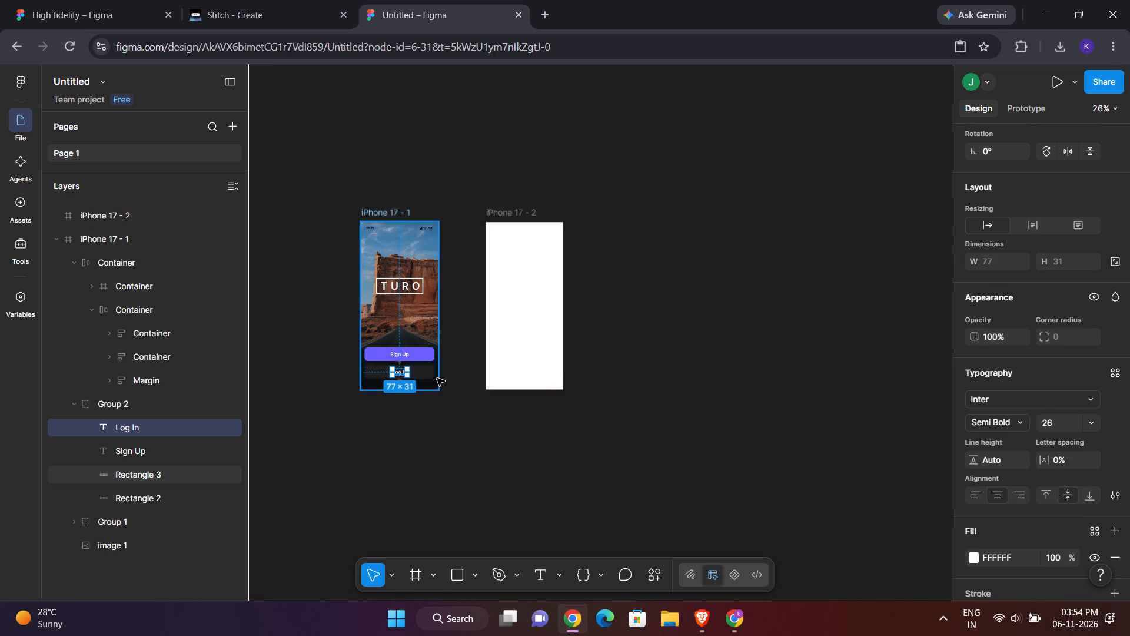
{"action": "left_click", "coordinate": [426, 377]}
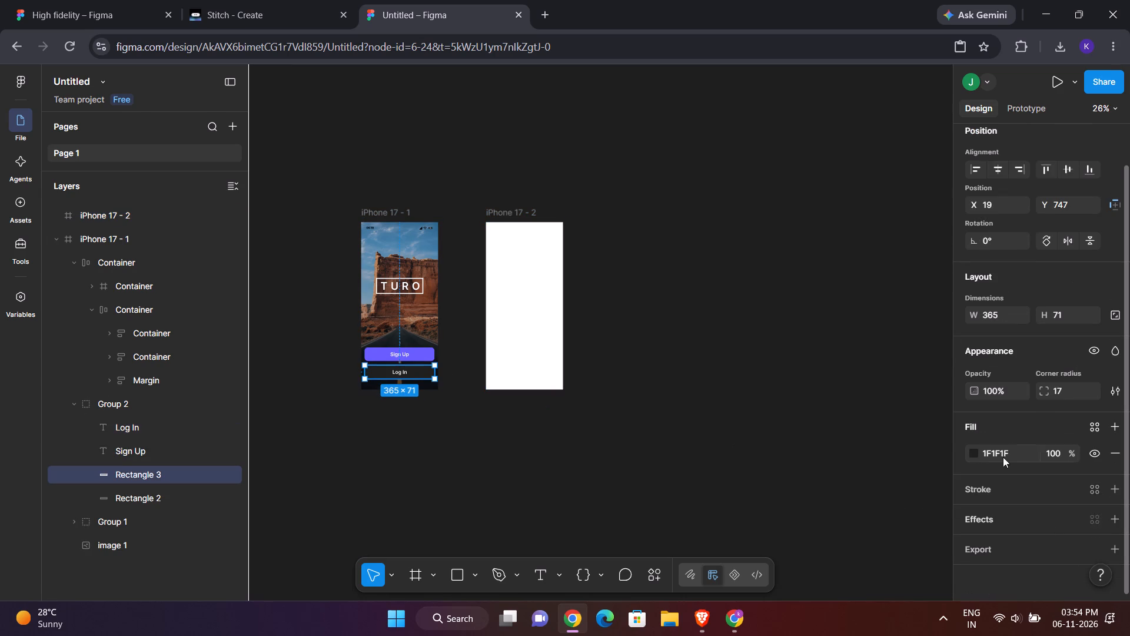
{"action": "left_click", "coordinate": [995, 446]}
{"action": "key", "text": "ctrl+c"}
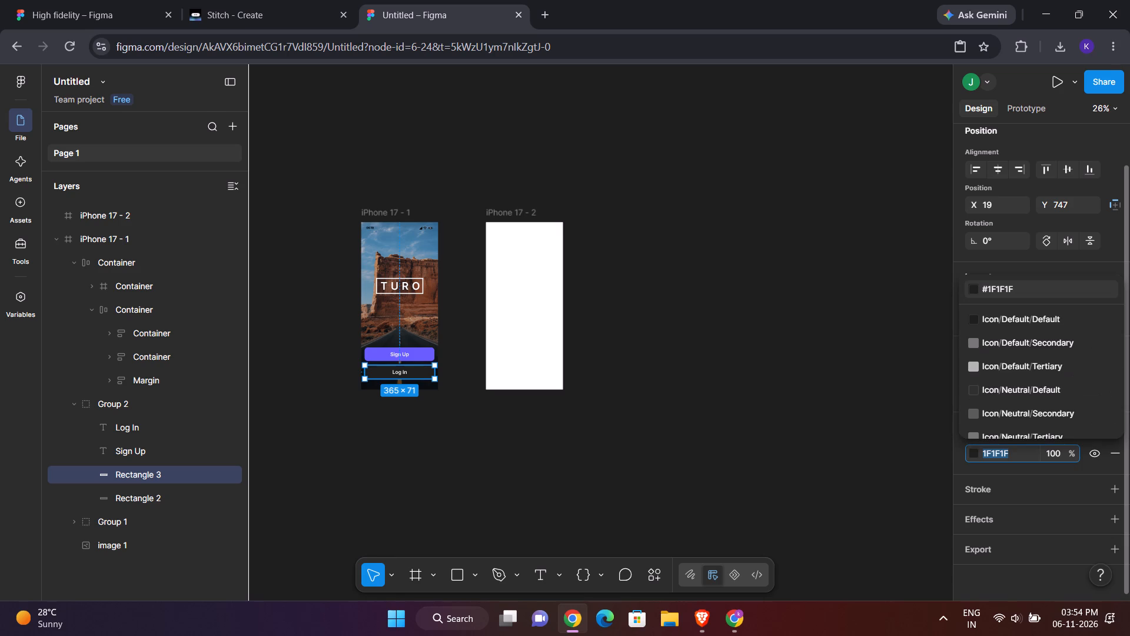
{"action": "left_click", "coordinate": [510, 257]}
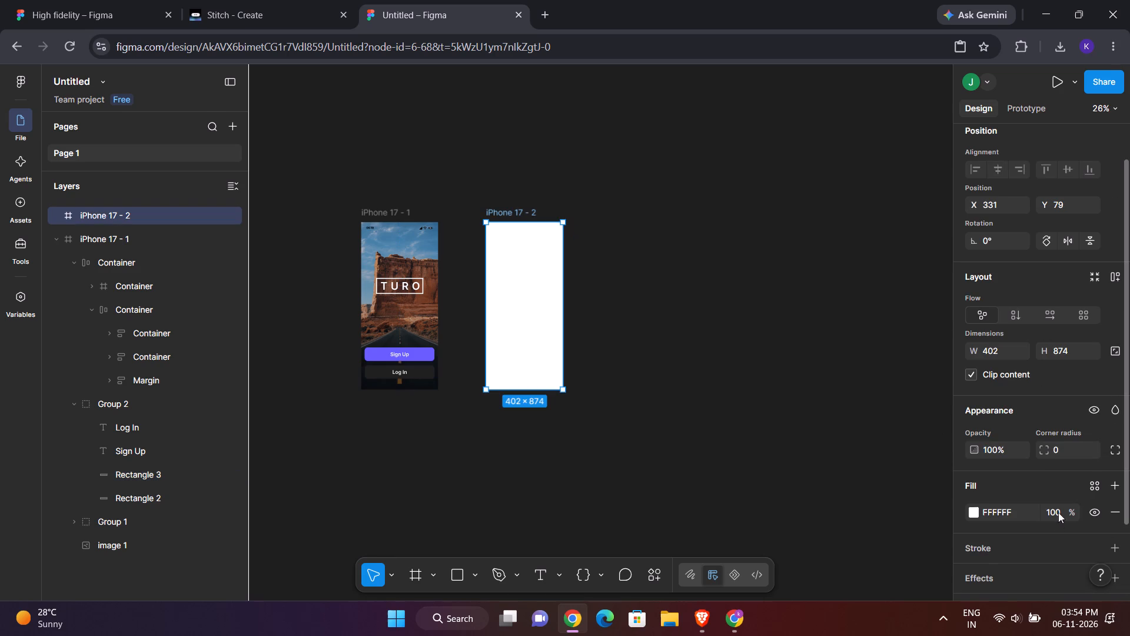
{"action": "double_click", "coordinate": [1018, 511]}
{"action": "key", "text": "ctrl+v"}
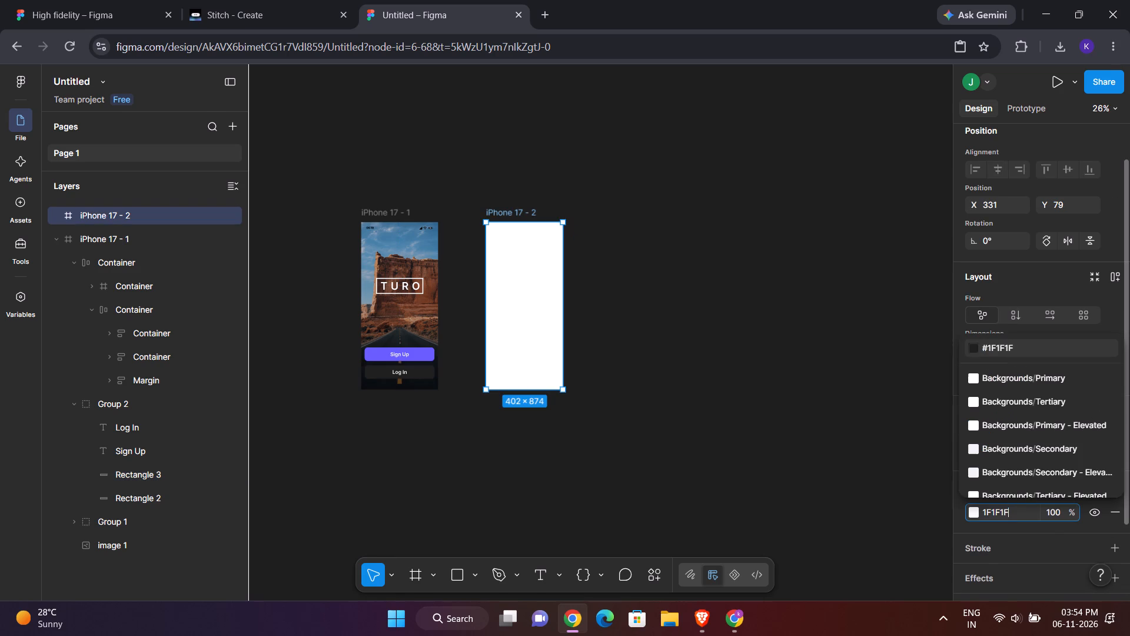
{"action": "key", "text": "Return"}
{"action": "left_click", "coordinate": [682, 395]}
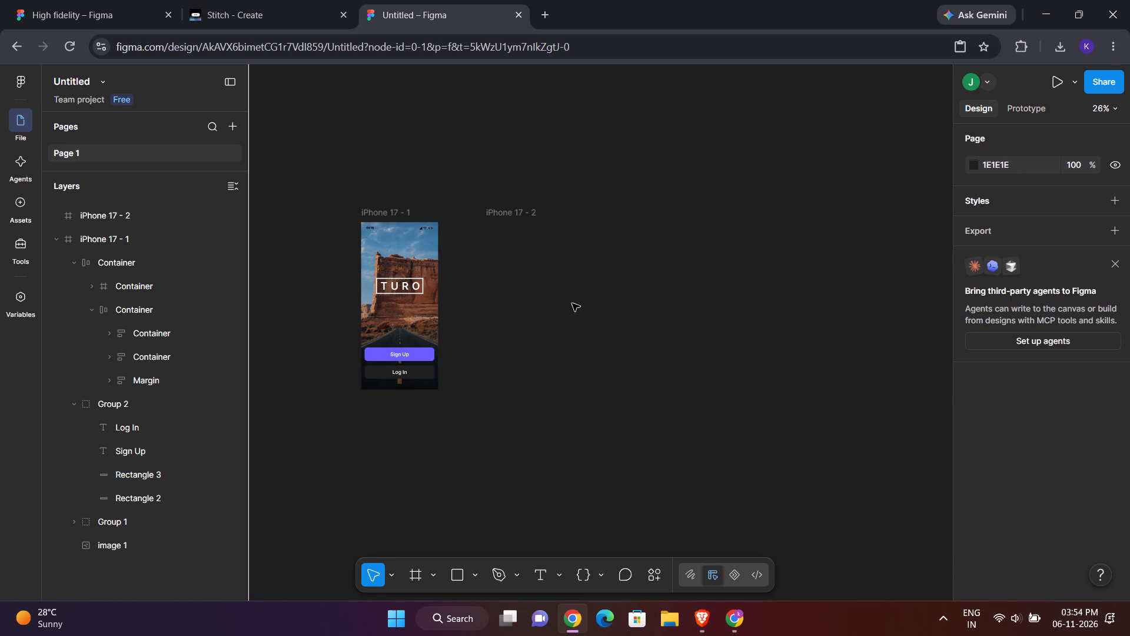
Move the iPhone 17 - 2 frame closer to iPhone 17 - 1, to about X 311, Y 79.
{"action": "scroll", "coordinate": [572, 303], "scroll_direction": "right", "scroll_amount": 2}
{"action": "left_click", "coordinate": [584, 283]}
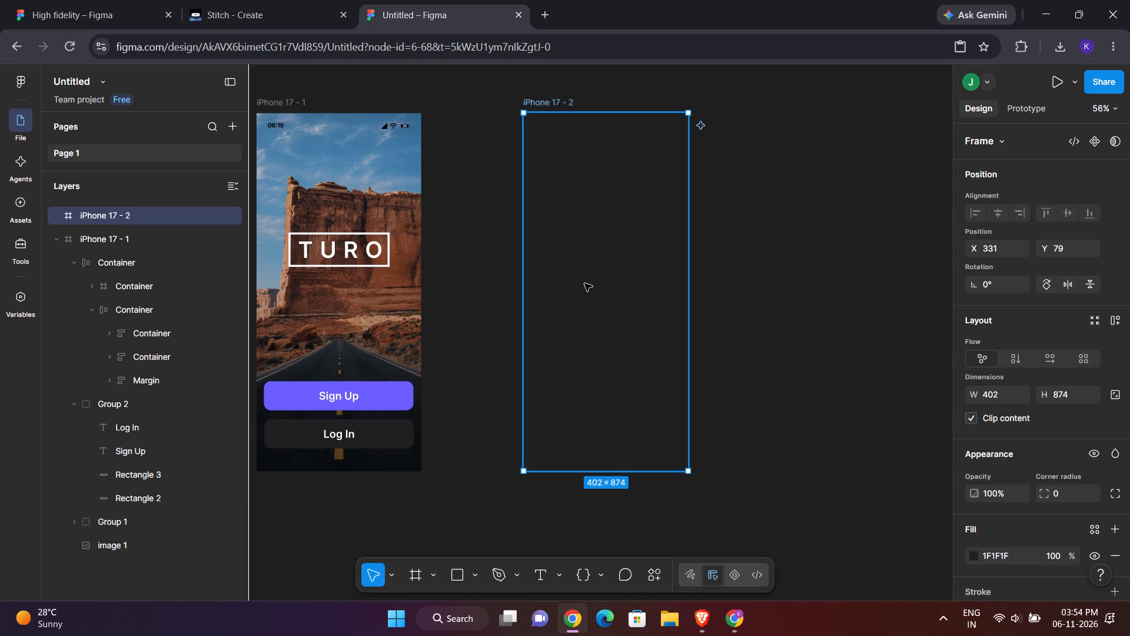
{"action": "left_click_drag", "start_coordinate": [600, 219], "coordinate": [592, 220]}
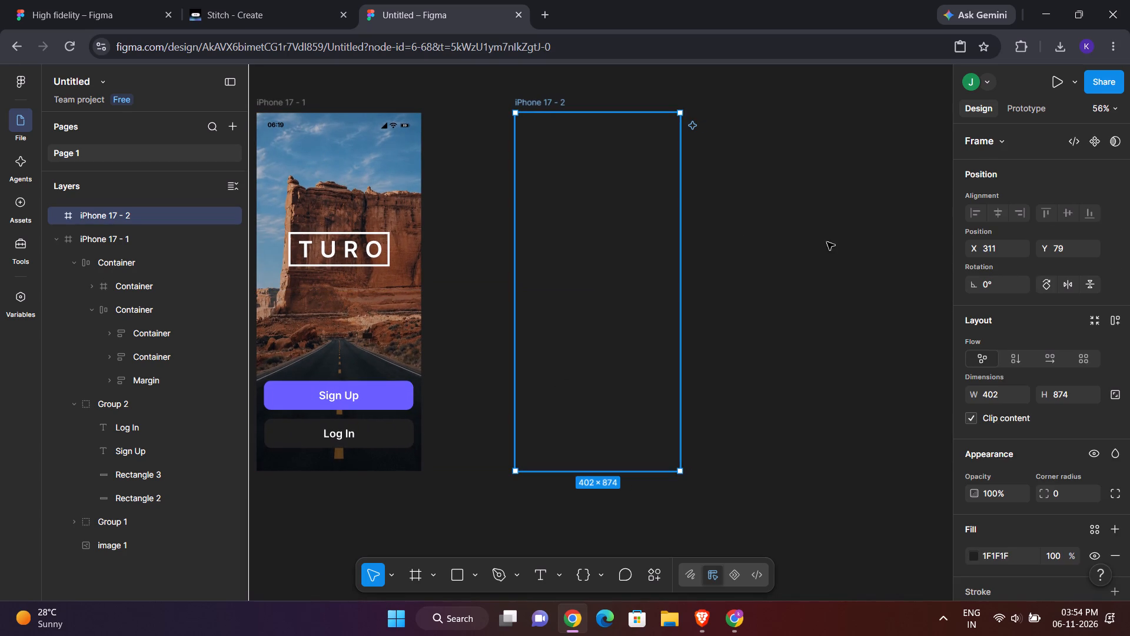
{"action": "left_click", "coordinate": [863, 252]}
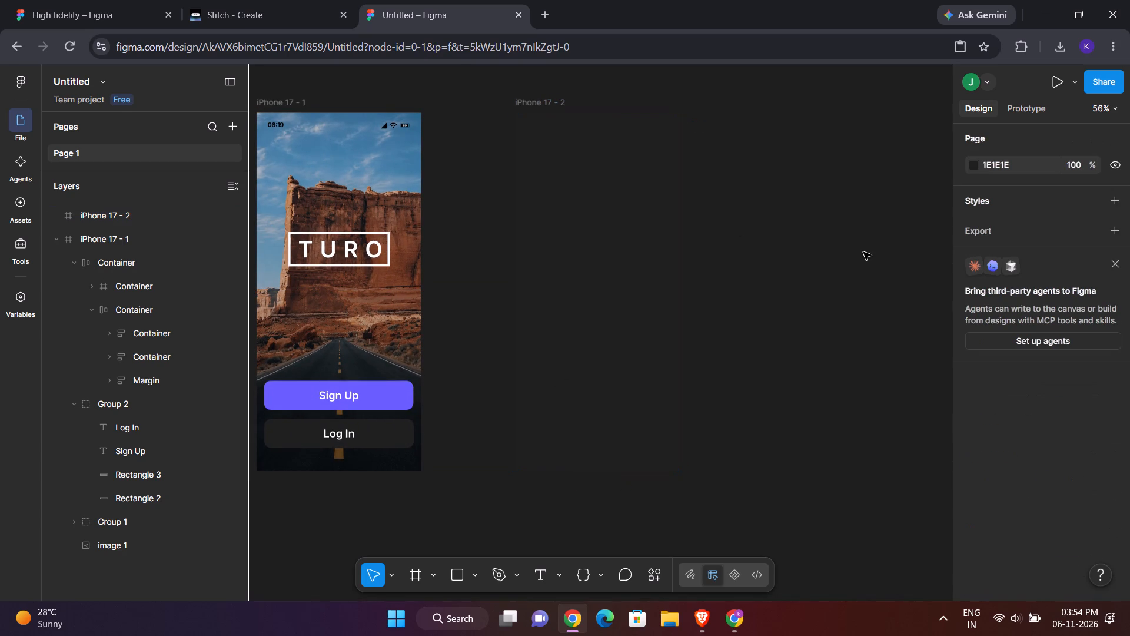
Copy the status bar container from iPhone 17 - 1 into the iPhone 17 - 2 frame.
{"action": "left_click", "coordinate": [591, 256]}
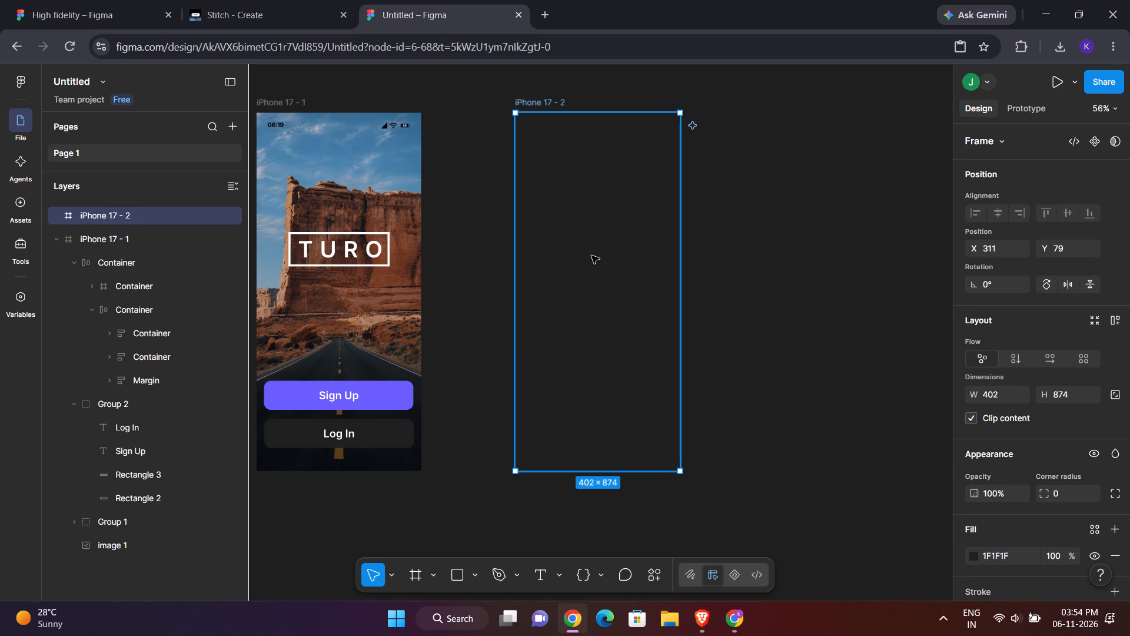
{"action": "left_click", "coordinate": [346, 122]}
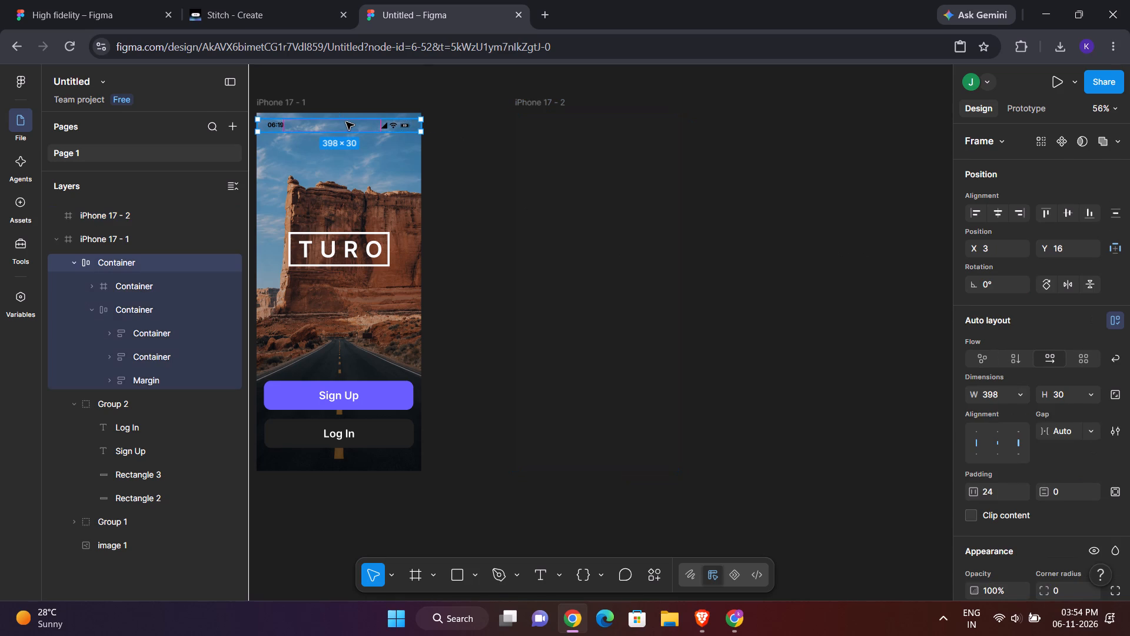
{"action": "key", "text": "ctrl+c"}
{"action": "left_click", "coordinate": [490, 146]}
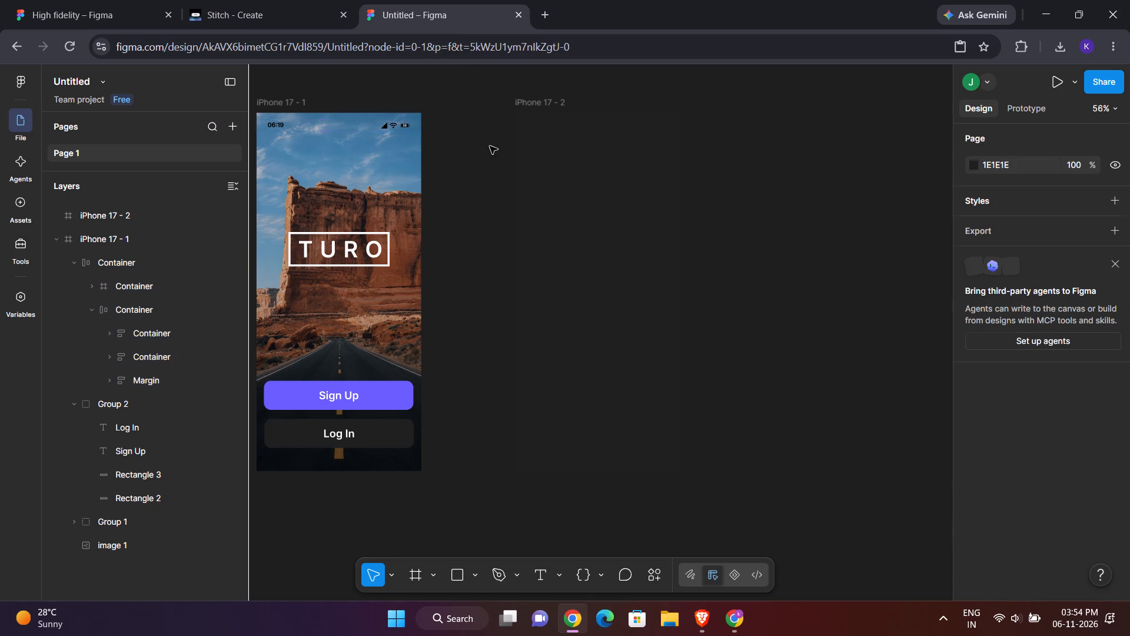
Paste the copied status bar container into the iPhone 17 - 2 frame at X 3, Y 16.
{"action": "left_click", "coordinate": [535, 147]}
{"action": "key", "text": "ctrl+v"}
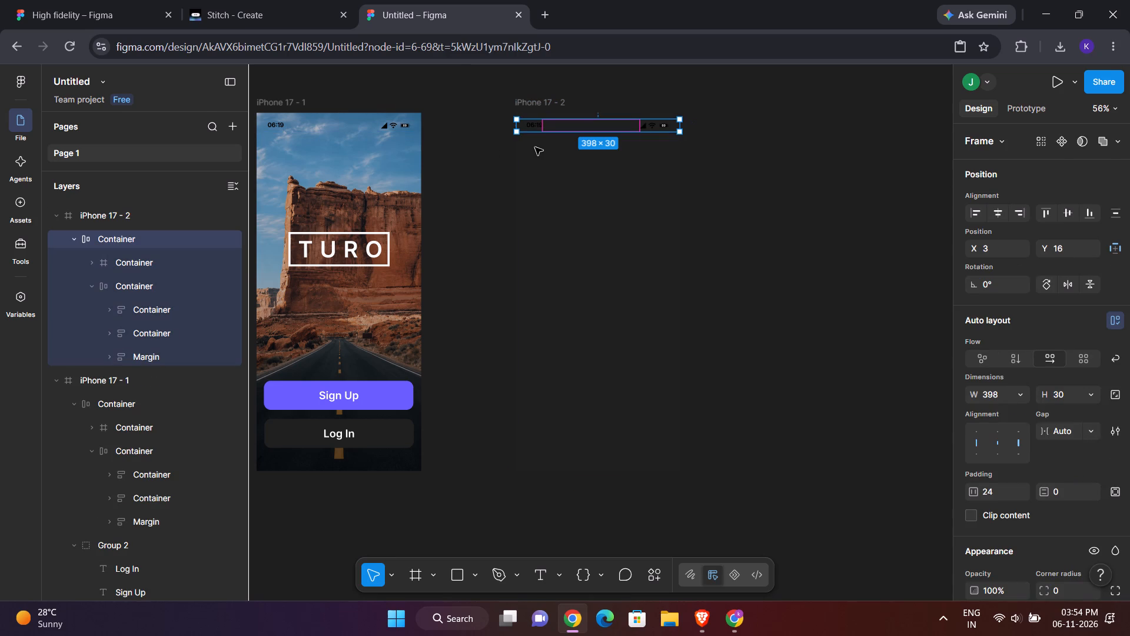
{"action": "left_click", "coordinate": [832, 220]}
Set the 06:19 time text in the iPhone 17 - 2 status bar to white, FFFFFF.
{"action": "left_click", "coordinate": [618, 125]}
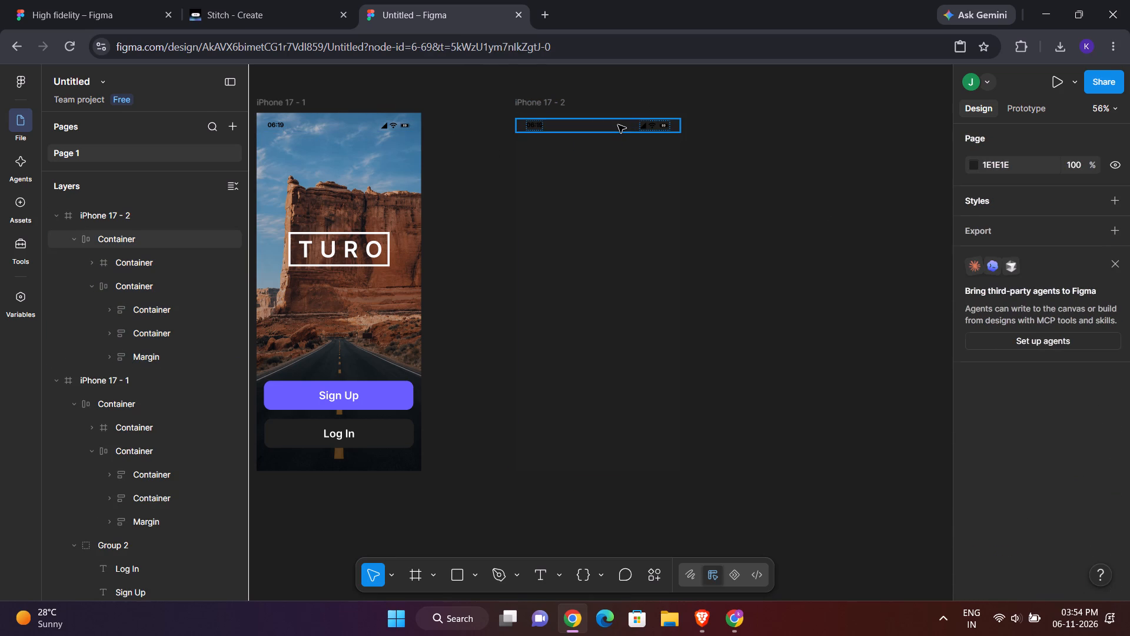
{"action": "left_click", "coordinate": [543, 124]}
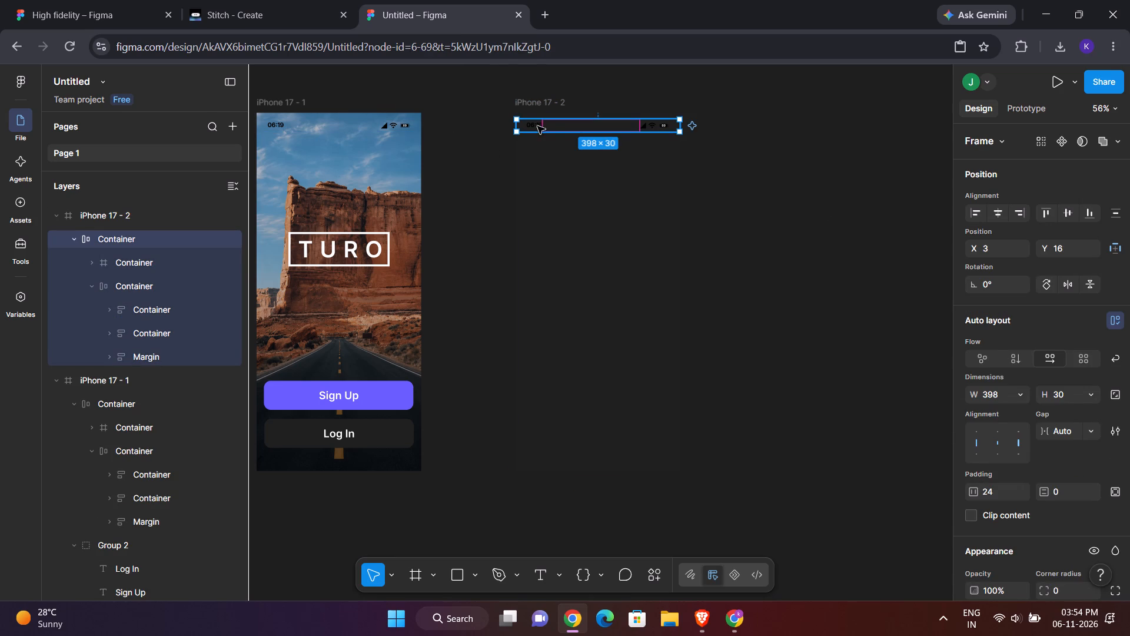
{"action": "double_click", "coordinate": [537, 126]}
{"action": "scroll", "coordinate": [997, 472], "scroll_direction": "down", "scroll_amount": 2}
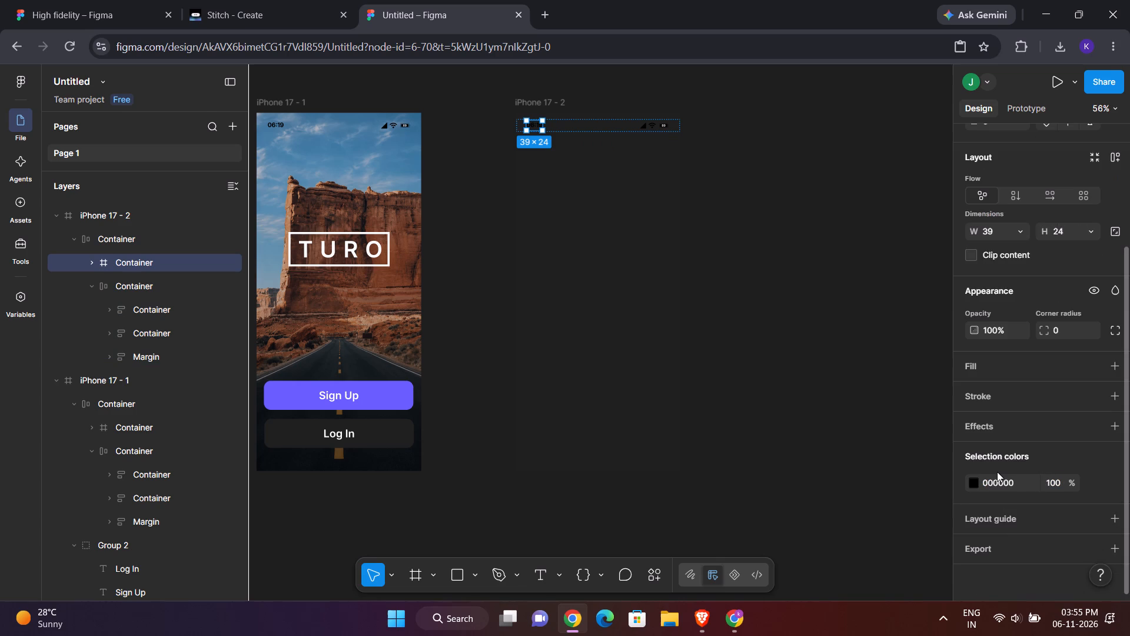
{"action": "left_click", "coordinate": [969, 480]}
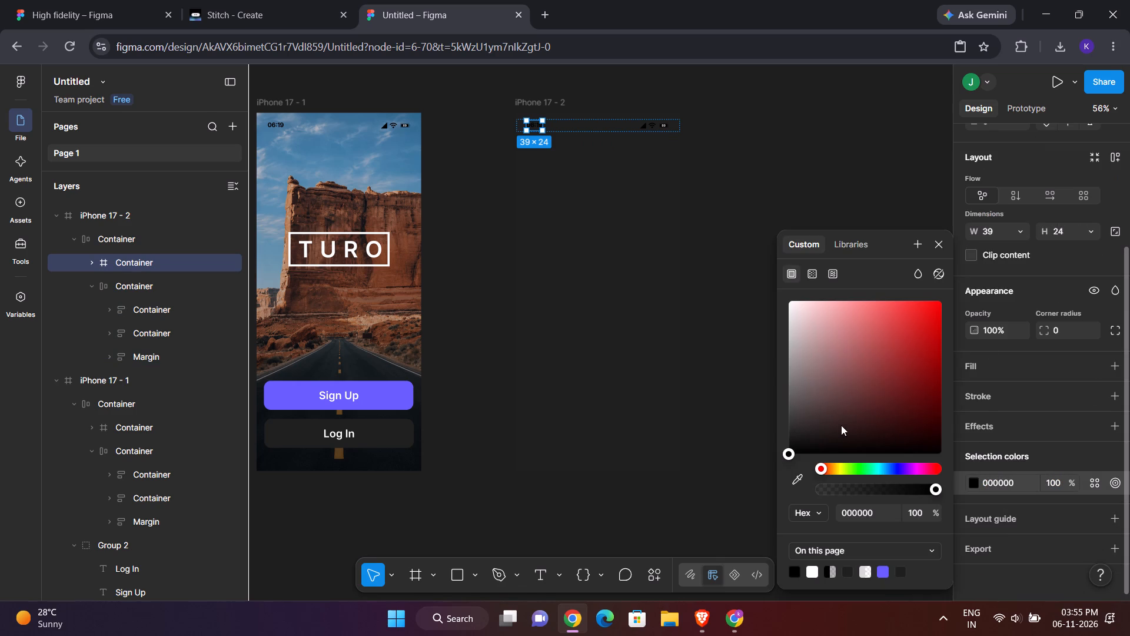
{"action": "left_click", "coordinate": [815, 564]}
{"action": "left_click", "coordinate": [813, 569]}
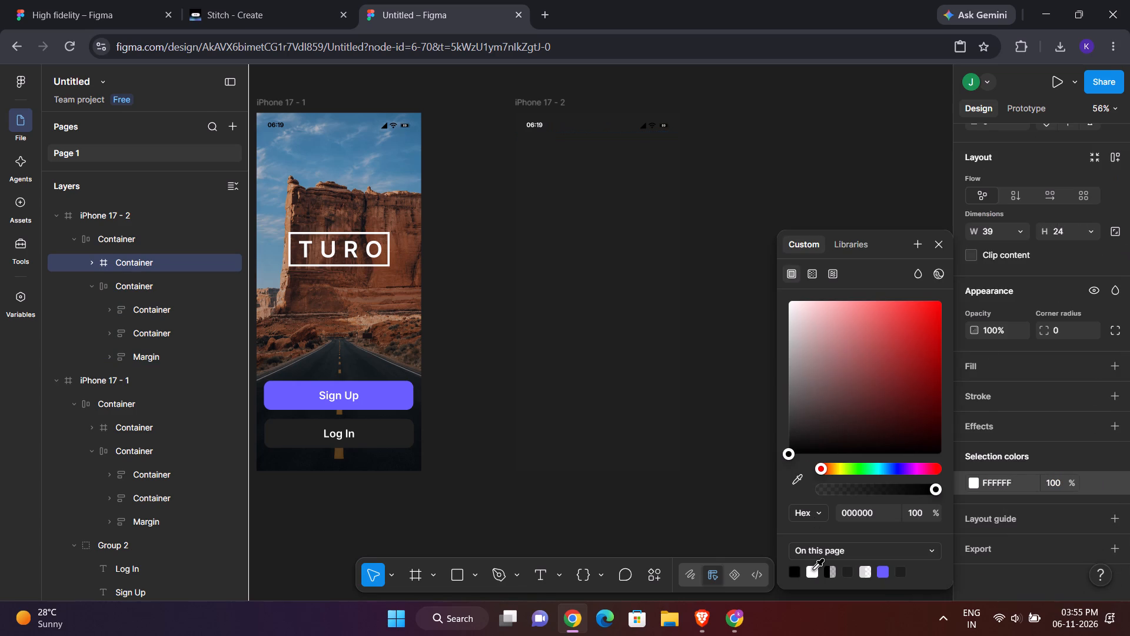
Set the cellular signal icon in the iPhone 17 - 2 status bar to white, FFFFFF.
{"action": "left_click", "coordinate": [648, 130]}
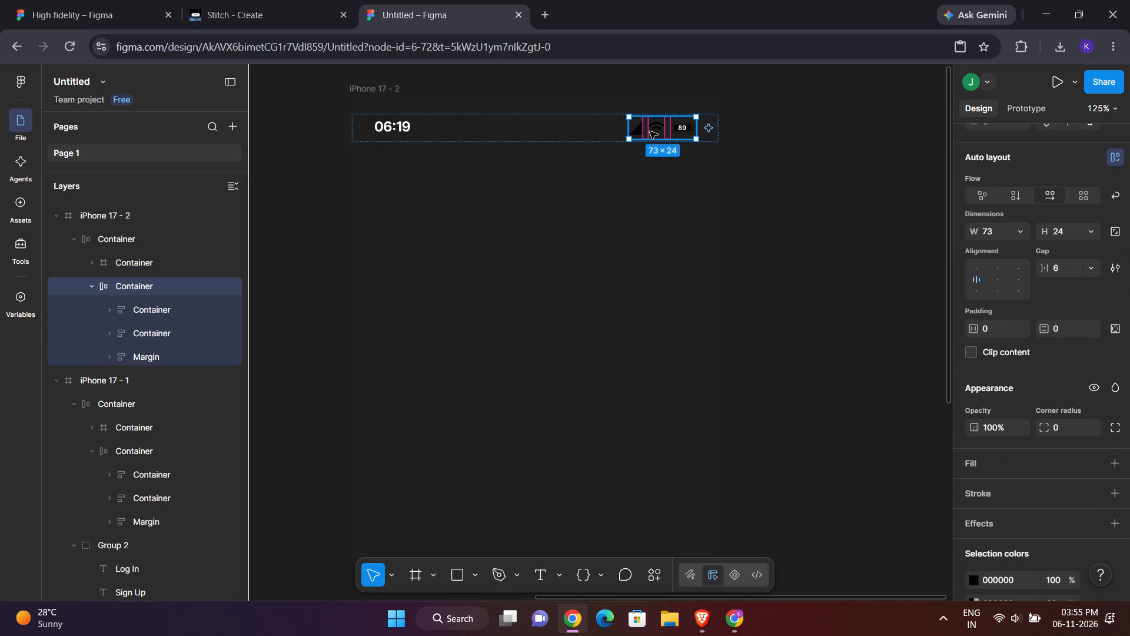
{"action": "left_click", "coordinate": [650, 131]}
{"action": "double_click", "coordinate": [634, 130]}
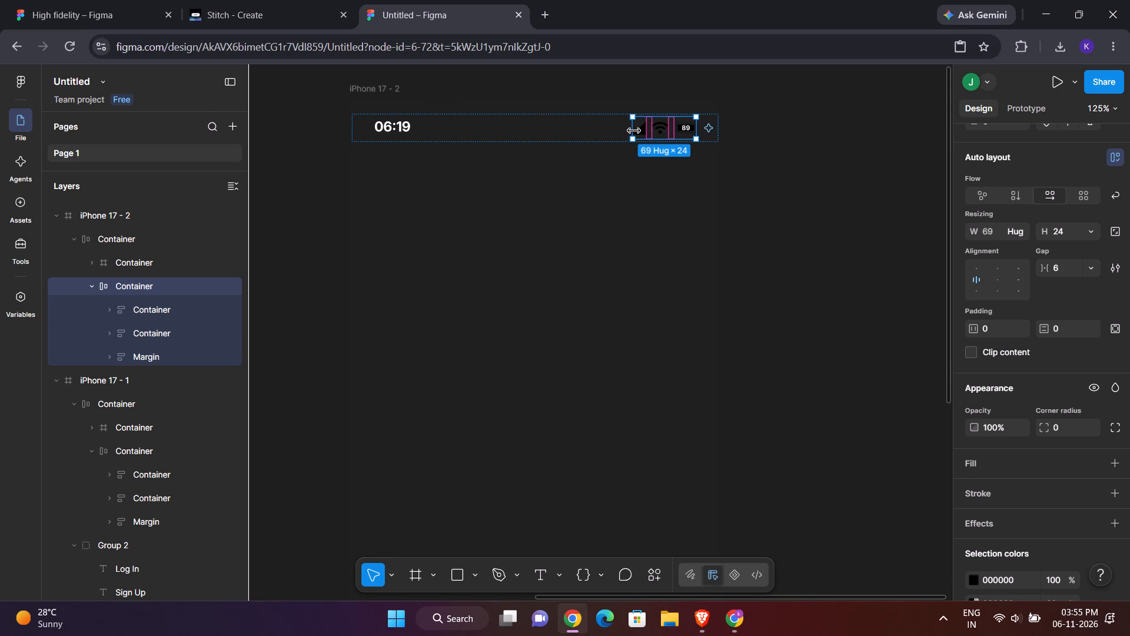
{"action": "key", "text": "ctrl+z"}
{"action": "double_click", "coordinate": [642, 130]}
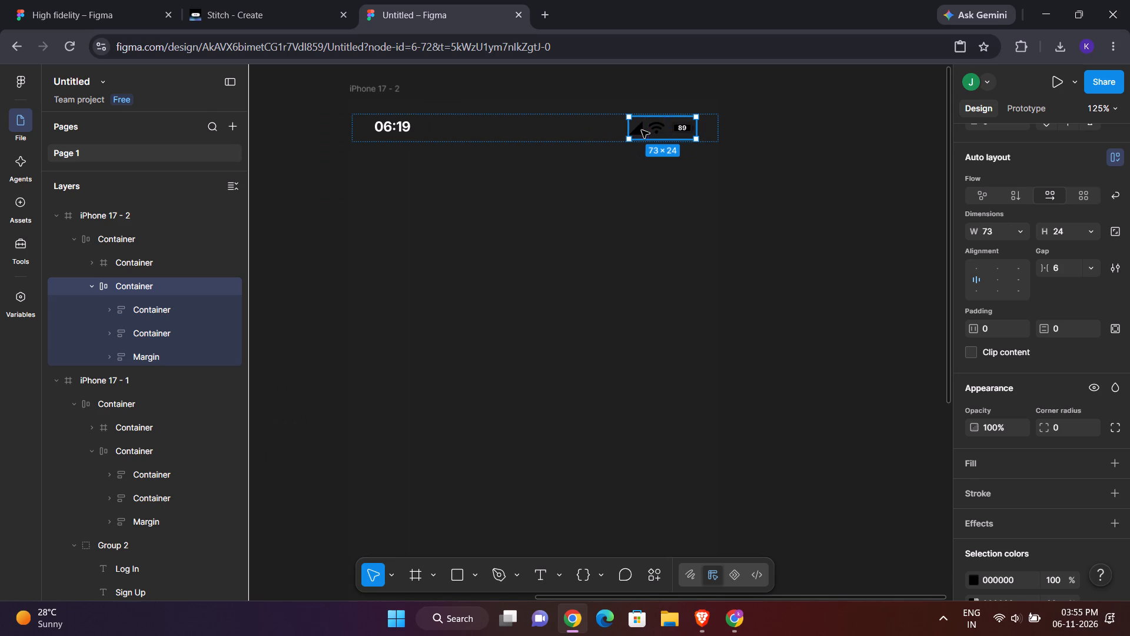
{"action": "scroll", "coordinate": [950, 490], "scroll_direction": "down", "scroll_amount": 3}
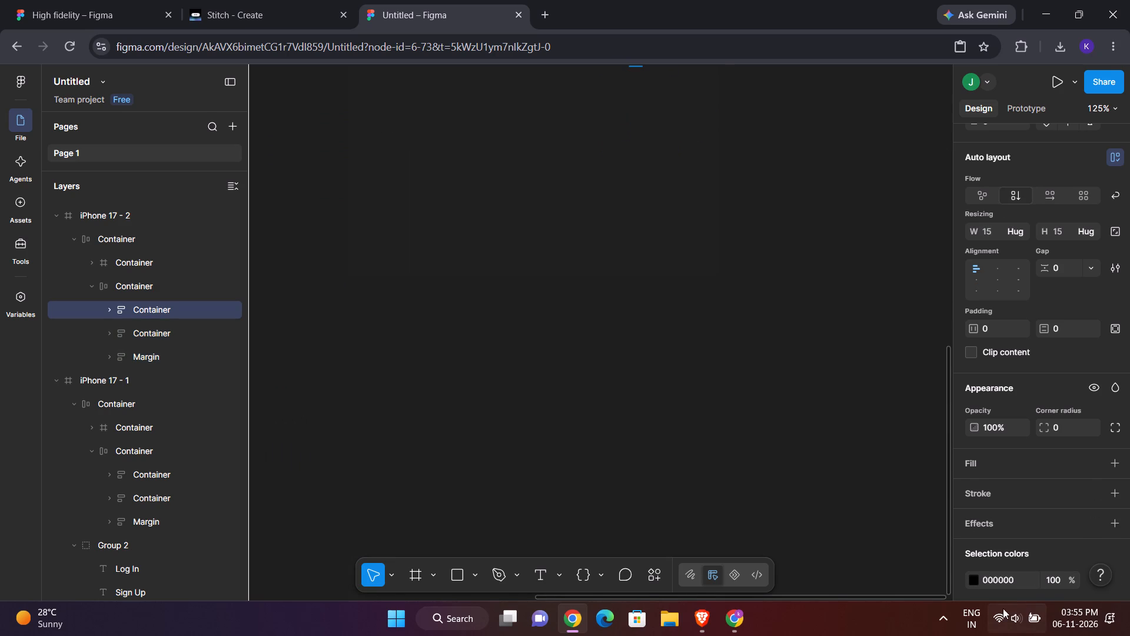
{"action": "left_click", "coordinate": [973, 580]}
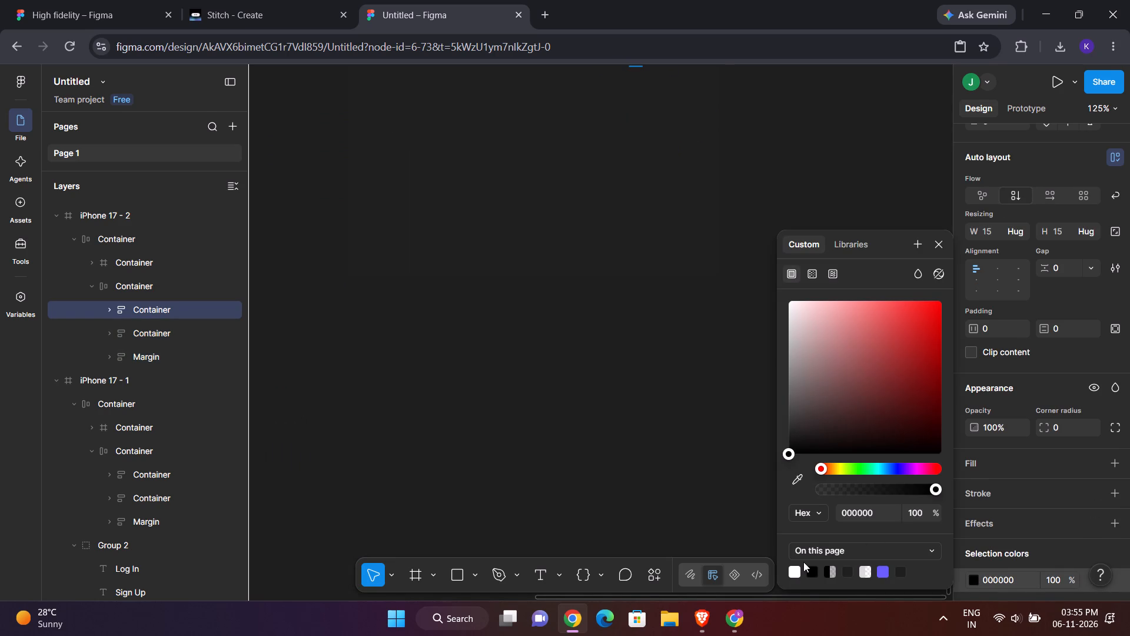
{"action": "left_click", "coordinate": [797, 567]}
Change the colour of the Wi-Fi icon next to the signal icon in the iPhone 17 - 2 status bar.
{"action": "scroll", "coordinate": [716, 380], "scroll_direction": "up", "scroll_amount": 5}
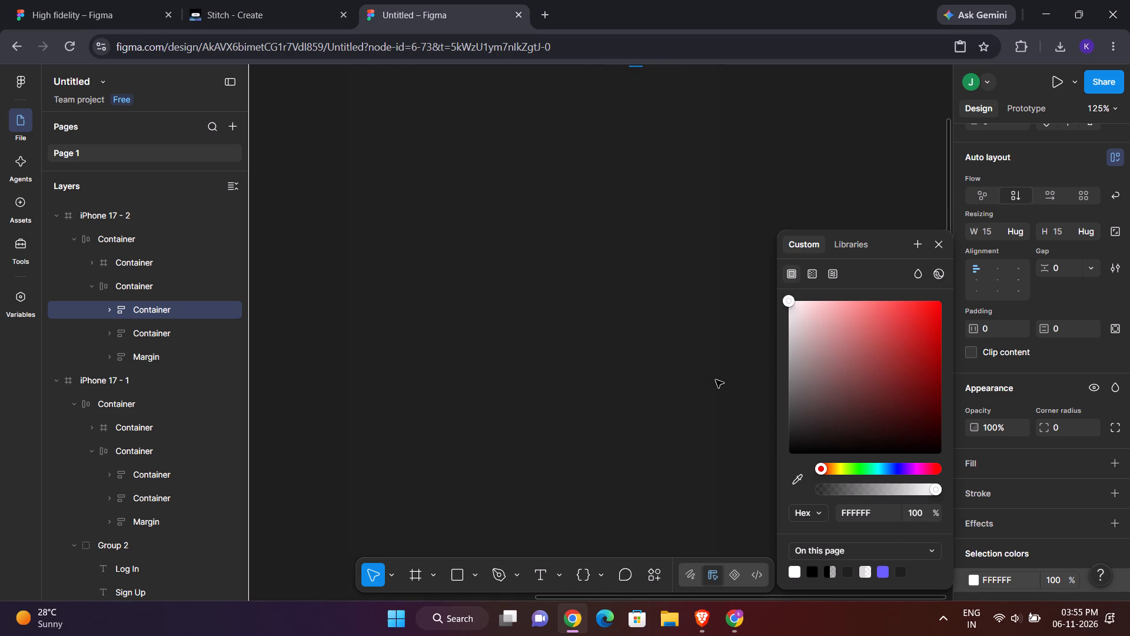
{"action": "scroll", "coordinate": [636, 363], "scroll_direction": "up", "scroll_amount": 1}
{"action": "left_click", "coordinate": [654, 251]}
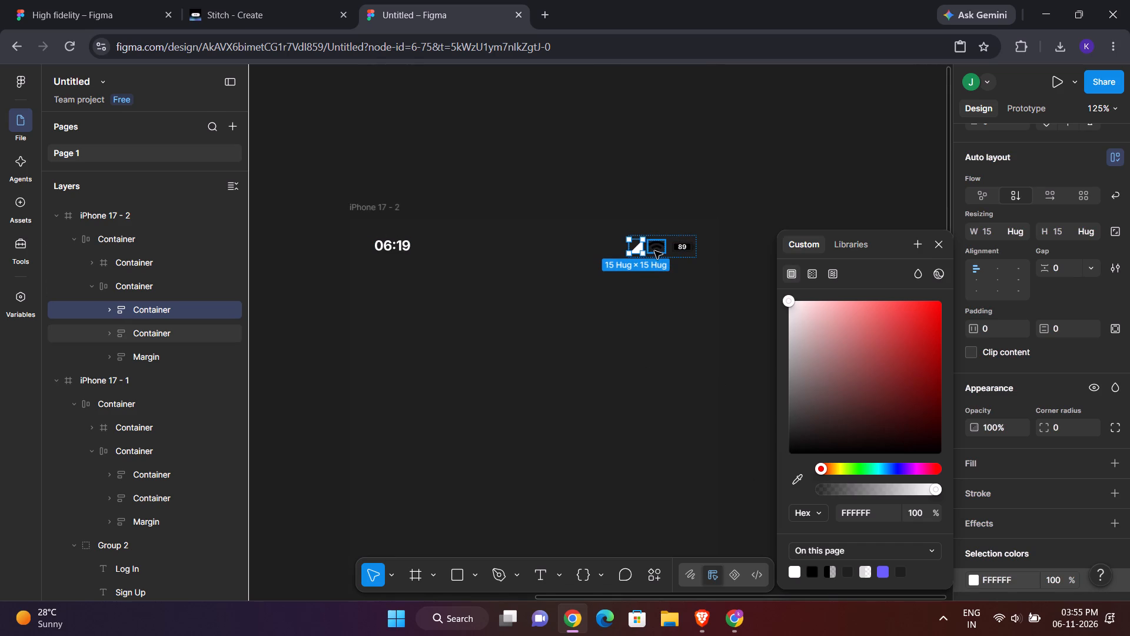
{"action": "left_click", "coordinate": [973, 574]}
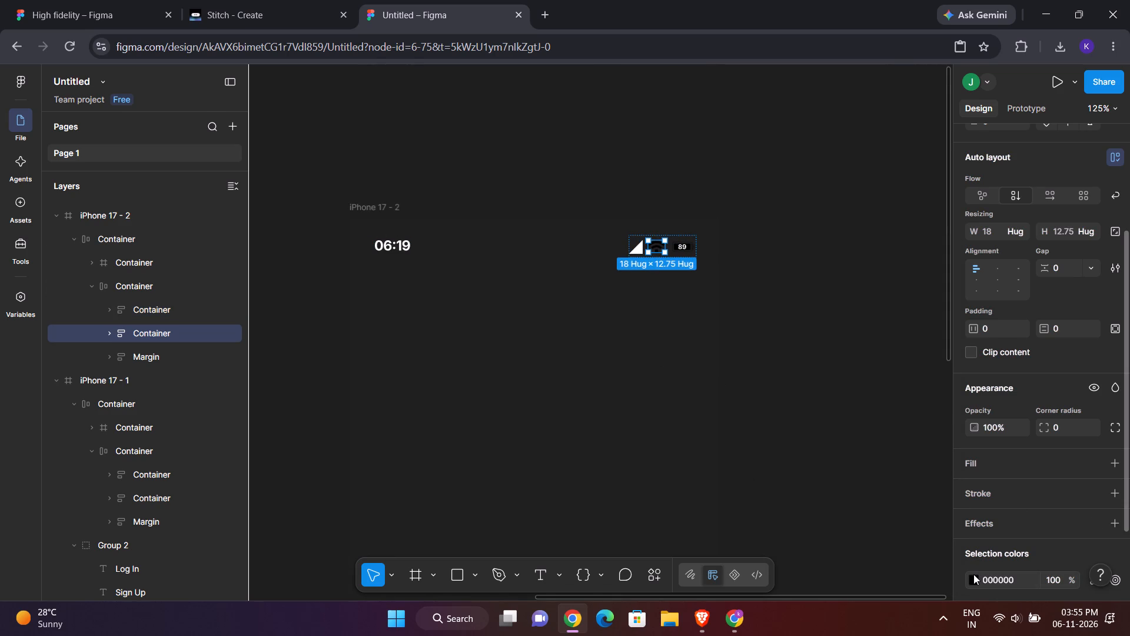
{"action": "left_click", "coordinate": [972, 579]}
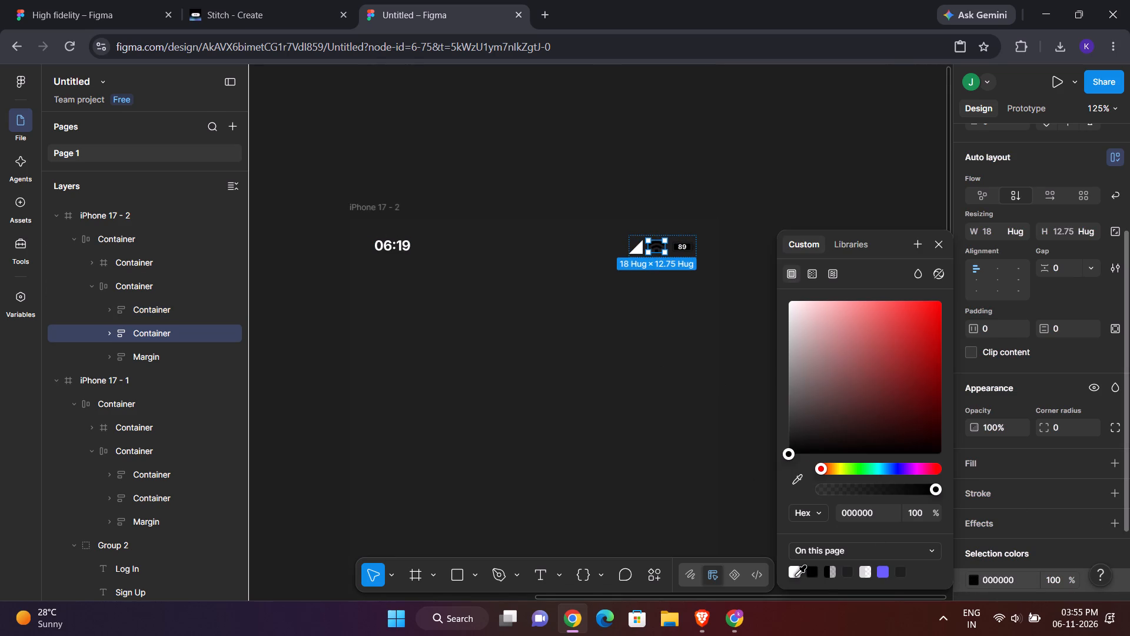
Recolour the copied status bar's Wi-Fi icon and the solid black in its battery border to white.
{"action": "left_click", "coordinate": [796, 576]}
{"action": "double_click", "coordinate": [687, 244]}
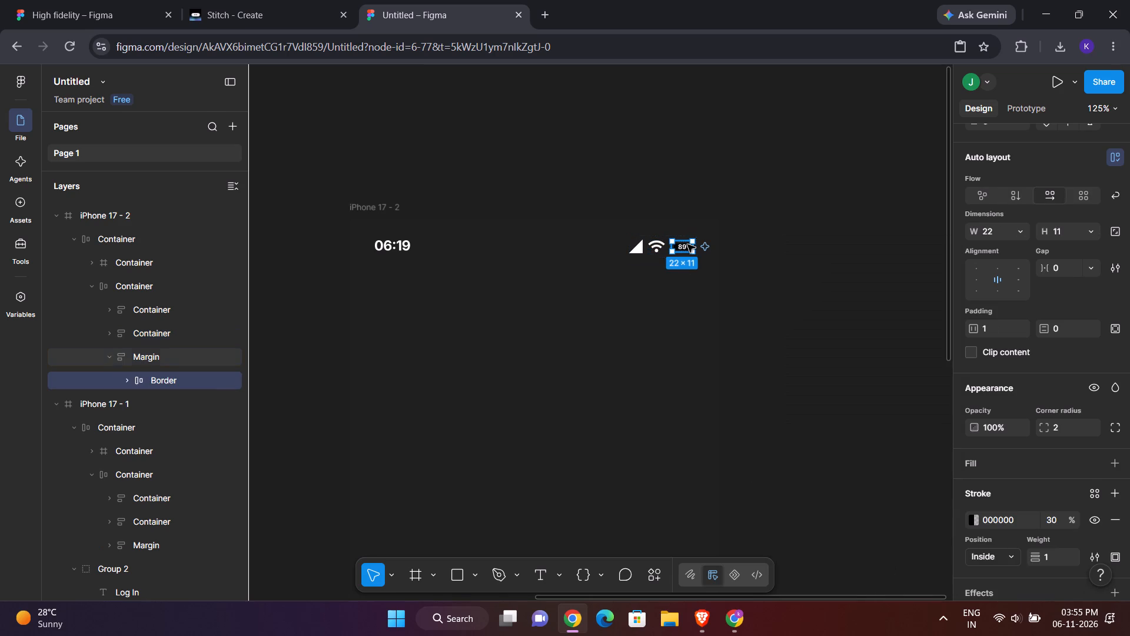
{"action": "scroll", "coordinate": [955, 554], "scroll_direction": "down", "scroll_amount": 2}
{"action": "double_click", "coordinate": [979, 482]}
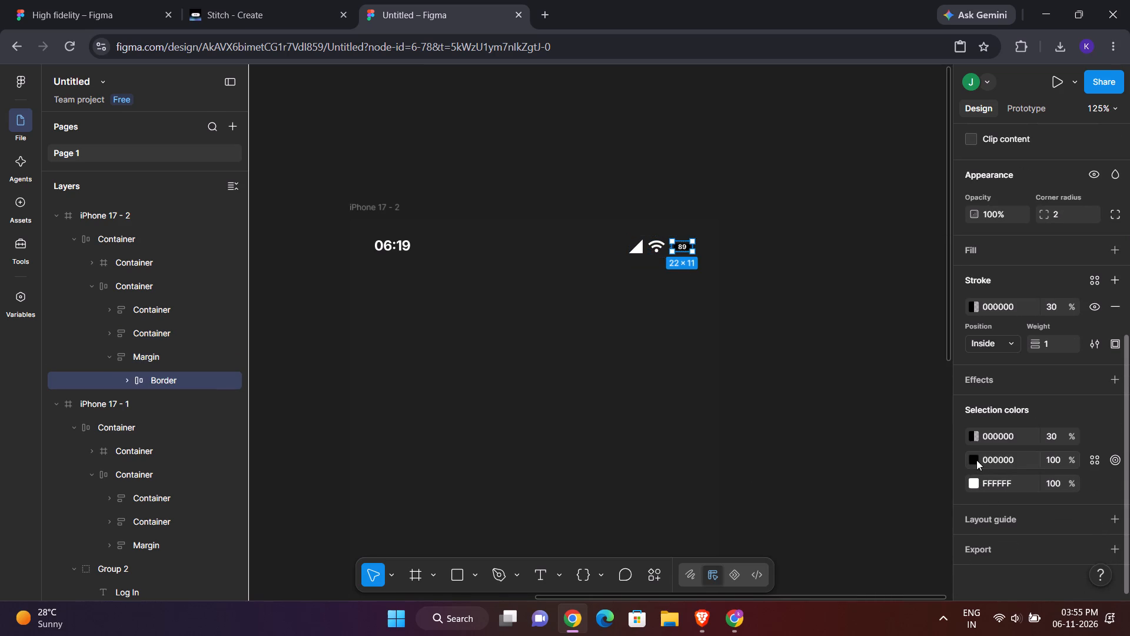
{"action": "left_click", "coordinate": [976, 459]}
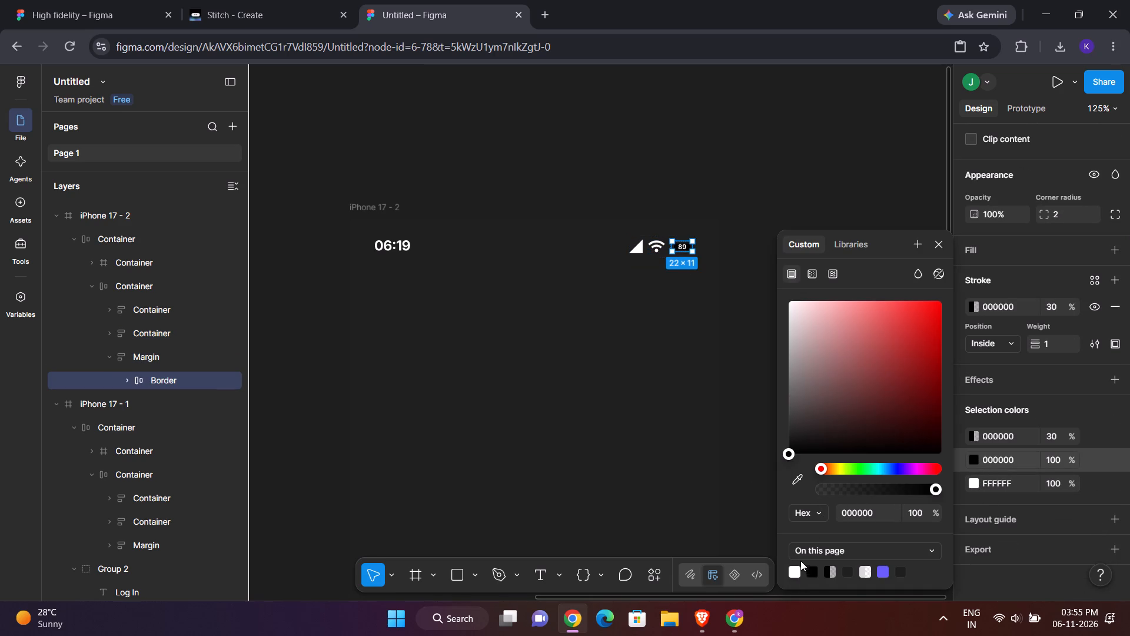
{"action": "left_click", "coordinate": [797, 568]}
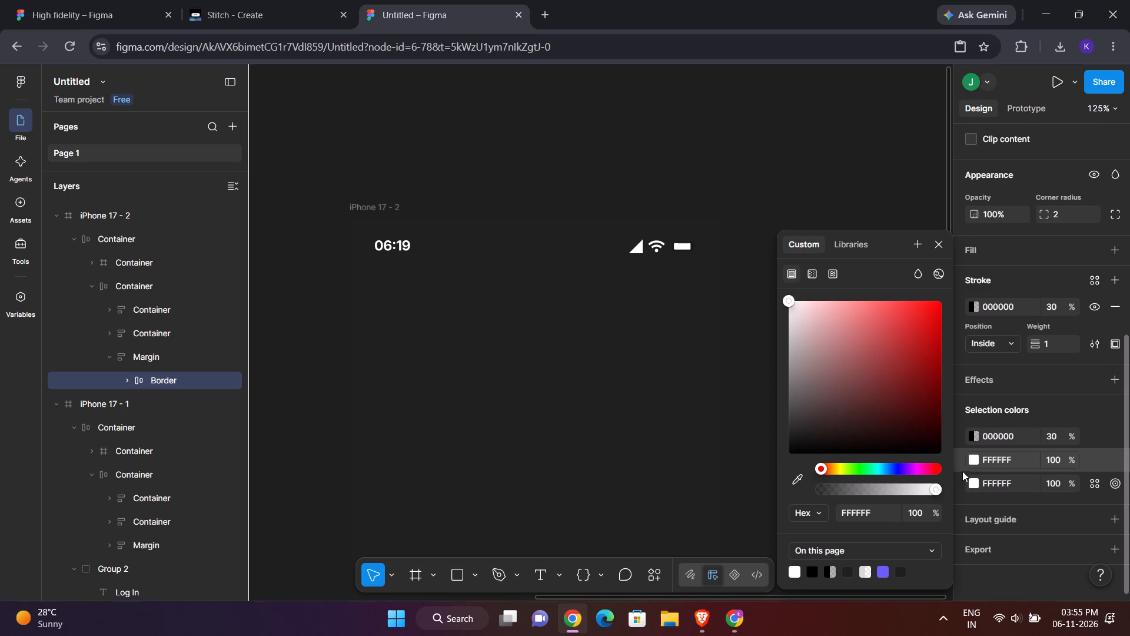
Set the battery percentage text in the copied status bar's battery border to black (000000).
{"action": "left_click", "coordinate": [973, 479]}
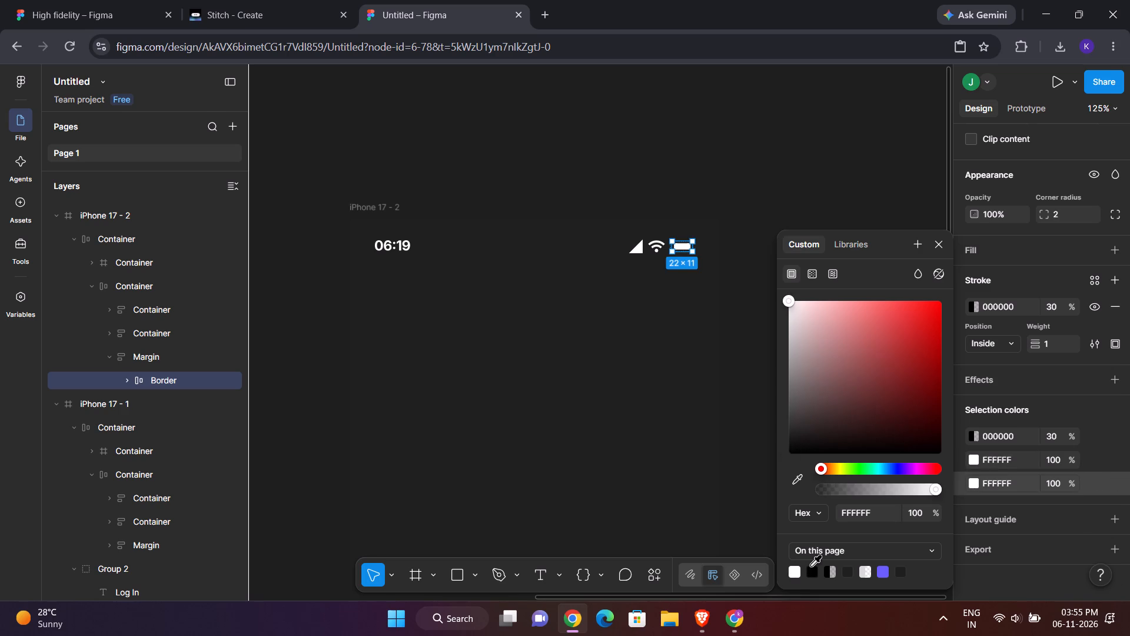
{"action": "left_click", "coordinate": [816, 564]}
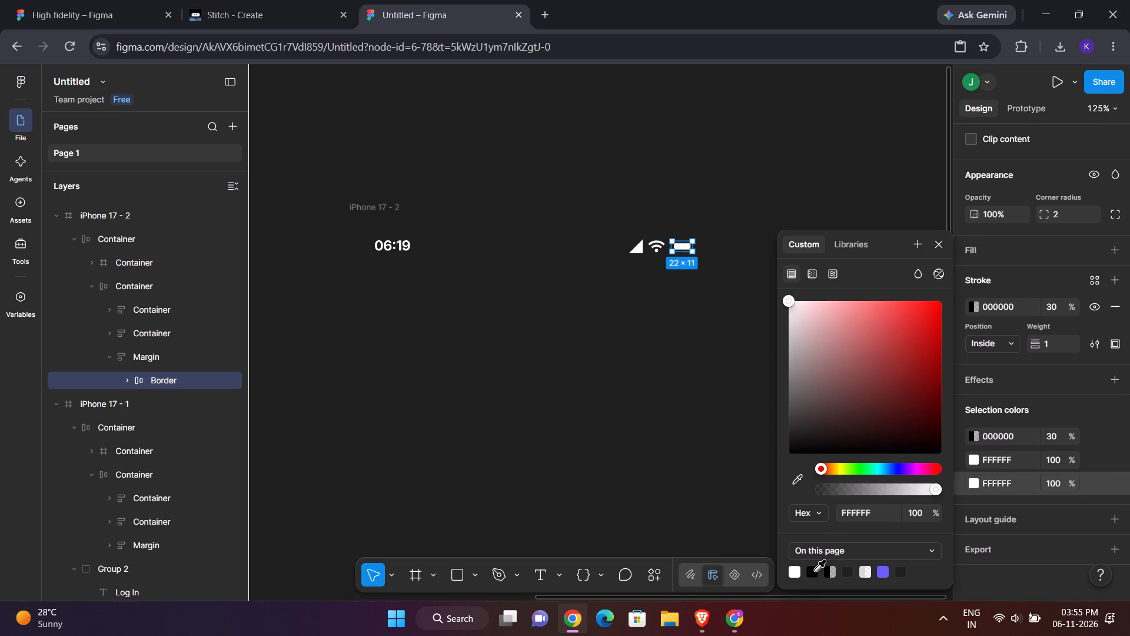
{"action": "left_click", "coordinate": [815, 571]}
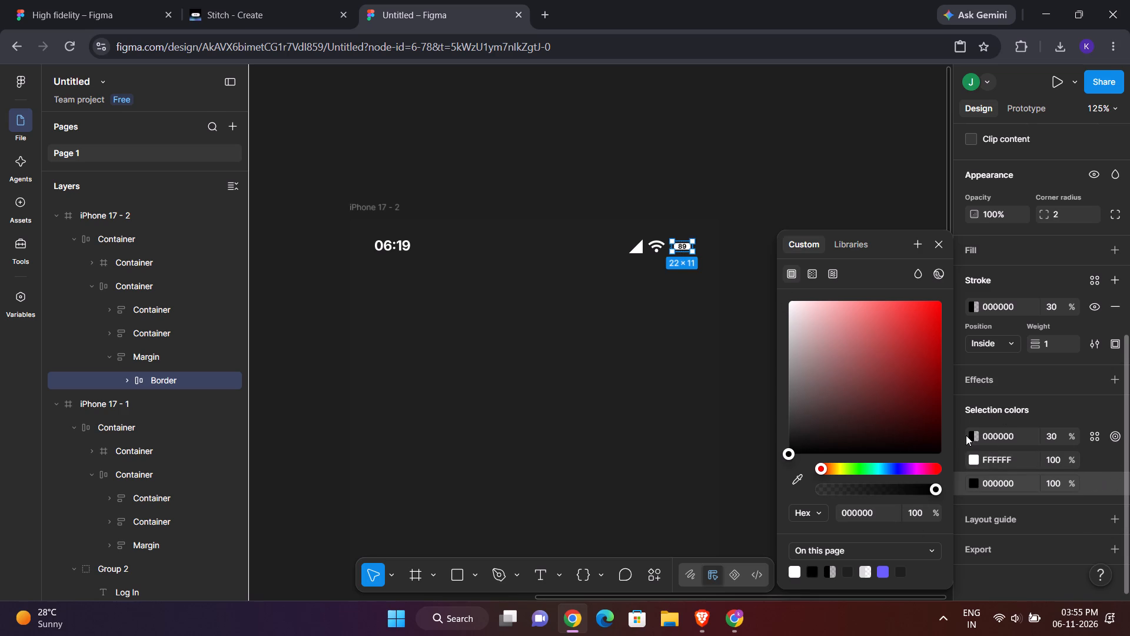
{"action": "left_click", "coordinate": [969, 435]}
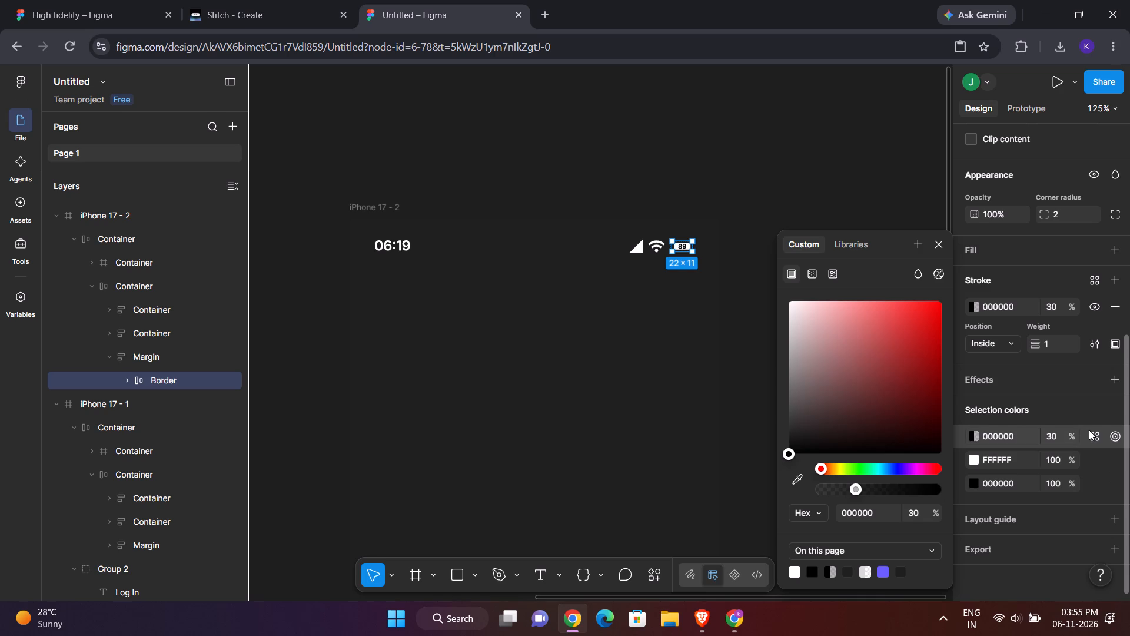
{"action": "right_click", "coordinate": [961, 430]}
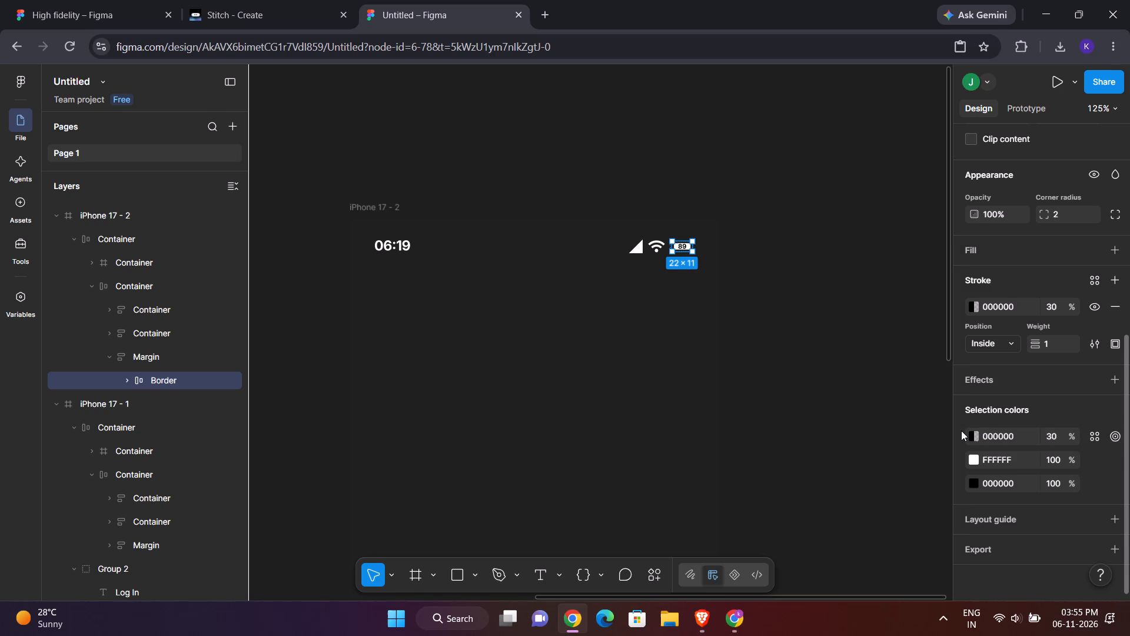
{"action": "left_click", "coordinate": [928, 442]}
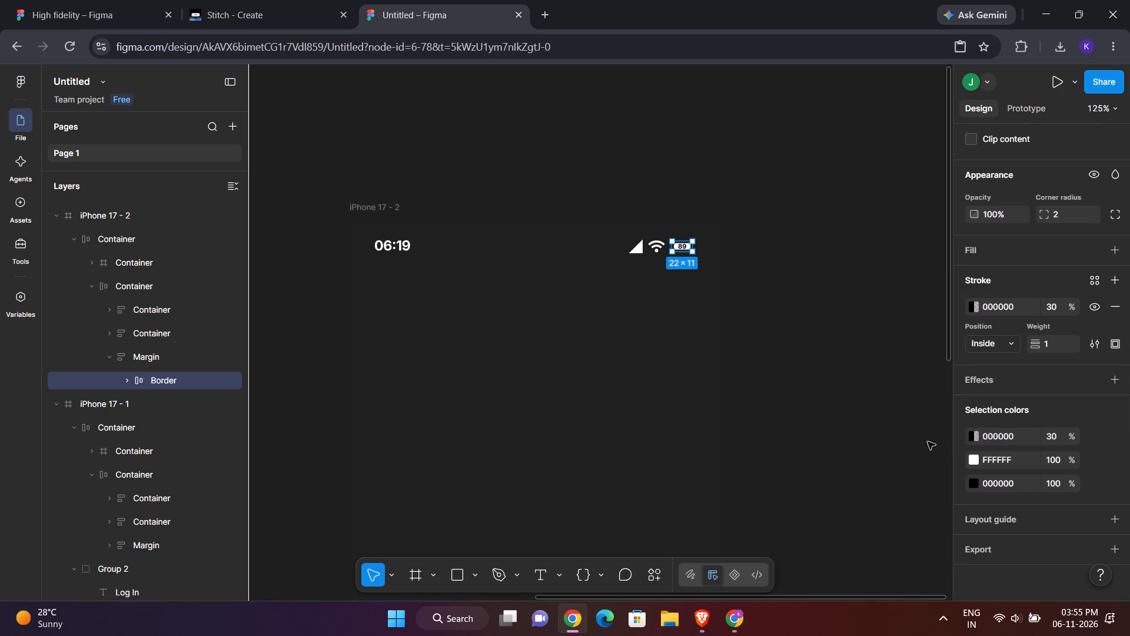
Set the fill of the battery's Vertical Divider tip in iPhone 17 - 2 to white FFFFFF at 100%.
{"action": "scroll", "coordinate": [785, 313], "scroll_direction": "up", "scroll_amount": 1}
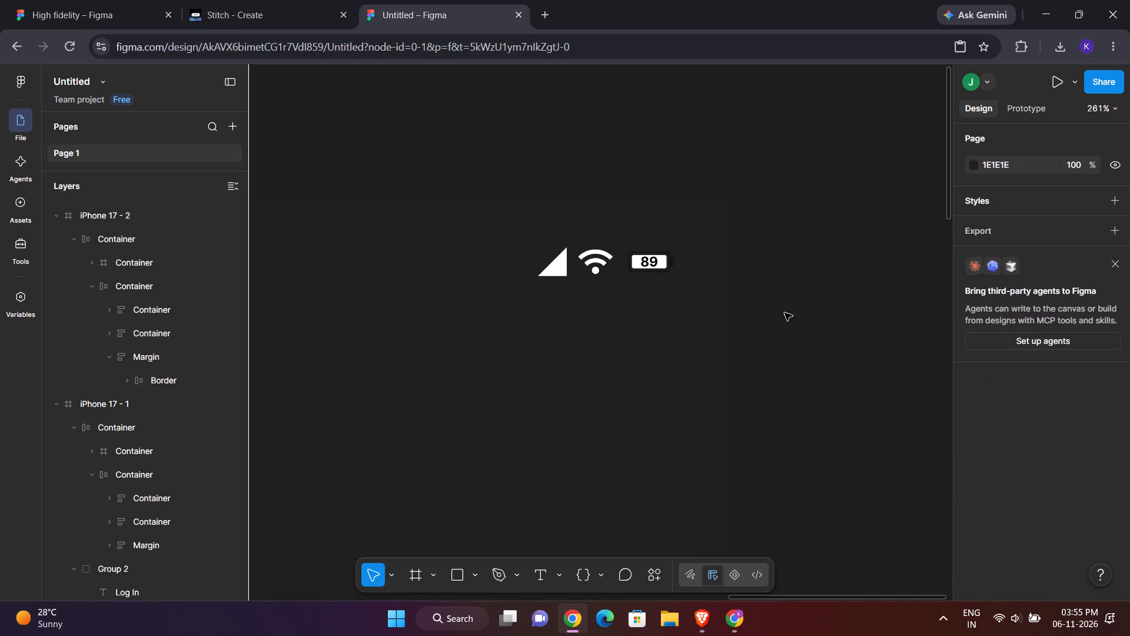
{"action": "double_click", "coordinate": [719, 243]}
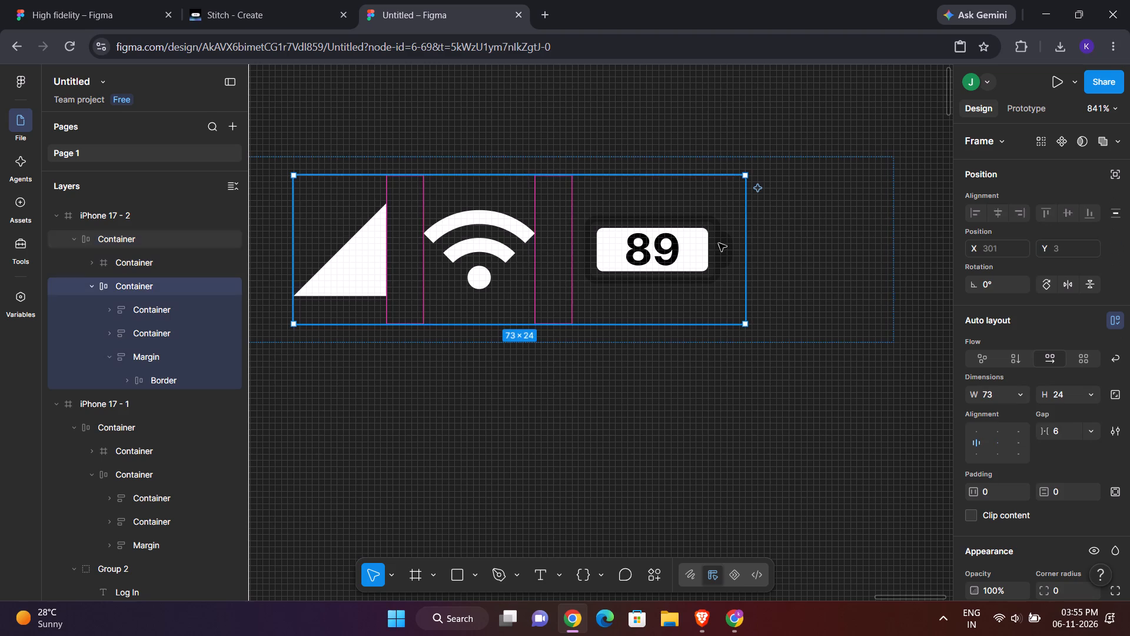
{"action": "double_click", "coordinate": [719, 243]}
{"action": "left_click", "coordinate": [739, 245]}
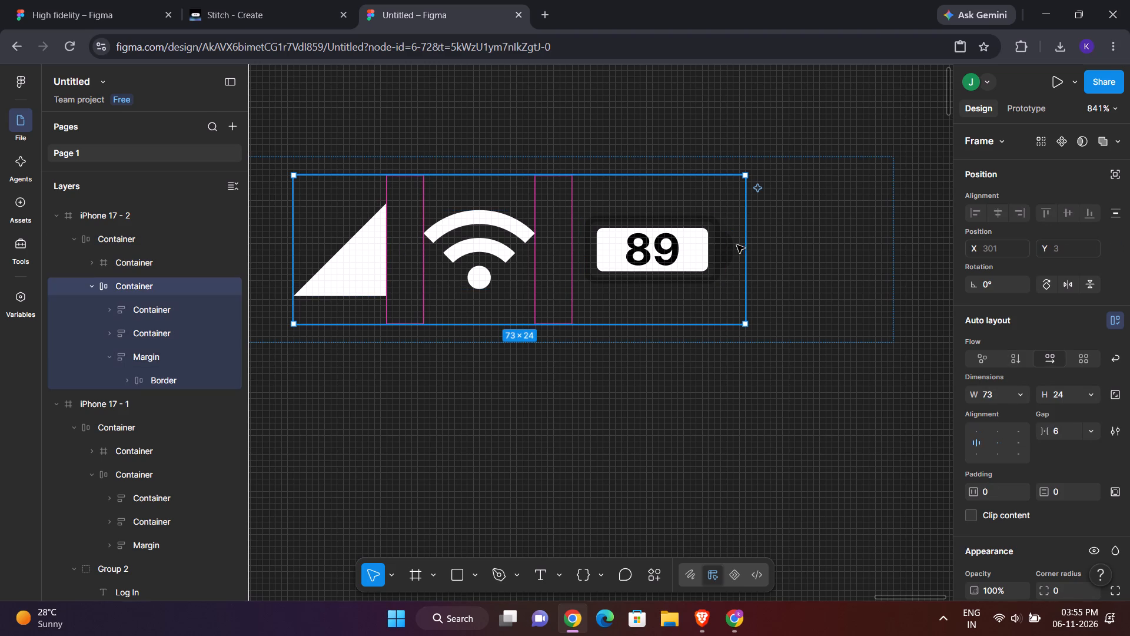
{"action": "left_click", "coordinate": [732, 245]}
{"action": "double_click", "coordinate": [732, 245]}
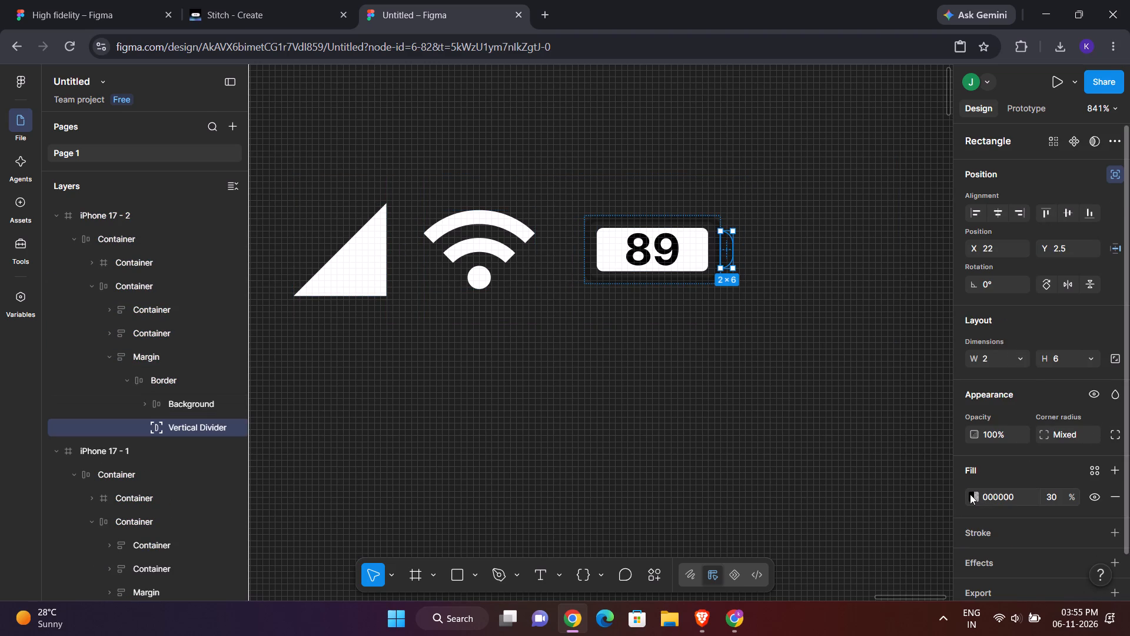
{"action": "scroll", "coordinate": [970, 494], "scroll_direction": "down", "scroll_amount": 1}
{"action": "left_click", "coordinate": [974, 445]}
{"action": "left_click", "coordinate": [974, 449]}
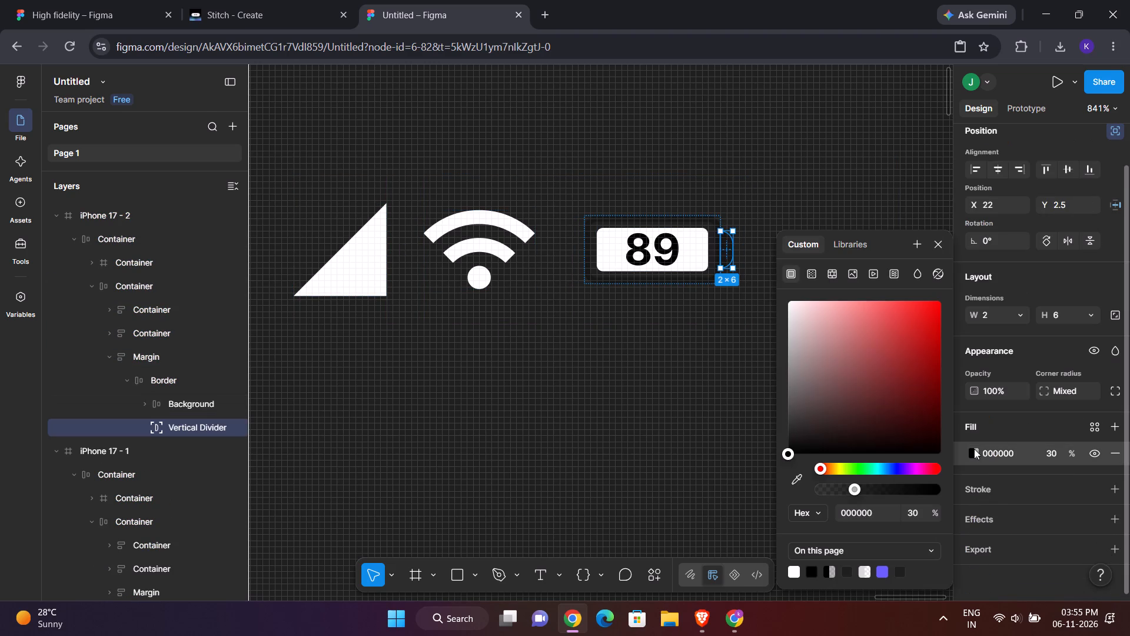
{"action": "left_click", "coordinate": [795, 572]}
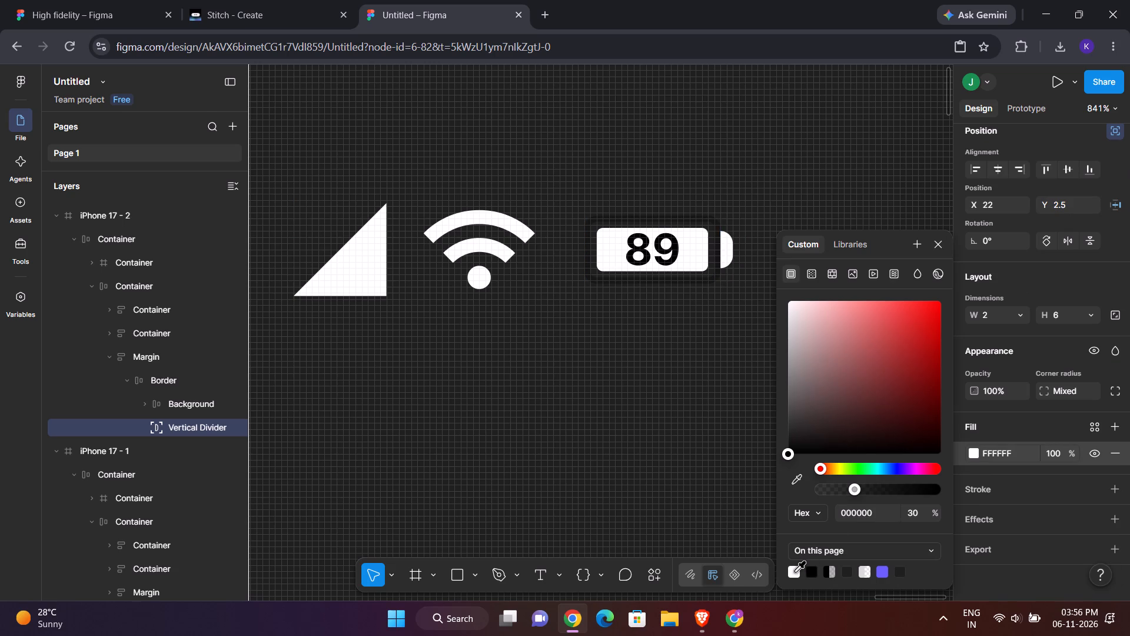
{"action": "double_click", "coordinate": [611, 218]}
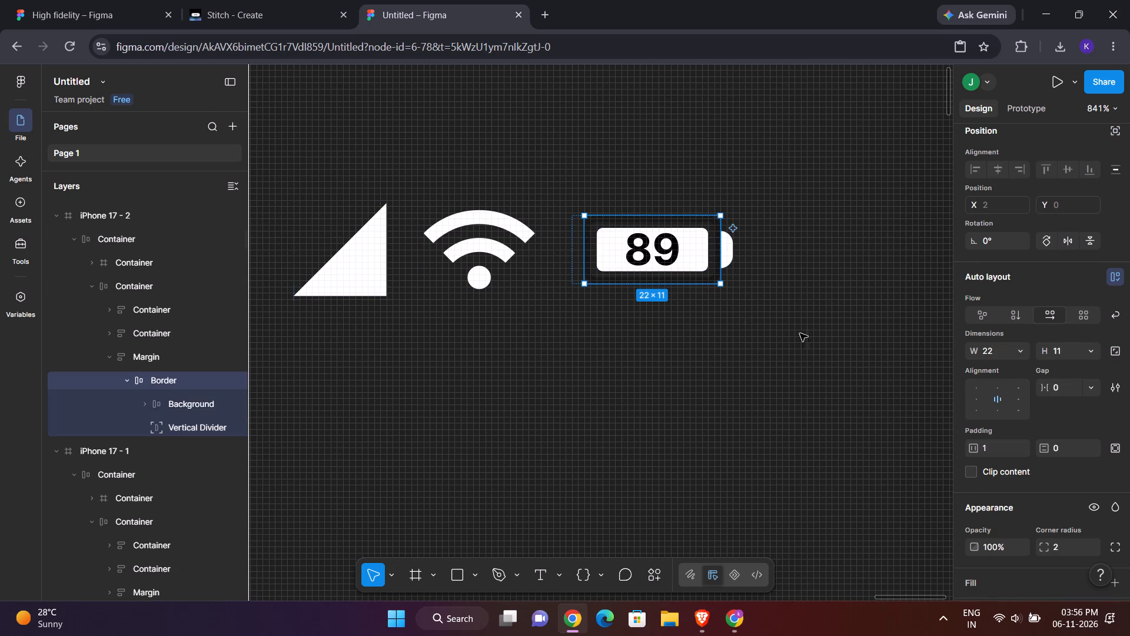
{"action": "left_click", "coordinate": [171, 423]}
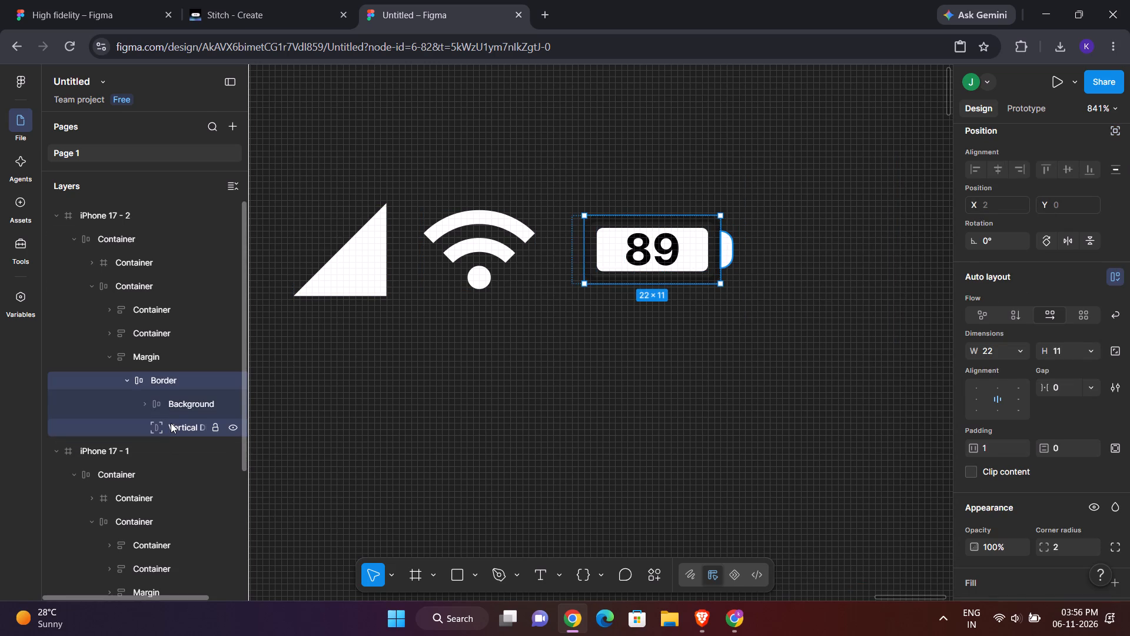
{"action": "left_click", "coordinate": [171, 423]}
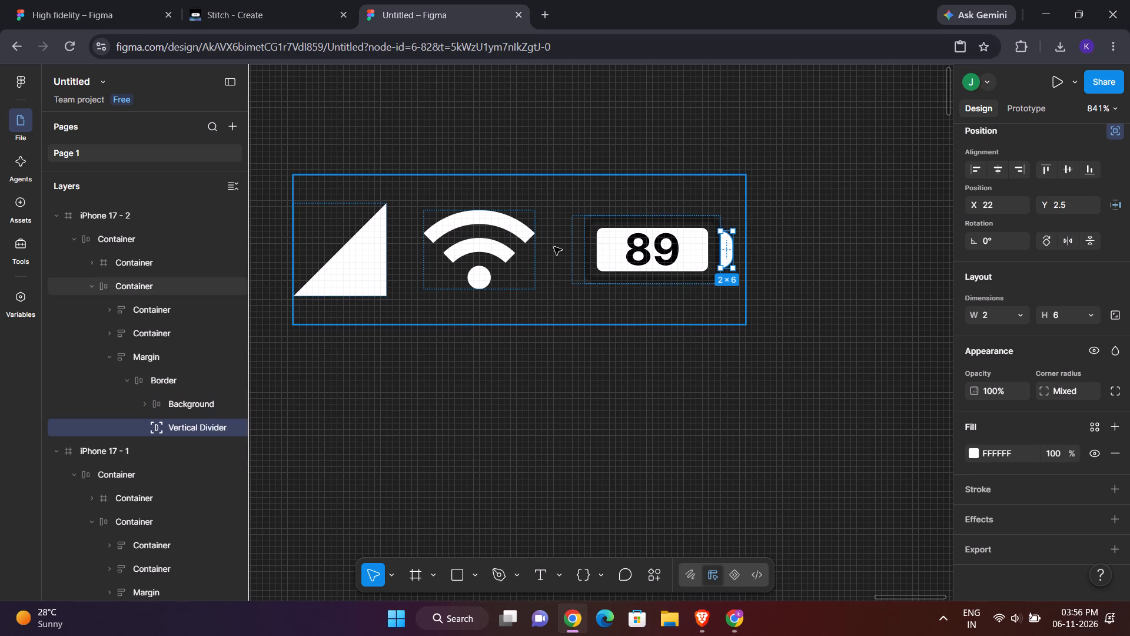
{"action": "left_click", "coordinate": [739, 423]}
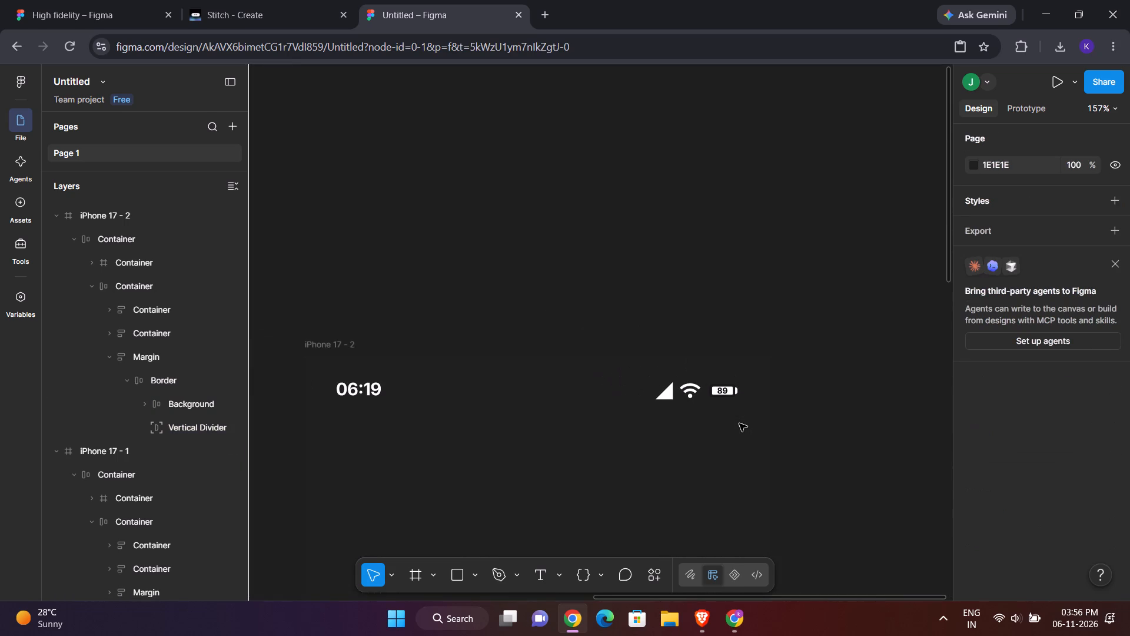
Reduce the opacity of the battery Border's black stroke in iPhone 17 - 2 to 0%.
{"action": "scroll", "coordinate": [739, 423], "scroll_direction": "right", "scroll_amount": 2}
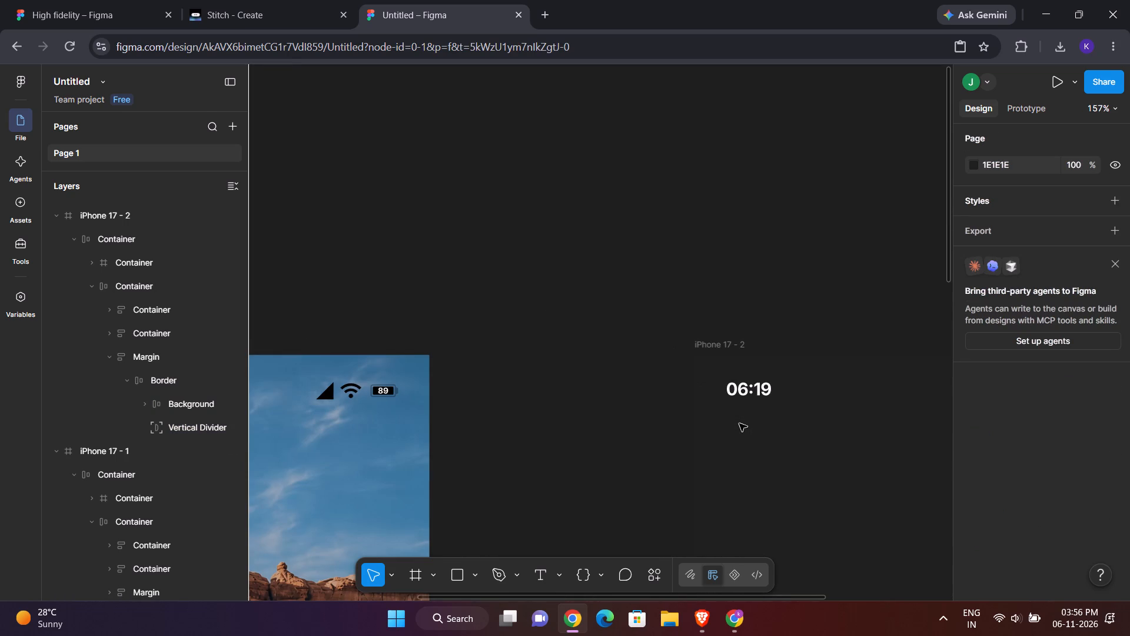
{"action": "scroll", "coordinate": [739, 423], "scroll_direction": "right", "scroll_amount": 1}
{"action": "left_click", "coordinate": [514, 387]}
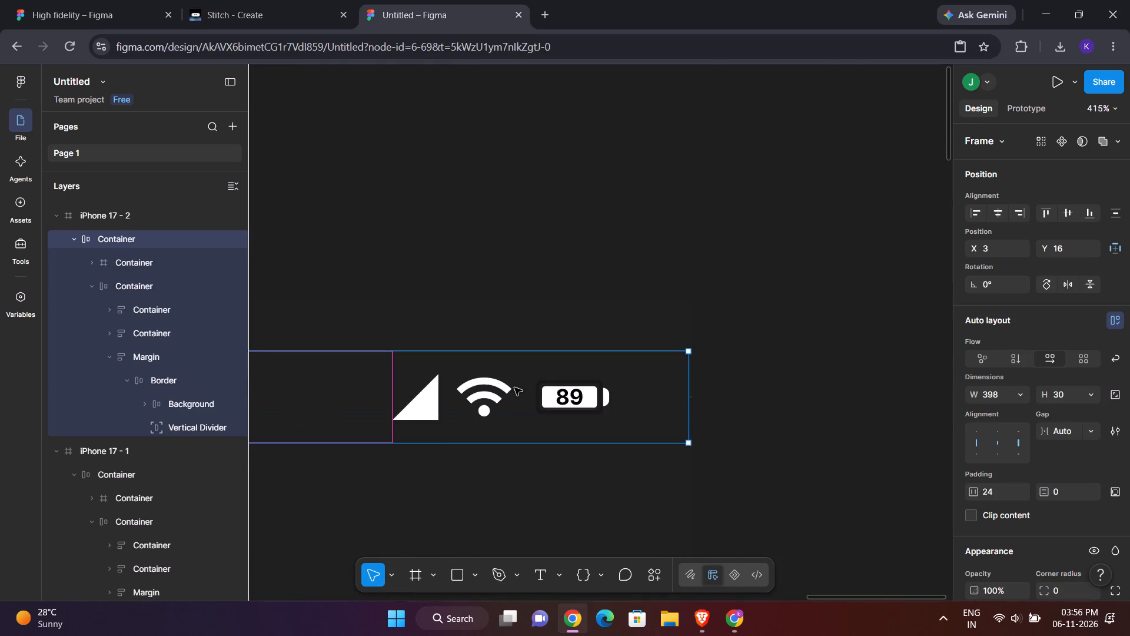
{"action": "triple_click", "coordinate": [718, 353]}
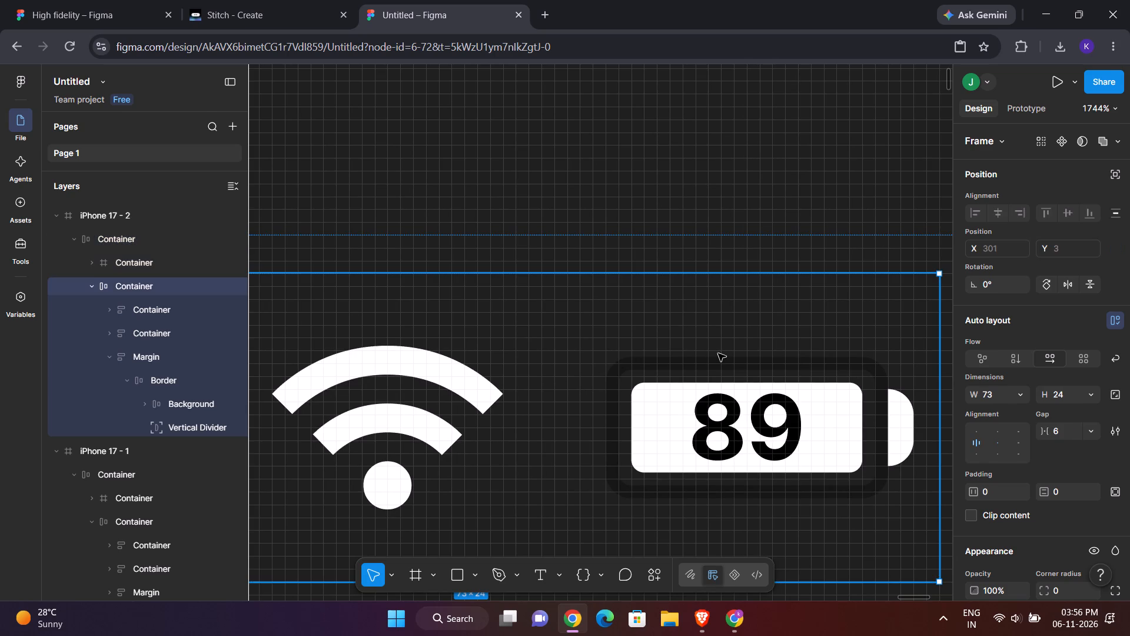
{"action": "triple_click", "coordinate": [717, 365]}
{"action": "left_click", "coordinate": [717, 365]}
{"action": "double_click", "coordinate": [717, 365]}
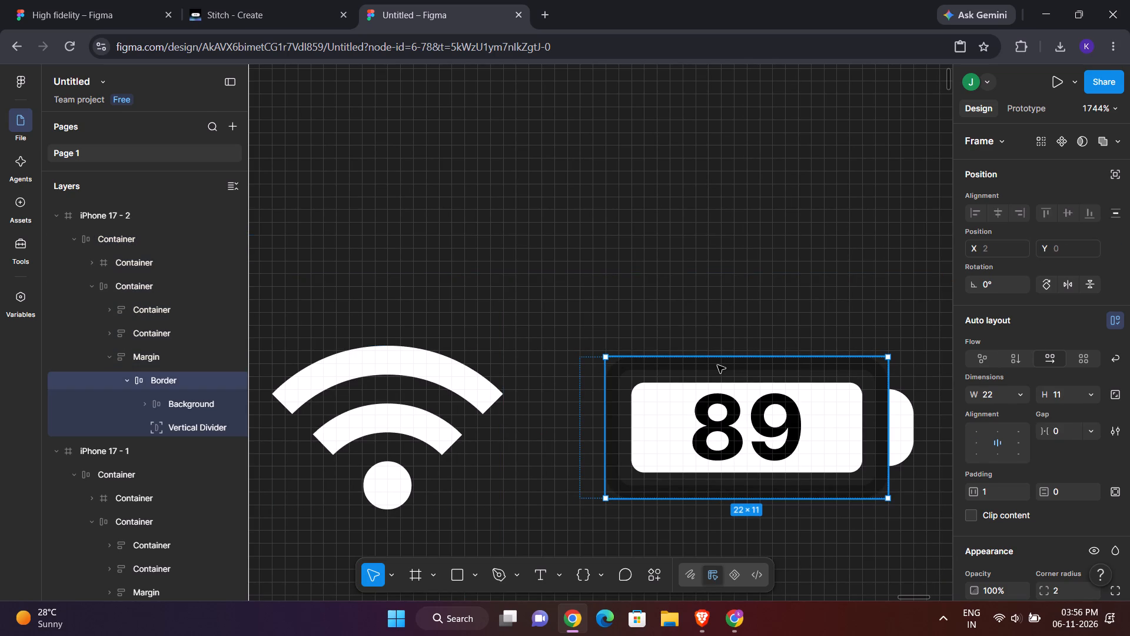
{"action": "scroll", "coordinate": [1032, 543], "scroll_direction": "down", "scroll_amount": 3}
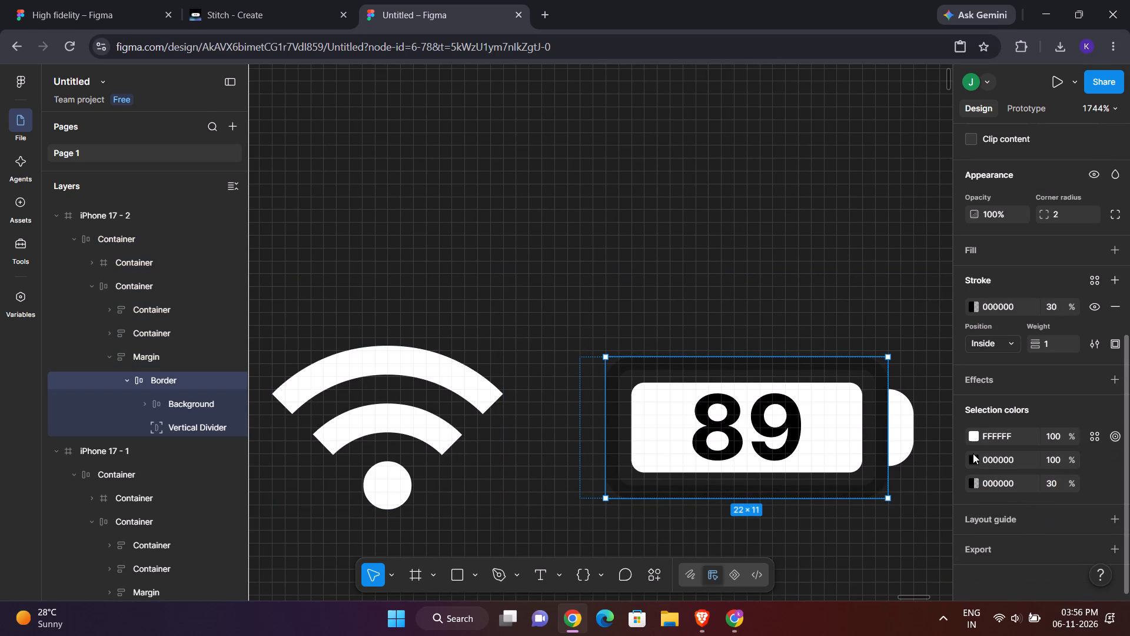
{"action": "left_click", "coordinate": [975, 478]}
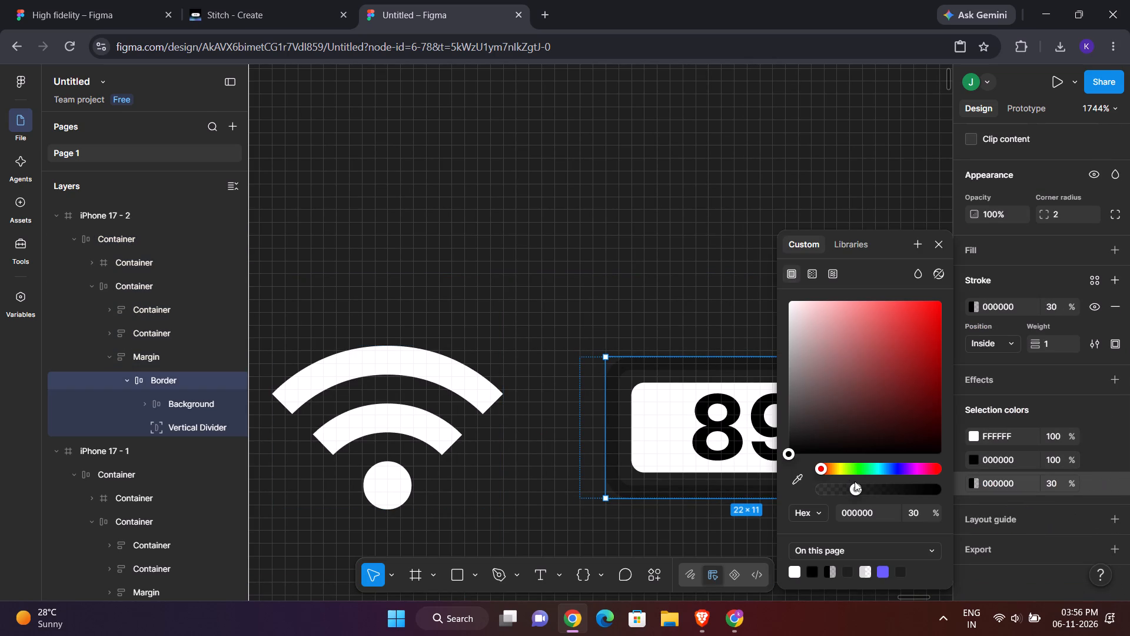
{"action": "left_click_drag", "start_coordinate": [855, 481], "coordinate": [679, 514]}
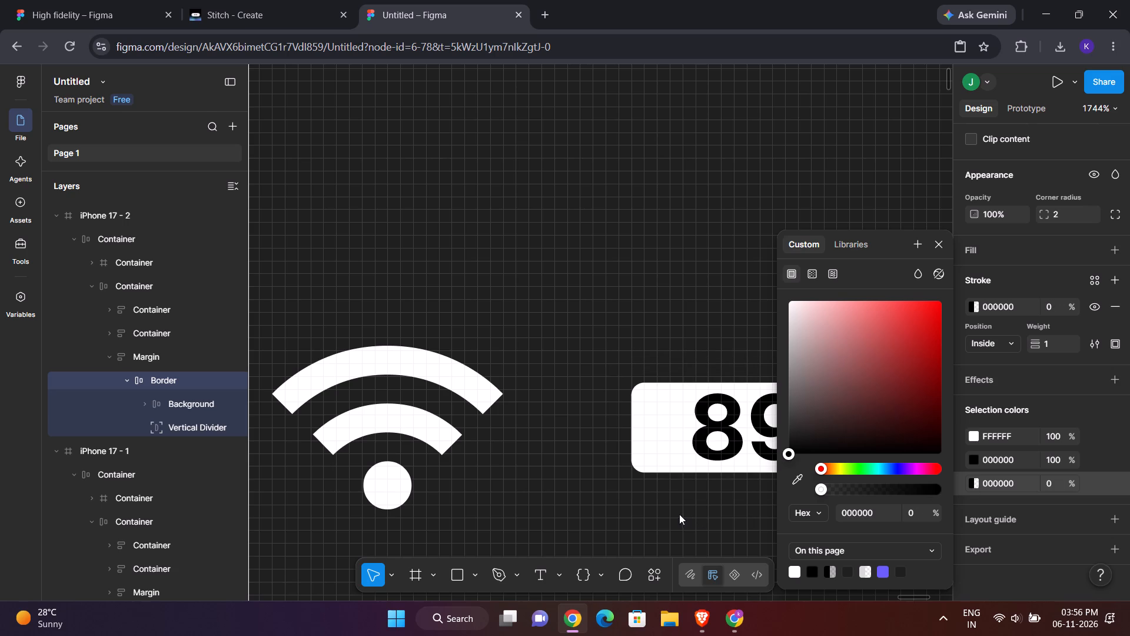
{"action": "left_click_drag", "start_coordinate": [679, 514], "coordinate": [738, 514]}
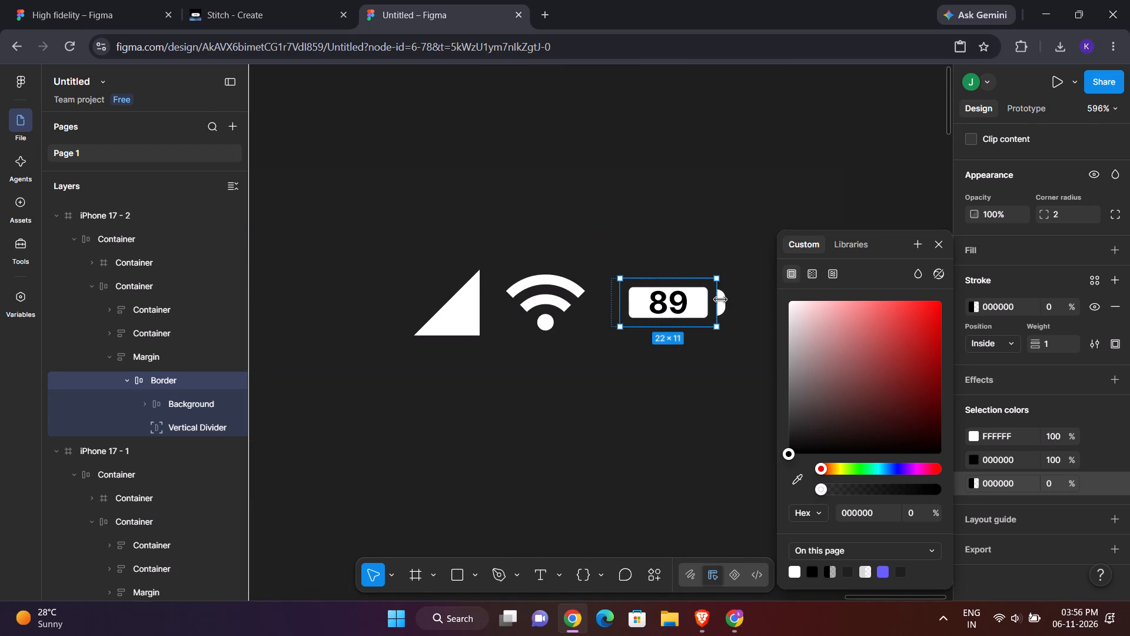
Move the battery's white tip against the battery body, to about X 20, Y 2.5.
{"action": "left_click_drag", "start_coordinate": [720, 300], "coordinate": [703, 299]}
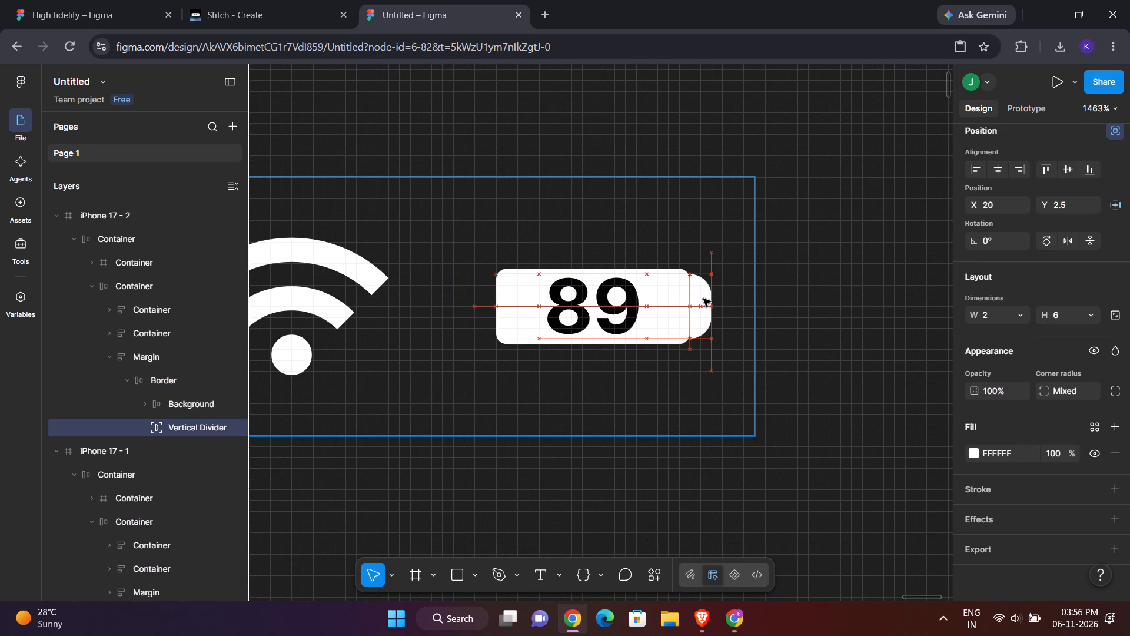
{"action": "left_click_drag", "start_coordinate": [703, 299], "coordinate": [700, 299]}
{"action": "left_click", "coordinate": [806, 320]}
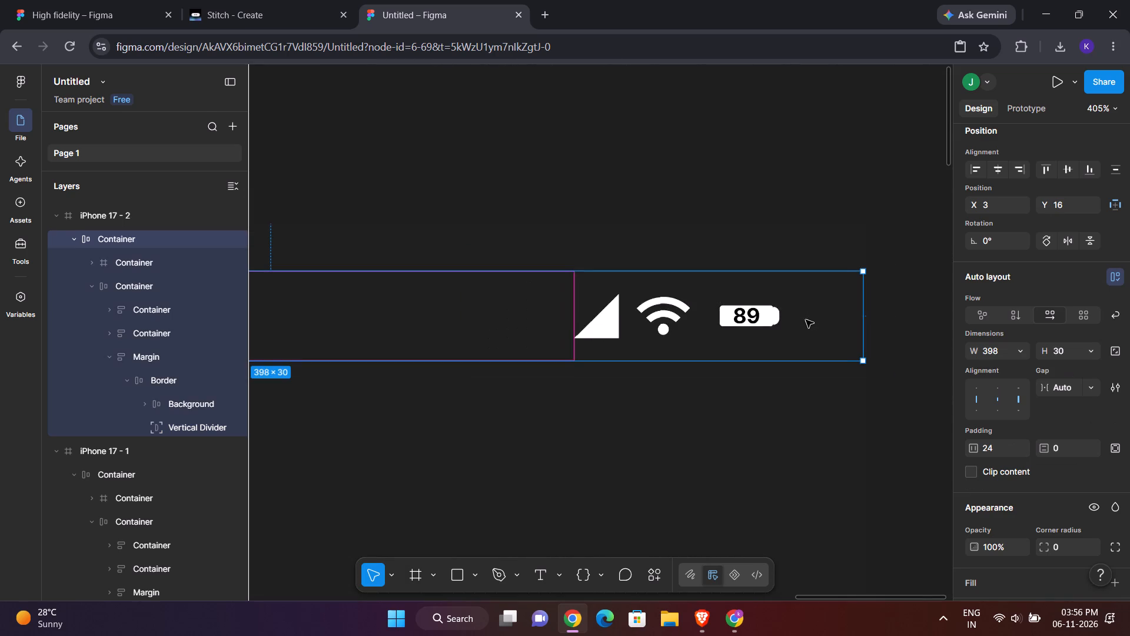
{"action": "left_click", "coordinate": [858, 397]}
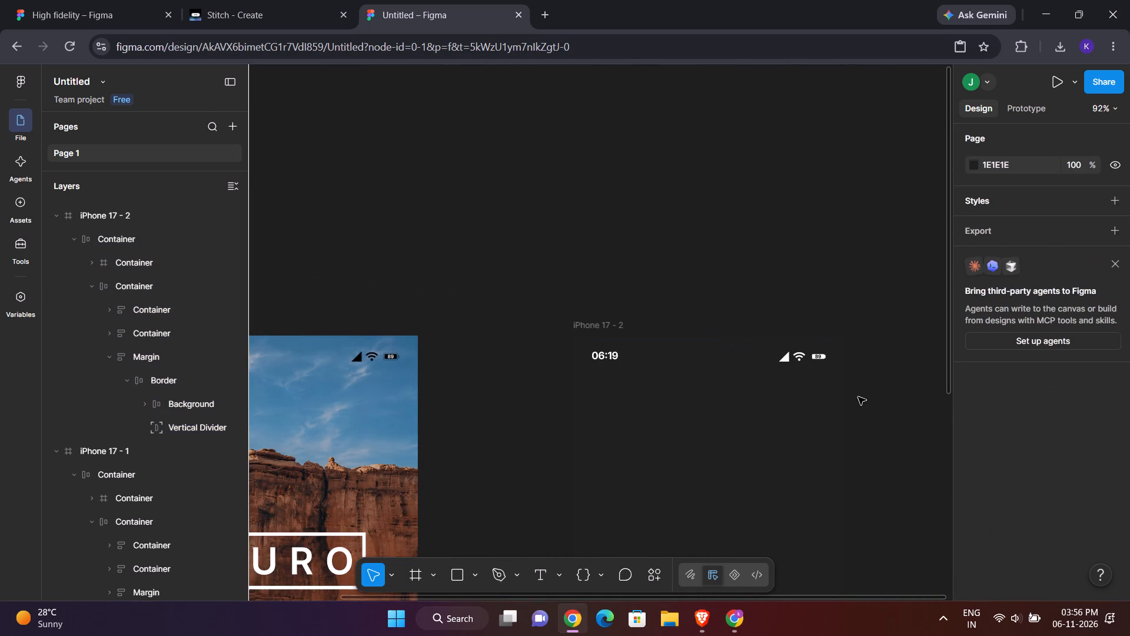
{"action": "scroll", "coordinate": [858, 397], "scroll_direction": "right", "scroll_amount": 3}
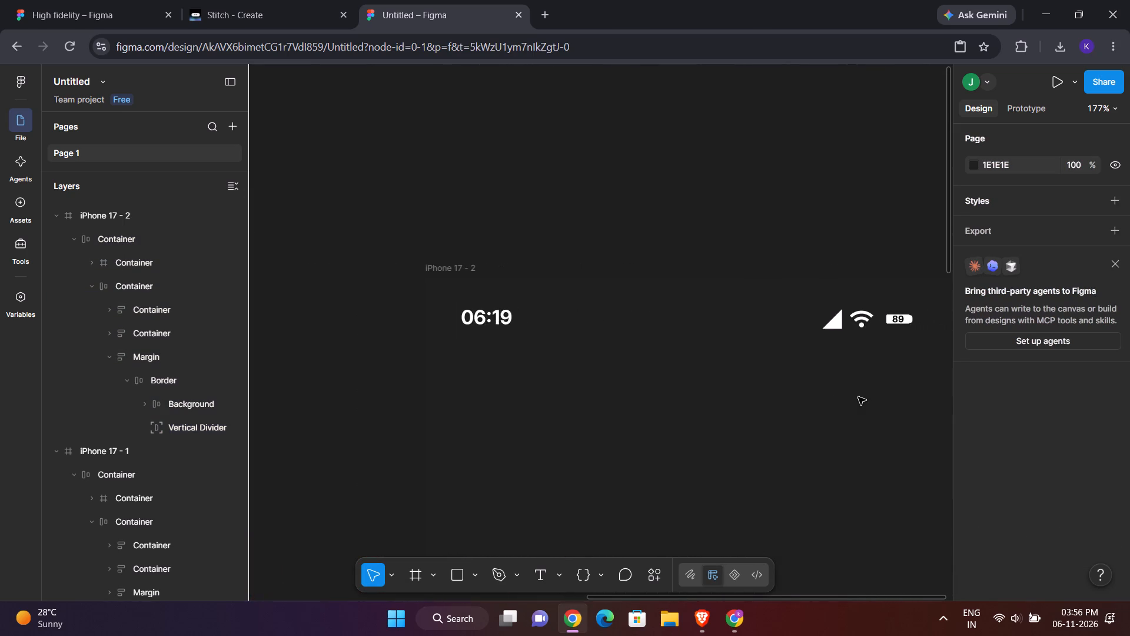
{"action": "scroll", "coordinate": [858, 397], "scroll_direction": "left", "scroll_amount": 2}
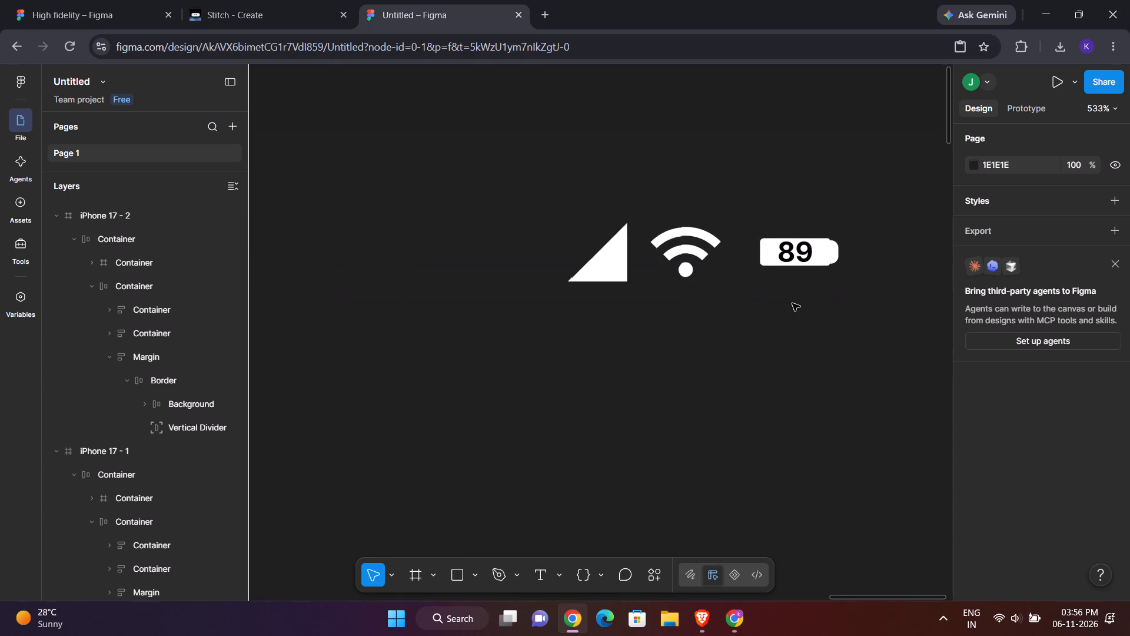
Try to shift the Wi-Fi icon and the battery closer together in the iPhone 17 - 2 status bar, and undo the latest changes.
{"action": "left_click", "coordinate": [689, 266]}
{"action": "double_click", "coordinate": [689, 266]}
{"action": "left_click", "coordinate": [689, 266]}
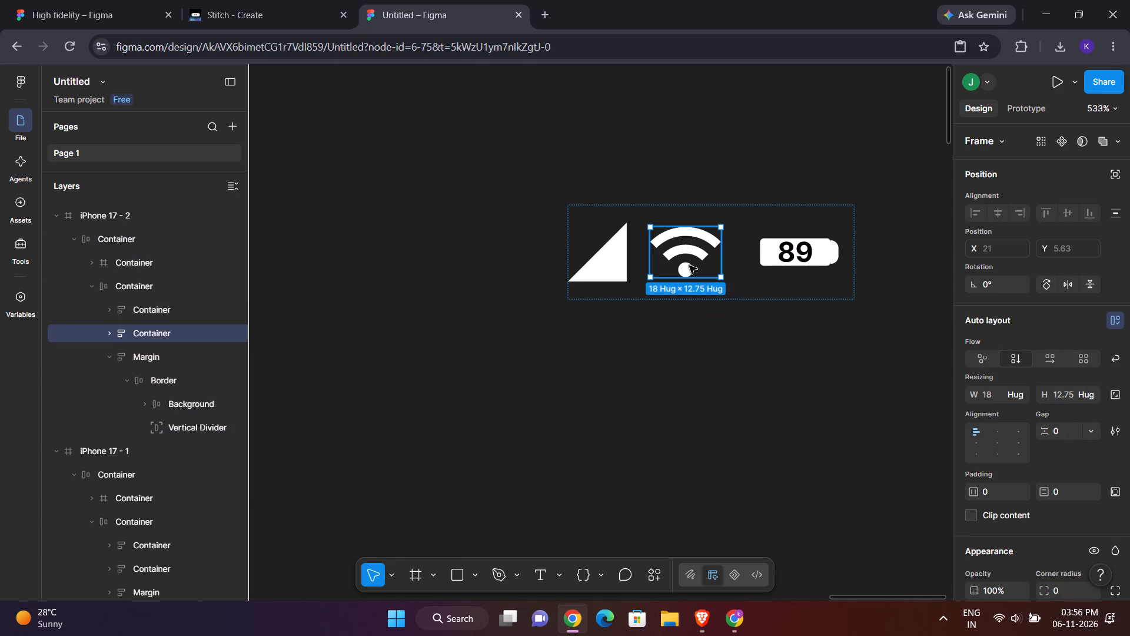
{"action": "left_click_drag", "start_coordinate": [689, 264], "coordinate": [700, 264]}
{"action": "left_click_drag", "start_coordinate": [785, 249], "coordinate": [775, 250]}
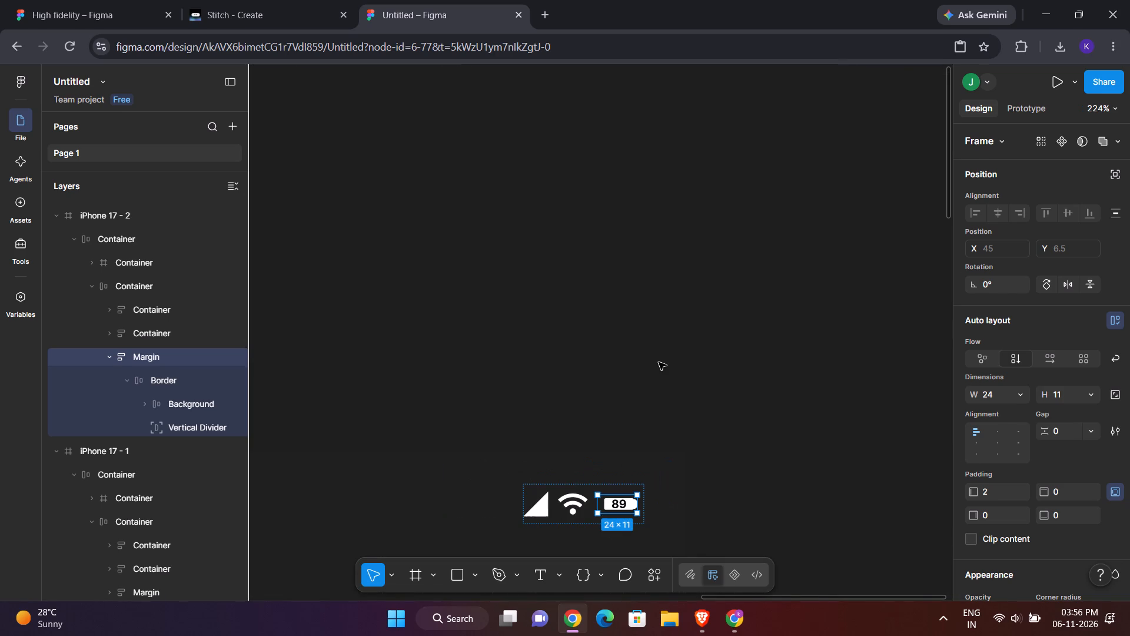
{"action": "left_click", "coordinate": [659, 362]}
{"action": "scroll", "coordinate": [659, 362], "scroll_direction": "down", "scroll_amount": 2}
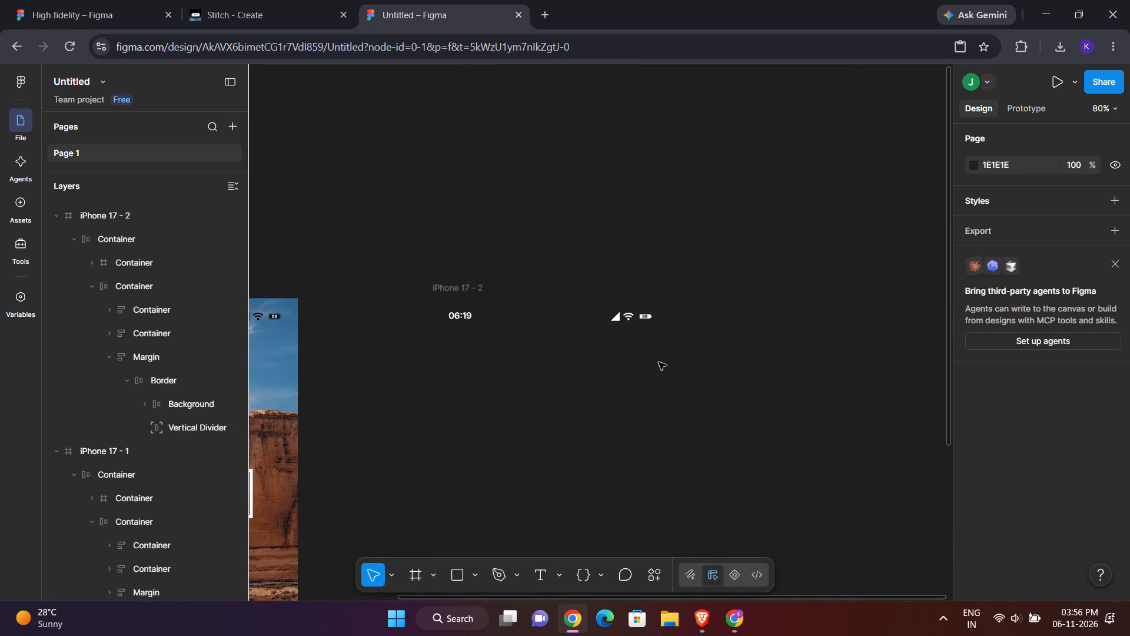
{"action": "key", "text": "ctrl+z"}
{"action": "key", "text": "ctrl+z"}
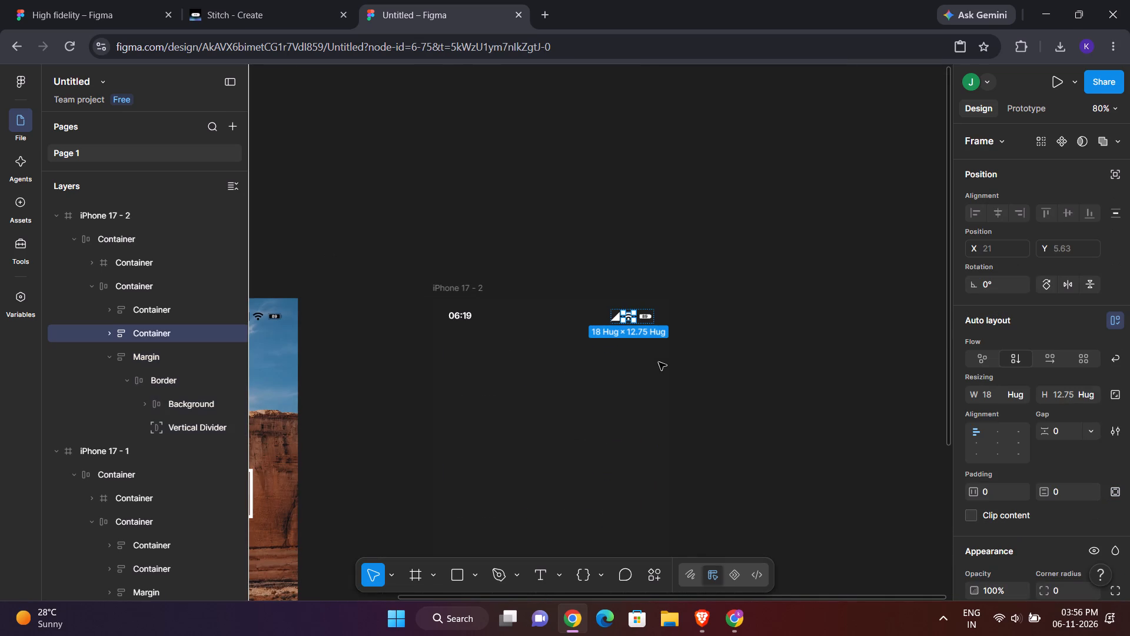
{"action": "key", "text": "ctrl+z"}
Delete the copied status bar container from the iPhone 17 - 2 frame.
{"action": "triple_click", "coordinate": [385, 300]}
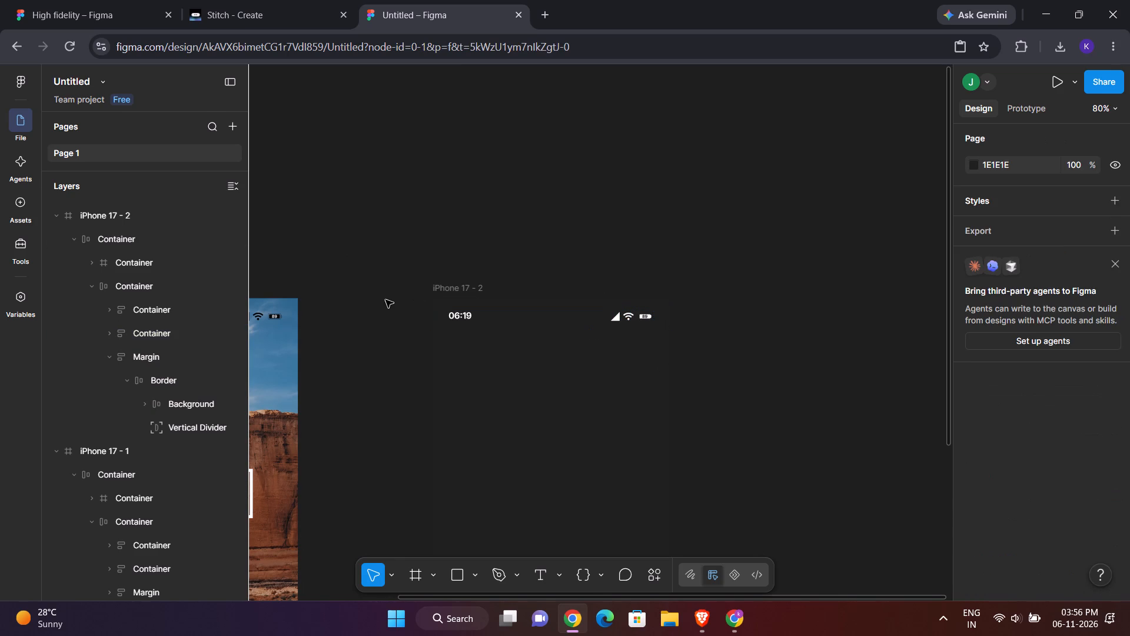
{"action": "left_click_drag", "start_coordinate": [385, 300], "coordinate": [551, 321]}
{"action": "key", "text": "Delete"}
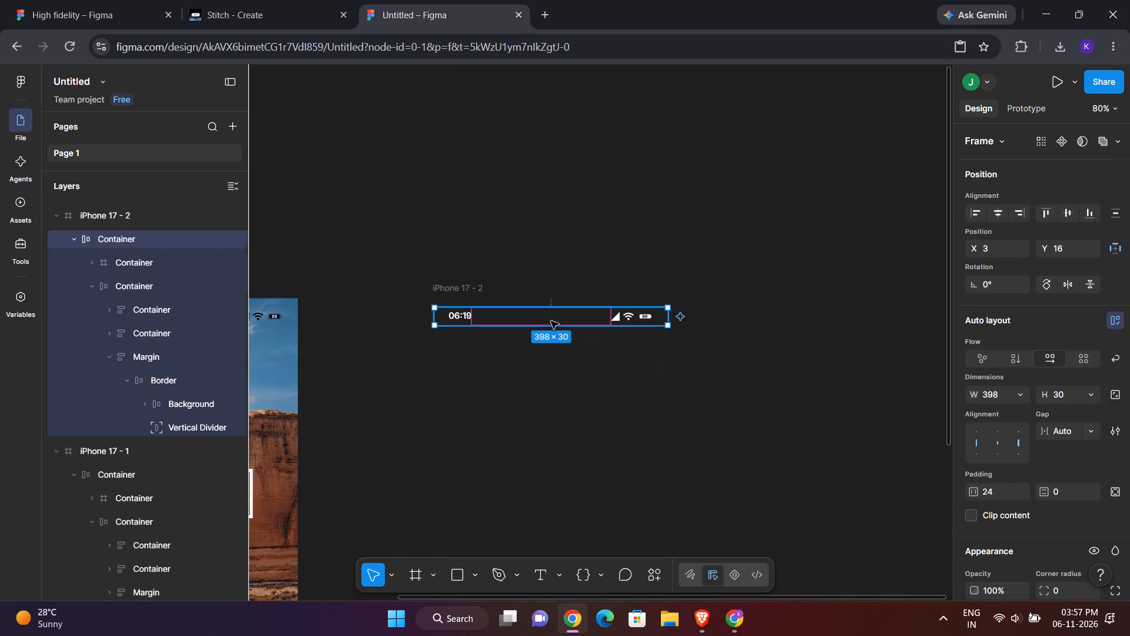
{"action": "scroll", "coordinate": [551, 321], "scroll_direction": "down", "scroll_amount": 3}
{"action": "scroll", "coordinate": [551, 321], "scroll_direction": "left", "scroll_amount": 1}
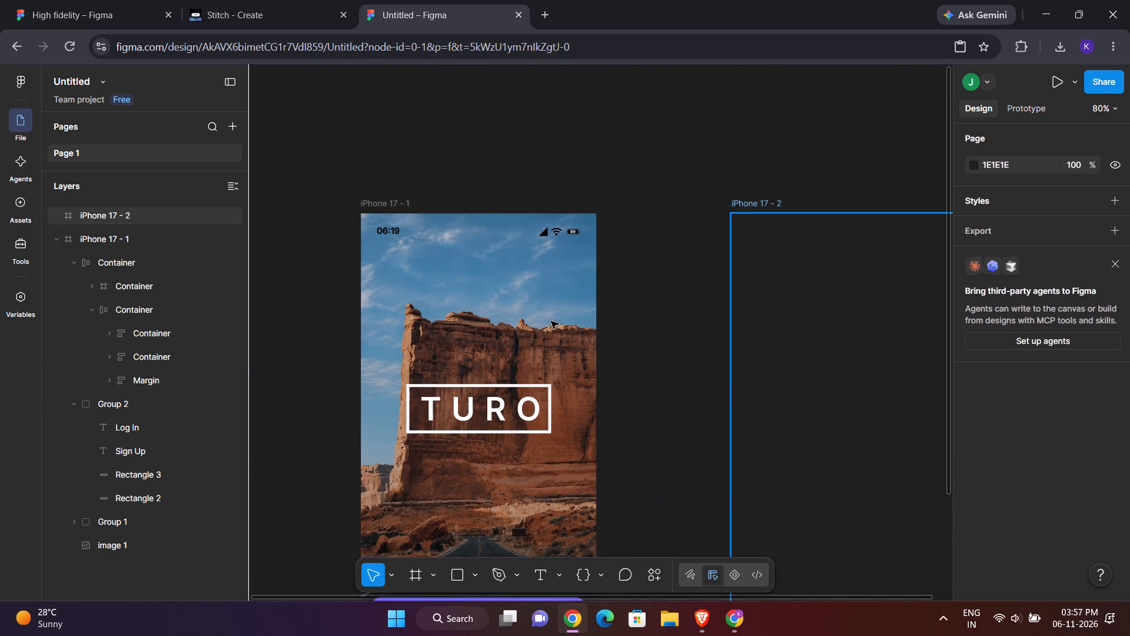
{"action": "scroll", "coordinate": [551, 321], "scroll_direction": "left", "scroll_amount": 2}
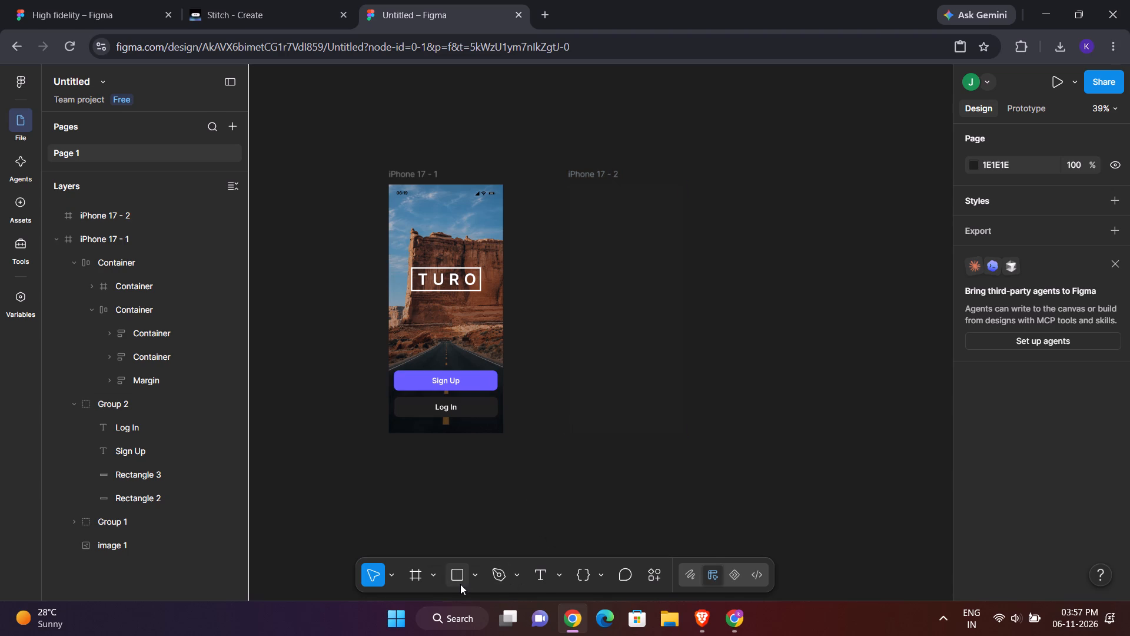
Add the text "Log In" near the top of the iPhone 17 - 2 frame, at about X 68, Y 59.
{"action": "left_click", "coordinate": [534, 573]}
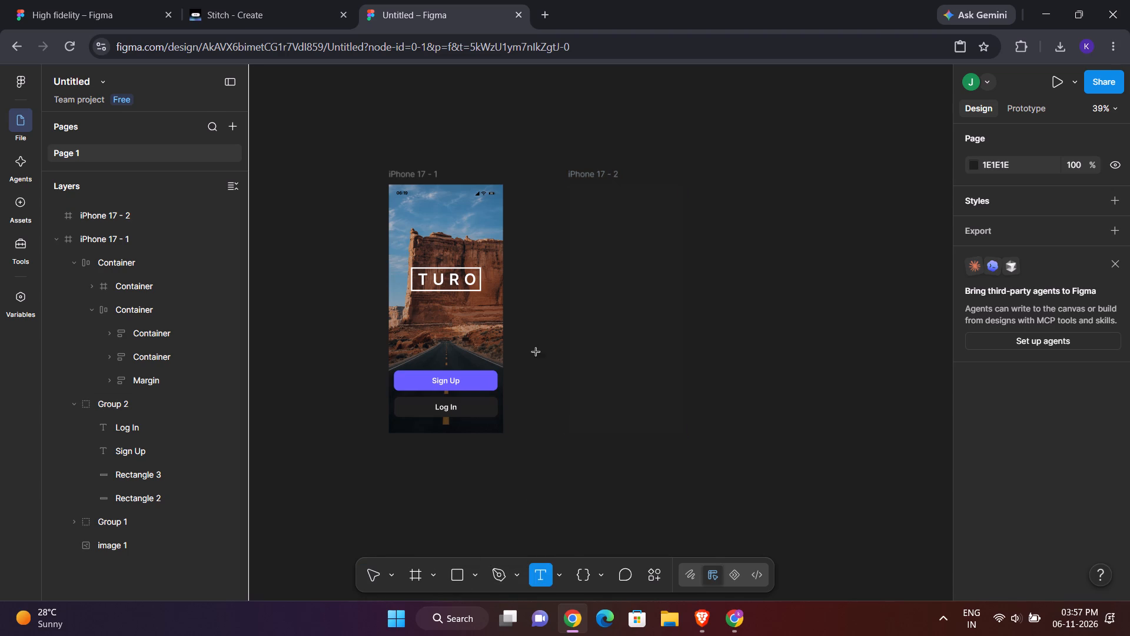
{"action": "left_click", "coordinate": [598, 206]}
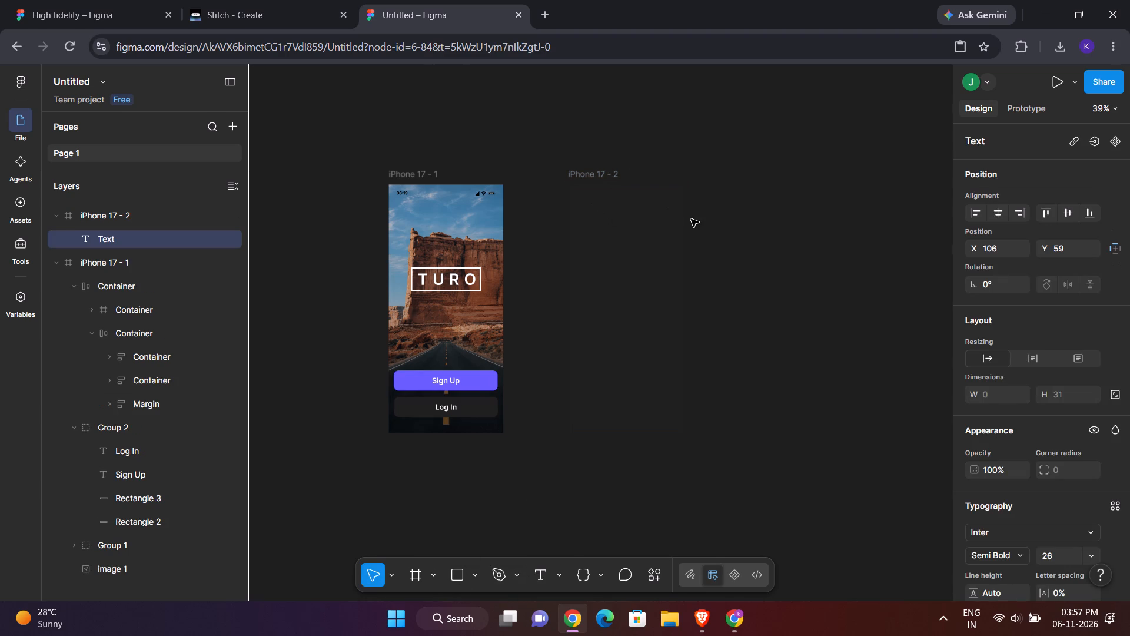
{"action": "type", "text": "LOg"}
{"action": "key", "text": "BackSpace"}
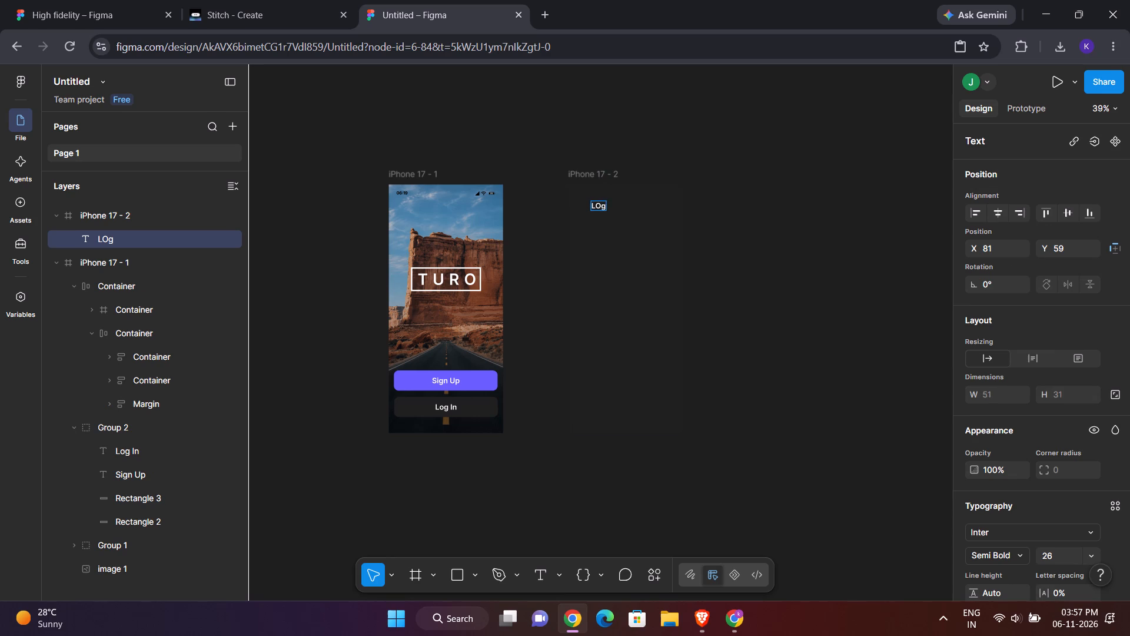
{"action": "key", "text": "BackSpace"}
{"action": "type", "text": "o"}
{"action": "key", "text": "space"}
{"action": "key", "text": "BackSpace"}
{"action": "type", "text": "G"}
{"action": "key", "text": "space"}
{"action": "key", "text": "BackSpace"}
{"action": "key", "text": "BackSpace"}
{"action": "type", "text": "g In"}
{"action": "key", "text": "BackSpace"}
{"action": "key", "text": "n"}
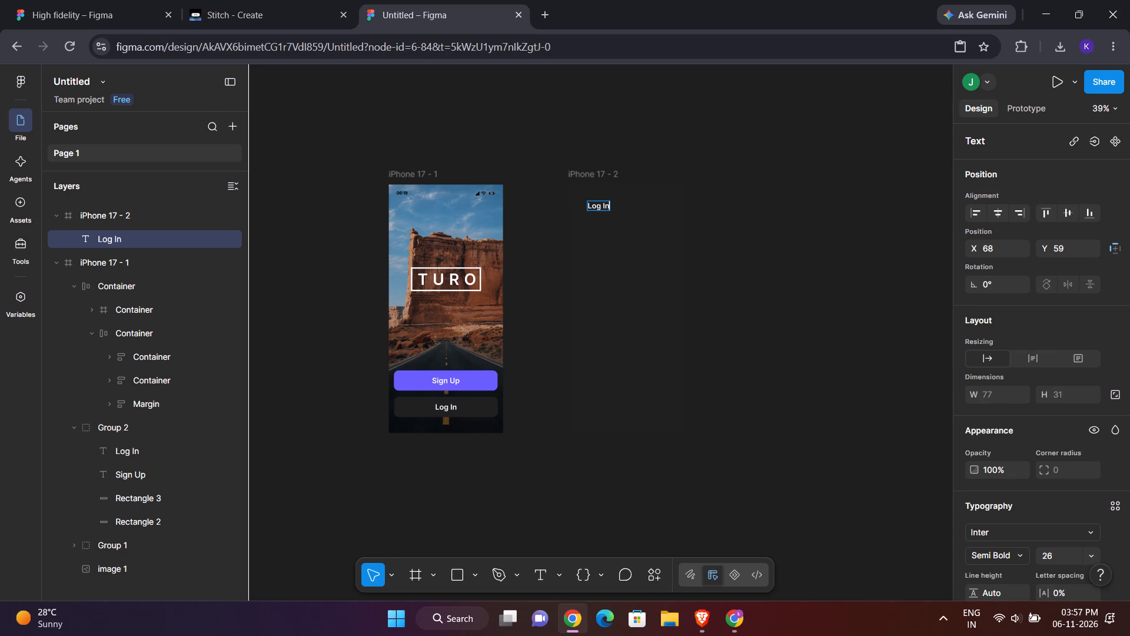
{"action": "scroll", "coordinate": [656, 188], "scroll_direction": "up", "scroll_amount": 1}
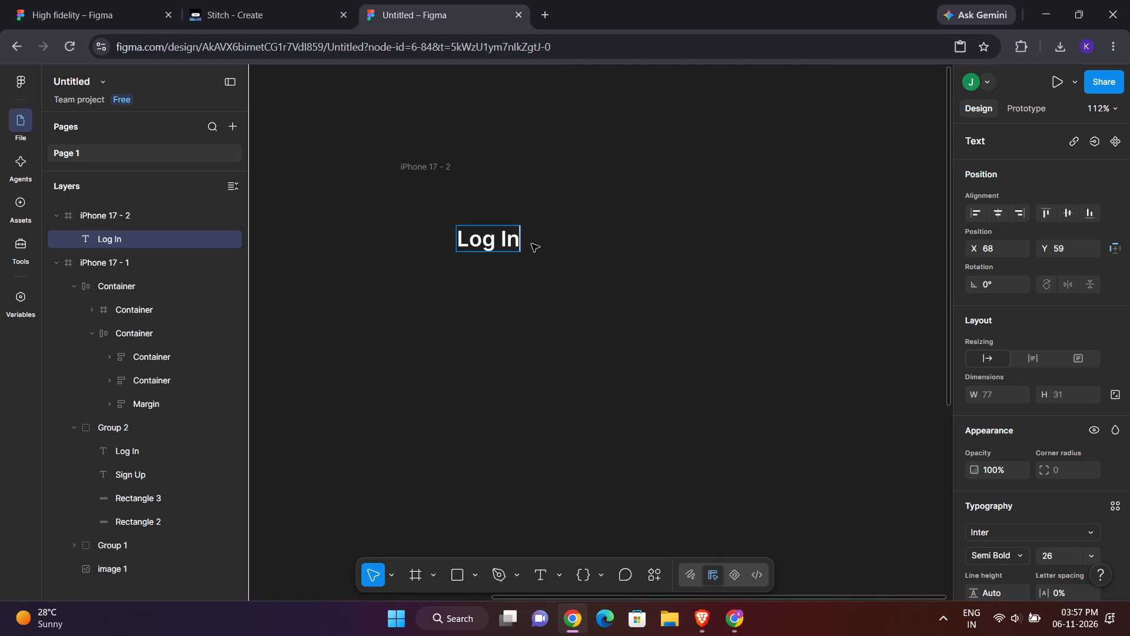
{"action": "left_click", "coordinate": [497, 234]}
{"action": "left_click", "coordinate": [875, 248]}
{"action": "left_click", "coordinate": [620, 263]}
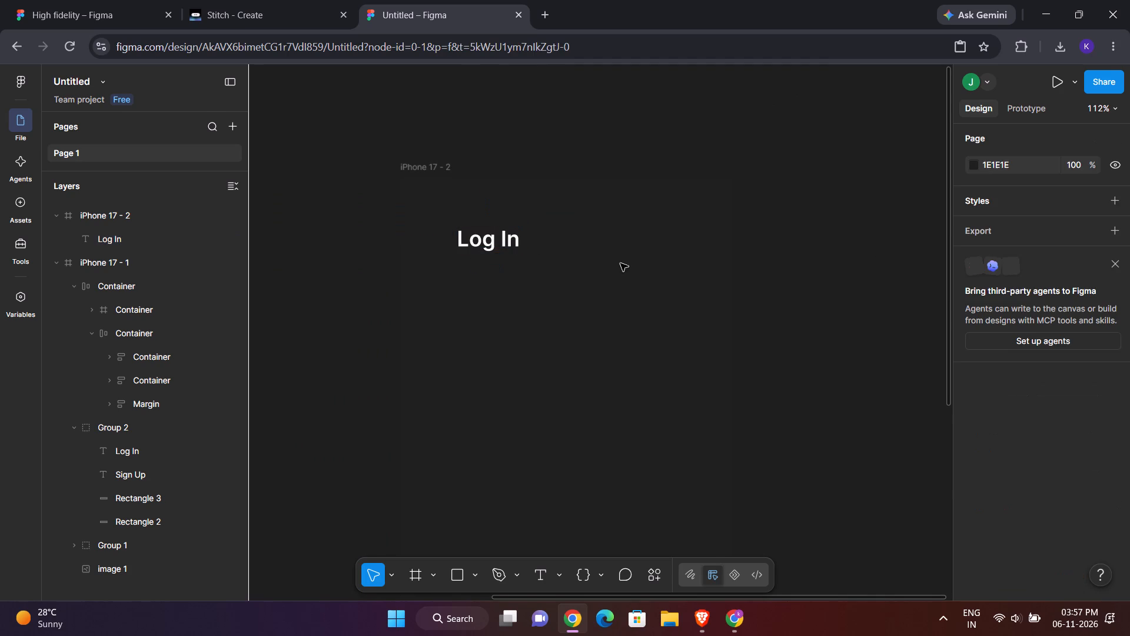
{"action": "left_click", "coordinate": [620, 263]}
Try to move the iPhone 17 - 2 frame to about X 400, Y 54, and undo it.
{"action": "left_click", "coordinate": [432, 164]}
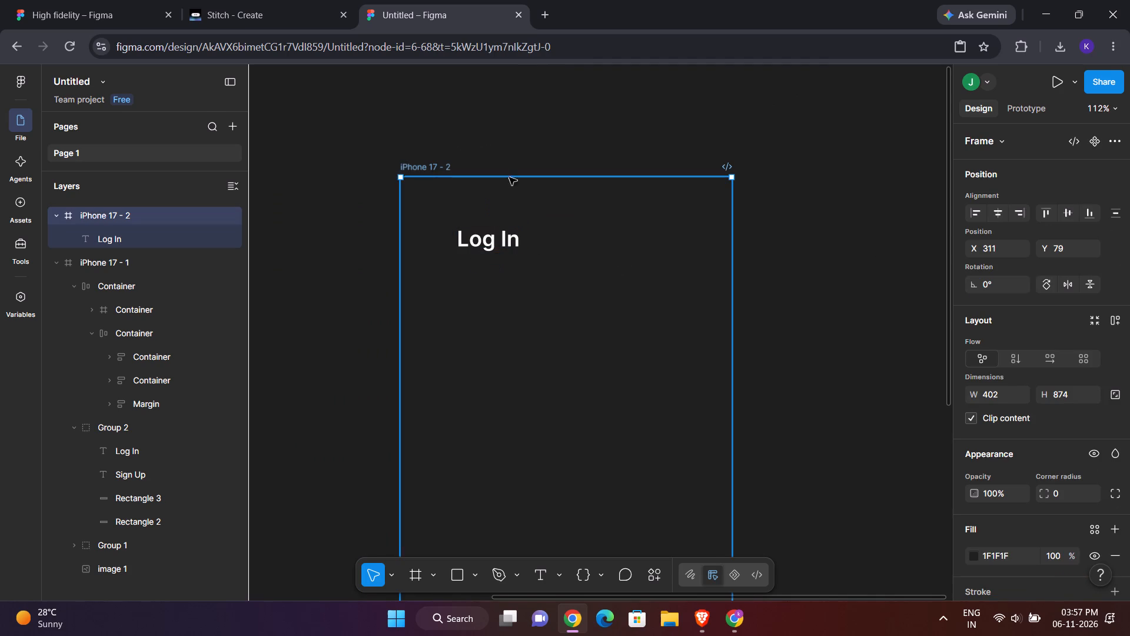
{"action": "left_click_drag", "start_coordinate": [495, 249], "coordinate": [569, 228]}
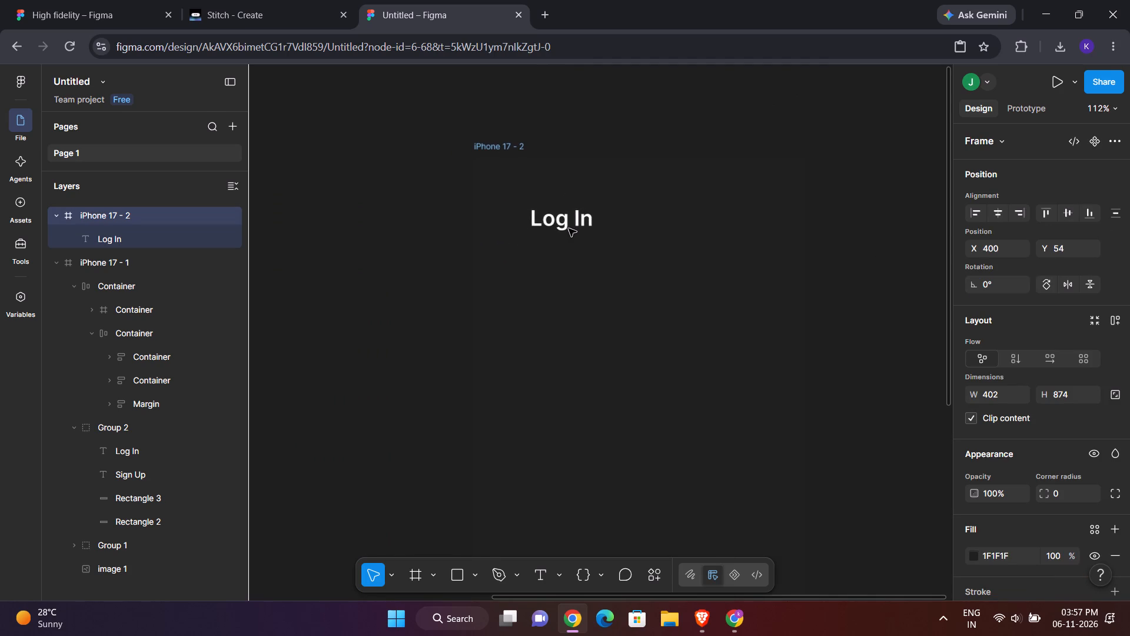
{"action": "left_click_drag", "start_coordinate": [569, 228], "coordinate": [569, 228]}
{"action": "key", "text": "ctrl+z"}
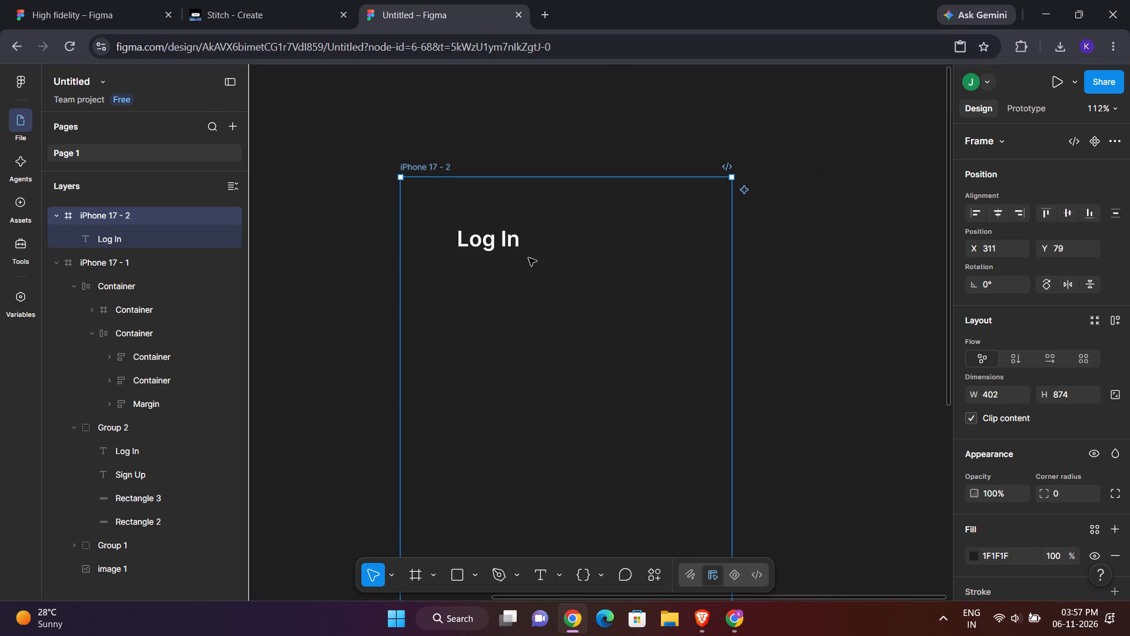
Centre the "Log In" text horizontally in the iPhone 17 - 2 frame, at about X 162, Y 75.
{"action": "left_click", "coordinate": [480, 262]}
{"action": "double_click", "coordinate": [487, 248]}
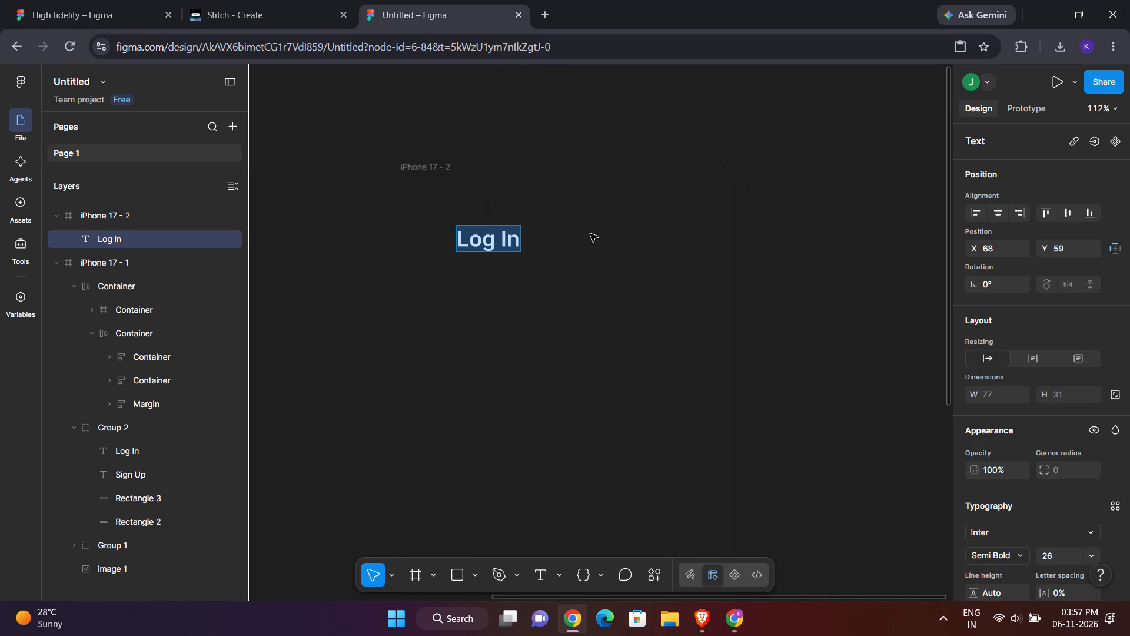
{"action": "left_click", "coordinate": [697, 266]}
{"action": "left_click_drag", "start_coordinate": [516, 241], "coordinate": [589, 228]}
{"action": "key", "text": "ctrl+z"}
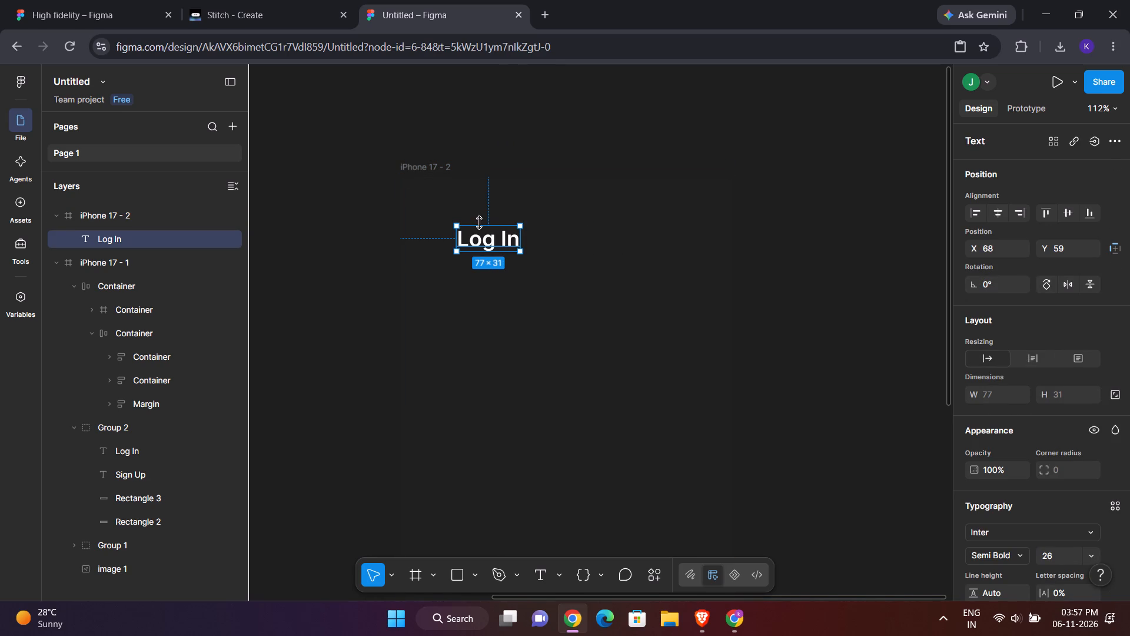
{"action": "left_click_drag", "start_coordinate": [481, 240], "coordinate": [557, 230]}
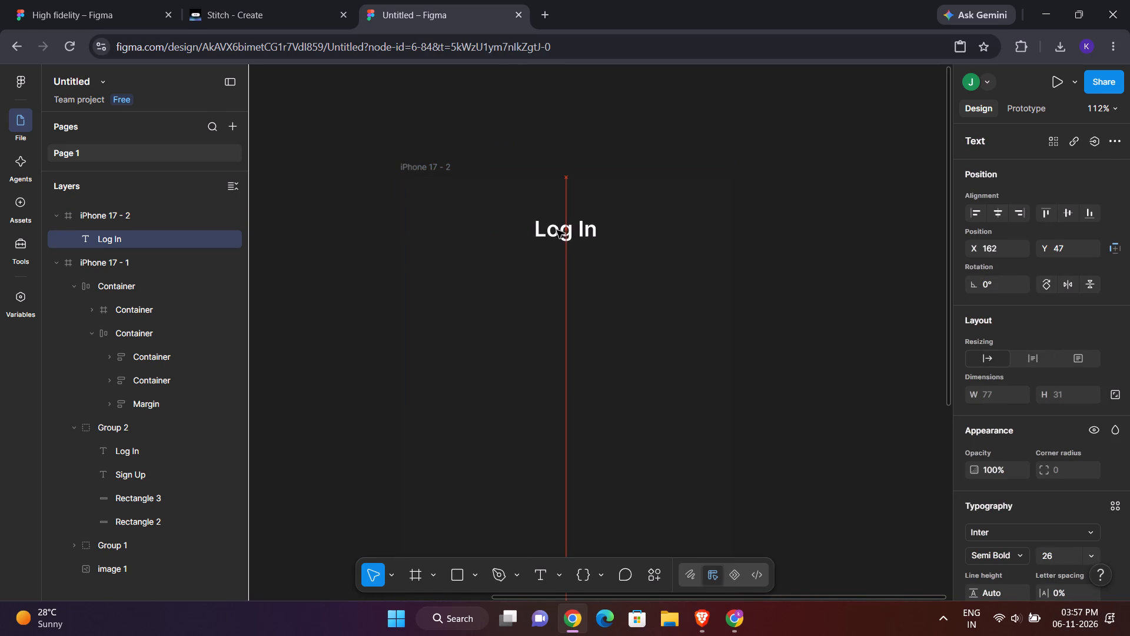
{"action": "left_click_drag", "start_coordinate": [557, 230], "coordinate": [560, 254]}
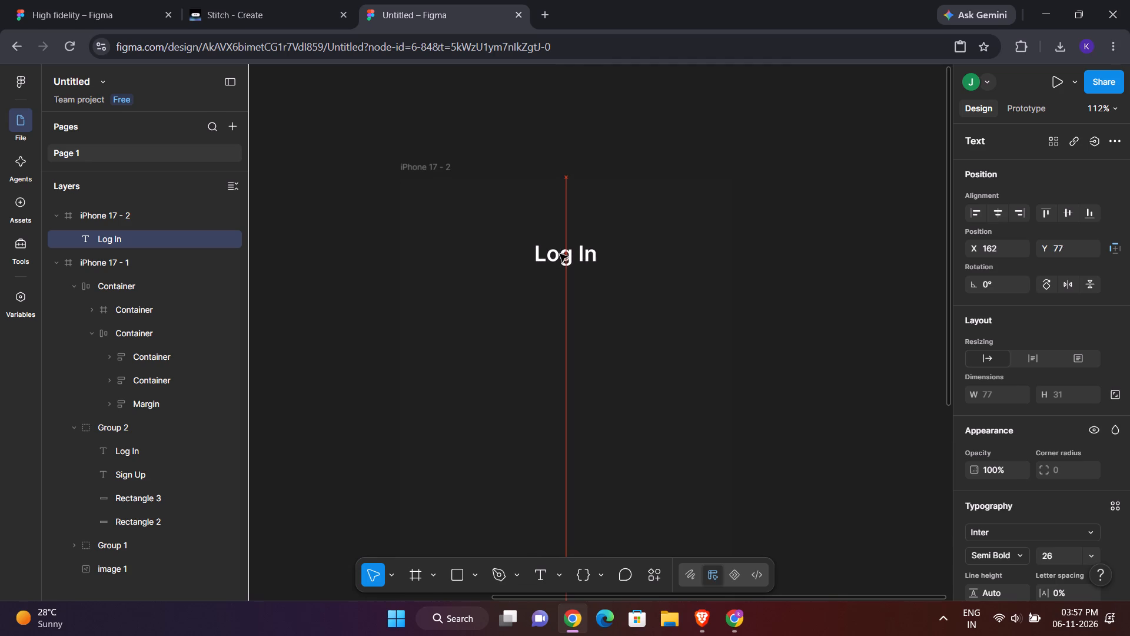
{"action": "left_click_drag", "start_coordinate": [560, 254], "coordinate": [560, 253]}
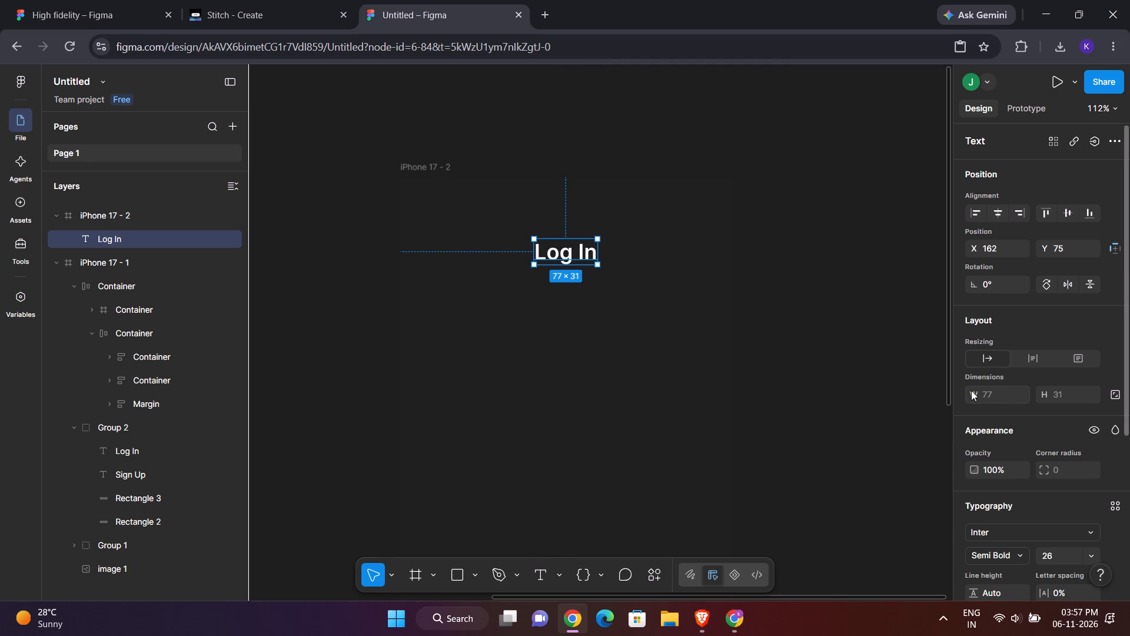
Set the "Log In" heading's font size to 30.
{"action": "scroll", "coordinate": [971, 390], "scroll_direction": "down", "scroll_amount": 2}
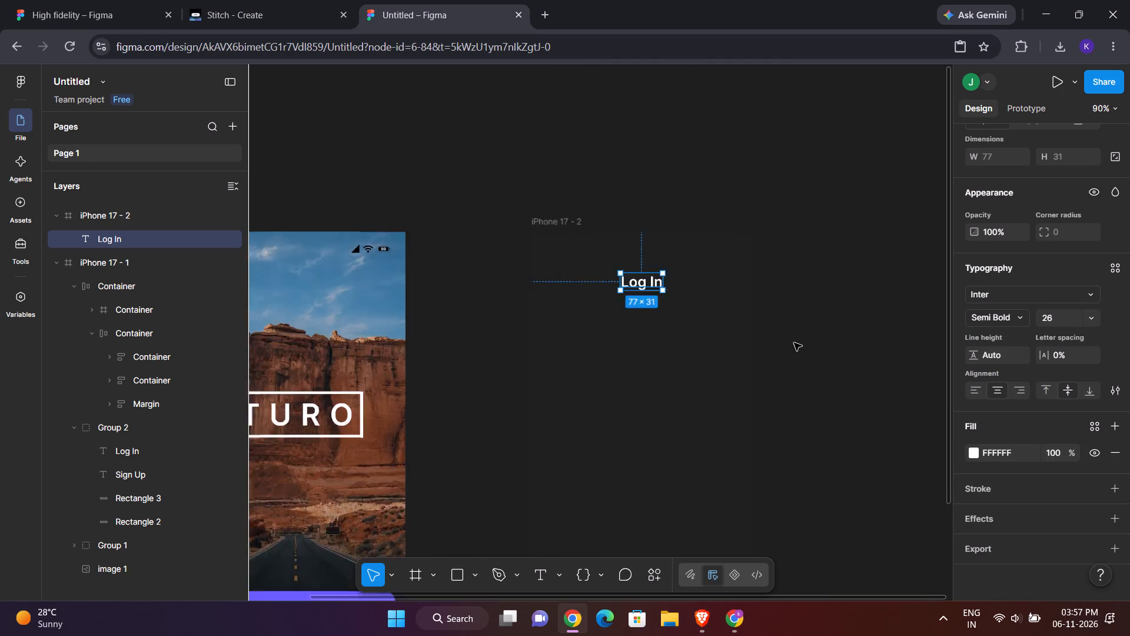
{"action": "scroll", "coordinate": [794, 343], "scroll_direction": "down", "scroll_amount": 1}
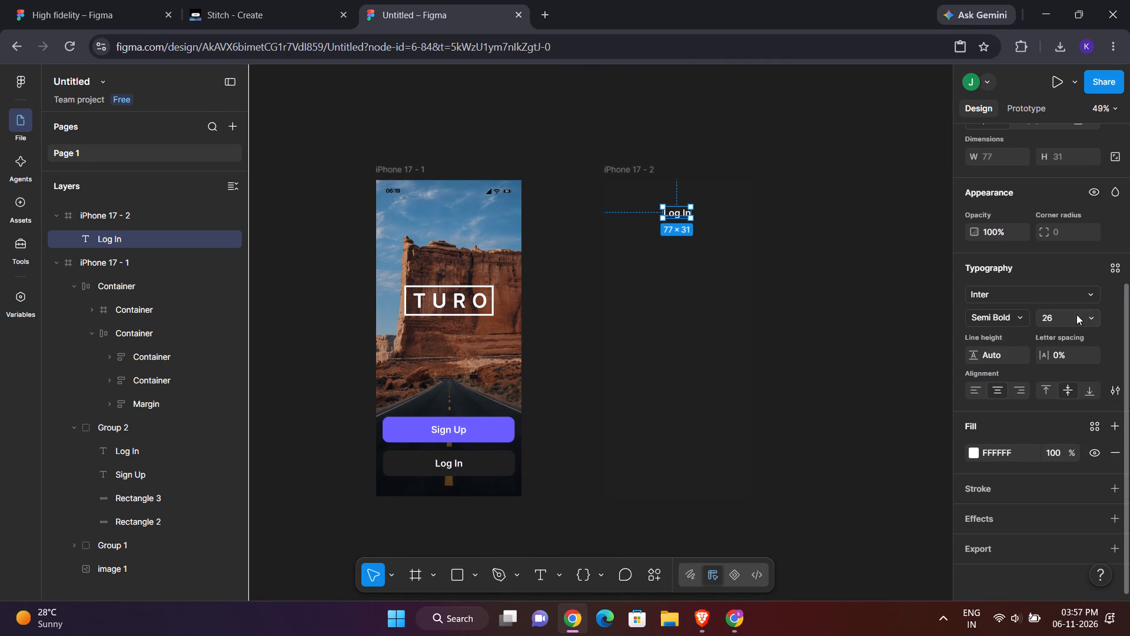
{"action": "left_click", "coordinate": [1056, 319]}
{"action": "key", "text": "BackSpace"}
{"action": "type", "text": "30"}
{"action": "key", "text": "Return"}
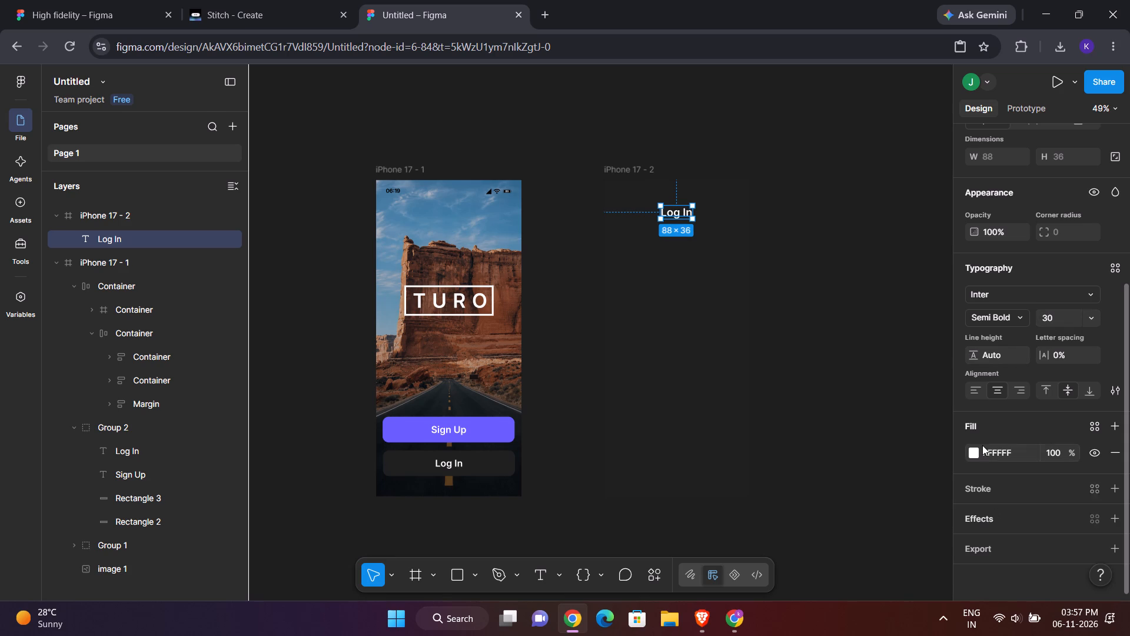
Change the iPhone 17 - 2 frame's fill to black, 000000.
{"action": "left_click", "coordinate": [730, 381]}
{"action": "left_click", "coordinate": [627, 178]}
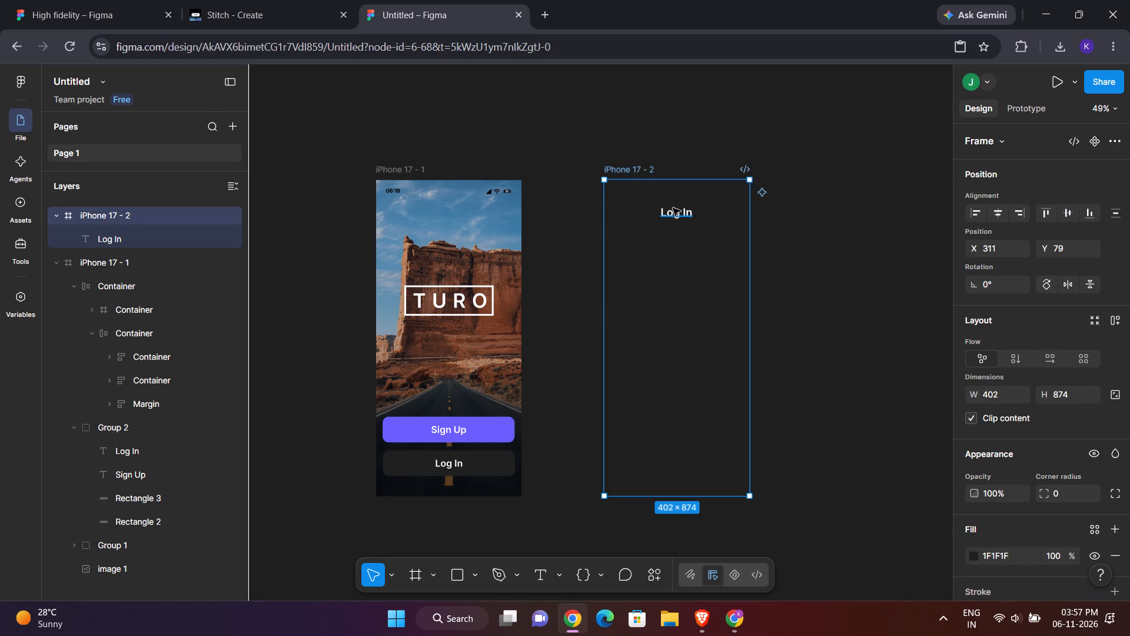
{"action": "left_click", "coordinate": [975, 555]}
{"action": "left_click_drag", "start_coordinate": [790, 437], "coordinate": [784, 473]}
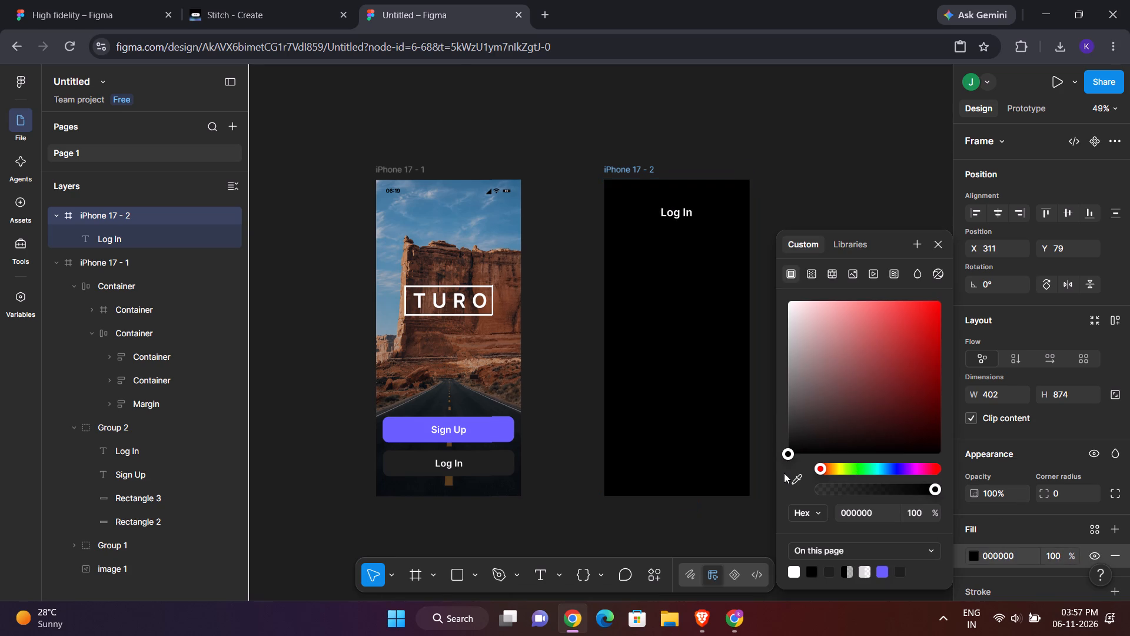
{"action": "left_click", "coordinate": [769, 143]}
Move the "Log In" heading up, keeping it horizontally centred, to about X 157, Y 62.
{"action": "left_click", "coordinate": [670, 214]}
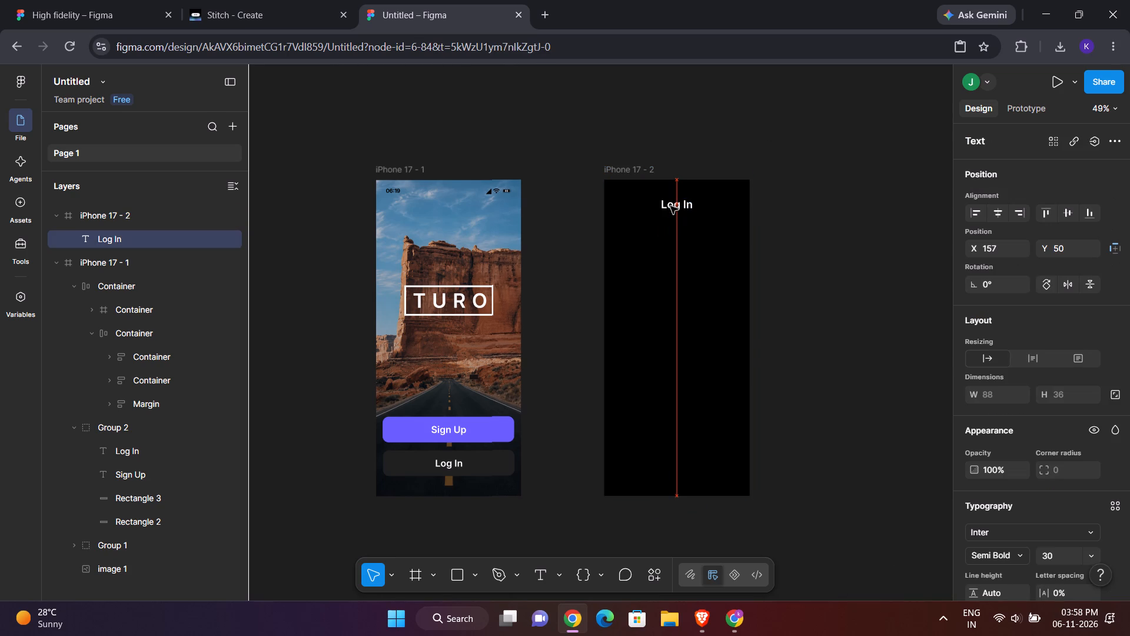
{"action": "left_click", "coordinate": [912, 299]}
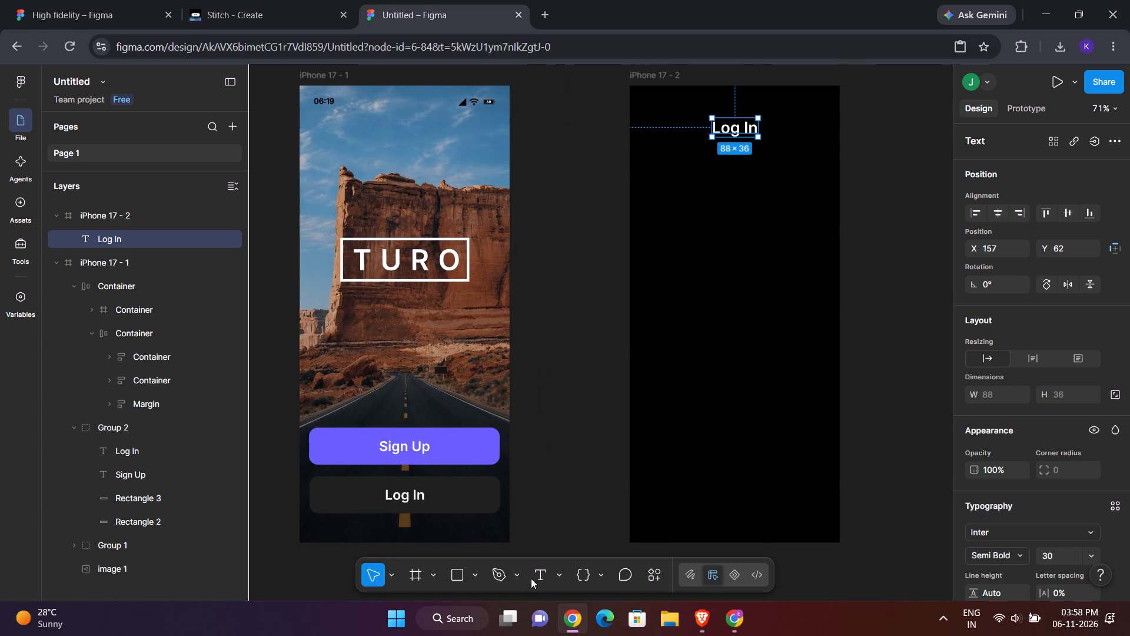
Search Iconify for "back arrow" and import the eva:arrow-back-outline icon onto the canvas.
{"action": "left_click", "coordinate": [660, 576]}
{"action": "left_click", "coordinate": [522, 384]}
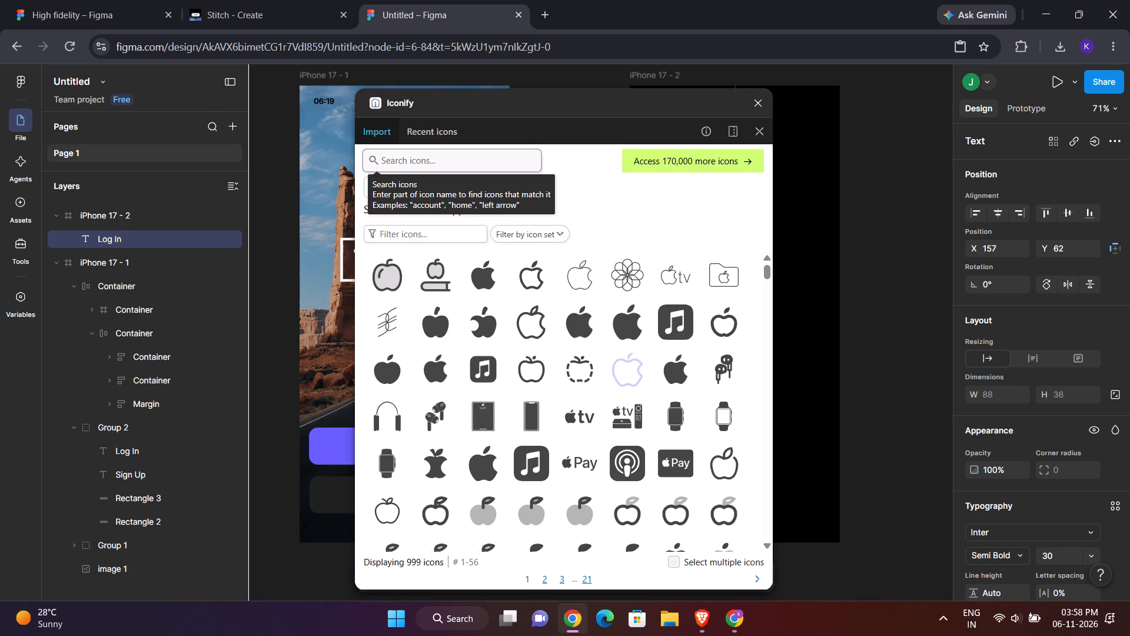
{"action": "left_click", "coordinate": [516, 164]}
{"action": "type", "text": "bacj"}
{"action": "key", "text": "BackSpace"}
{"action": "key", "text": "k"}
{"action": "key", "text": "space"}
{"action": "type", "text": "arrow"}
{"action": "key", "text": "Return"}
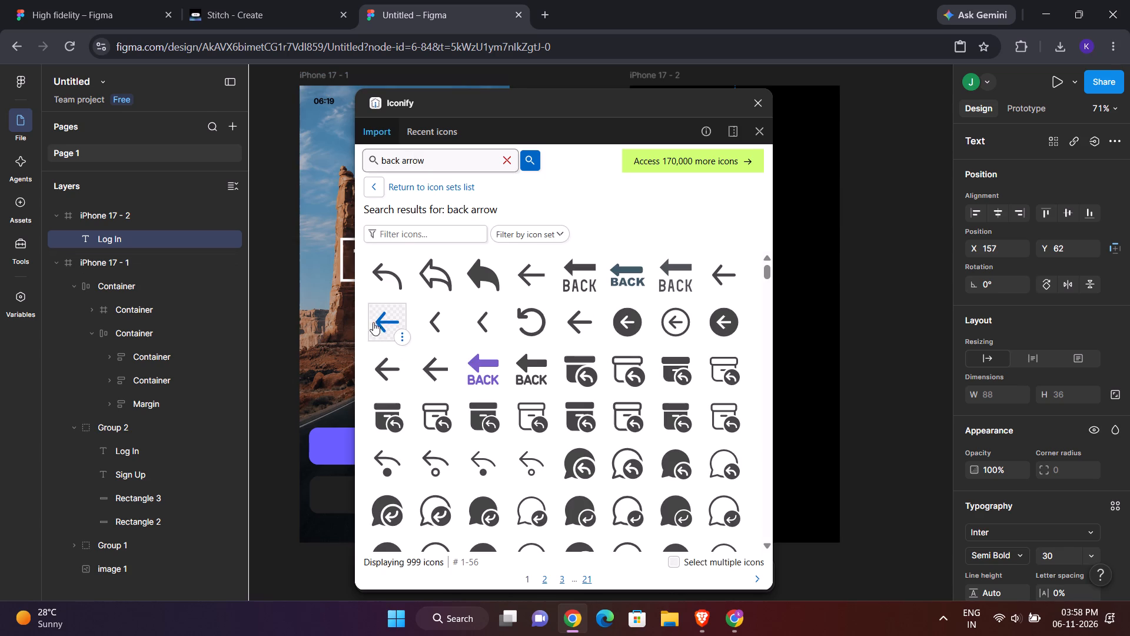
{"action": "left_click_drag", "start_coordinate": [375, 318], "coordinate": [341, 312]}
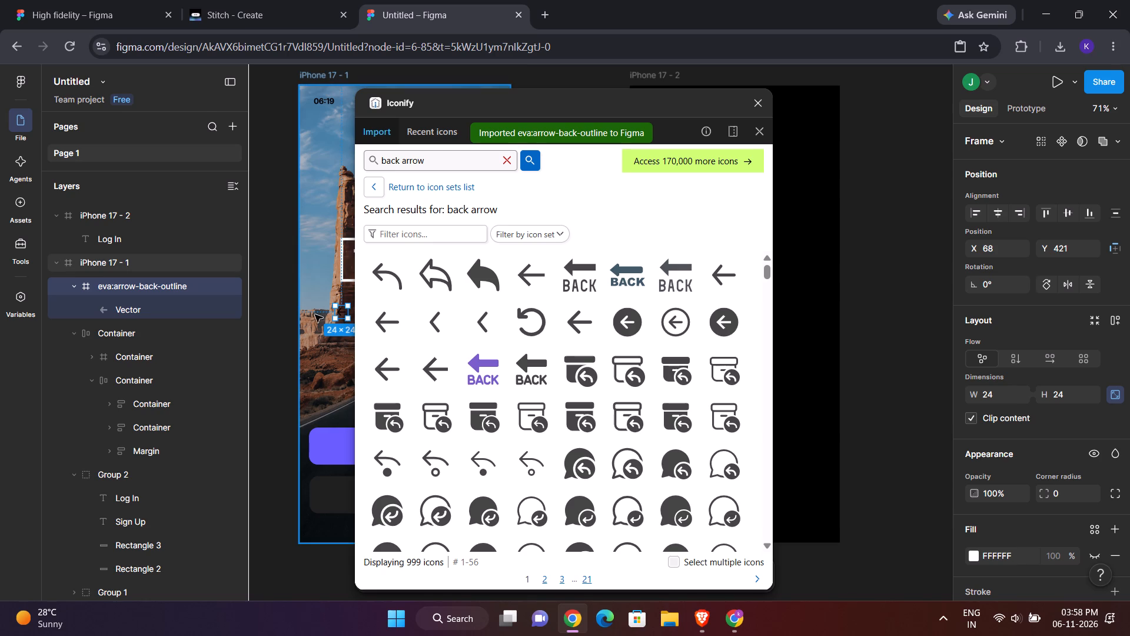
Close Iconify and move the back arrow icon out of iPhone 17 - 1 into the gap between both frames, at about X 223, Y 453.
{"action": "left_click_drag", "start_coordinate": [343, 312], "coordinate": [303, 313]}
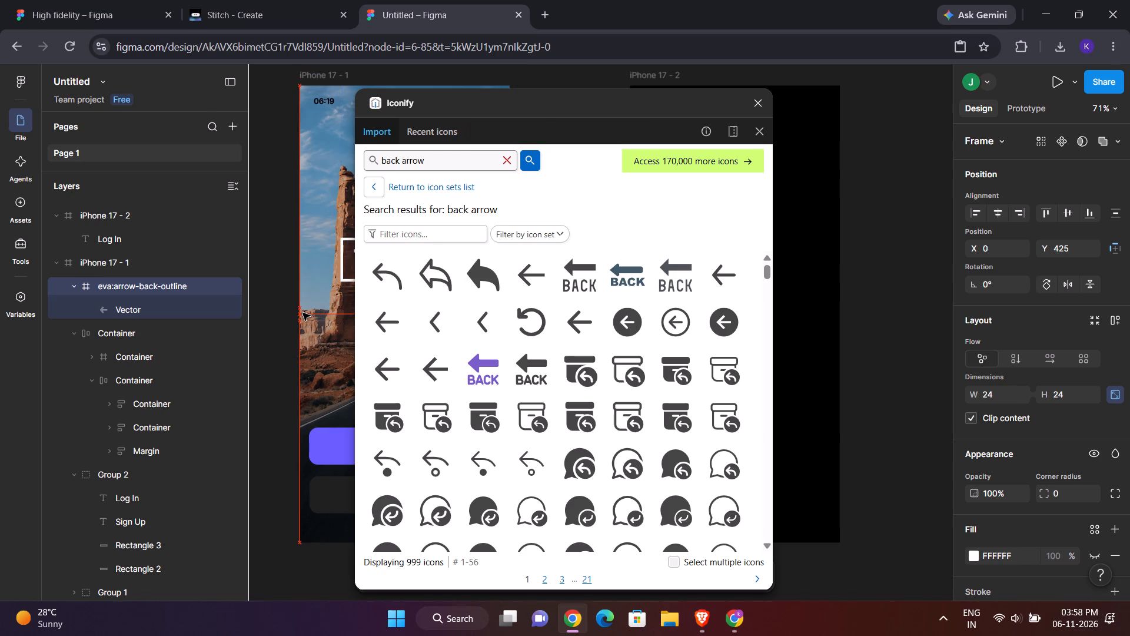
{"action": "left_click_drag", "start_coordinate": [303, 313], "coordinate": [278, 313]}
{"action": "left_click", "coordinate": [304, 383]}
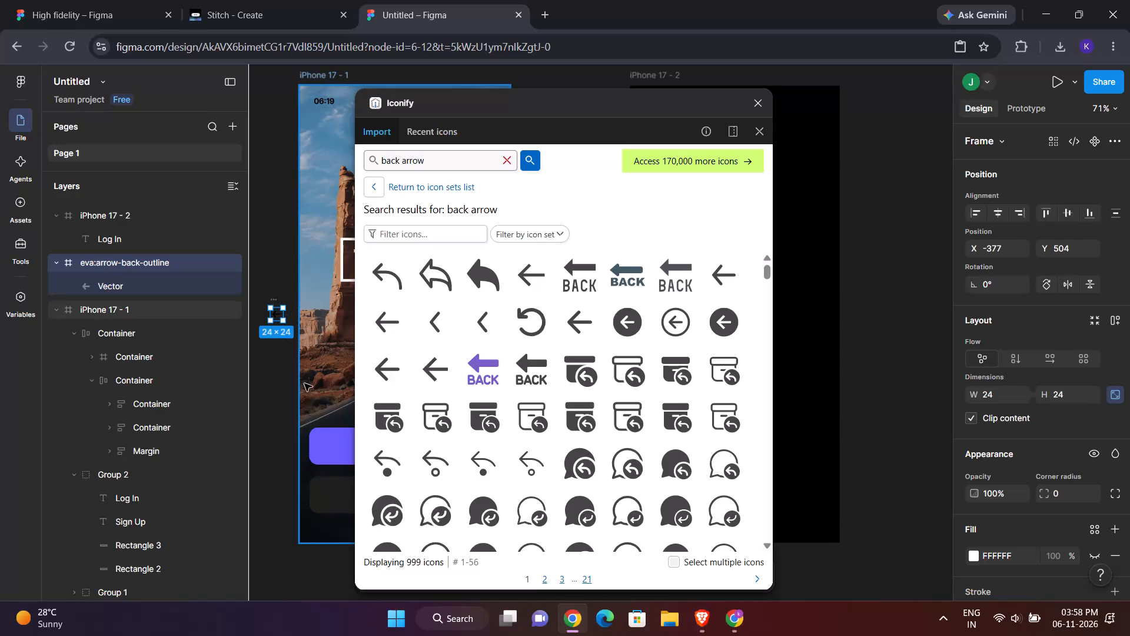
{"action": "key", "text": "ctrl+z"}
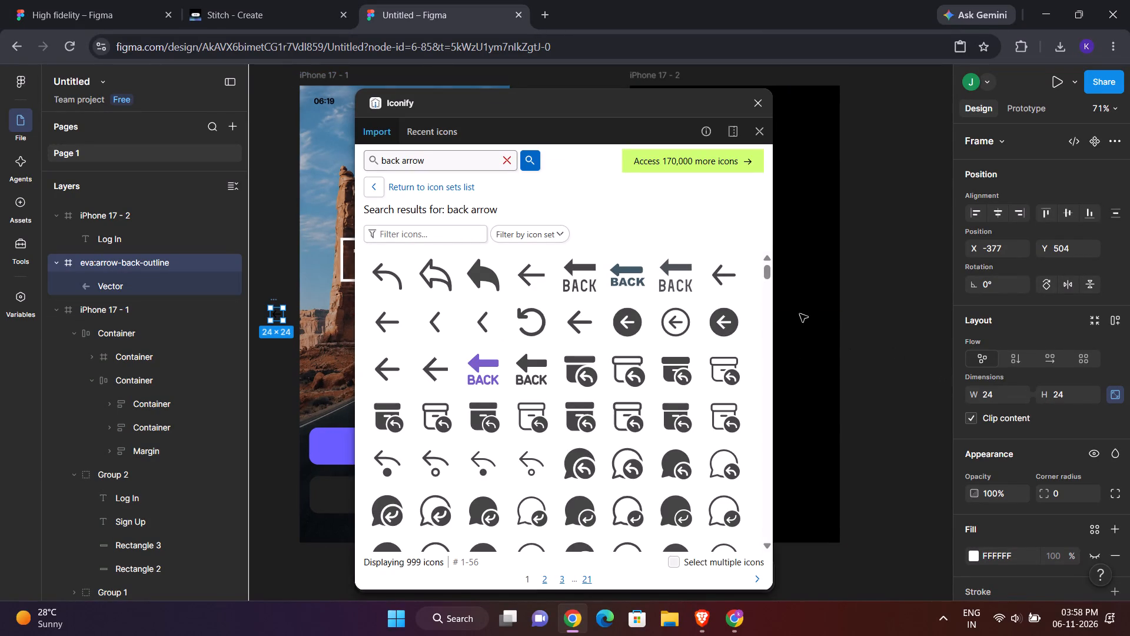
{"action": "left_click", "coordinate": [759, 102]}
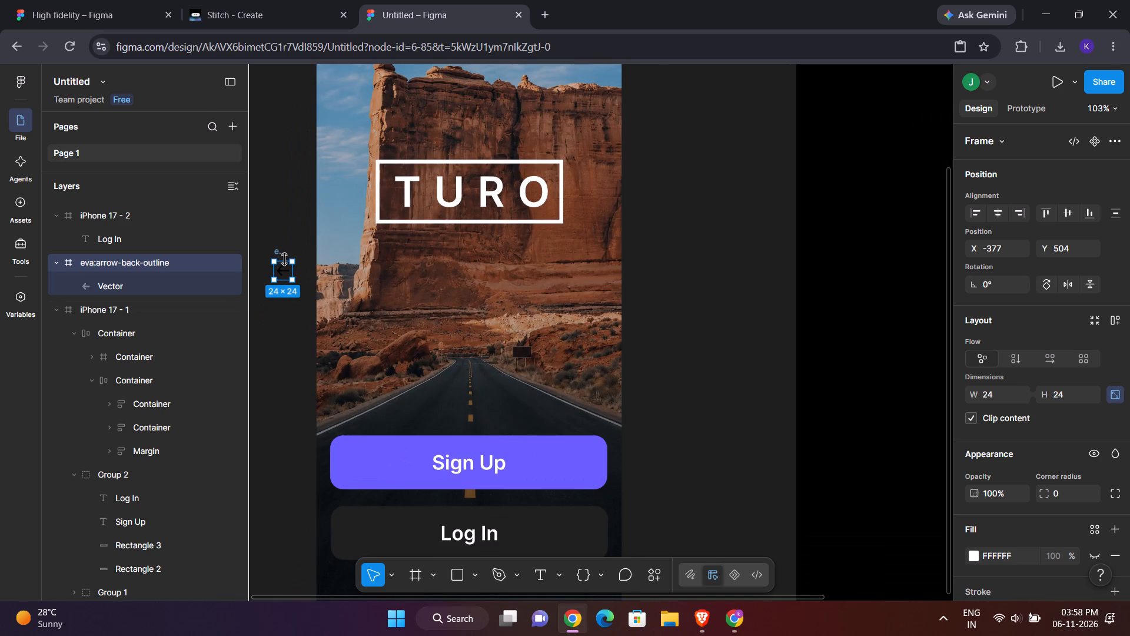
{"action": "left_click", "coordinate": [285, 260]}
{"action": "left_click_drag", "start_coordinate": [278, 251], "coordinate": [658, 228]}
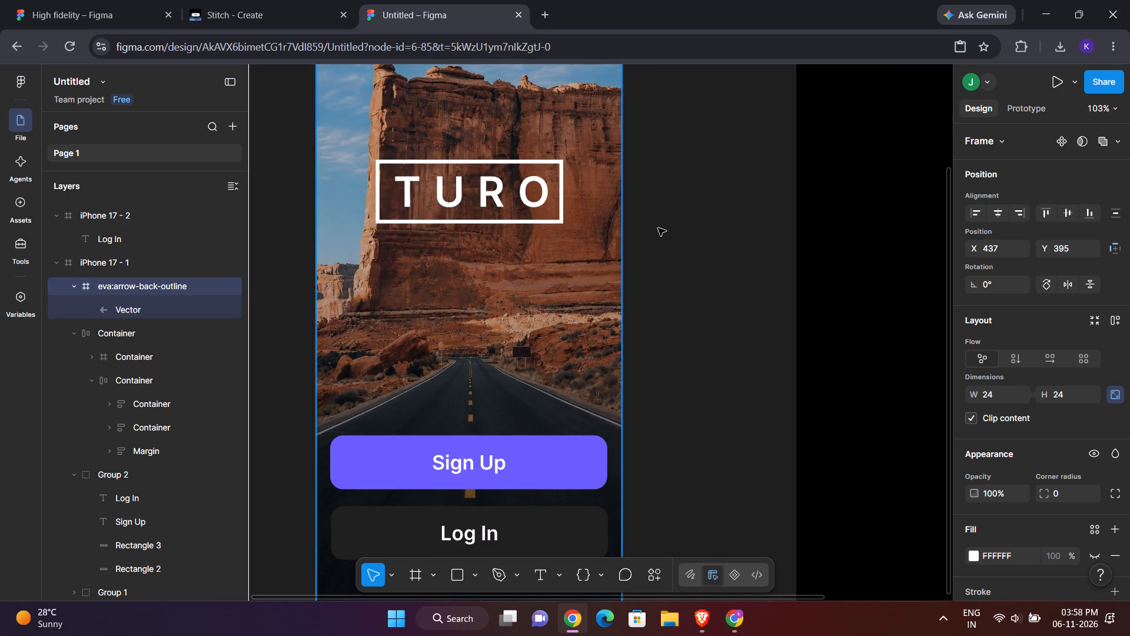
{"action": "left_click_drag", "start_coordinate": [658, 228], "coordinate": [733, 212]}
{"action": "left_click", "coordinate": [696, 251]}
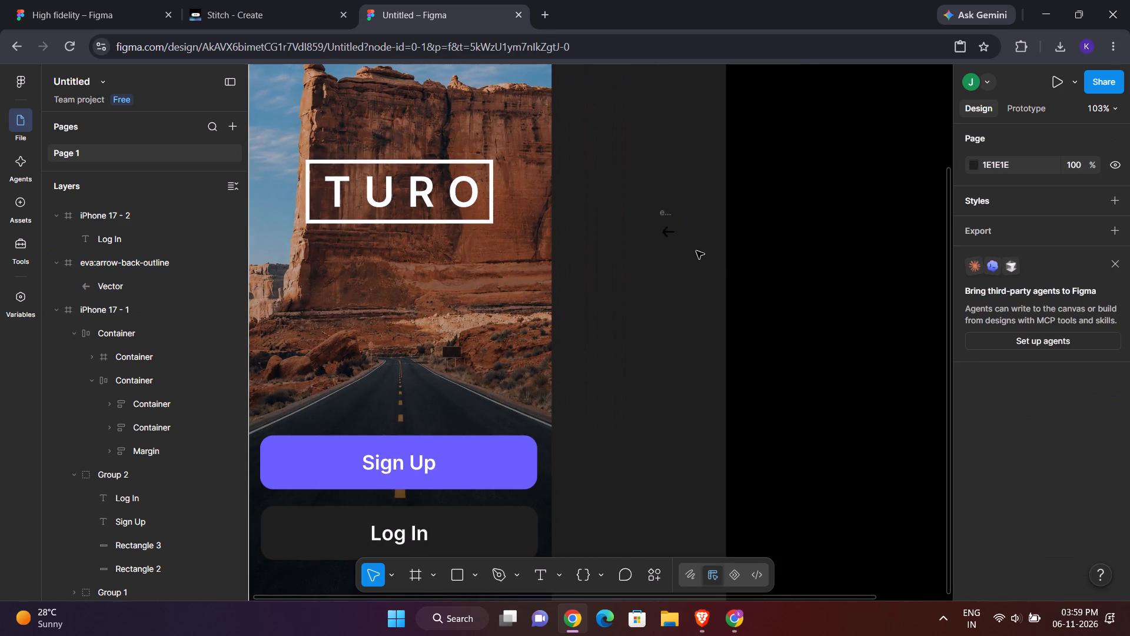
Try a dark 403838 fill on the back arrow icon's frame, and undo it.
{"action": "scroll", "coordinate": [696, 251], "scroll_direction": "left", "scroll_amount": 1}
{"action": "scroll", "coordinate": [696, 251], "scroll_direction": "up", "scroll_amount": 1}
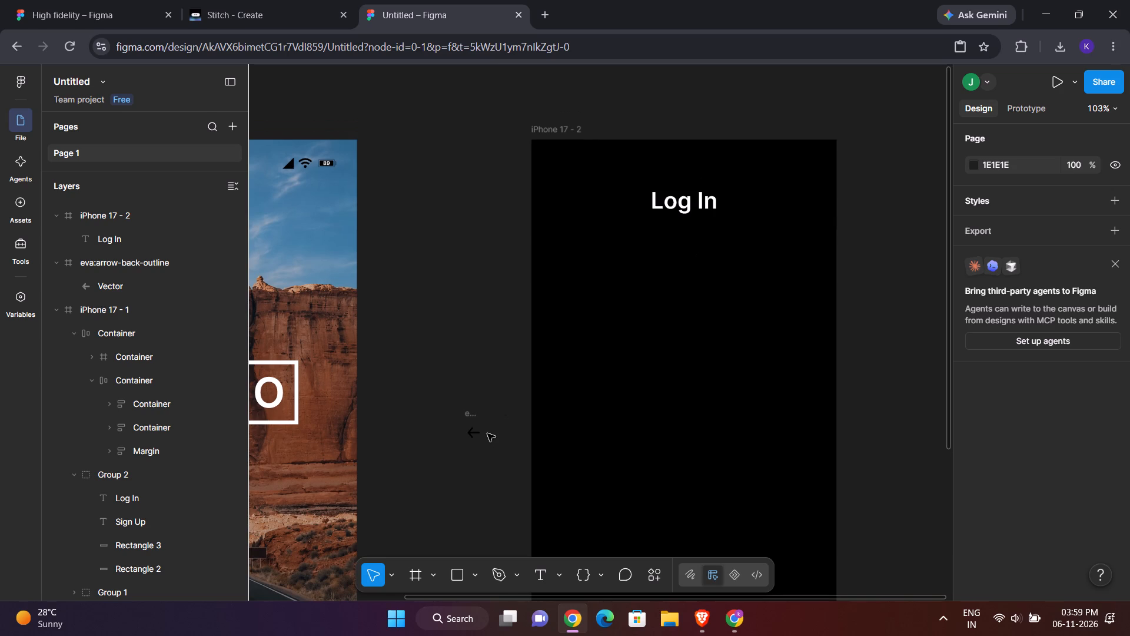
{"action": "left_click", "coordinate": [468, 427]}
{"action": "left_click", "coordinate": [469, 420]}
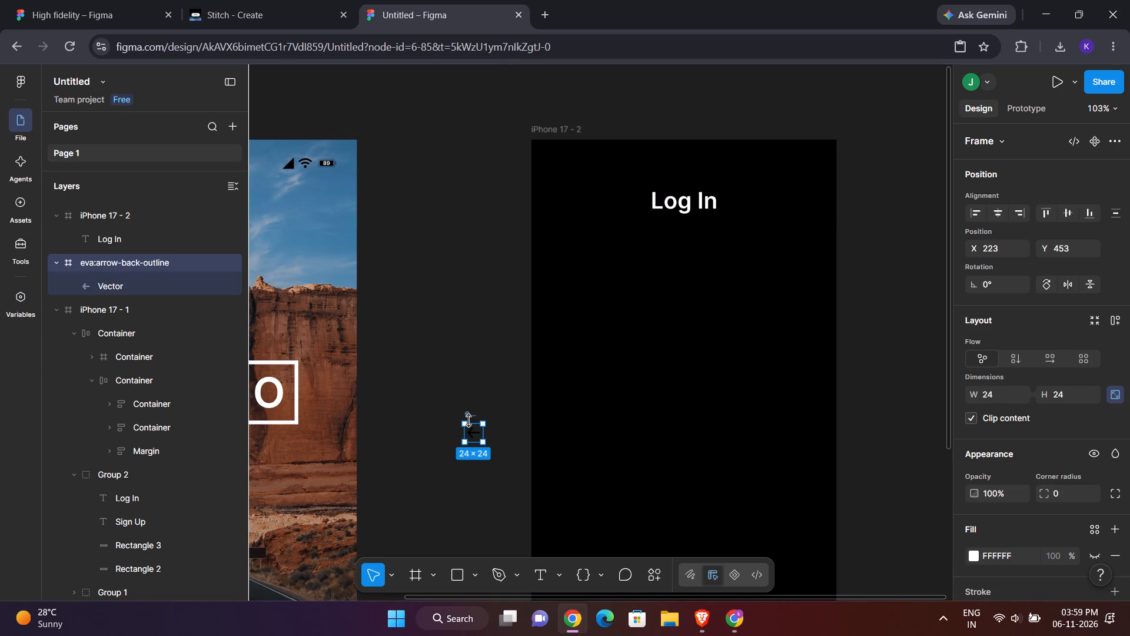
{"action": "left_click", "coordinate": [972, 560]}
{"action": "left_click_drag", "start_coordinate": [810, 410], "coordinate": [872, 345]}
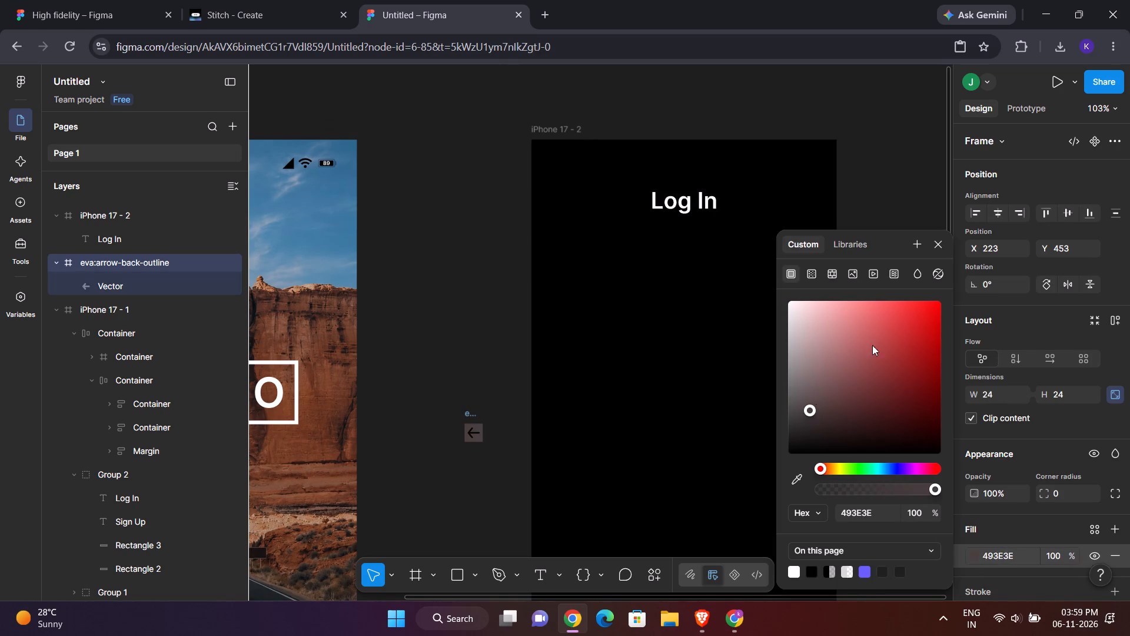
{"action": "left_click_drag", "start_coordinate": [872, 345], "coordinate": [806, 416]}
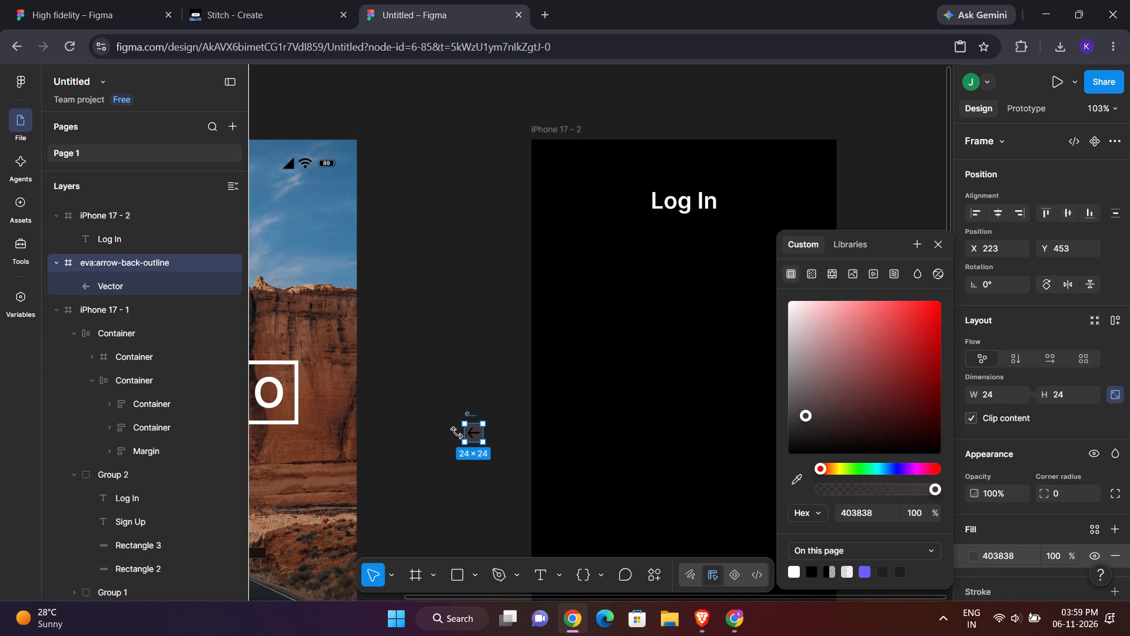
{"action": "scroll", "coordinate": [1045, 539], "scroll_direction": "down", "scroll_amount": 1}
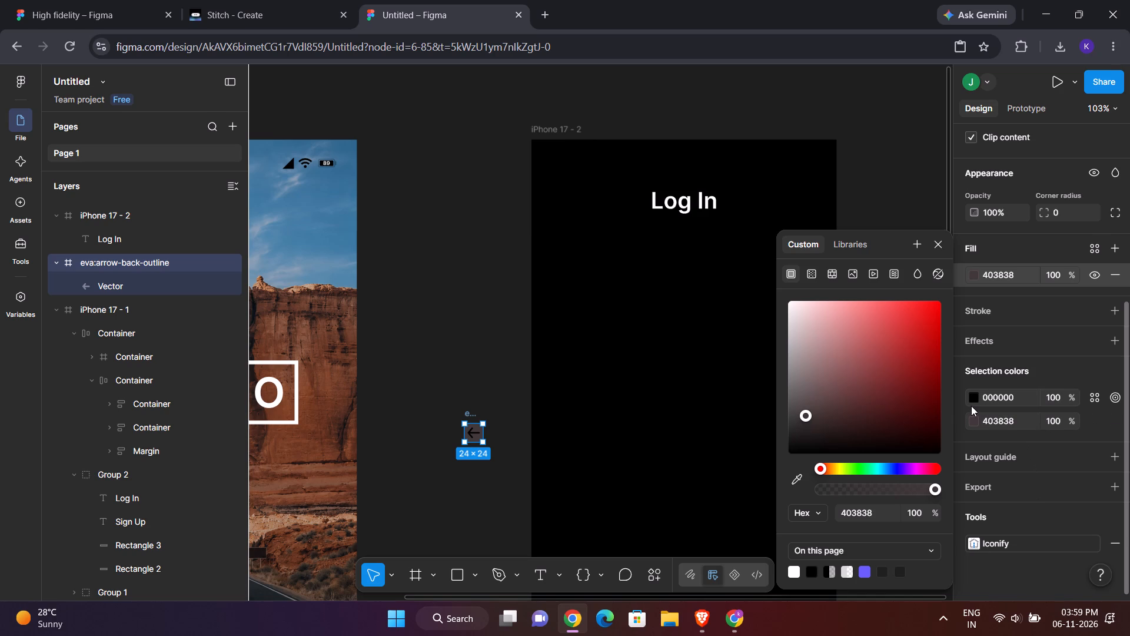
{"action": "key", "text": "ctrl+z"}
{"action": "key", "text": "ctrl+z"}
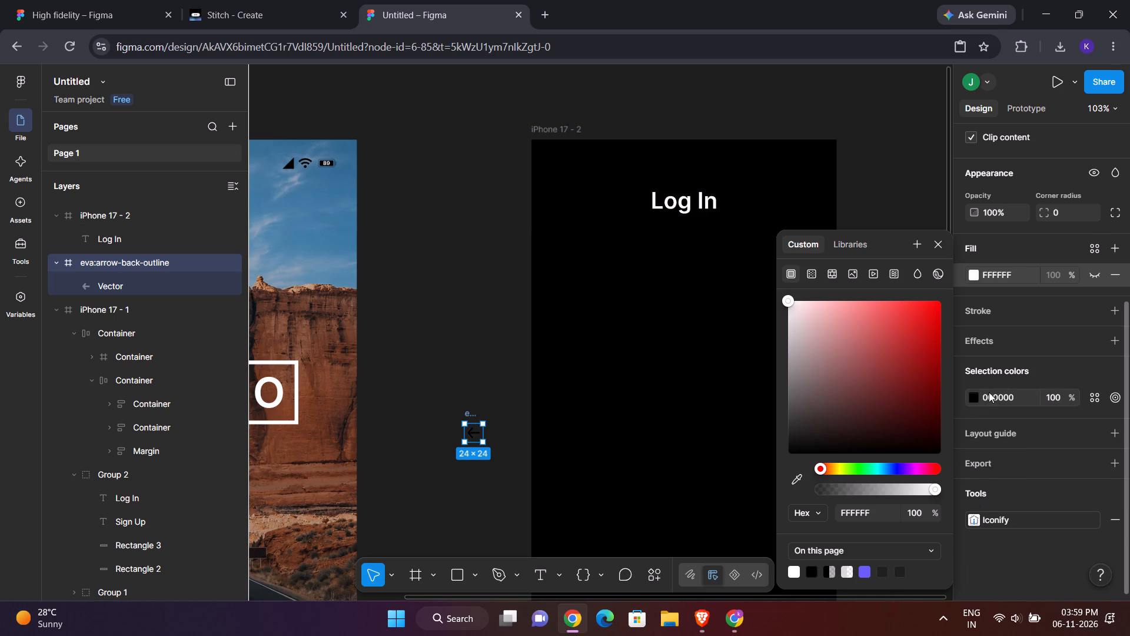
Recolour the back arrow's black vector to white, FFFFFF, through the icon's selection colours.
{"action": "left_click", "coordinate": [975, 394]}
{"action": "left_click_drag", "start_coordinate": [898, 374], "coordinate": [813, 344]}
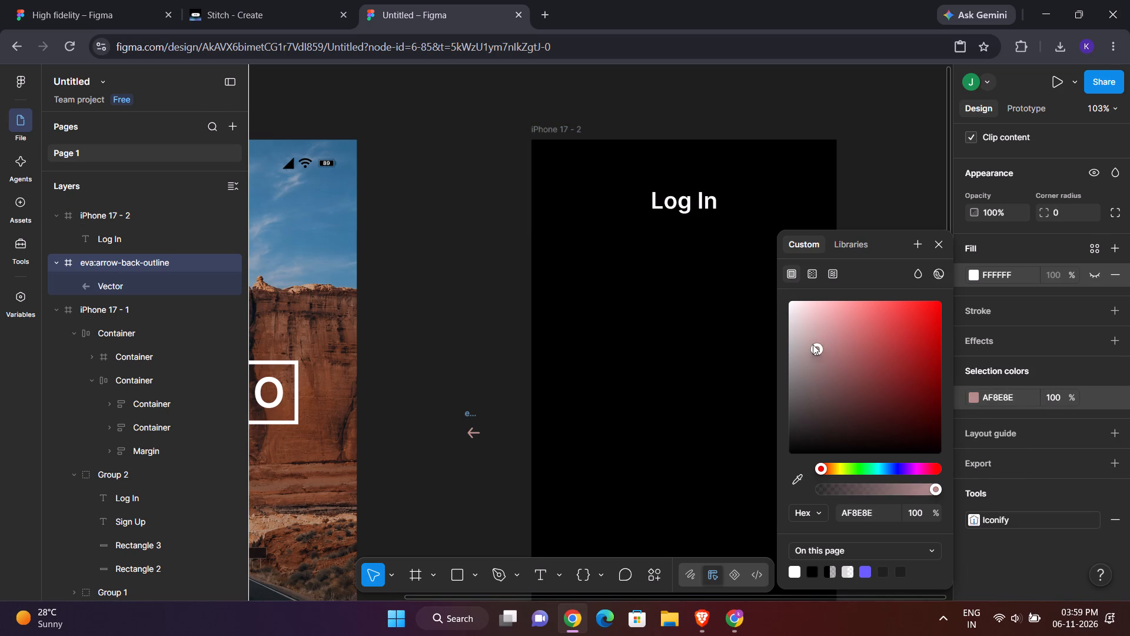
{"action": "left_click_drag", "start_coordinate": [813, 344], "coordinate": [766, 294]}
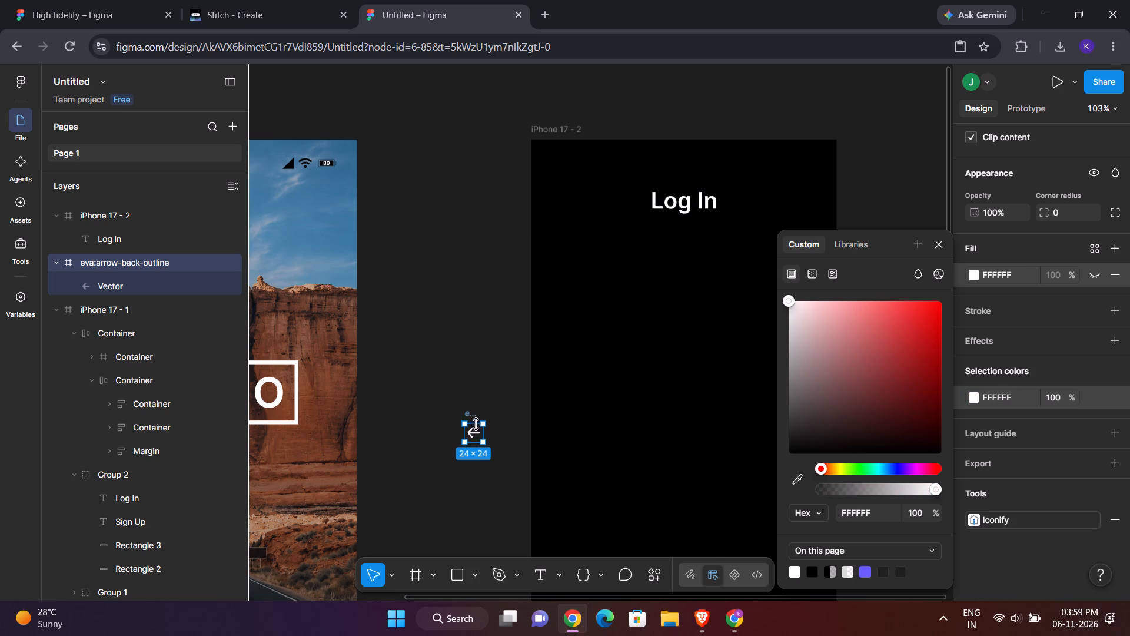
Move the white back arrow icon into iPhone 17 - 2 beside the Log In heading, at about X 28, Y 74.
{"action": "left_click_drag", "start_coordinate": [476, 429], "coordinate": [567, 217]}
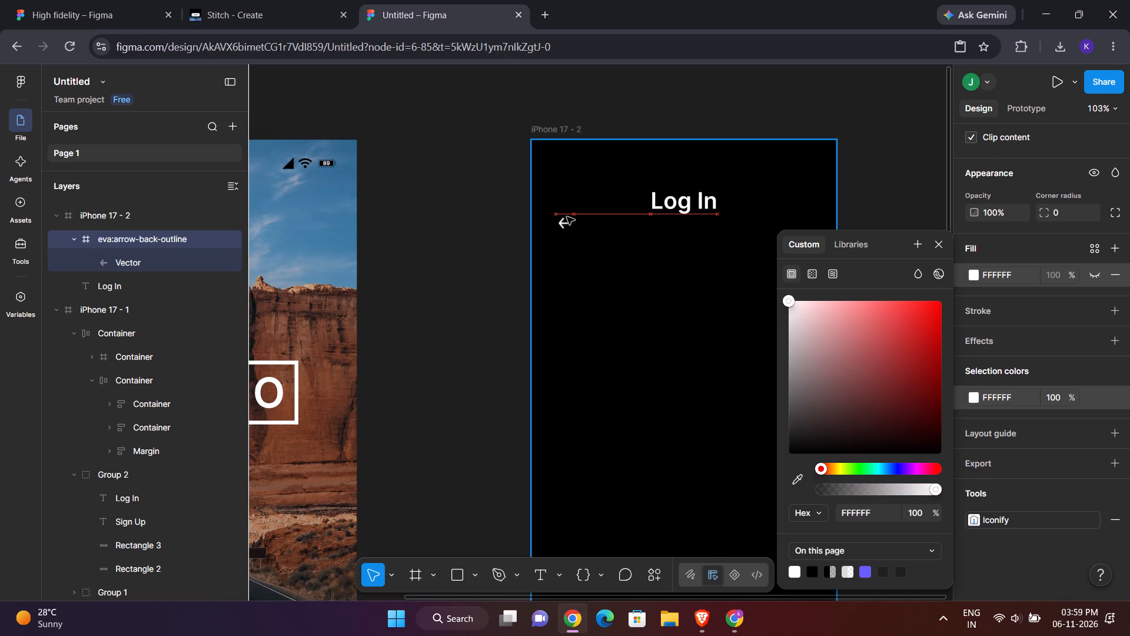
{"action": "left_click_drag", "start_coordinate": [567, 217], "coordinate": [564, 203]}
{"action": "left_click", "coordinate": [451, 317]}
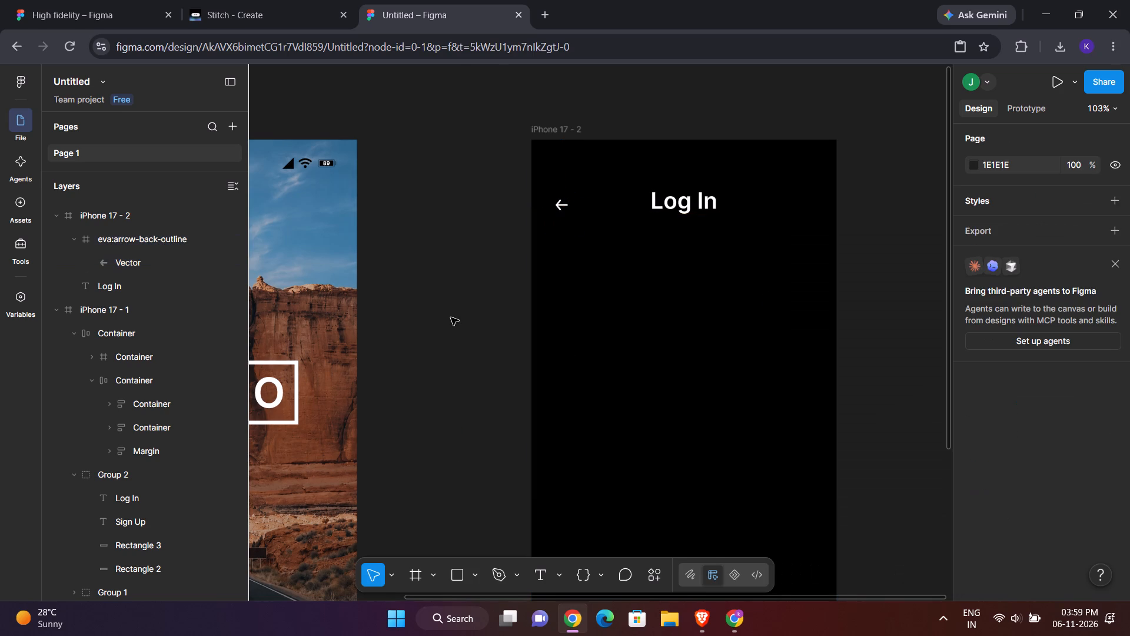
Enlarge the back arrow icon in iPhone 17 - 2 to about 43 × 43.
{"action": "scroll", "coordinate": [451, 317], "scroll_direction": "up", "scroll_amount": 1}
{"action": "scroll", "coordinate": [537, 288], "scroll_direction": "up", "scroll_amount": 1}
{"action": "left_click", "coordinate": [523, 177]}
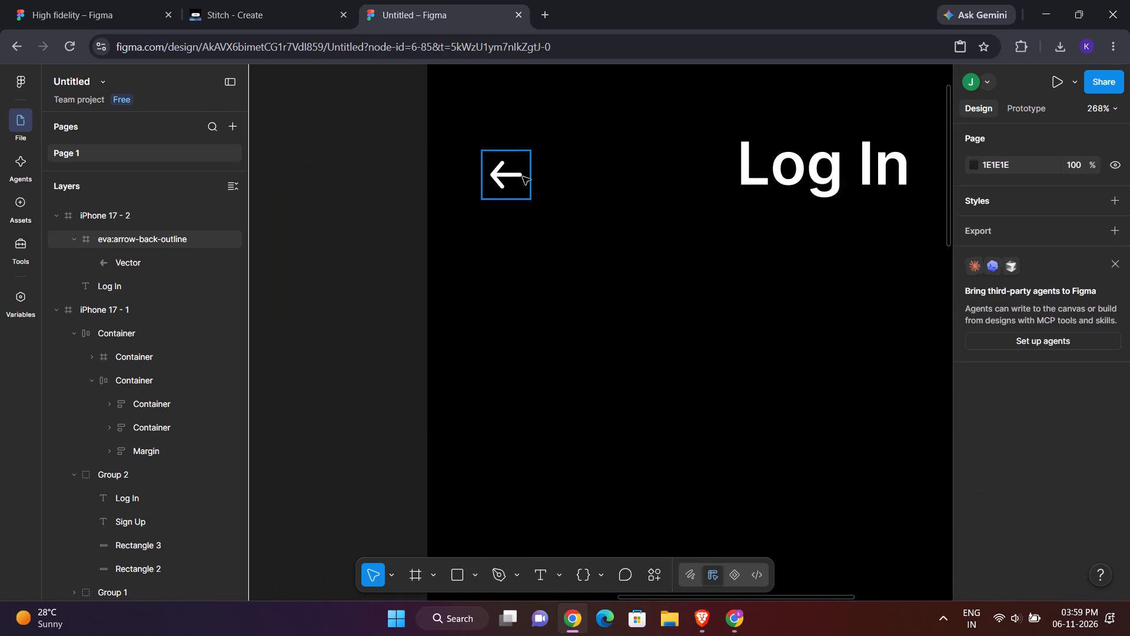
{"action": "scroll", "coordinate": [1129, 515], "scroll_direction": "down", "scroll_amount": 3}
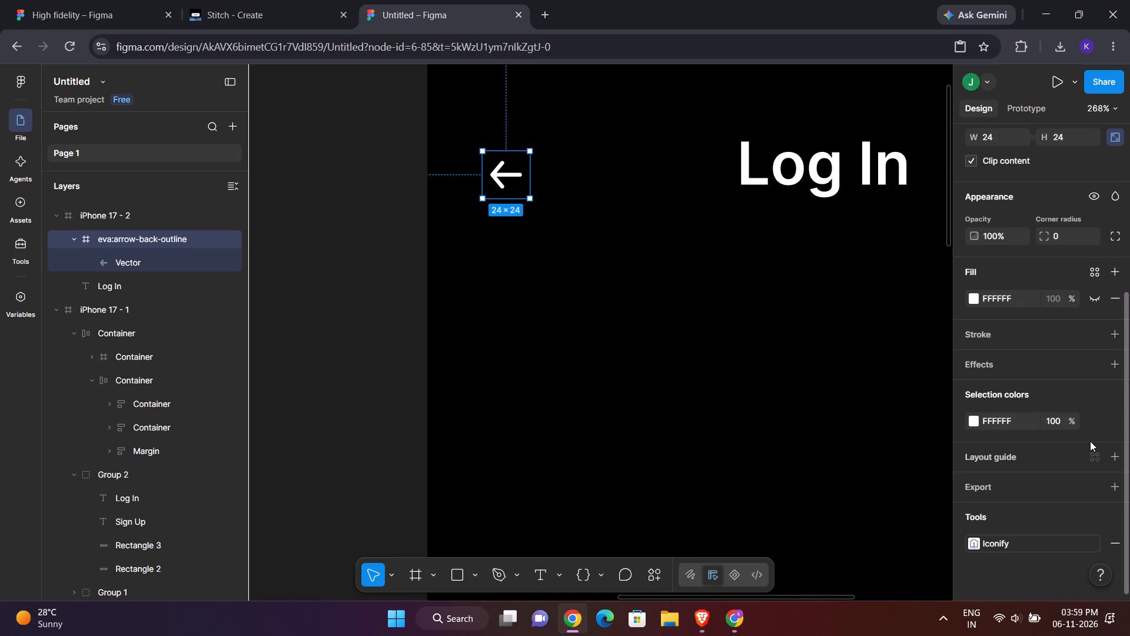
{"action": "scroll", "coordinate": [1084, 440], "scroll_direction": "up", "scroll_amount": 2}
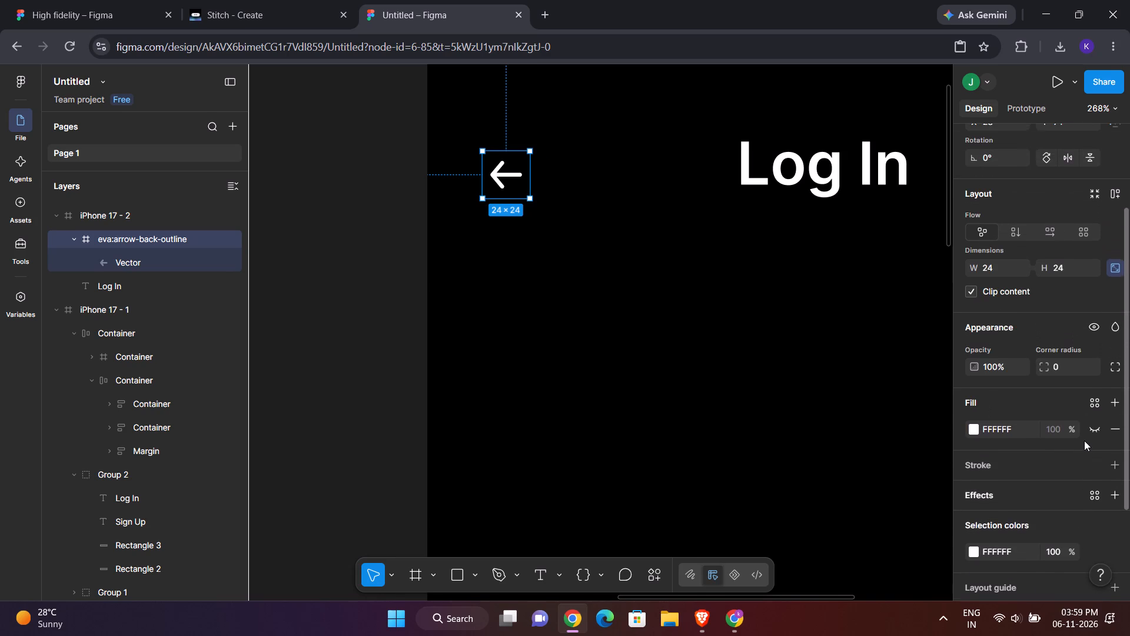
{"action": "scroll", "coordinate": [1084, 440], "scroll_direction": "up", "scroll_amount": 2}
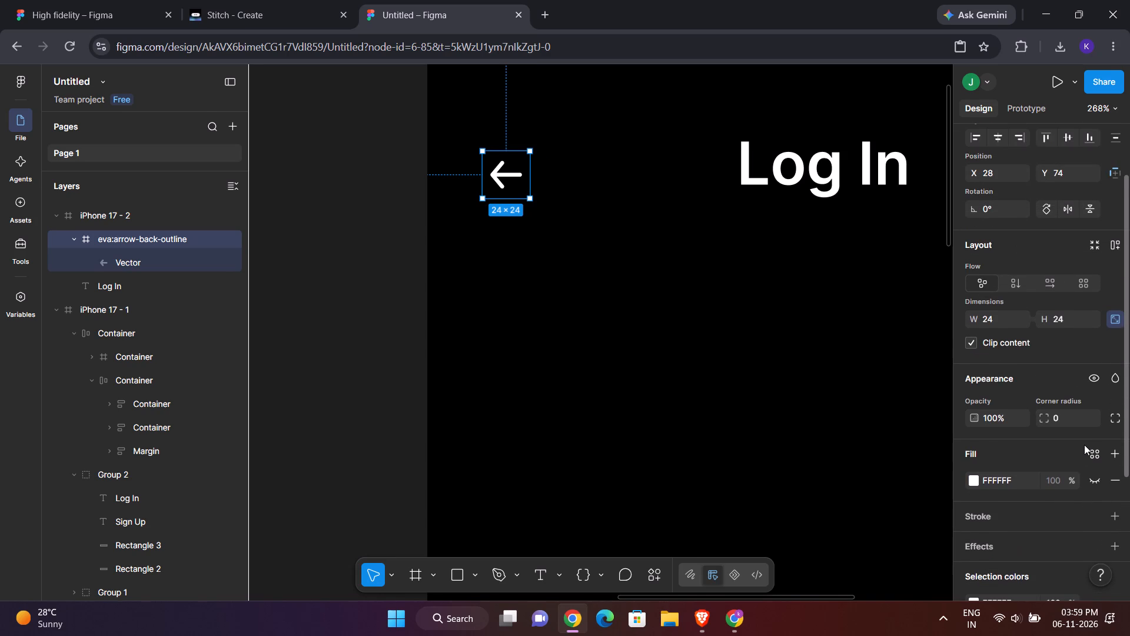
{"action": "scroll", "coordinate": [1065, 413], "scroll_direction": "up", "scroll_amount": 2}
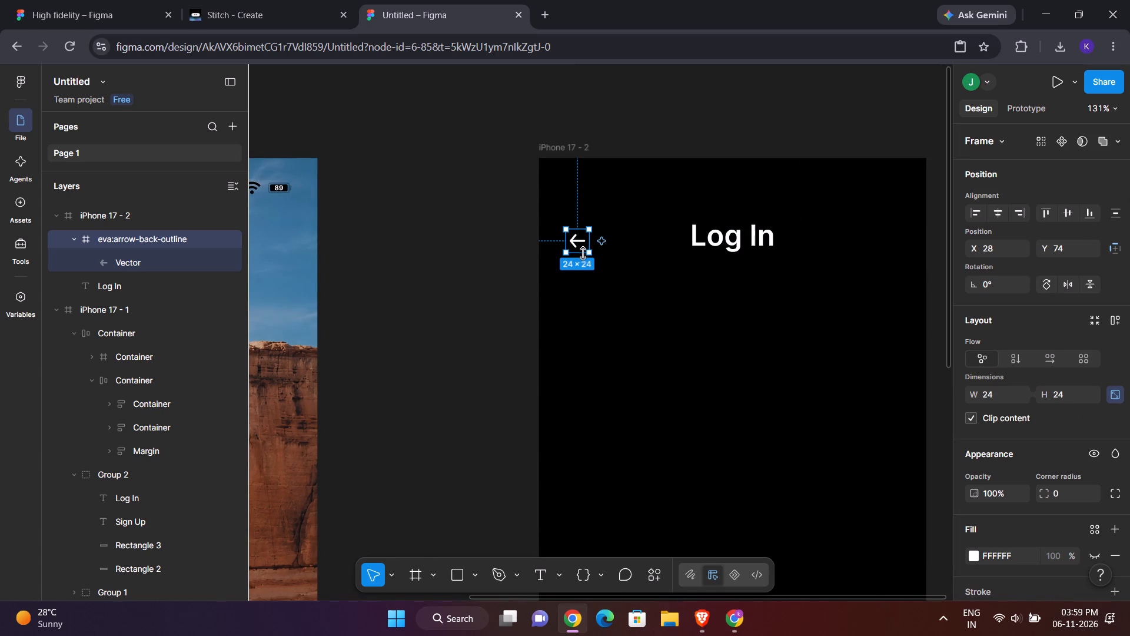
{"action": "left_click_drag", "start_coordinate": [589, 254], "coordinate": [607, 257]}
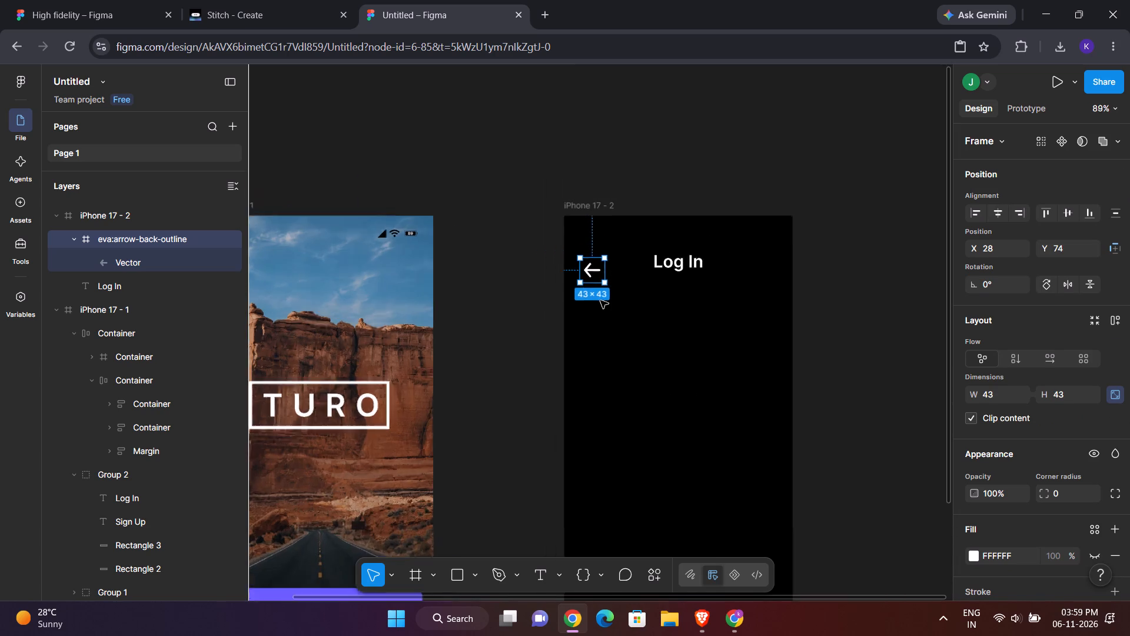
{"action": "left_click", "coordinate": [488, 258]}
Line up the enlarged back arrow vertically with the Log In heading, at about X 40, Y 58.
{"action": "left_click_drag", "start_coordinate": [595, 268], "coordinate": [596, 263]}
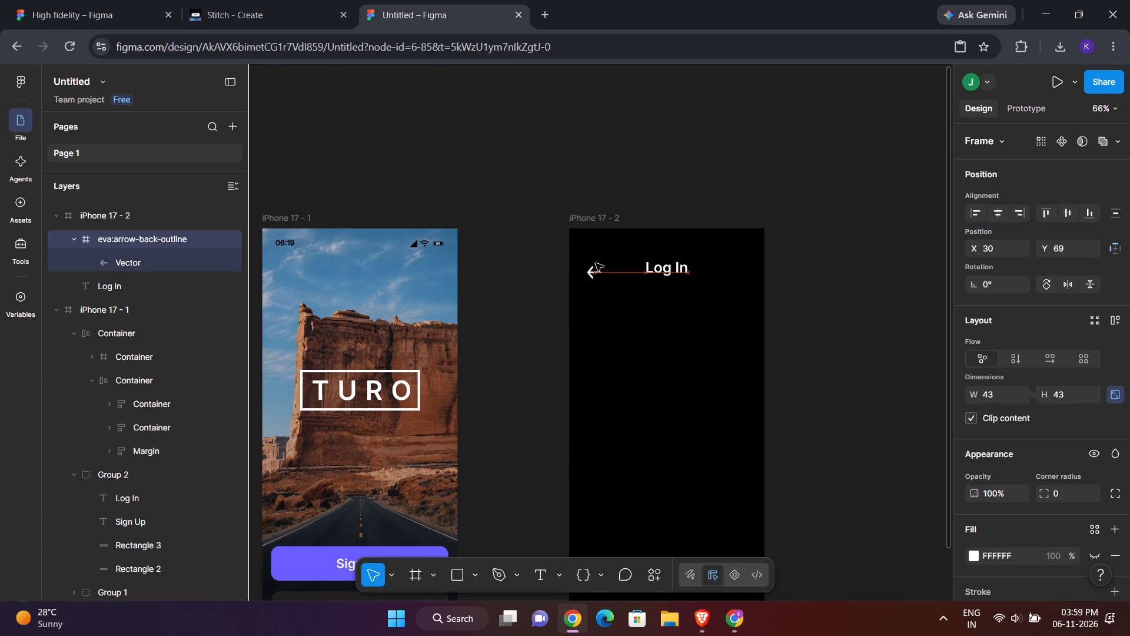
{"action": "left_click_drag", "start_coordinate": [596, 263], "coordinate": [597, 261]}
{"action": "left_click_drag", "start_coordinate": [597, 261], "coordinate": [601, 260]}
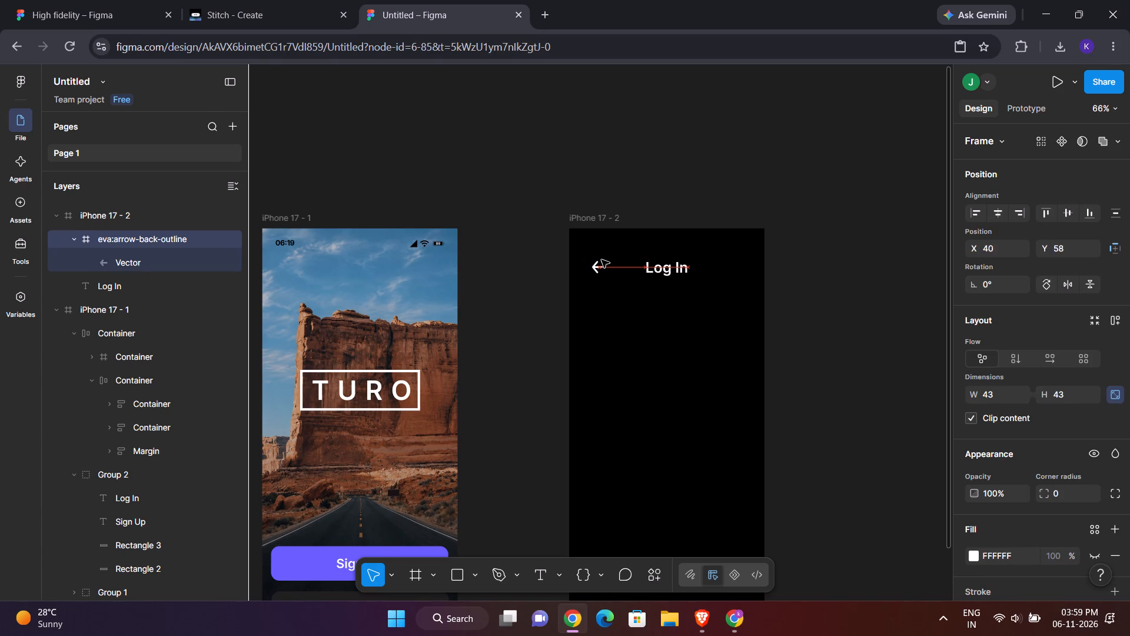
{"action": "left_click_drag", "start_coordinate": [601, 260], "coordinate": [603, 260]}
{"action": "left_click", "coordinate": [562, 261]}
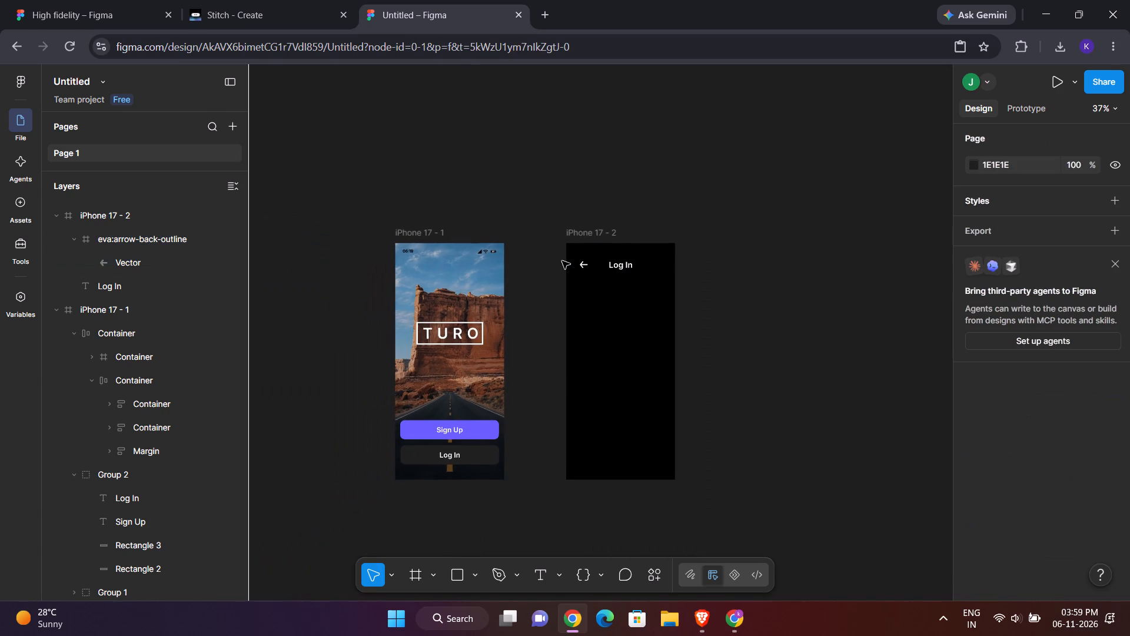
Draw a rectangle of about 359 × 74 below the Log In heading in iPhone 17 - 2, at about X 24, Y 186.
{"action": "scroll", "coordinate": [651, 273], "scroll_direction": "down", "scroll_amount": 1}
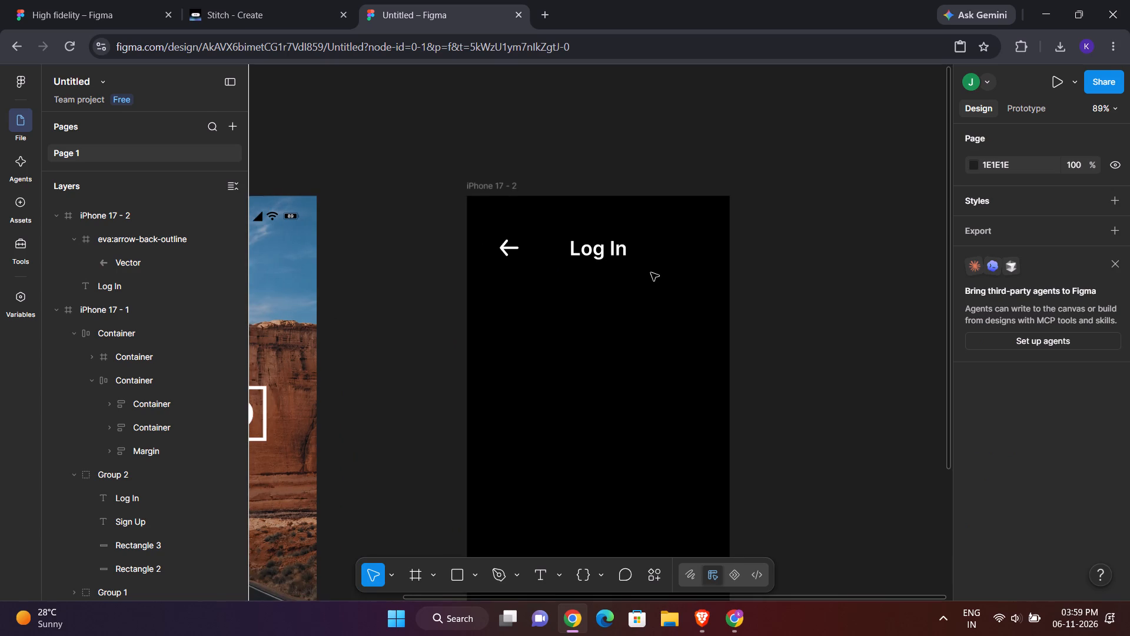
{"action": "scroll", "coordinate": [651, 273], "scroll_direction": "down", "scroll_amount": 1}
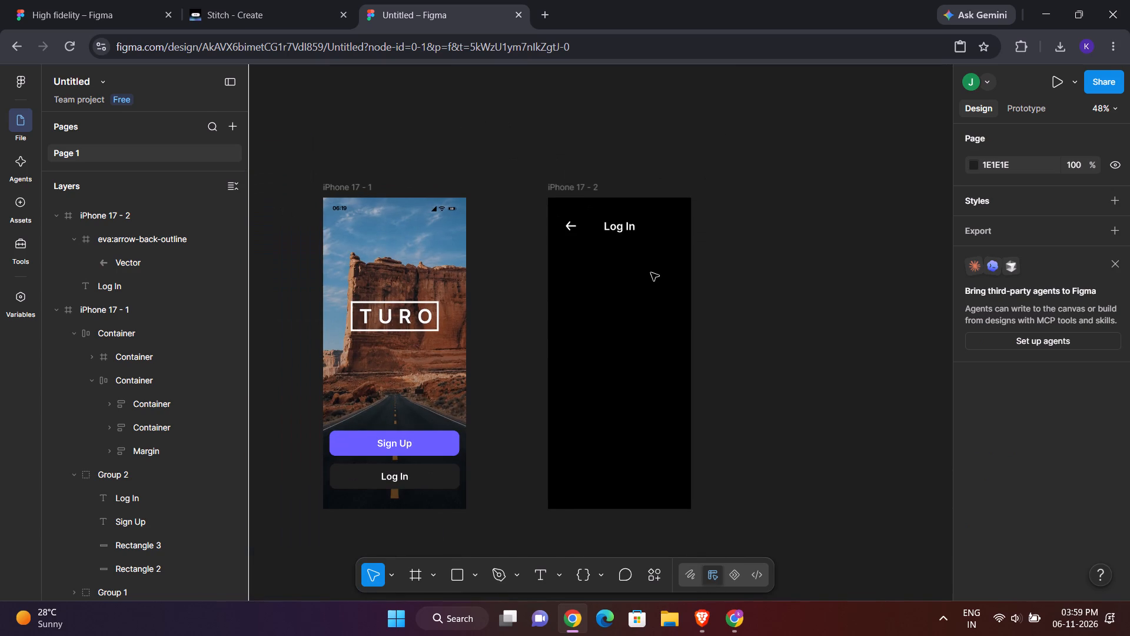
{"action": "left_click", "coordinate": [463, 578]}
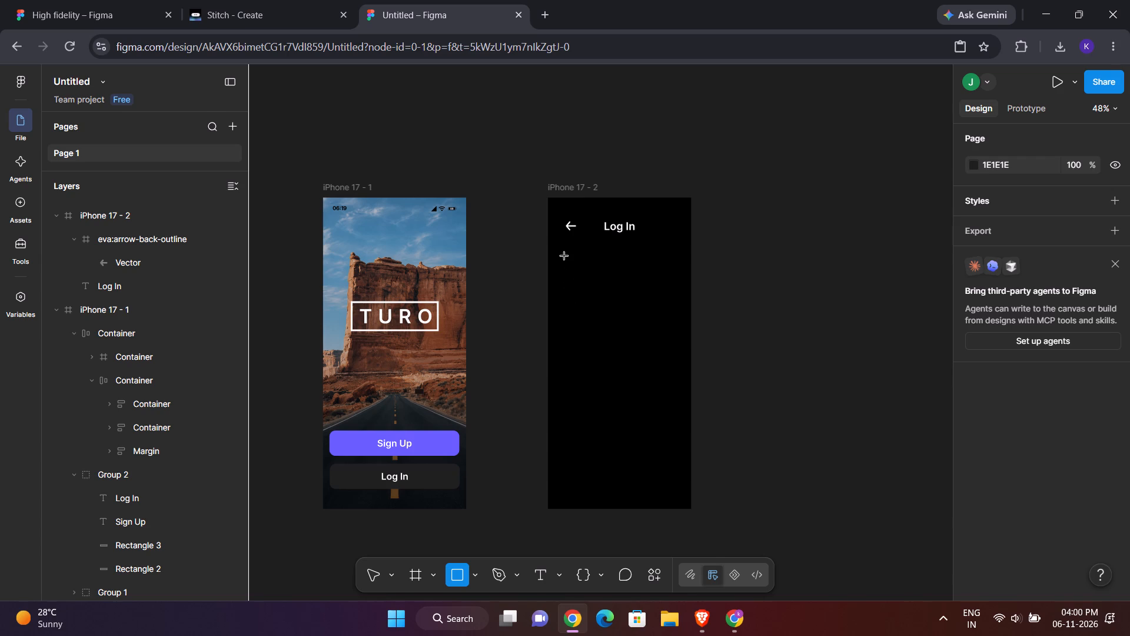
{"action": "left_click_drag", "start_coordinate": [560, 263], "coordinate": [669, 289]}
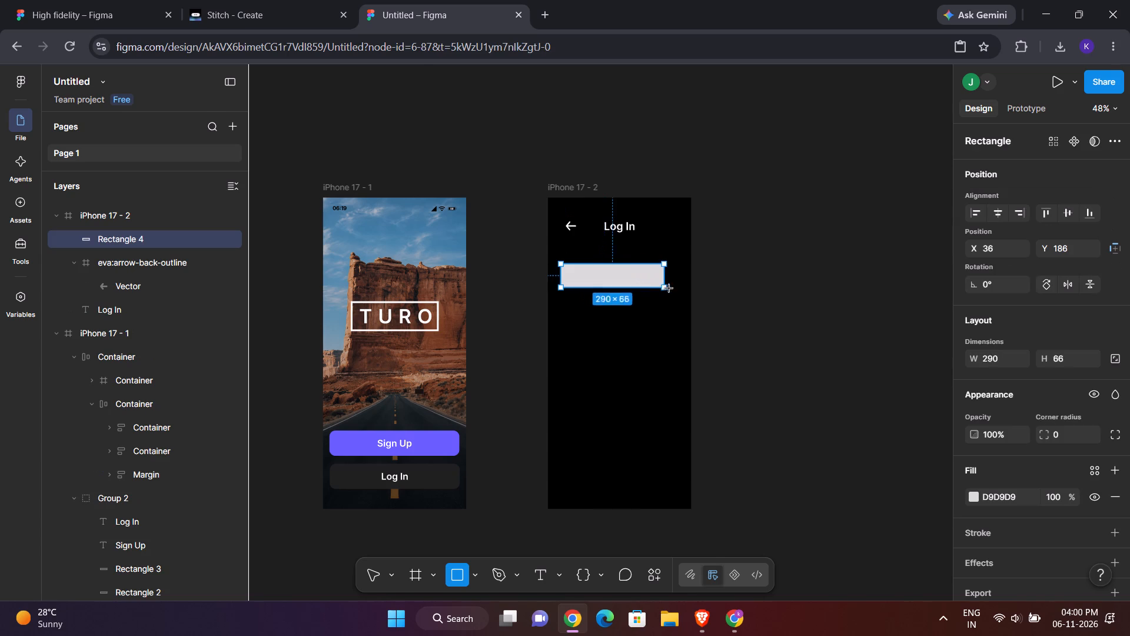
{"action": "left_click_drag", "start_coordinate": [669, 289], "coordinate": [684, 290]}
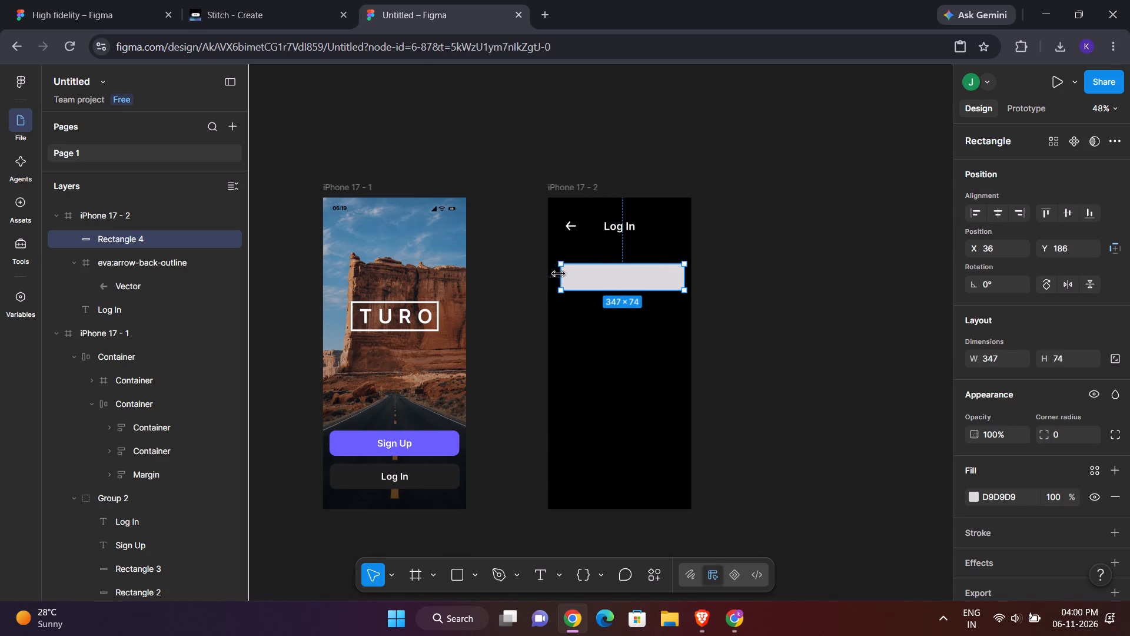
{"action": "left_click_drag", "start_coordinate": [562, 276], "coordinate": [556, 273]}
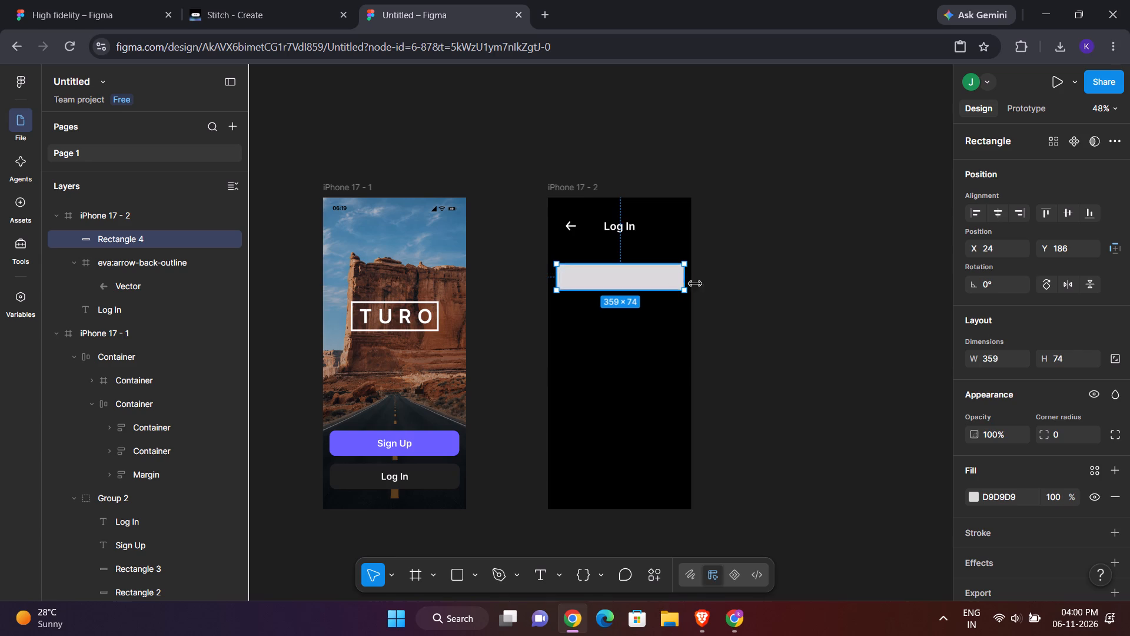
Reposition the rectangle to about X 32, Y 164 and narrow it to about 337 wide, centred in the Log In screen.
{"action": "left_click", "coordinate": [727, 298]}
{"action": "left_click", "coordinate": [660, 283]}
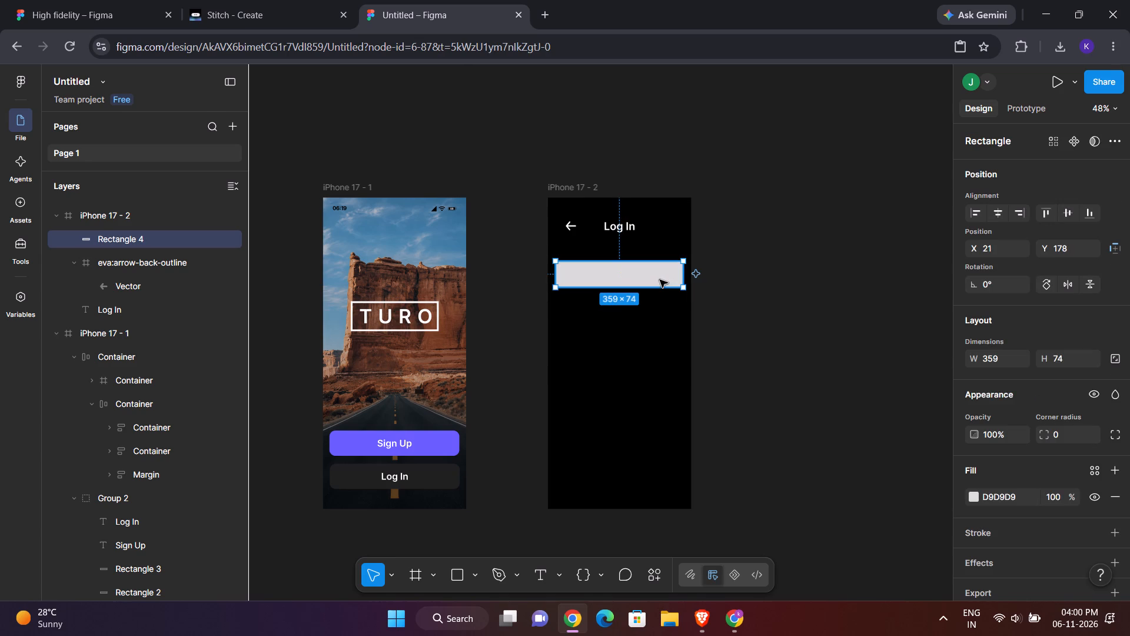
{"action": "left_click", "coordinate": [685, 285]}
{"action": "left_click", "coordinate": [728, 324]}
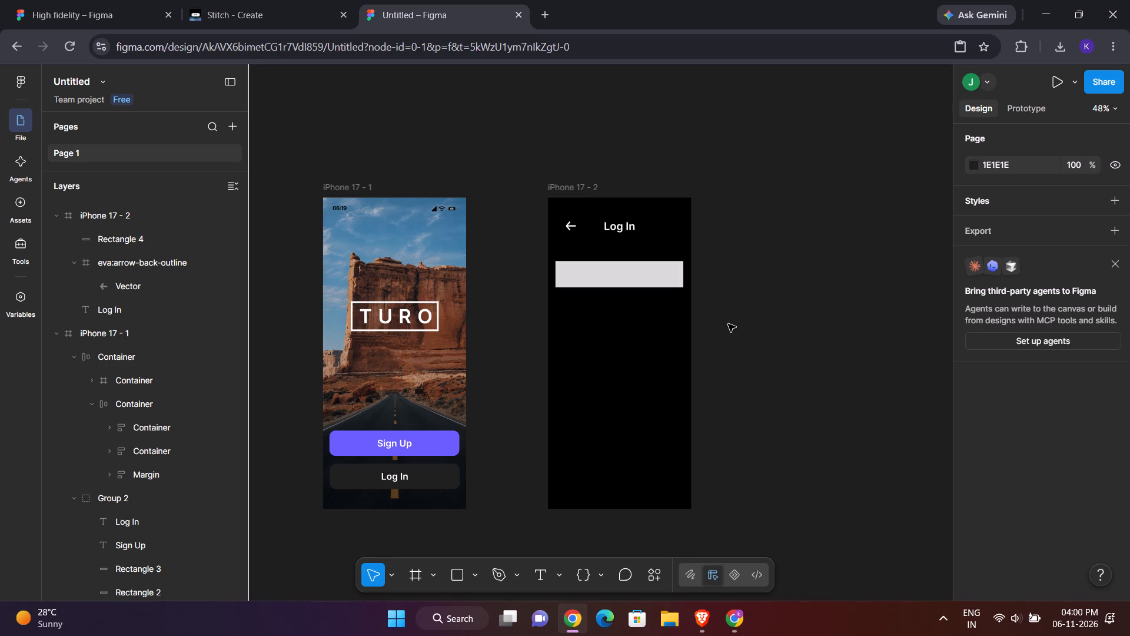
{"action": "left_click", "coordinate": [647, 280]}
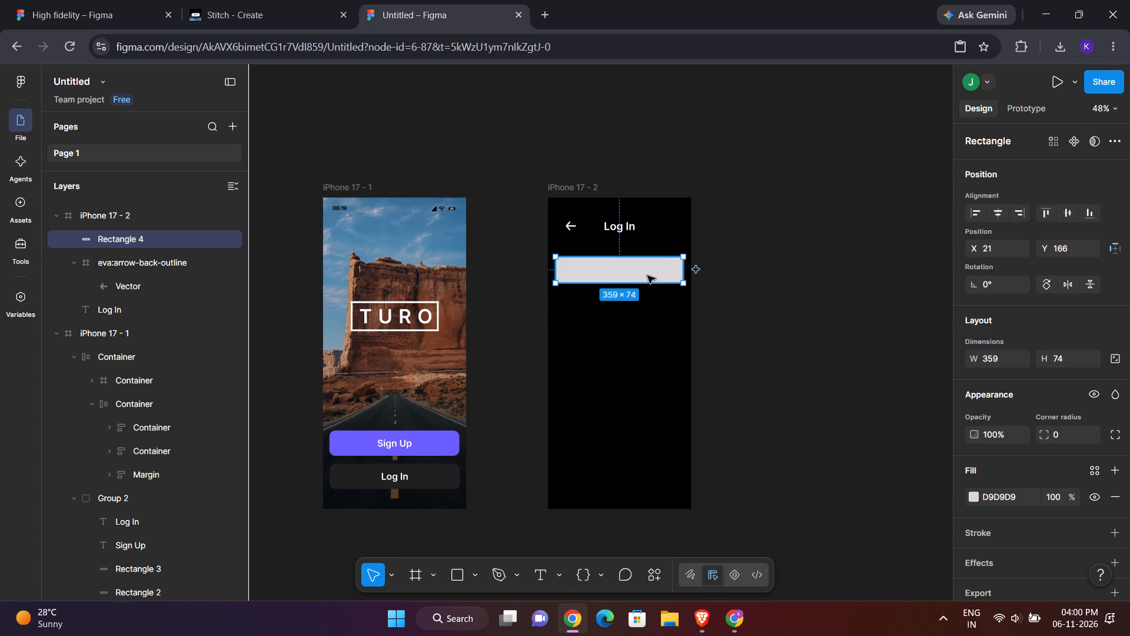
{"action": "left_click", "coordinate": [745, 314]}
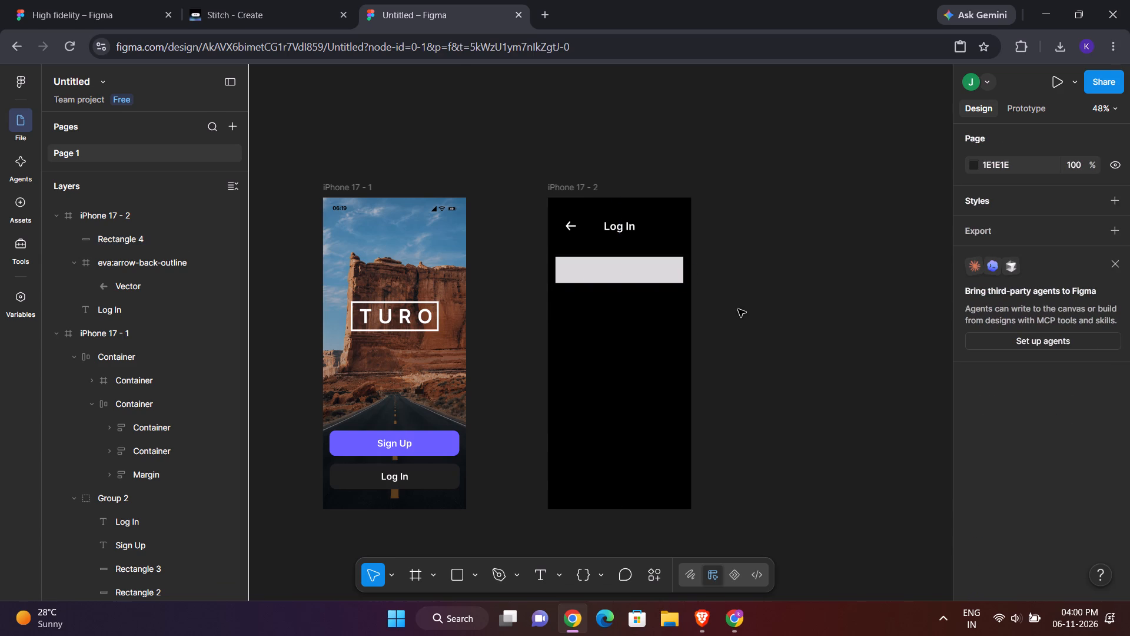
{"action": "left_click", "coordinate": [660, 276]}
{"action": "left_click_drag", "start_coordinate": [554, 272], "coordinate": [557, 272]}
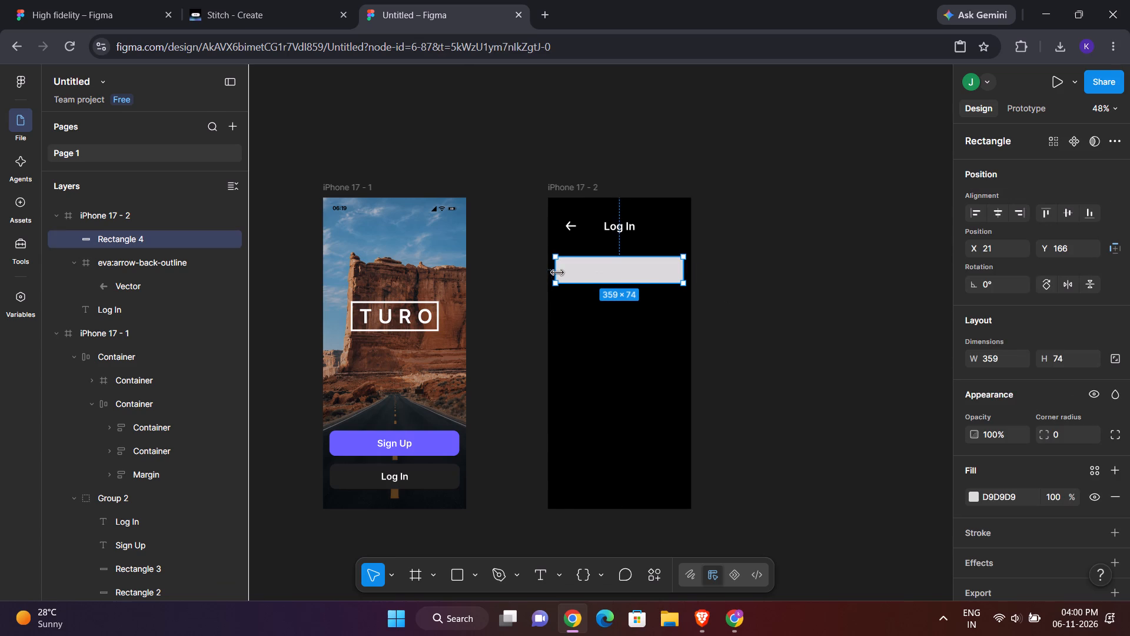
{"action": "left_click_drag", "start_coordinate": [557, 272], "coordinate": [563, 272]}
{"action": "left_click", "coordinate": [659, 266]}
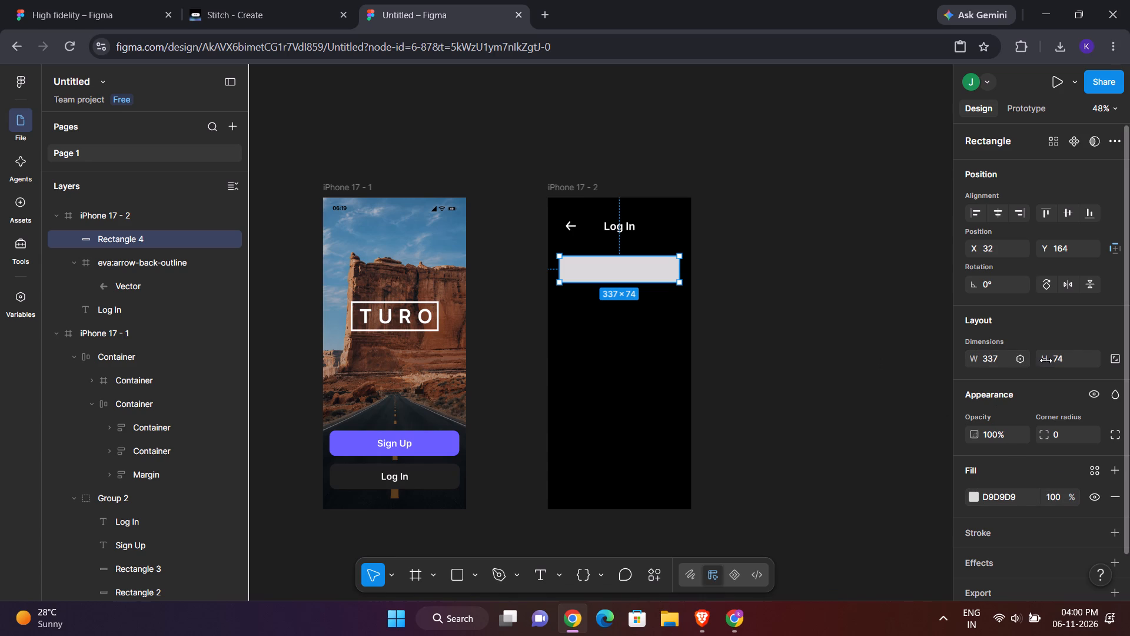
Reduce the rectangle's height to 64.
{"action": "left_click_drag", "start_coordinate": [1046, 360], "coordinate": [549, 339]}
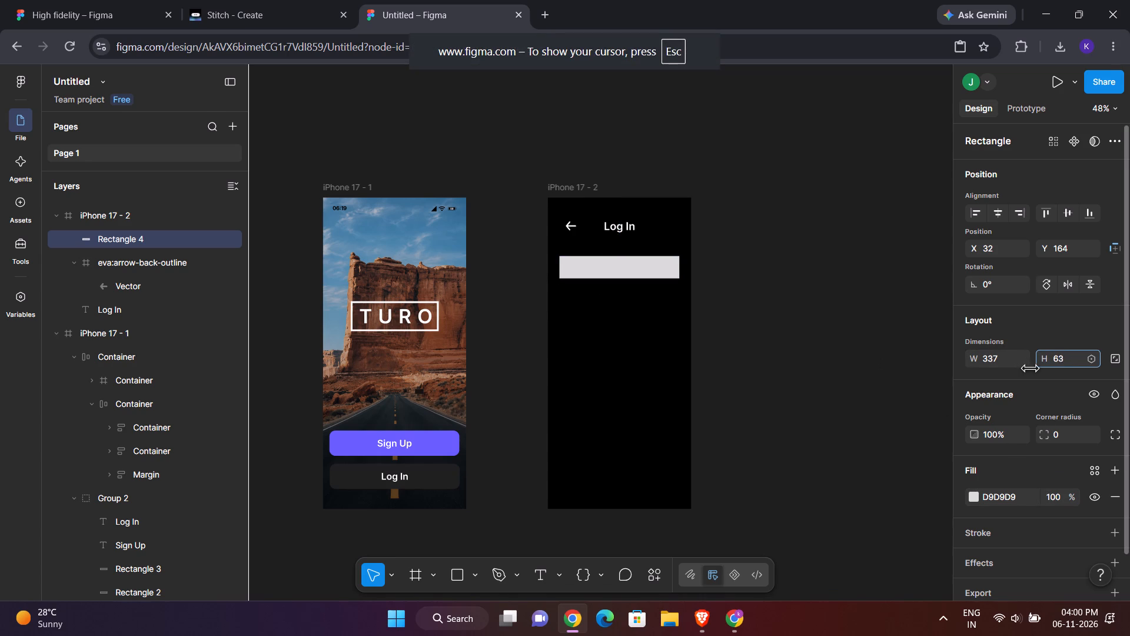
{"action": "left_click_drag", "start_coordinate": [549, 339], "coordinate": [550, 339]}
Round the rectangle's corners with a radius of 15.
{"action": "left_click_drag", "start_coordinate": [1052, 431], "coordinate": [533, 345]}
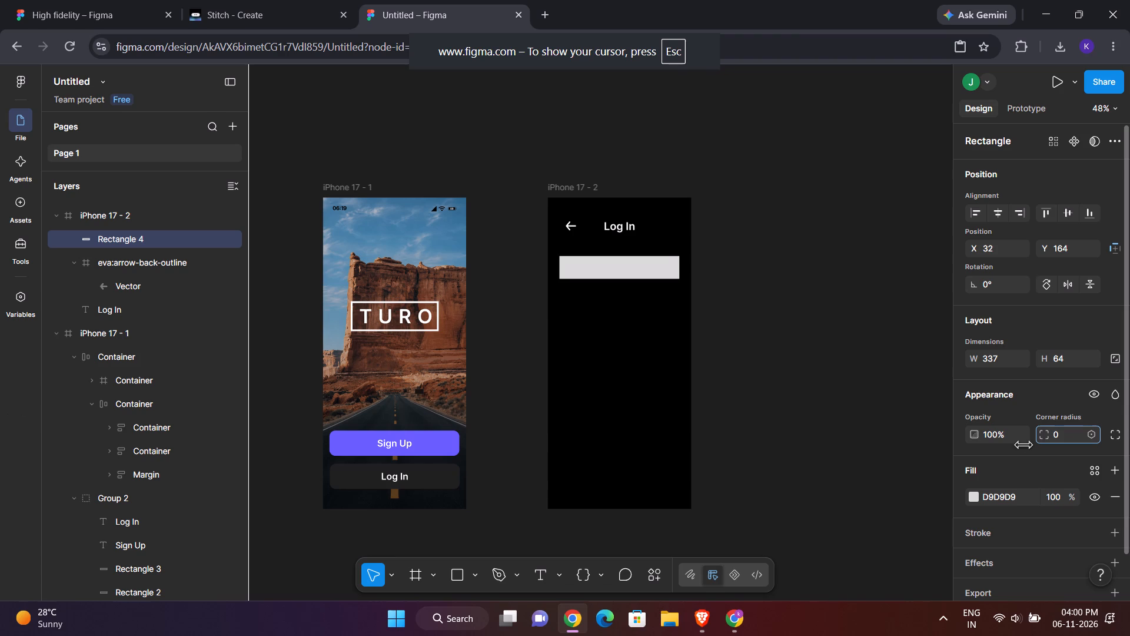
{"action": "left_click_drag", "start_coordinate": [533, 345], "coordinate": [773, 314]}
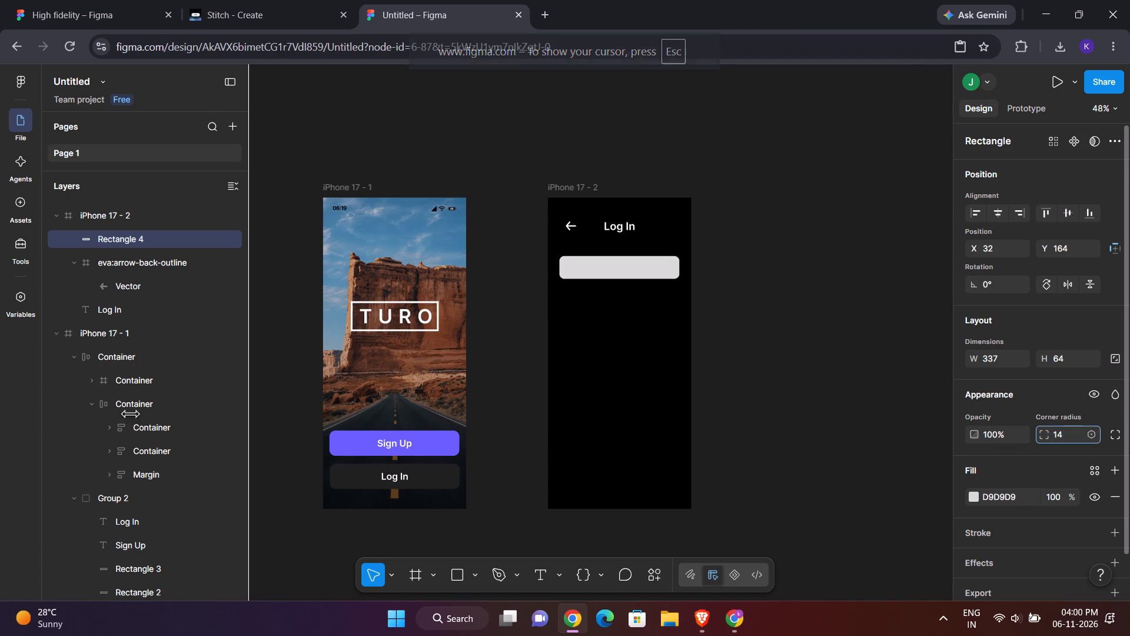
{"action": "left_click_drag", "start_coordinate": [773, 314], "coordinate": [790, 311]}
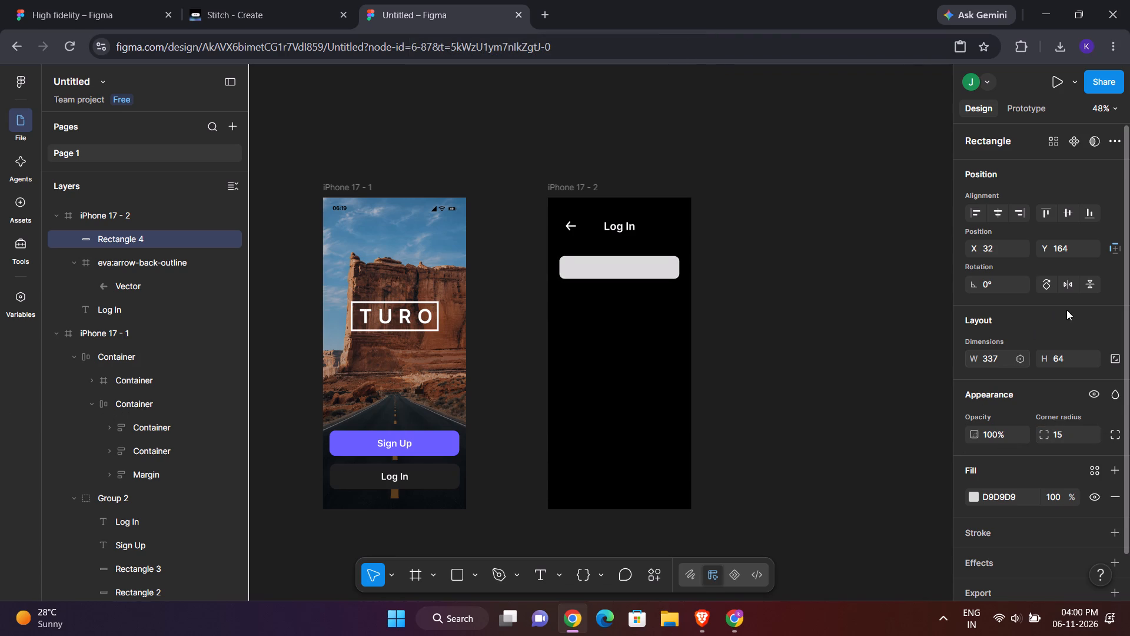
Set the rectangle's height to 68.
{"action": "left_click_drag", "start_coordinate": [1046, 357], "coordinate": [569, 342]}
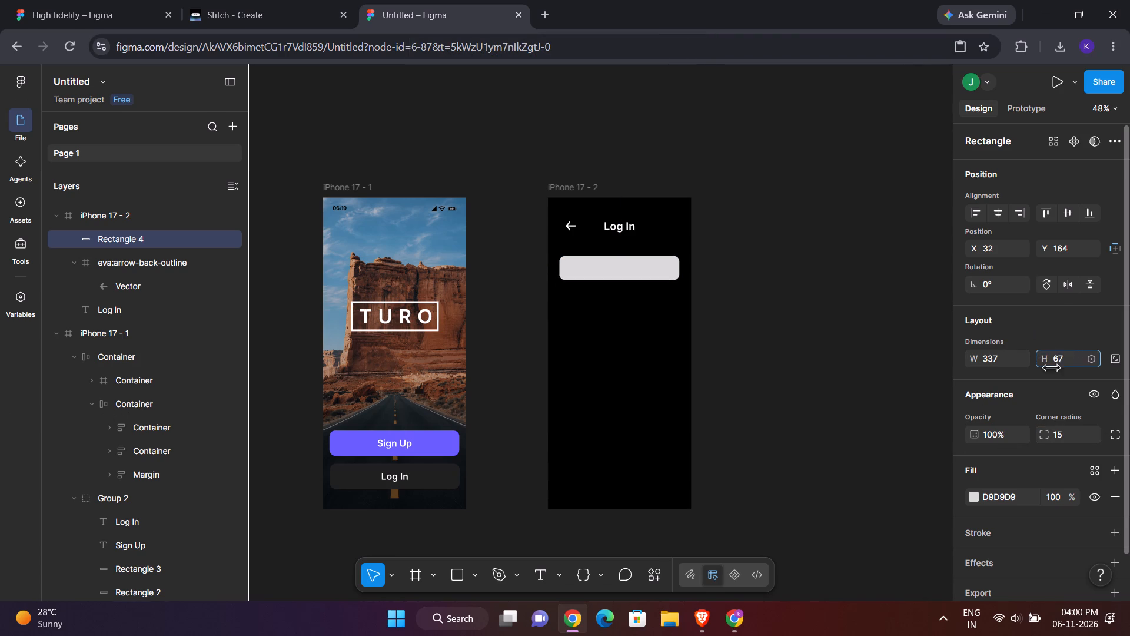
{"action": "left_click_drag", "start_coordinate": [569, 342], "coordinate": [569, 346]}
{"action": "left_click_drag", "start_coordinate": [569, 346], "coordinate": [571, 345]}
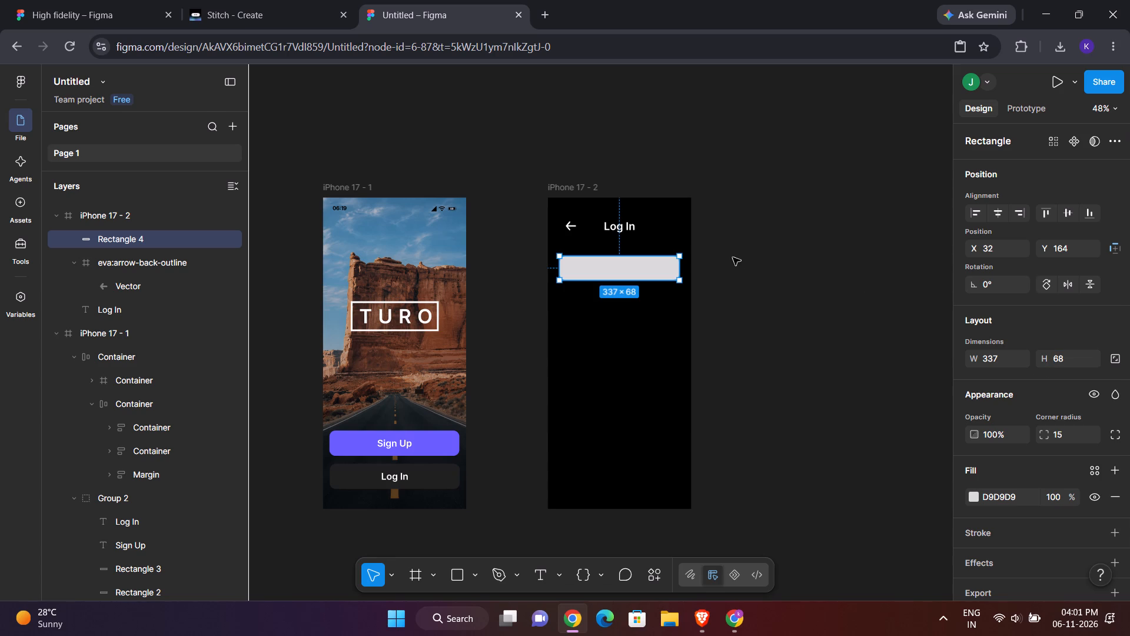
Fill the rectangle with the dark 1F1F1F sampled from the onboarding screen's Log In button.
{"action": "left_click", "coordinate": [969, 491]}
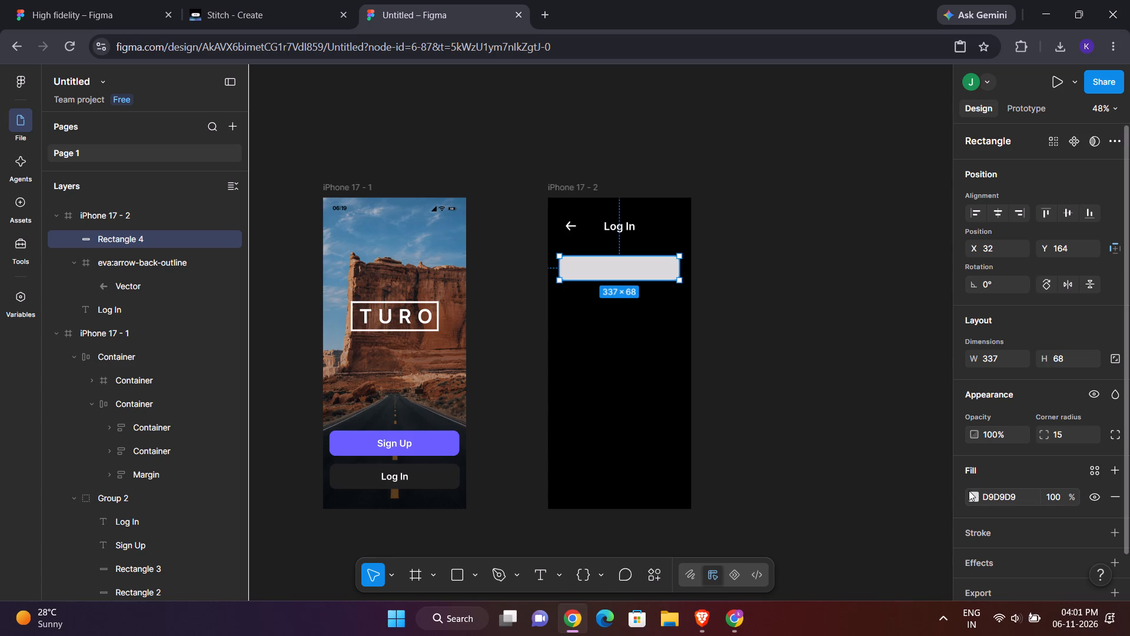
{"action": "left_click", "coordinate": [973, 495]}
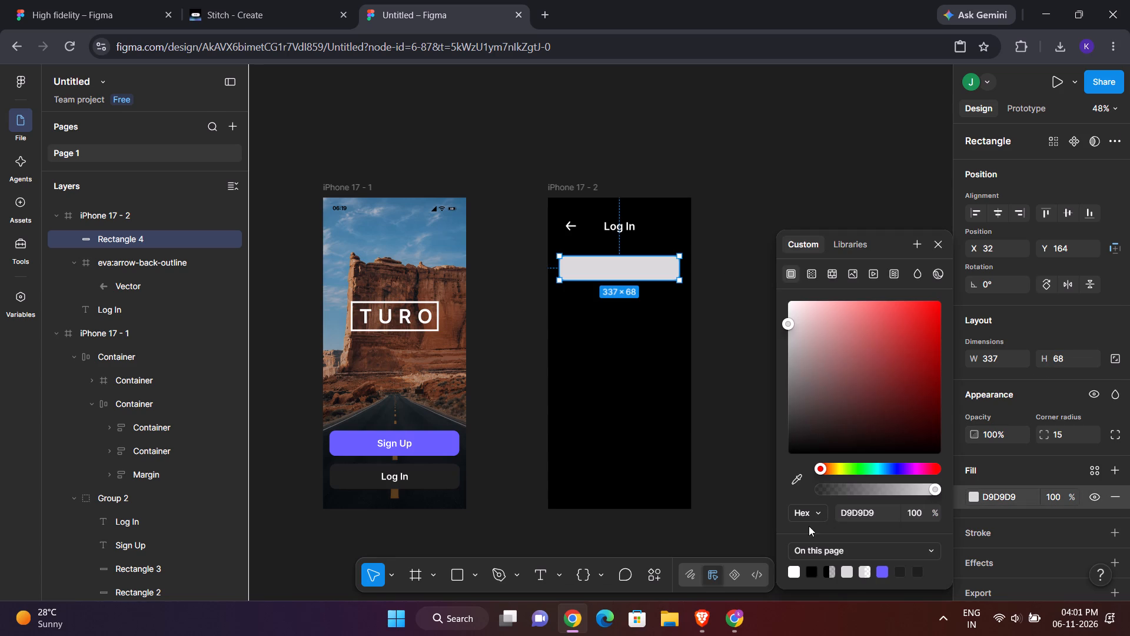
{"action": "left_click", "coordinate": [796, 486]}
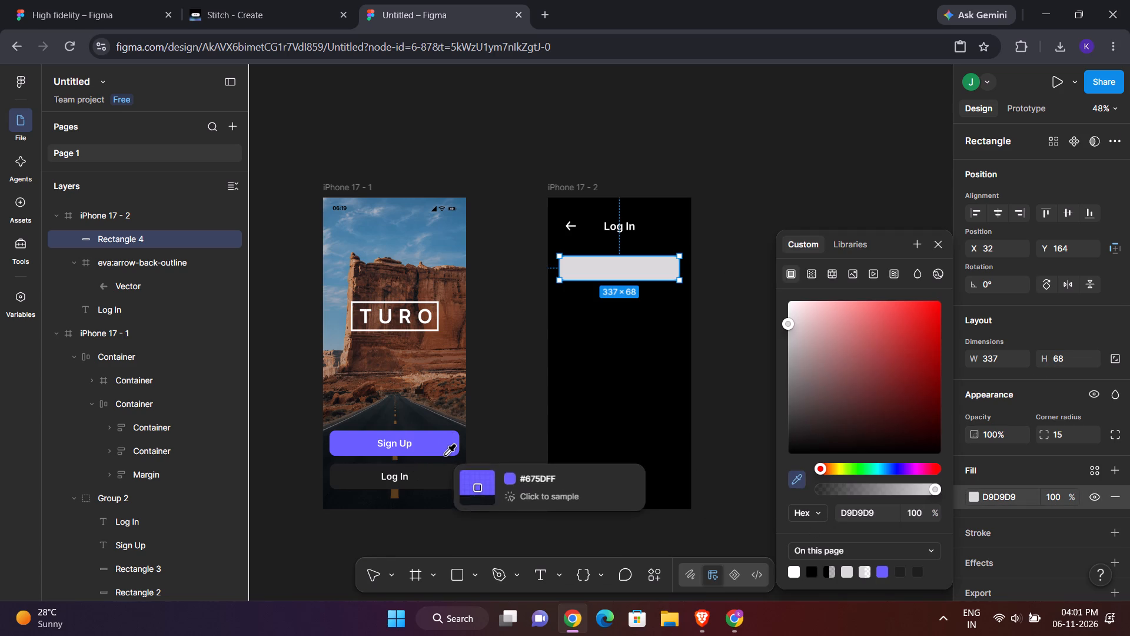
{"action": "left_click", "coordinate": [450, 472]}
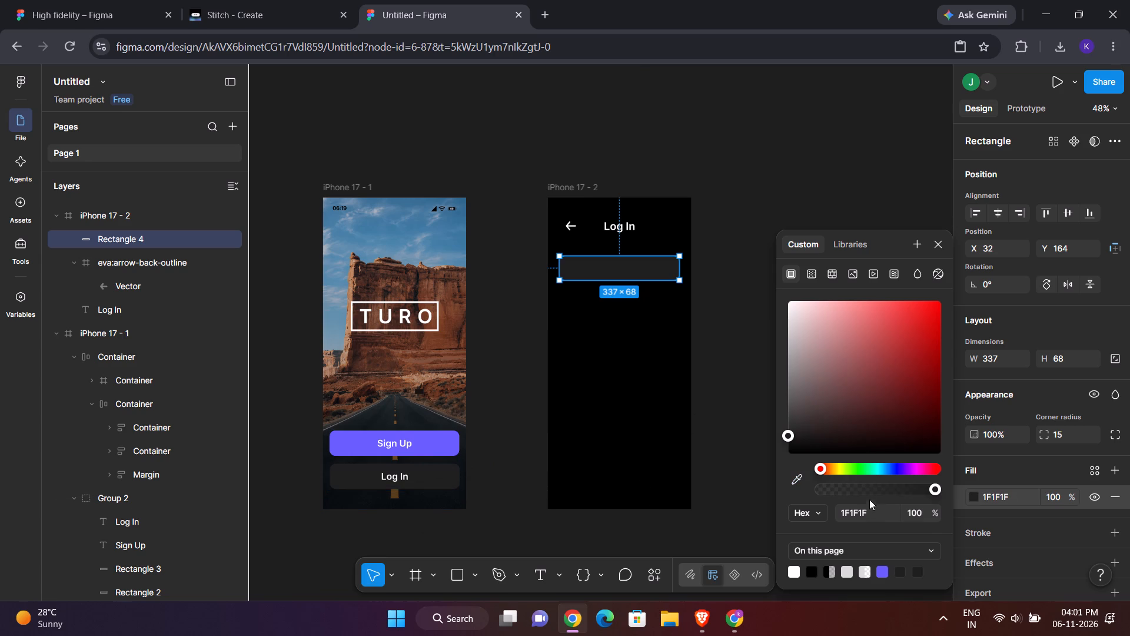
Add a black 000000 inside stroke of weight 1 to the rounded input-field rectangle on the Log In screen.
{"action": "scroll", "coordinate": [996, 542], "scroll_direction": "down", "scroll_amount": 1}
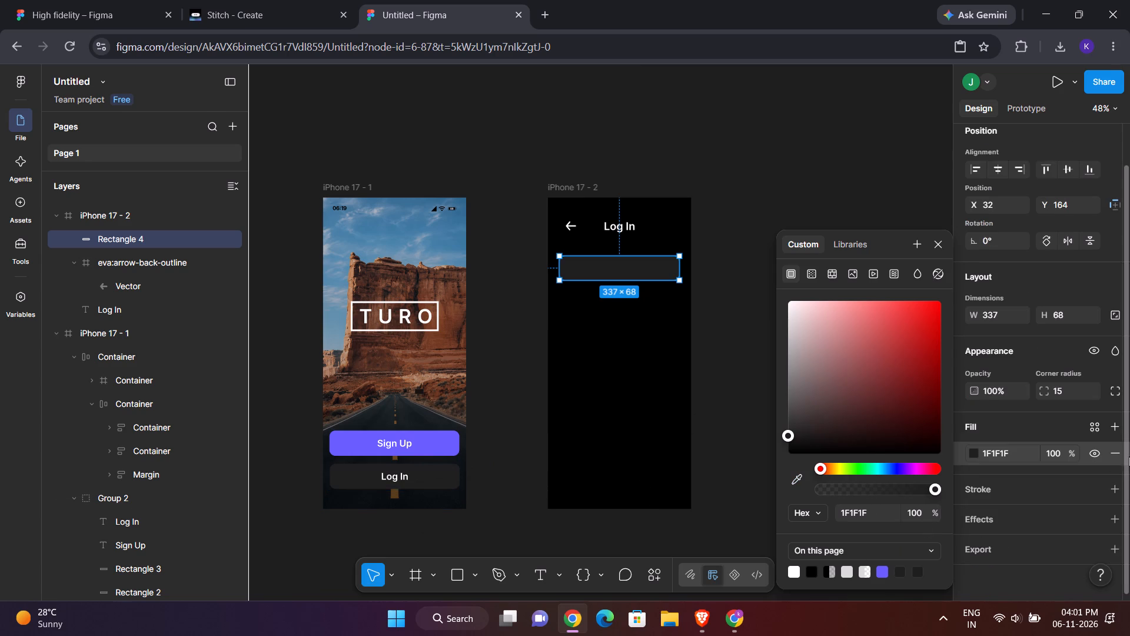
{"action": "left_click", "coordinate": [1115, 485]}
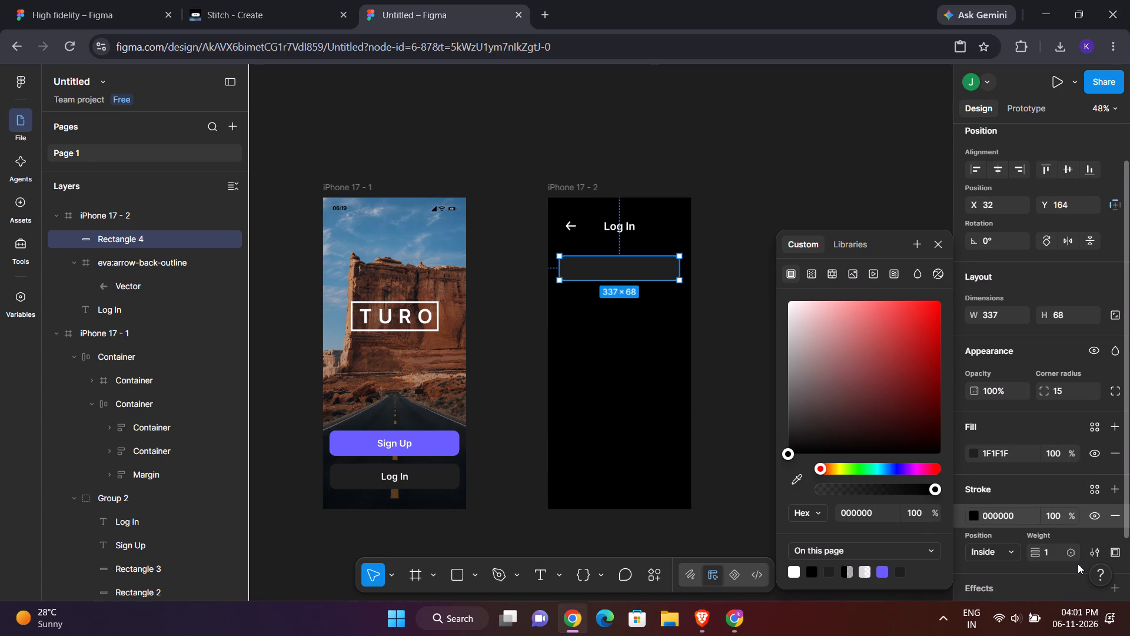
{"action": "left_click", "coordinate": [1054, 558]}
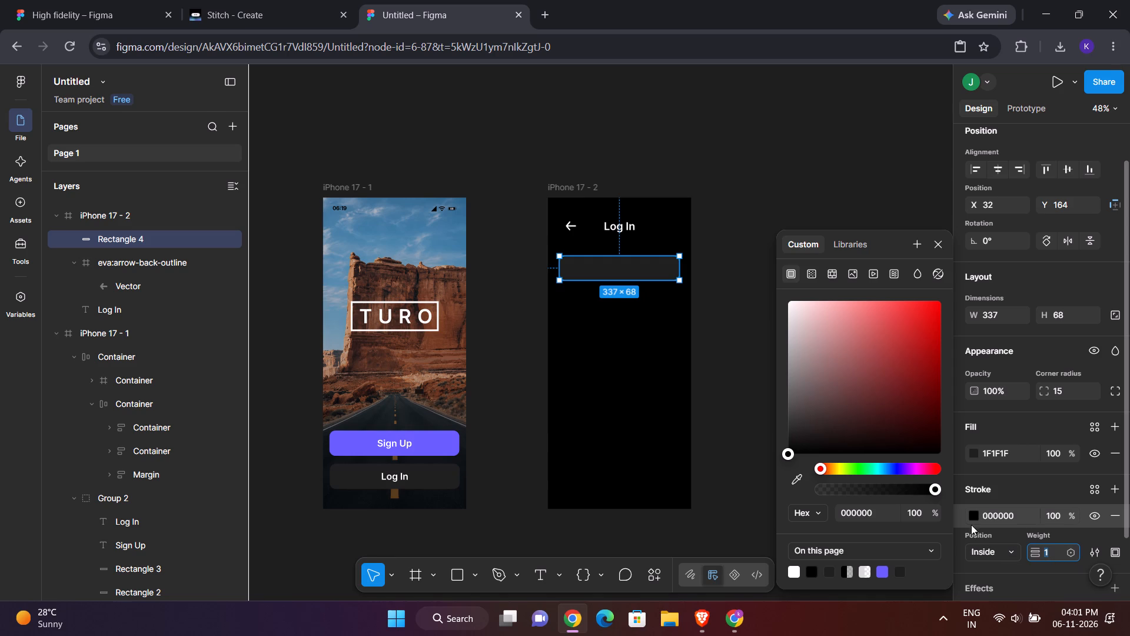
{"action": "left_click", "coordinate": [977, 516]}
{"action": "left_click", "coordinate": [774, 355]}
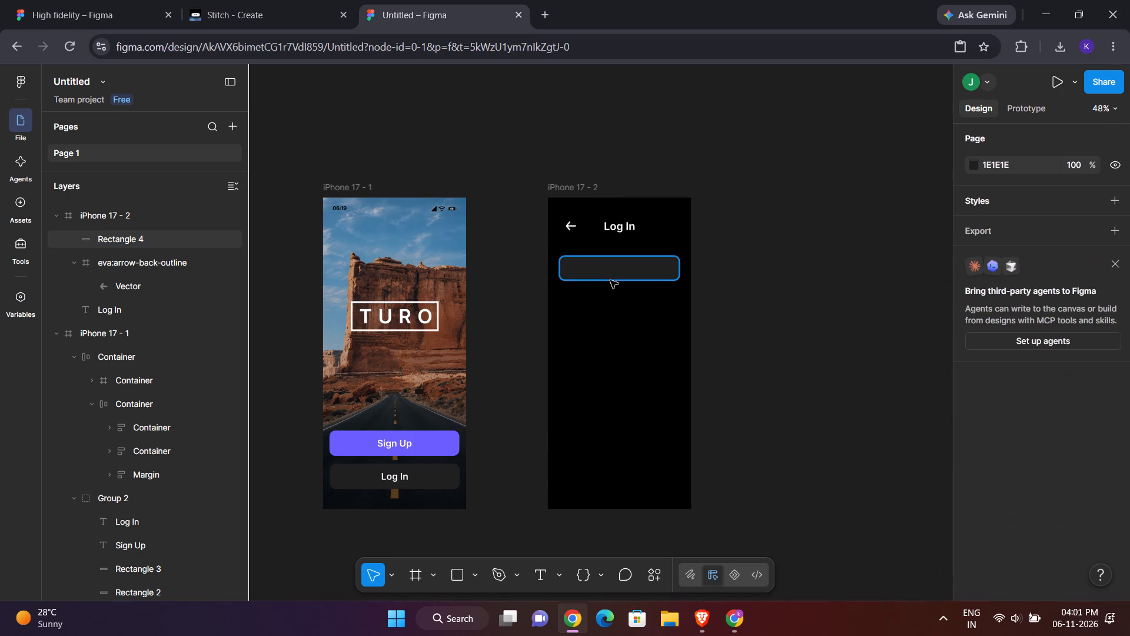
{"action": "left_click", "coordinate": [633, 261]}
{"action": "scroll", "coordinate": [970, 401], "scroll_direction": "down", "scroll_amount": 3}
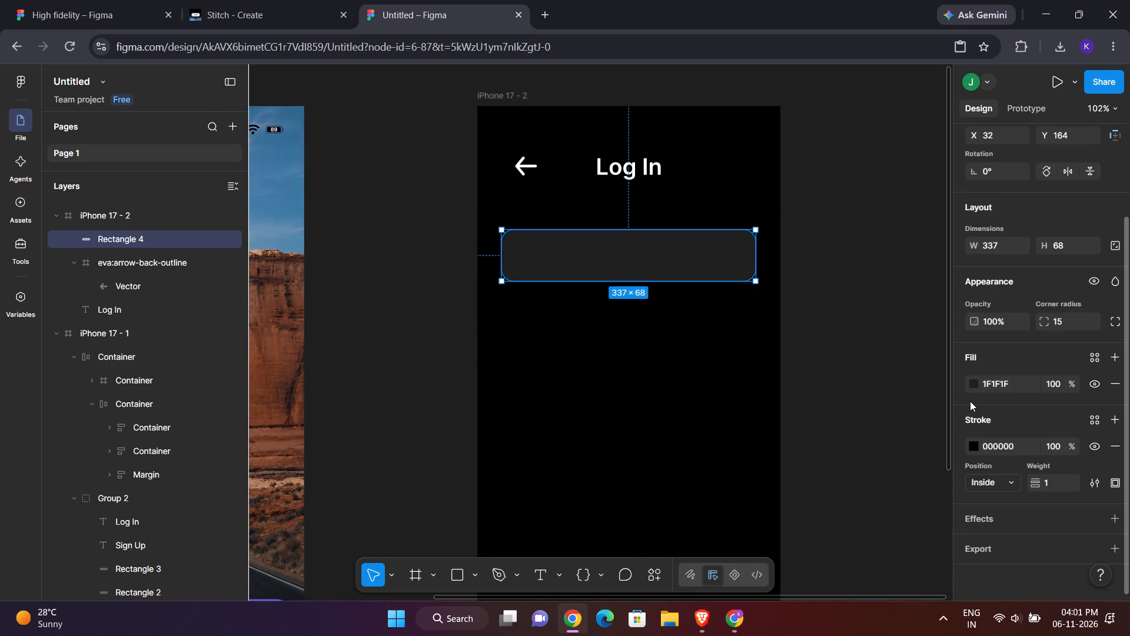
{"action": "left_click", "coordinate": [911, 479]}
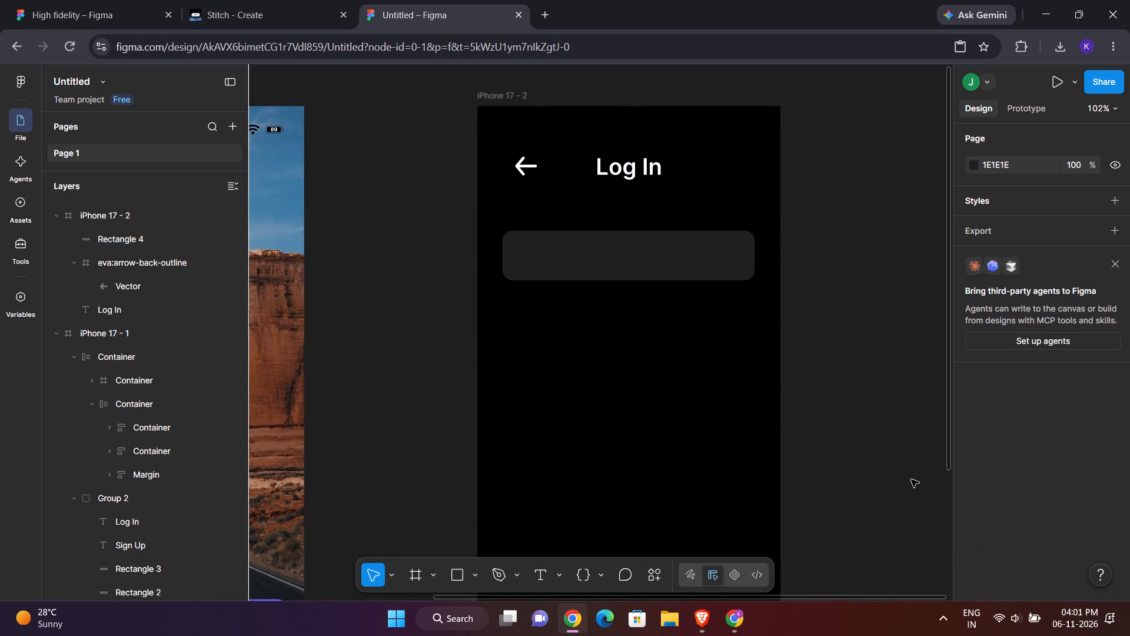
Add a "Country Code" text label just above the rounded rectangle on the Log In screen.
{"action": "scroll", "coordinate": [709, 408], "scroll_direction": "left", "scroll_amount": 1}
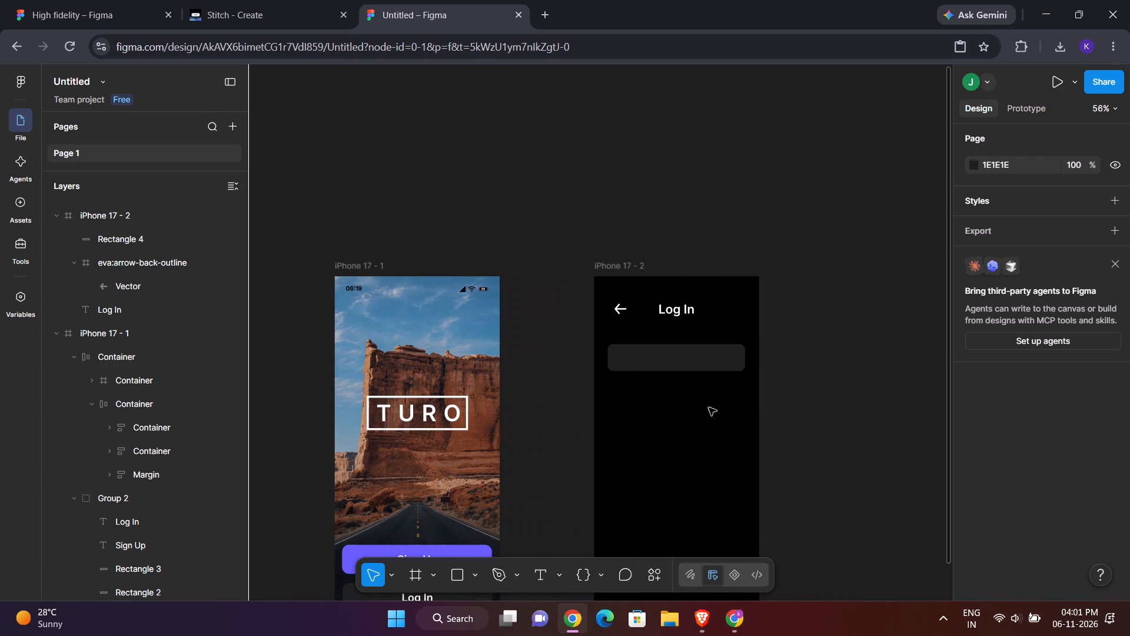
{"action": "left_click", "coordinate": [535, 566]}
{"action": "left_click", "coordinate": [613, 337]}
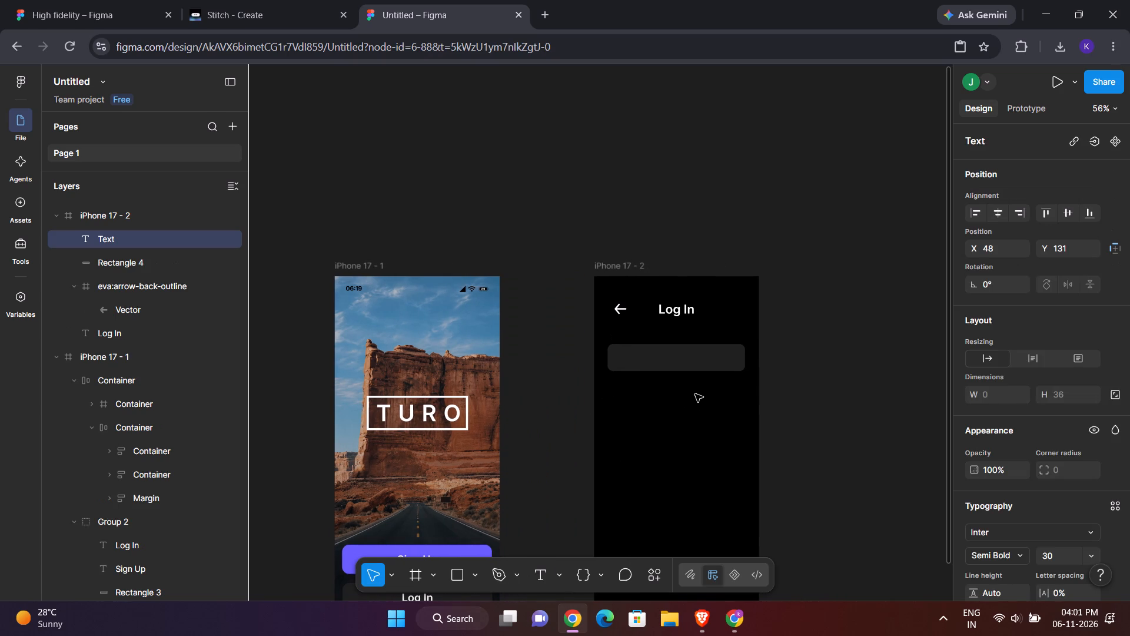
{"action": "type", "text": "Ciy"}
{"action": "key", "text": "BackSpace"}
{"action": "key", "text": "BackSpace"}
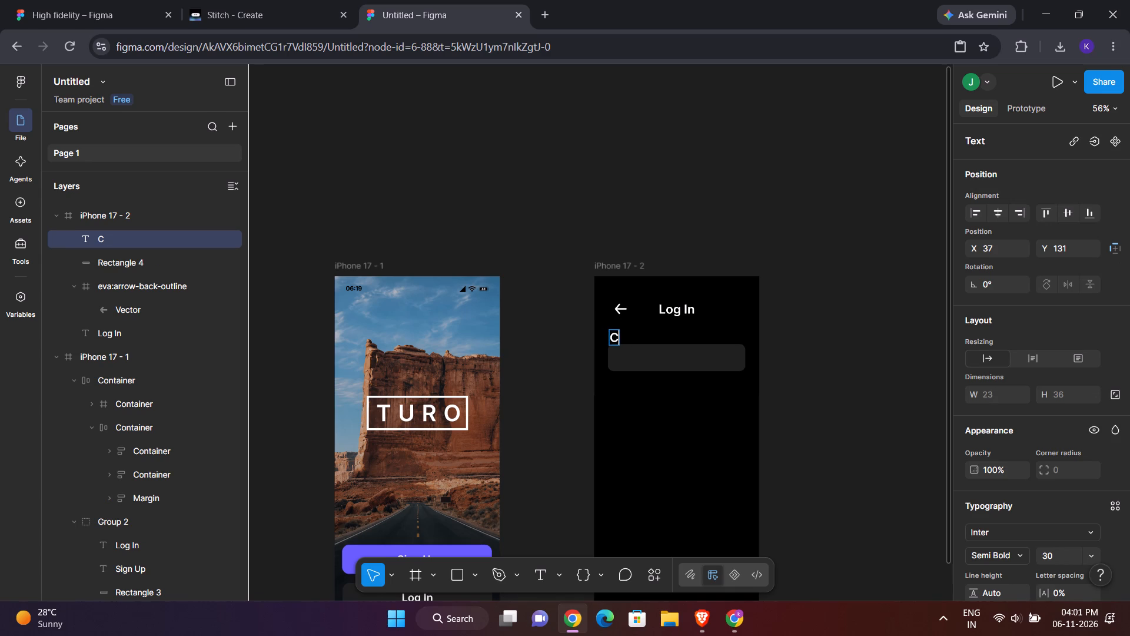
{"action": "type", "text": "Ountr"}
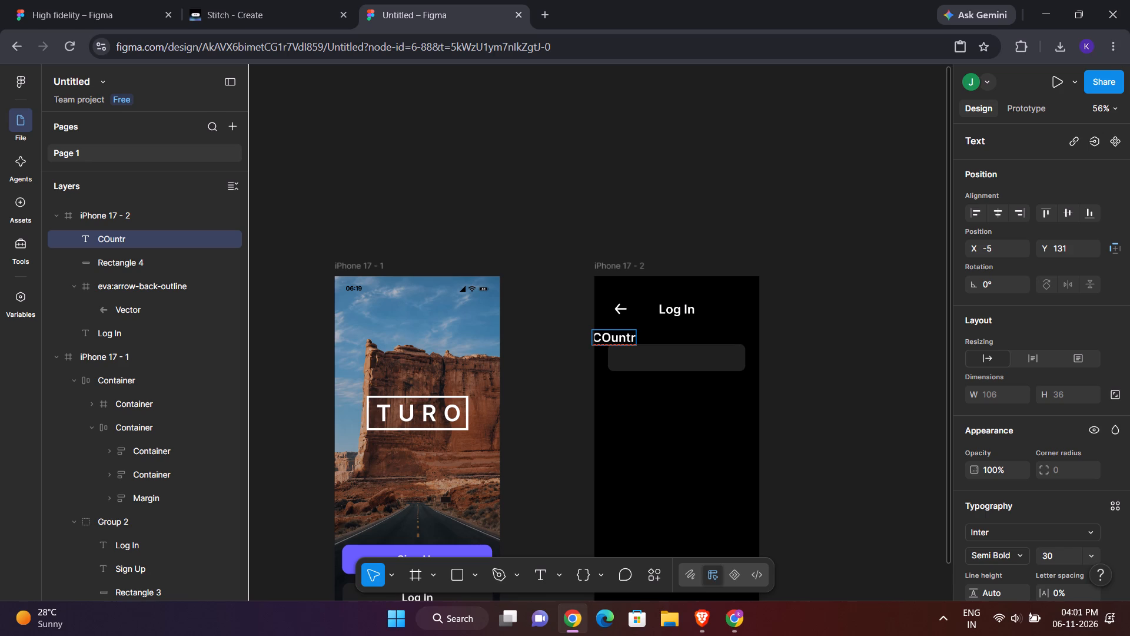
{"action": "key", "text": "BackSpace"}
{"action": "key", "text": "BackSpace"}
{"action": "key", "text": "BackSpace"}
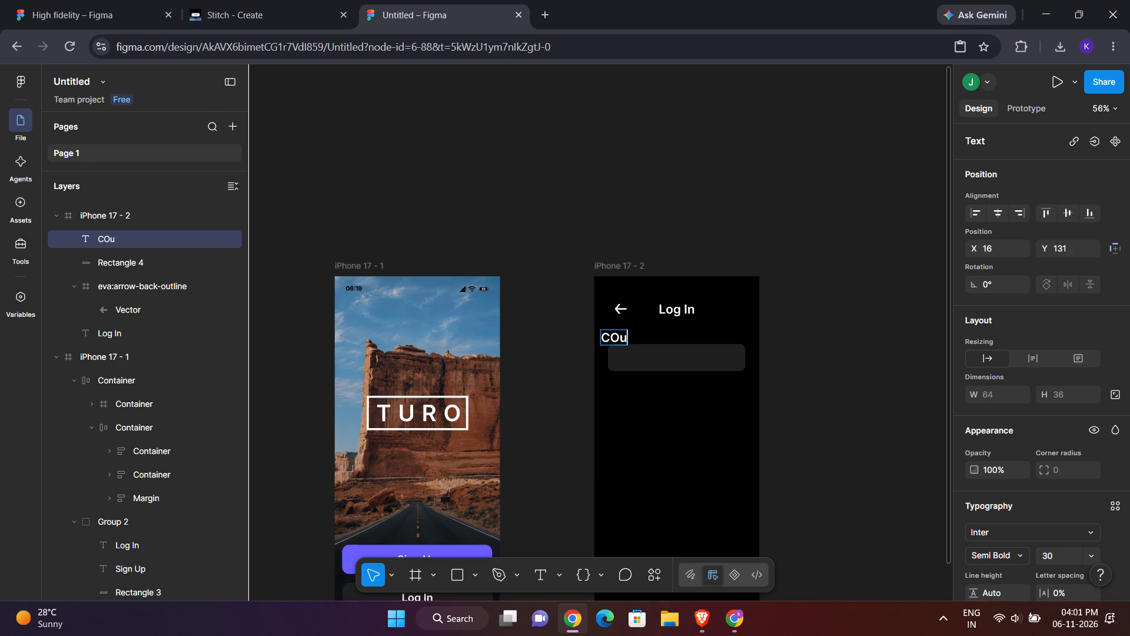
{"action": "key", "text": "BackSpace"}
{"action": "key", "text": "BackSpace"}
{"action": "type", "text": "ount"}
{"action": "type", "text": "ry Cide"}
{"action": "key", "text": "BackSpace"}
{"action": "key", "text": "BackSpace"}
{"action": "key", "text": "BackSpace"}
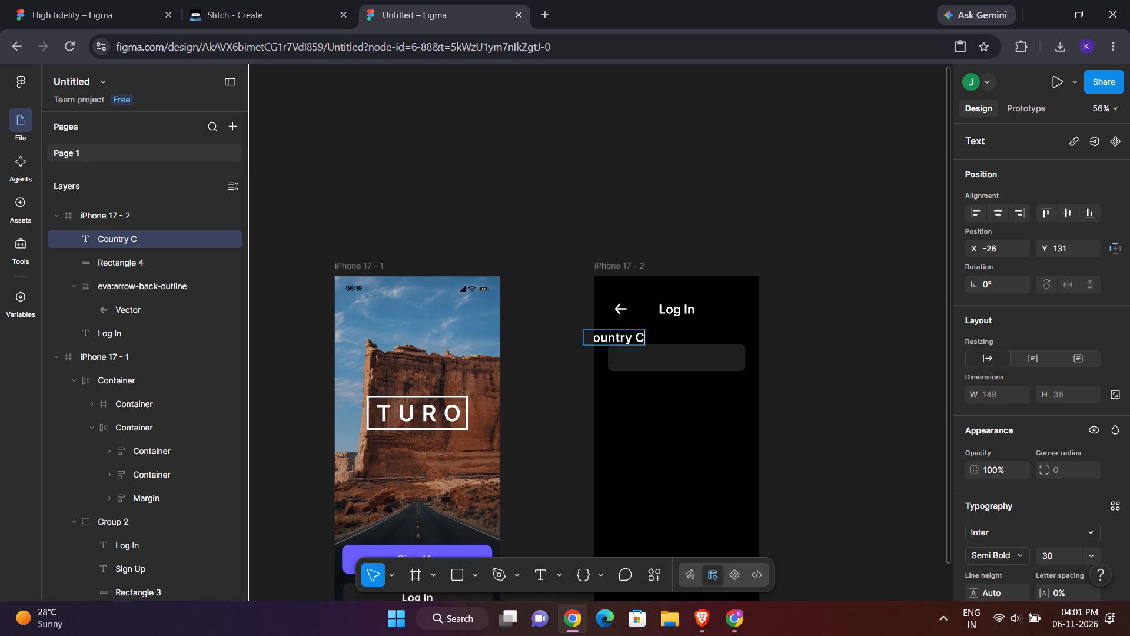
{"action": "type", "text": "ode"}
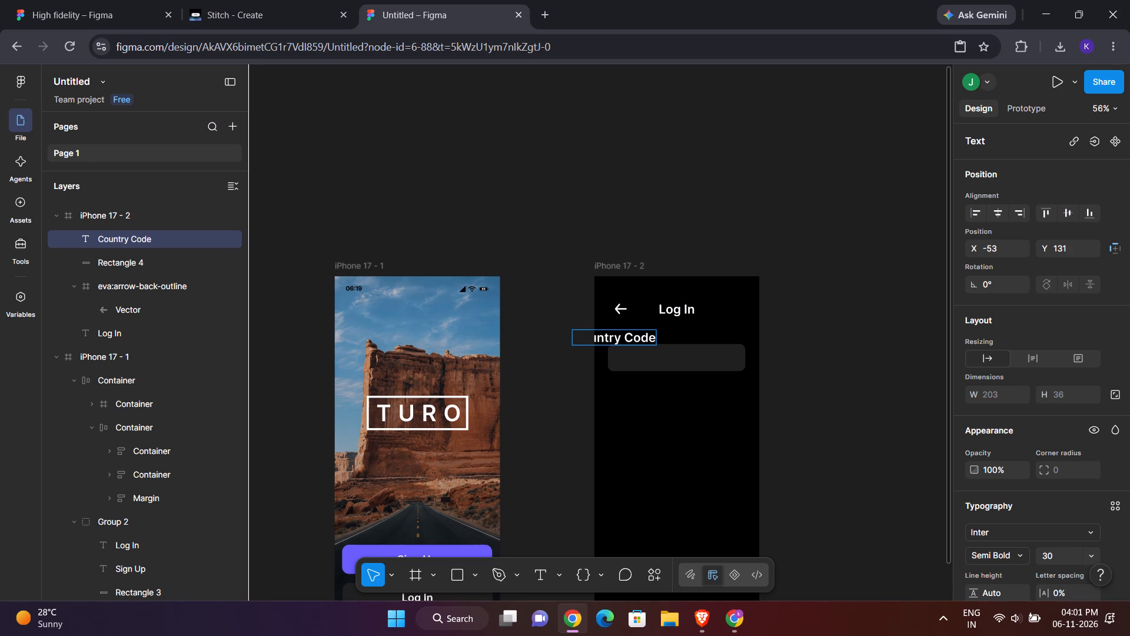
{"action": "left_click", "coordinate": [840, 358]}
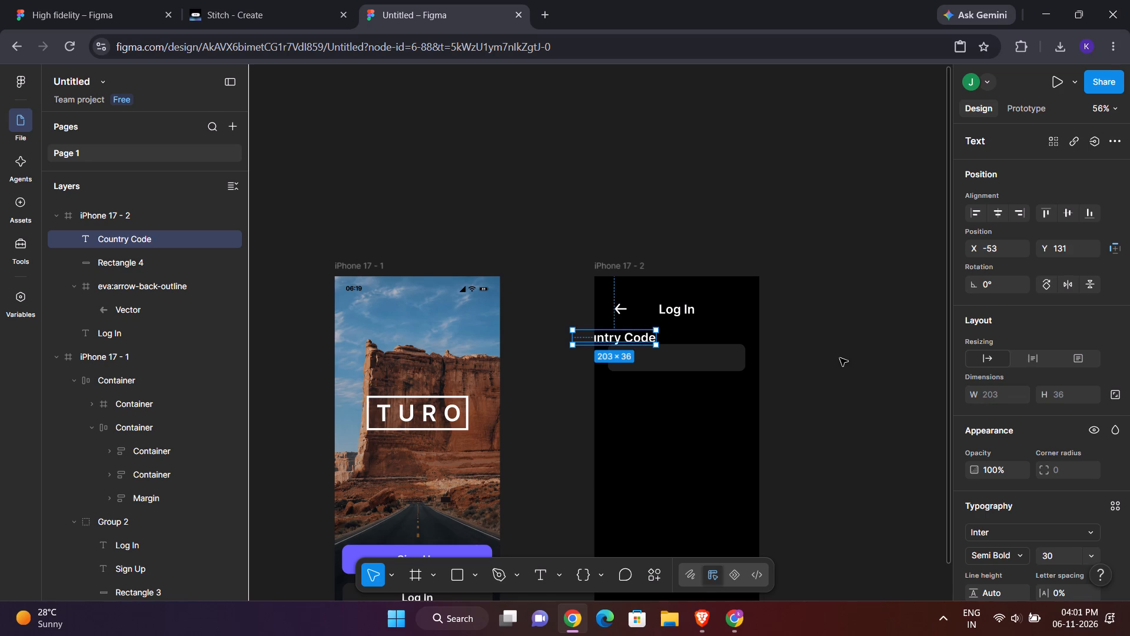
Move the Country Code label between the heading and the field, lining up its left edge with the field, at about X 32, Y 115.
{"action": "left_click", "coordinate": [617, 332]}
{"action": "left_click_drag", "start_coordinate": [617, 332], "coordinate": [618, 332]}
{"action": "left_click_drag", "start_coordinate": [618, 332], "coordinate": [649, 324]}
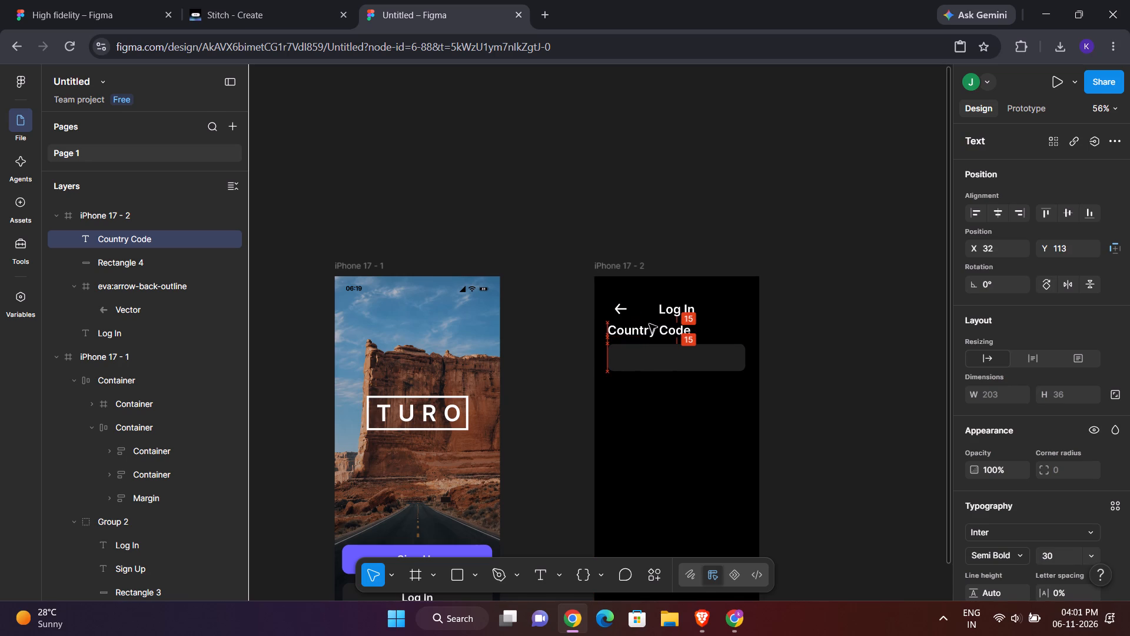
{"action": "left_click_drag", "start_coordinate": [649, 324], "coordinate": [650, 326]}
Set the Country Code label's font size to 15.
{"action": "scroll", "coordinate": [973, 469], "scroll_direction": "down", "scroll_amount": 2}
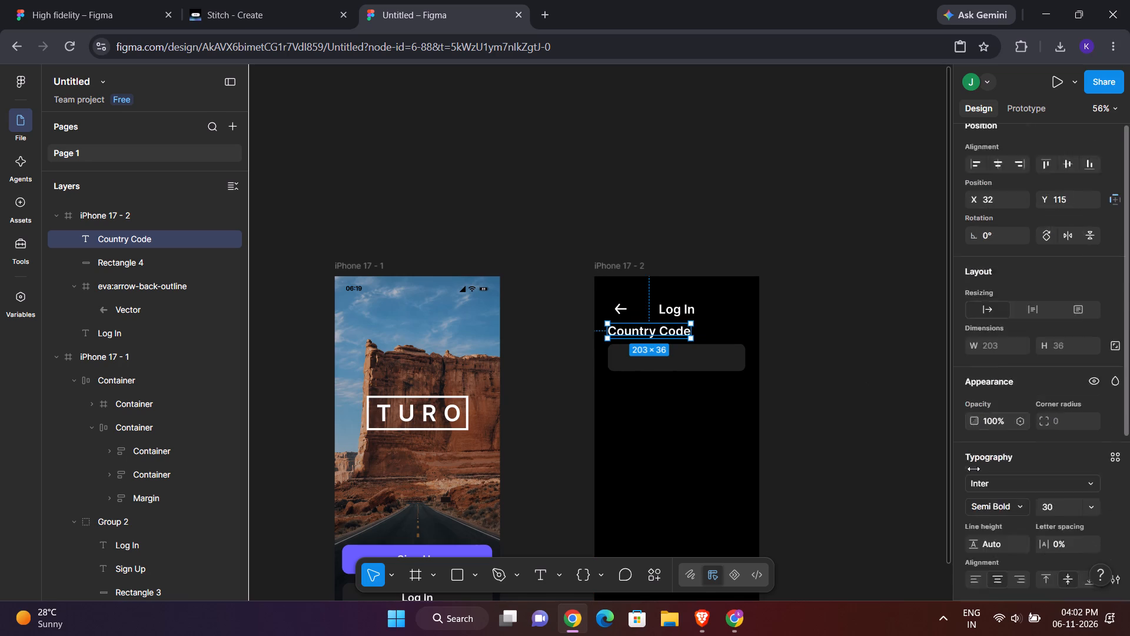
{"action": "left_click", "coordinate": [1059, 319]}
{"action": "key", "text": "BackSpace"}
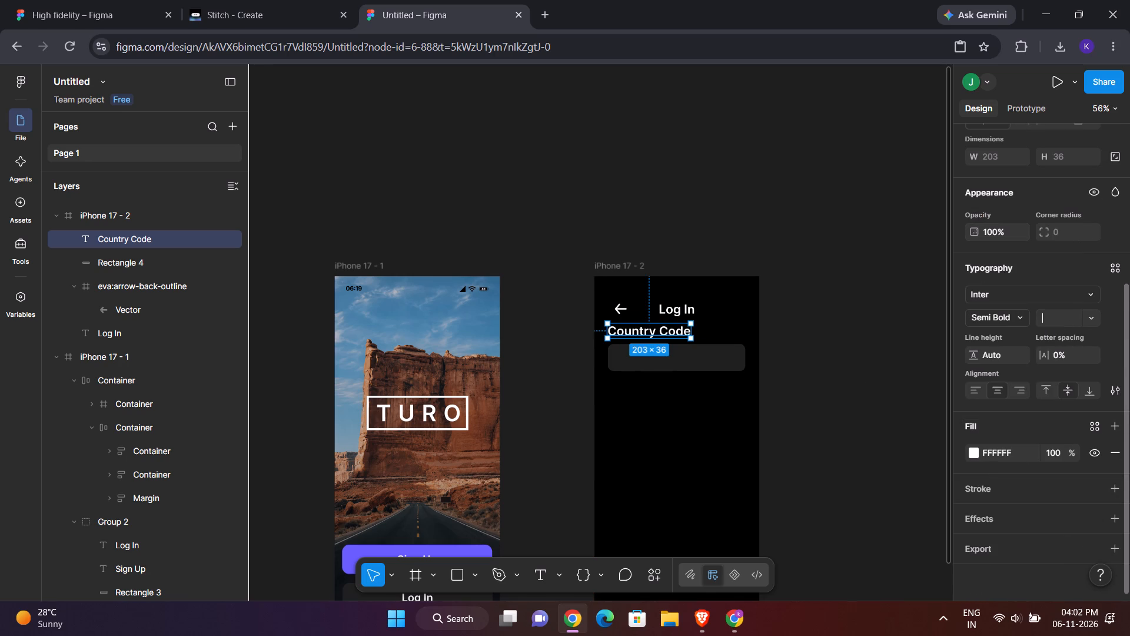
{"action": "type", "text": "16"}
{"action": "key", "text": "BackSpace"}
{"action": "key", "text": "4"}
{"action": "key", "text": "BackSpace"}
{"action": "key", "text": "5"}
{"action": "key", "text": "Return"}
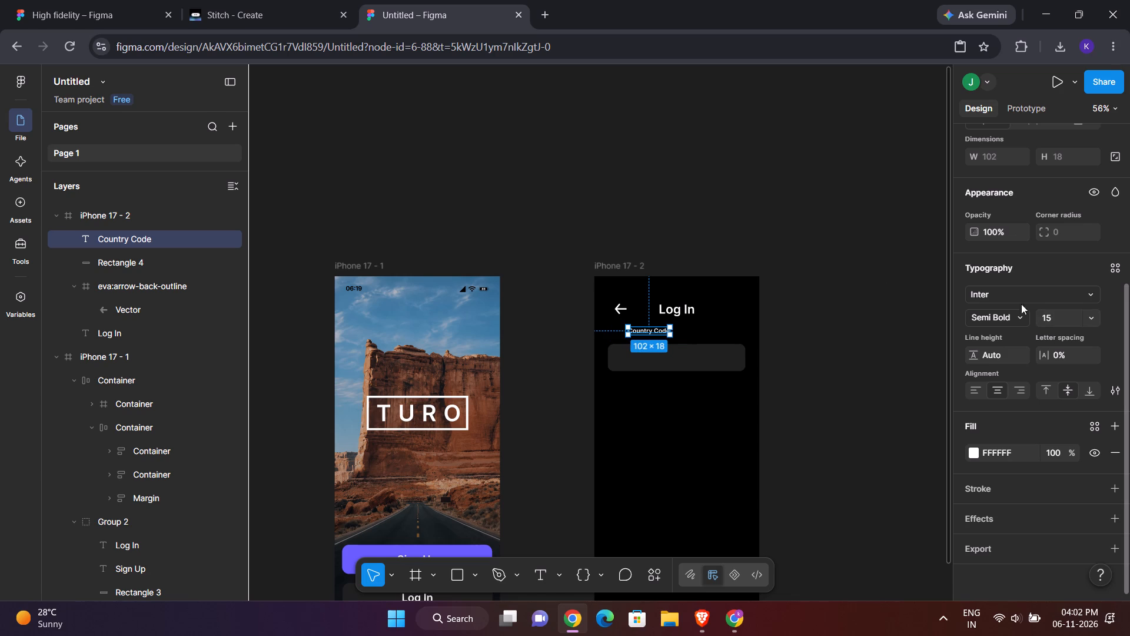
Move the Country Code label close above the field's left end, at about X 39, Y 141.
{"action": "left_click", "coordinate": [797, 286]}
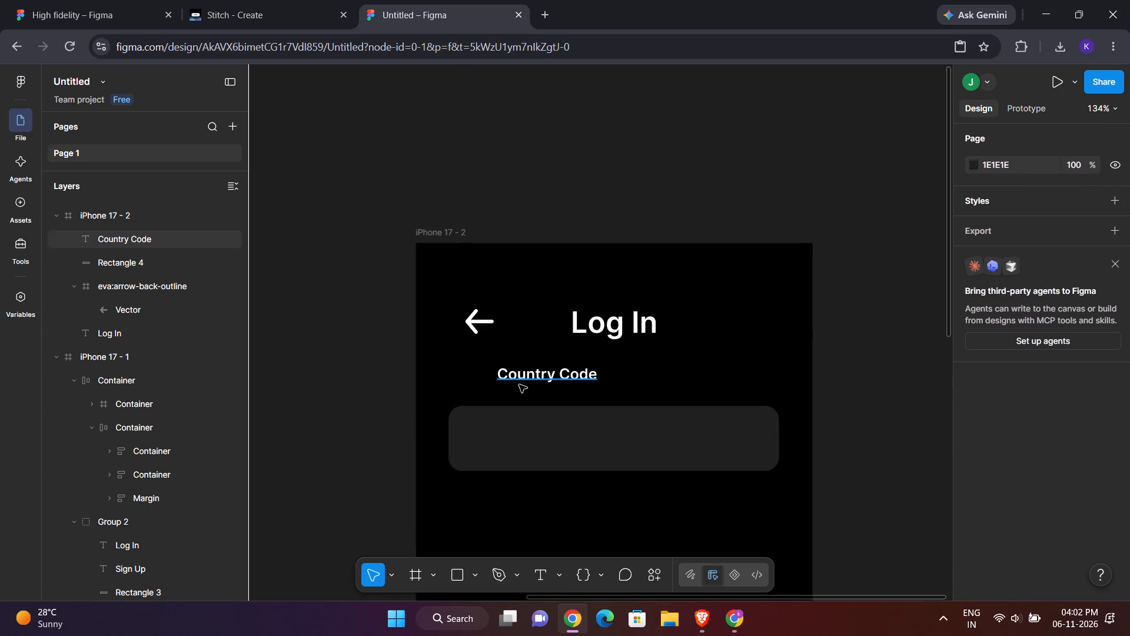
{"action": "left_click_drag", "start_coordinate": [532, 382], "coordinate": [494, 397]}
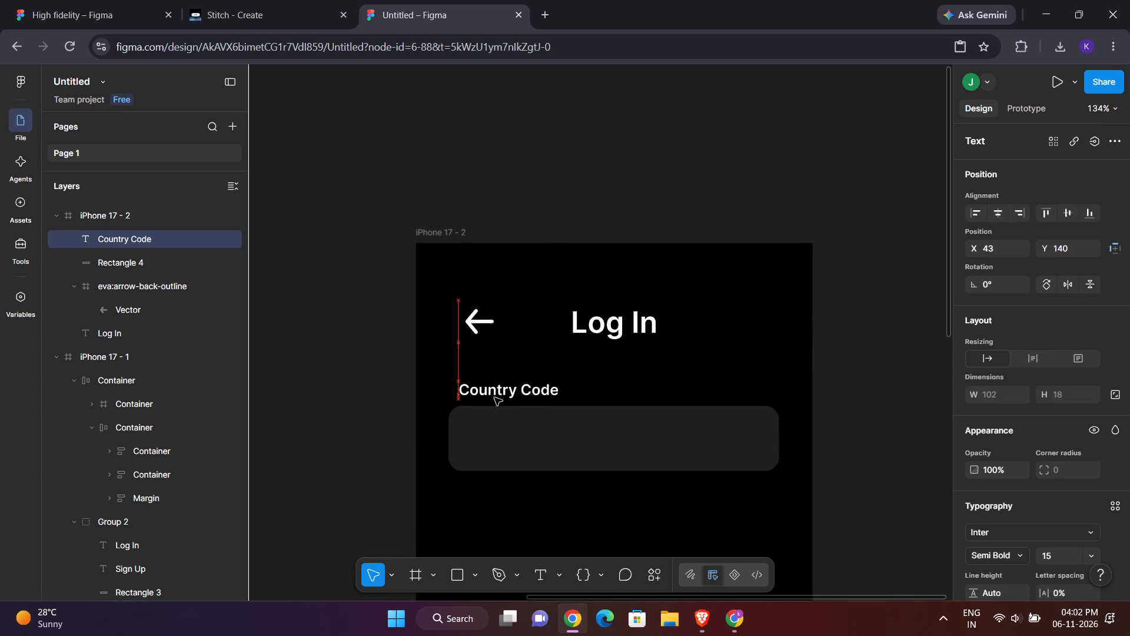
{"action": "left_click_drag", "start_coordinate": [494, 397], "coordinate": [490, 398]}
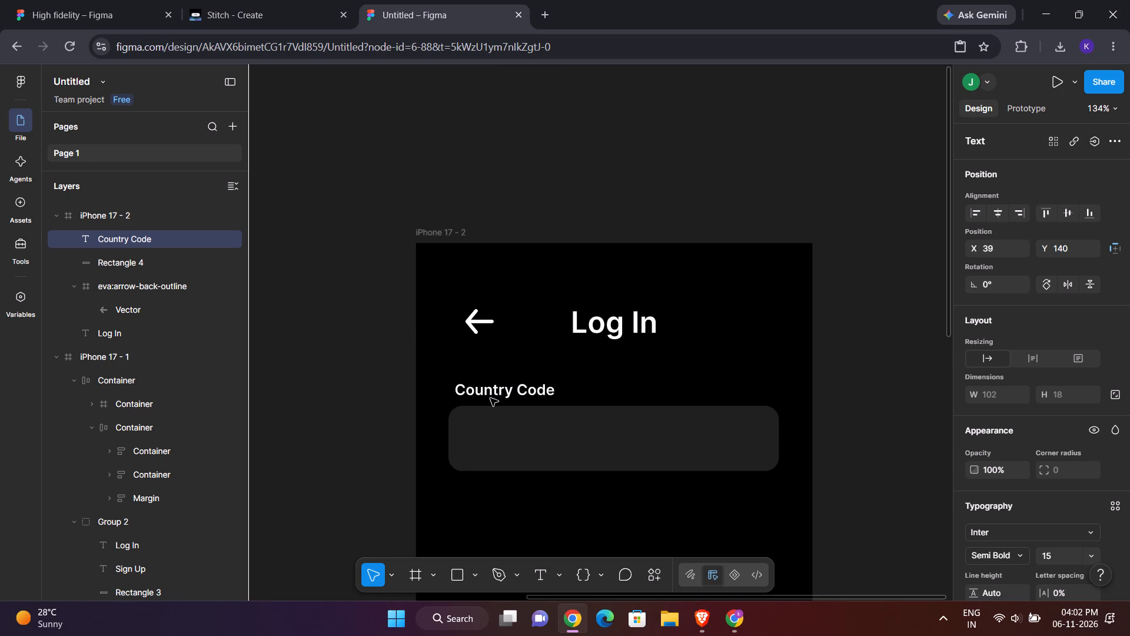
{"action": "left_click_drag", "start_coordinate": [490, 398], "coordinate": [490, 399]}
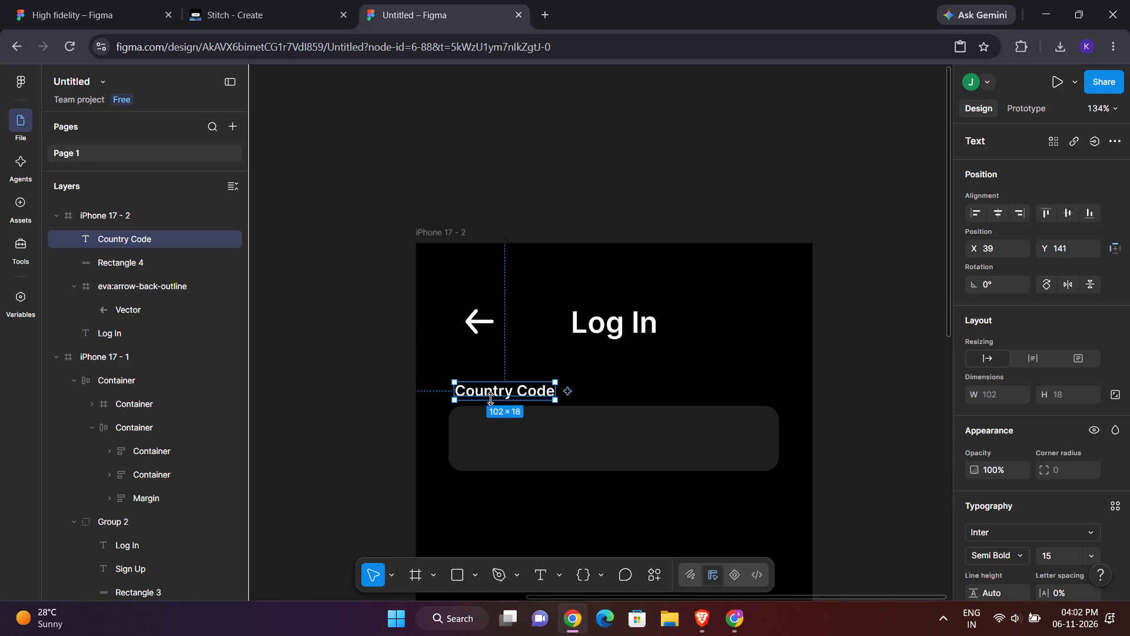
{"action": "left_click", "coordinate": [869, 418]}
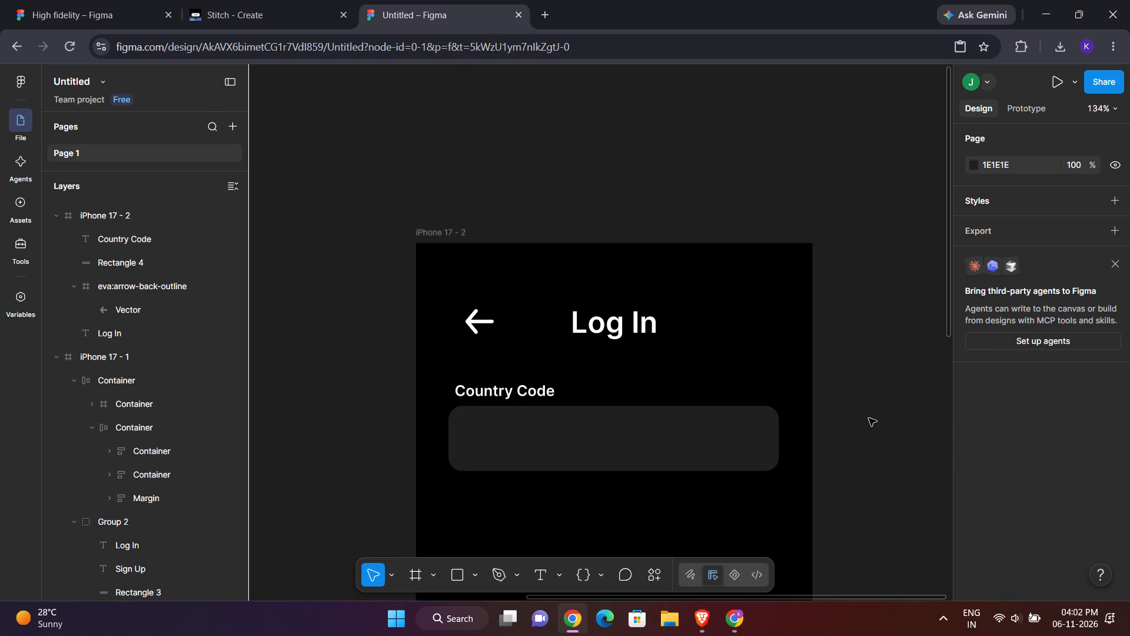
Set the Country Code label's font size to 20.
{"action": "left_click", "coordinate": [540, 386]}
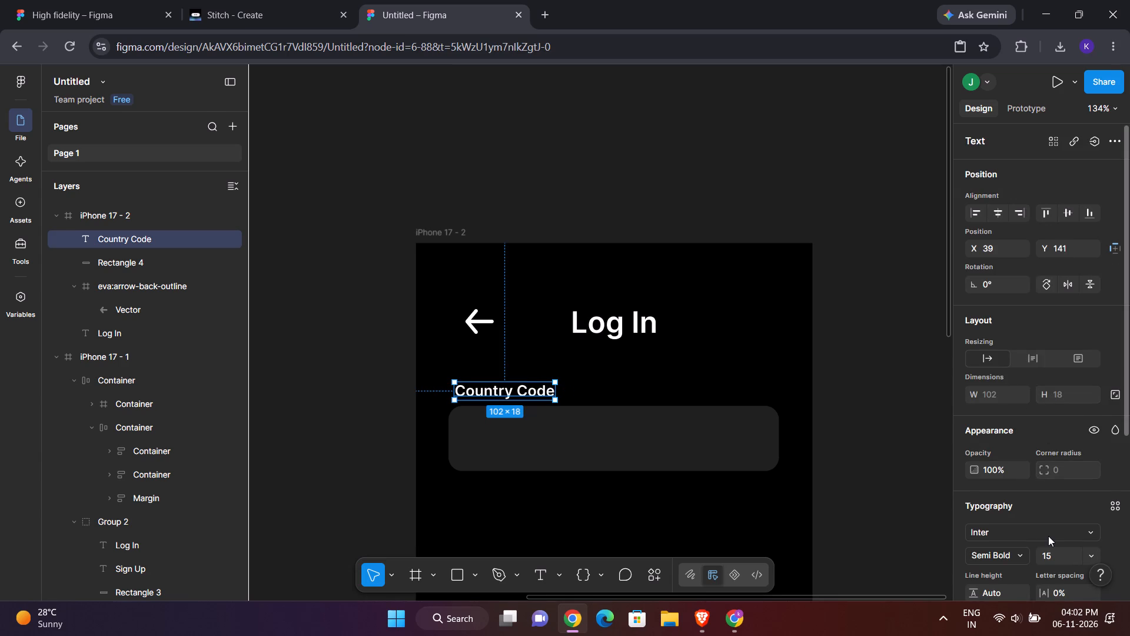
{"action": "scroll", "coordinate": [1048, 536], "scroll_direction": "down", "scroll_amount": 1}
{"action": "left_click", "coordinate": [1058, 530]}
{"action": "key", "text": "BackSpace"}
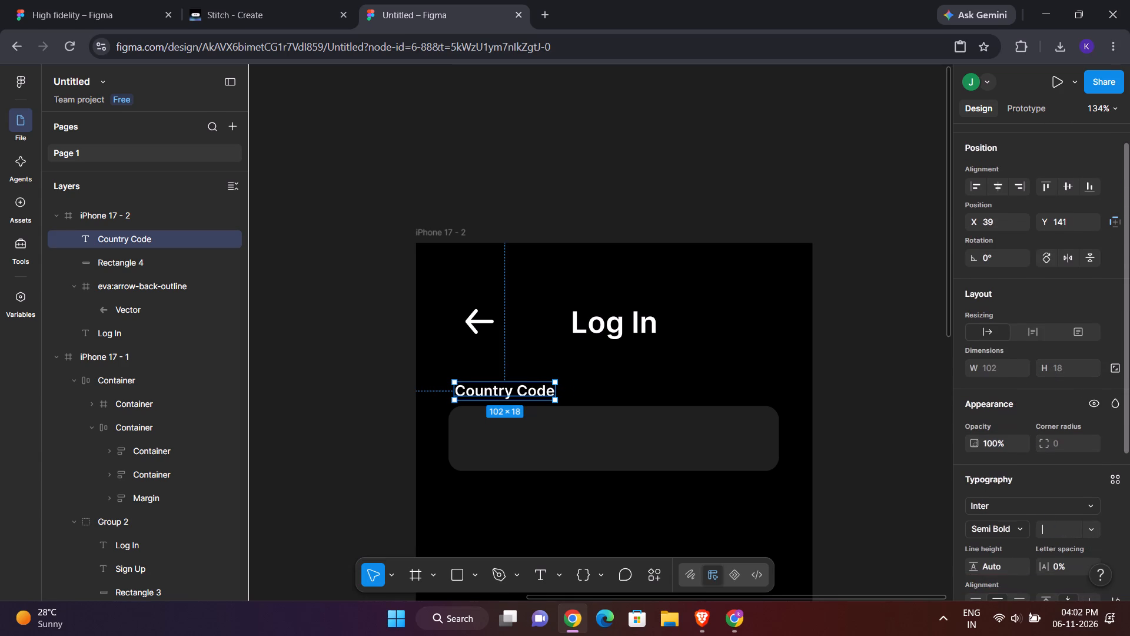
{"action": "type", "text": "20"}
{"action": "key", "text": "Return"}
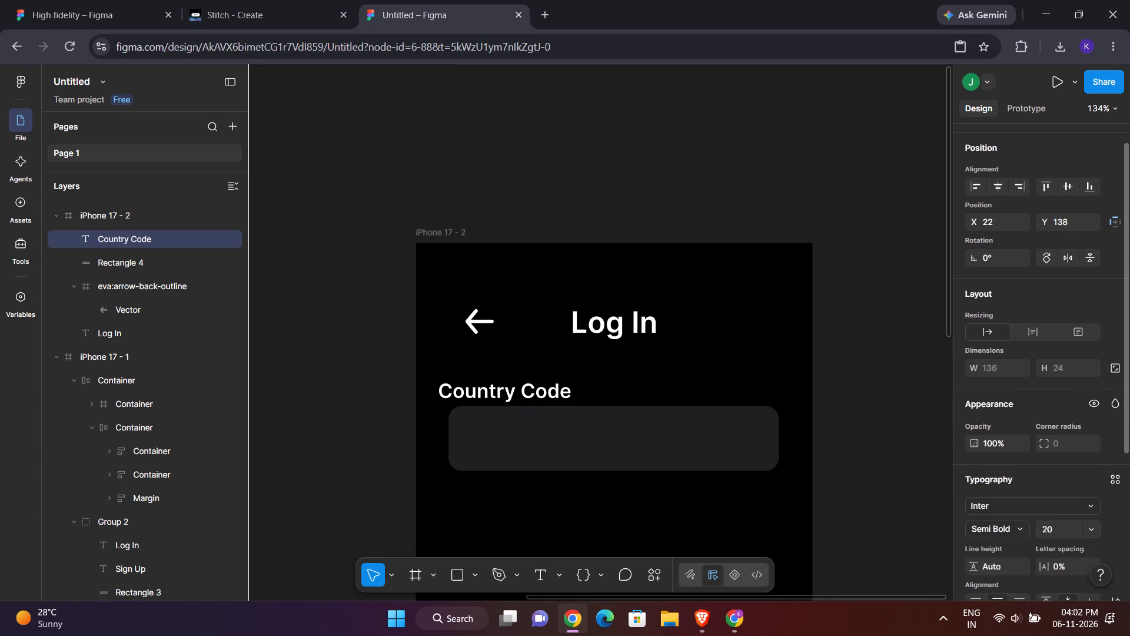
Set the Country Code label's font size to 18.
{"action": "left_click", "coordinate": [1064, 531]}
{"action": "key", "text": "BackSpace"}
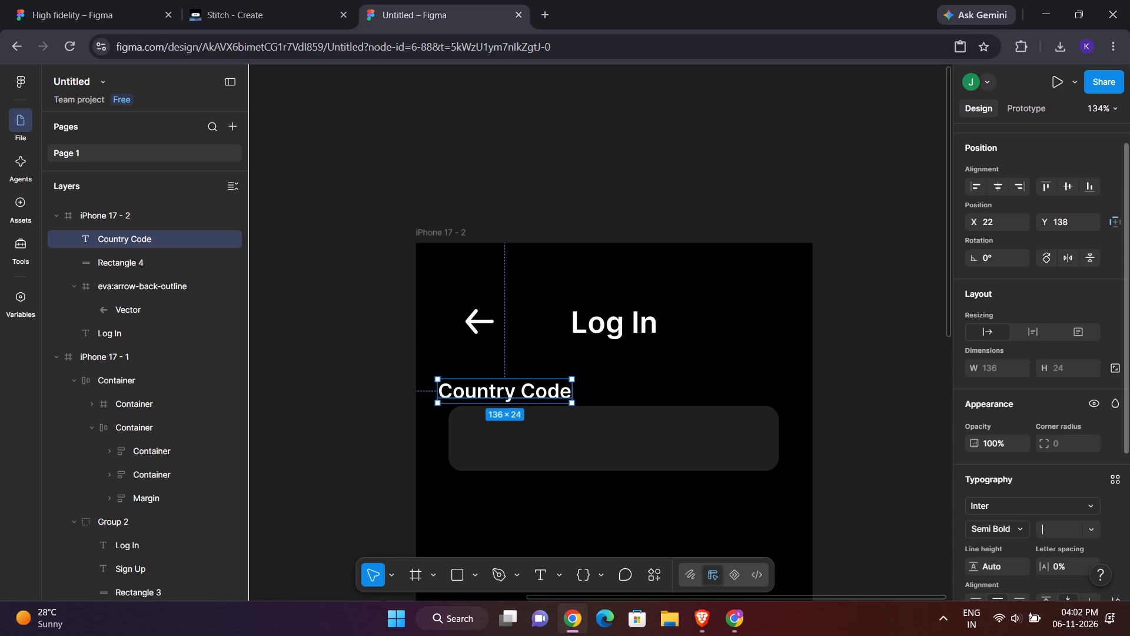
{"action": "key", "text": "1"}
{"action": "key", "text": "8"}
{"action": "key", "text": "Return"}
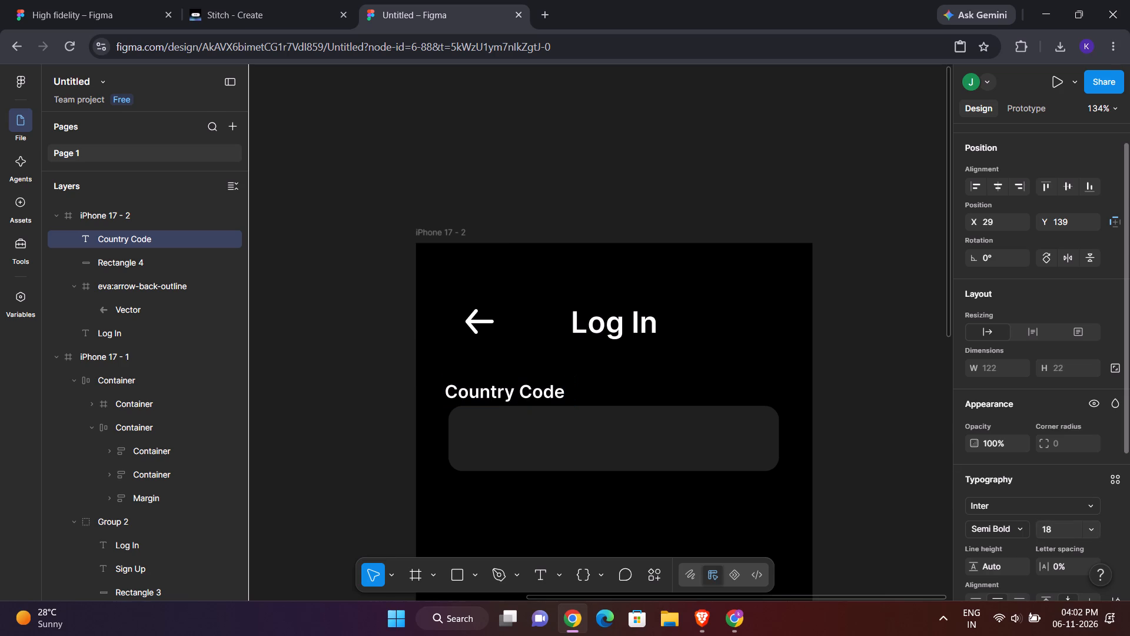
Reposition the Country Code label above the field's left end, at about X 35, Y 136.
{"action": "left_click_drag", "start_coordinate": [521, 390], "coordinate": [531, 389]}
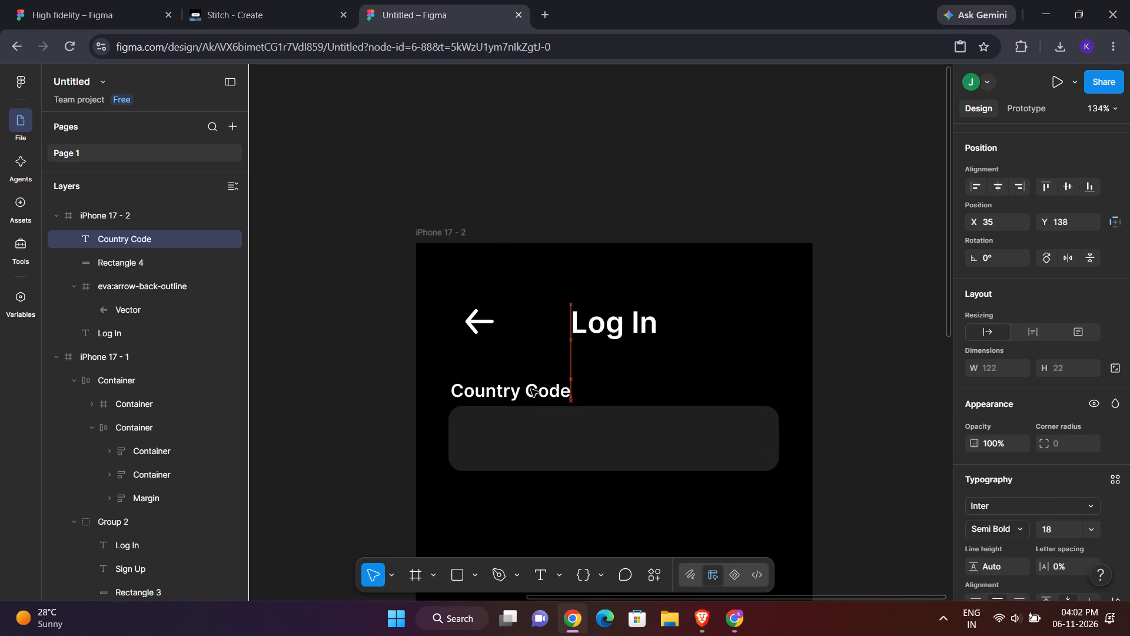
{"action": "left_click_drag", "start_coordinate": [531, 389], "coordinate": [529, 387]}
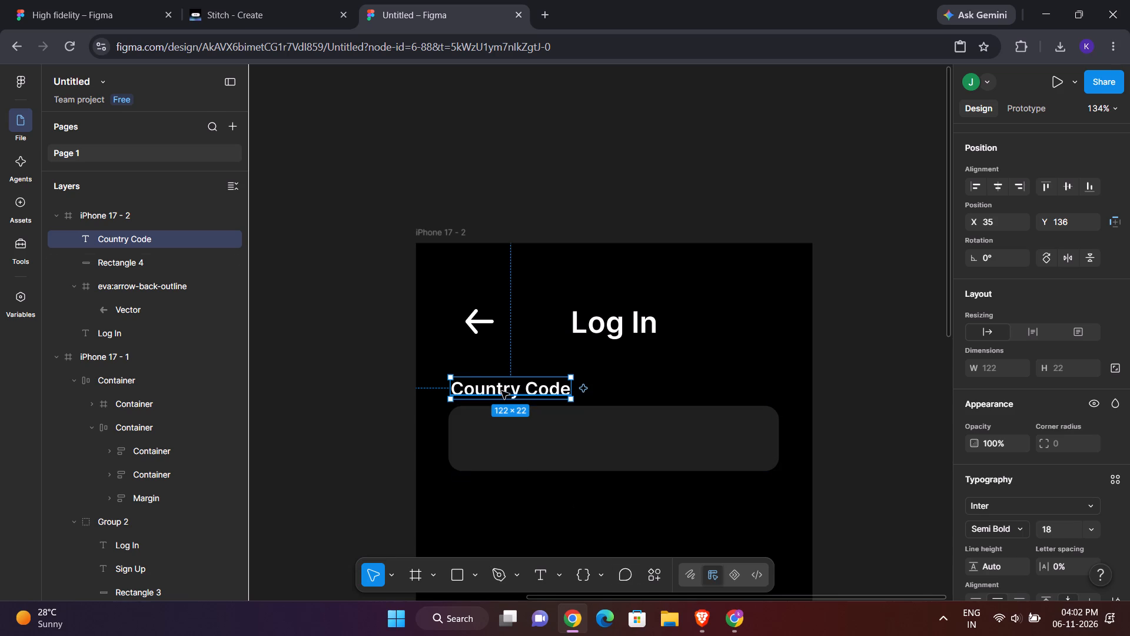
Add the text "+ 91" inside the Country Code field near its left end, at about X 50, Y 187.
{"action": "left_click", "coordinate": [545, 571]}
{"action": "left_click", "coordinate": [469, 442]}
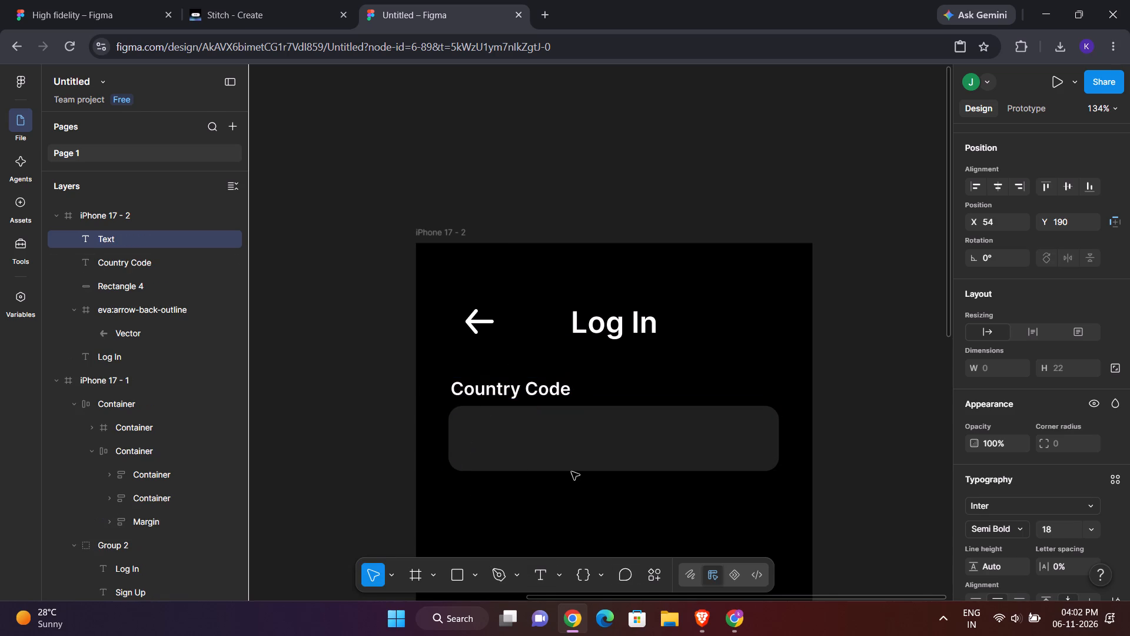
{"action": "key", "text": "shift+plus"}
{"action": "key", "text": "space"}
{"action": "type", "text": "(1"}
{"action": "key", "text": "BackSpace"}
{"action": "key", "text": "BackSpace"}
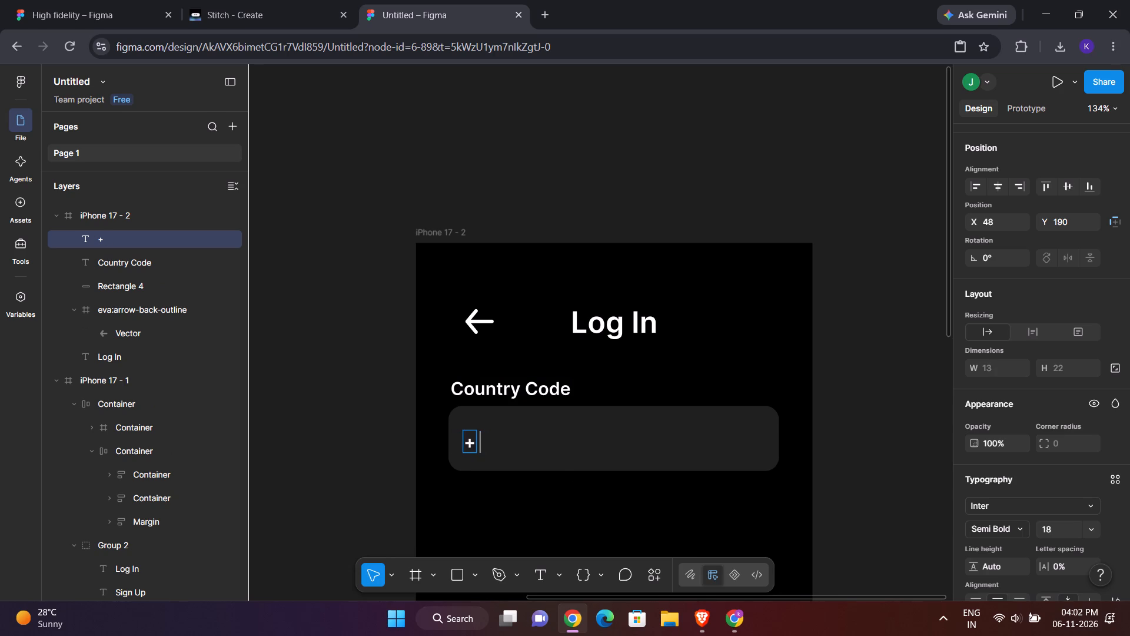
{"action": "type", "text": "91"}
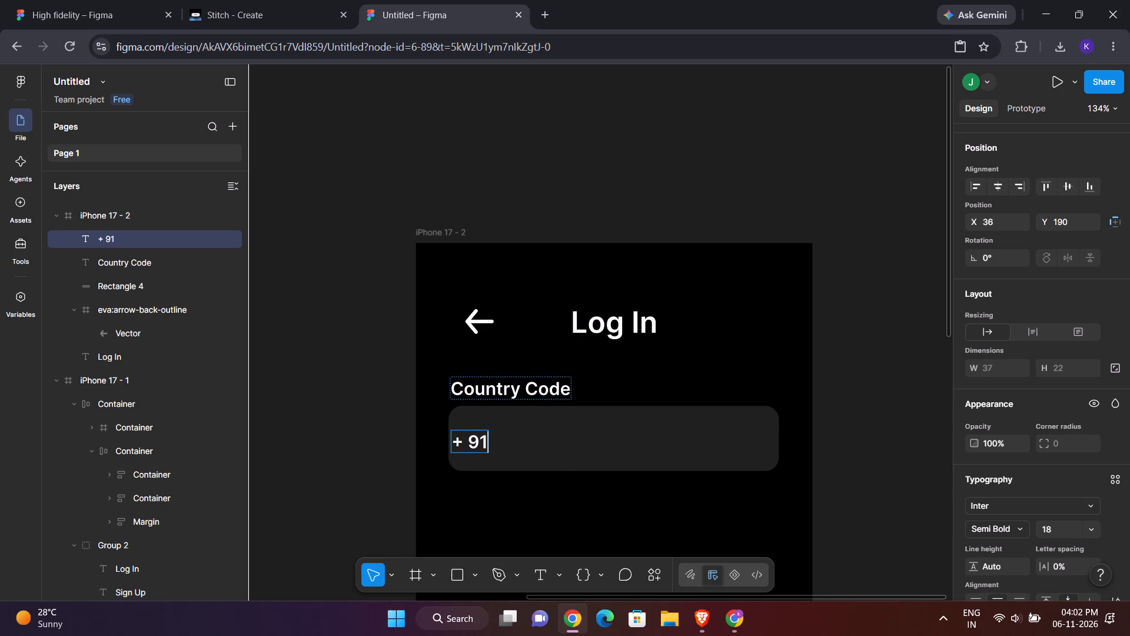
{"action": "left_click", "coordinate": [855, 456]}
{"action": "left_click_drag", "start_coordinate": [467, 442], "coordinate": [476, 440]}
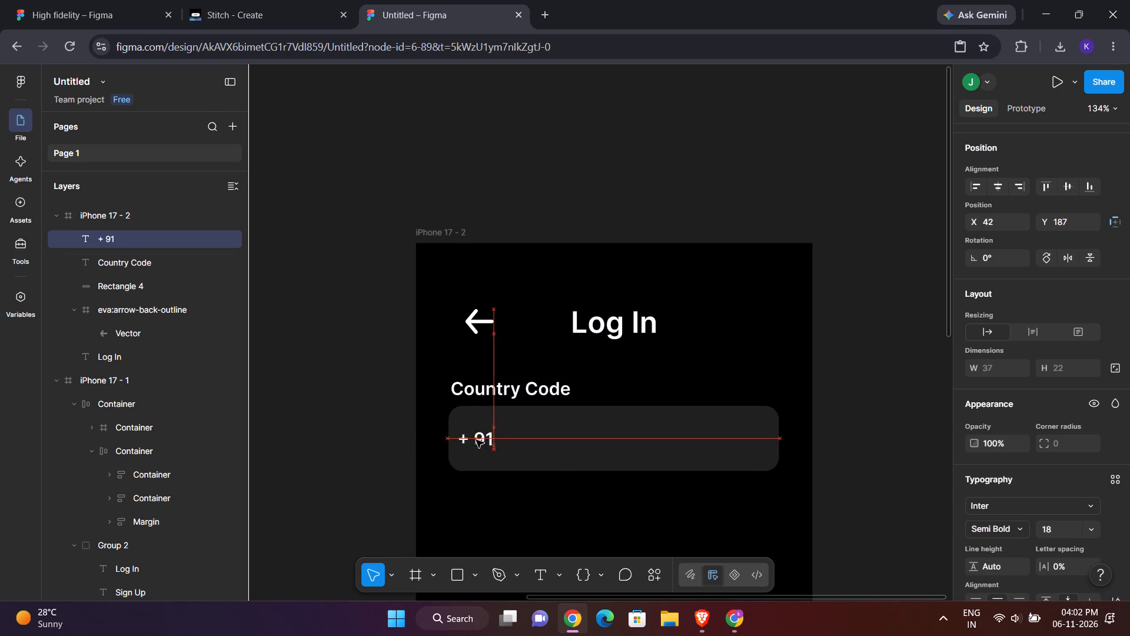
{"action": "left_click_drag", "start_coordinate": [476, 440], "coordinate": [484, 437]}
{"action": "left_click", "coordinate": [776, 469]}
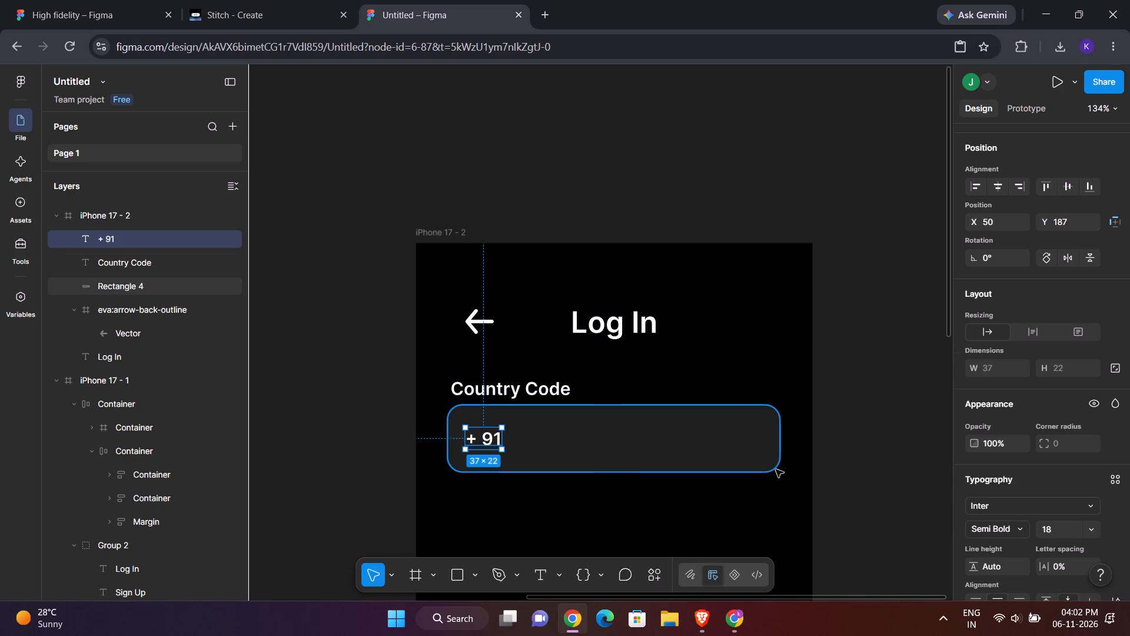
{"action": "left_click", "coordinate": [866, 455]}
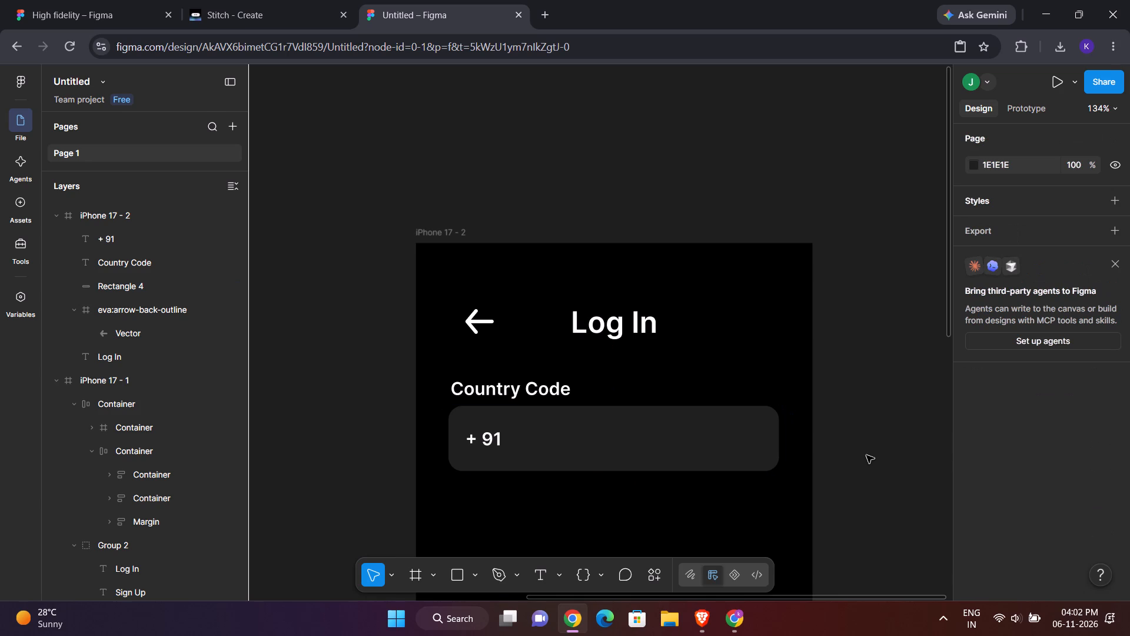
Insert "India" and a space before the + 91 so the field text reads "India + 91".
{"action": "left_click", "coordinate": [490, 436]}
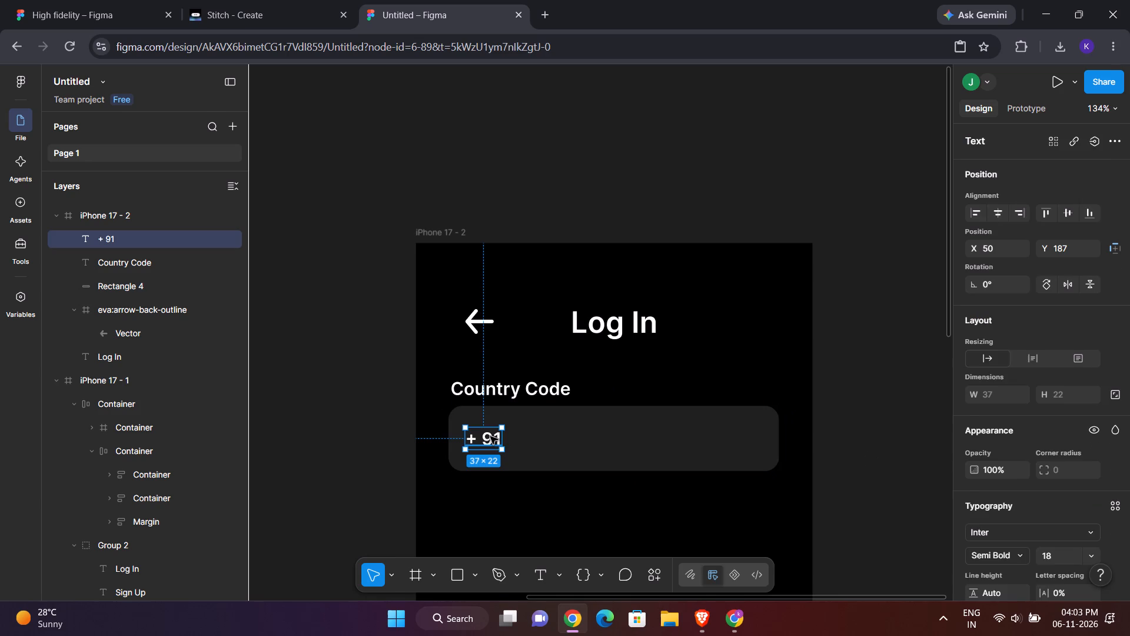
{"action": "double_click", "coordinate": [476, 430]}
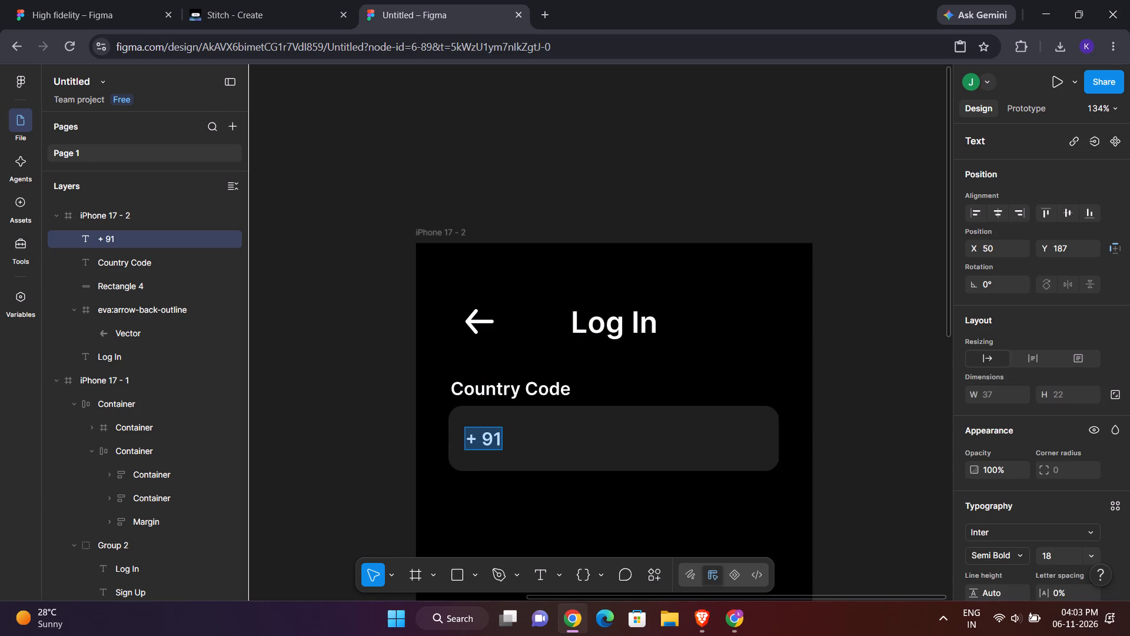
{"action": "left_click", "coordinate": [468, 433]}
{"action": "type", "text": "IN"}
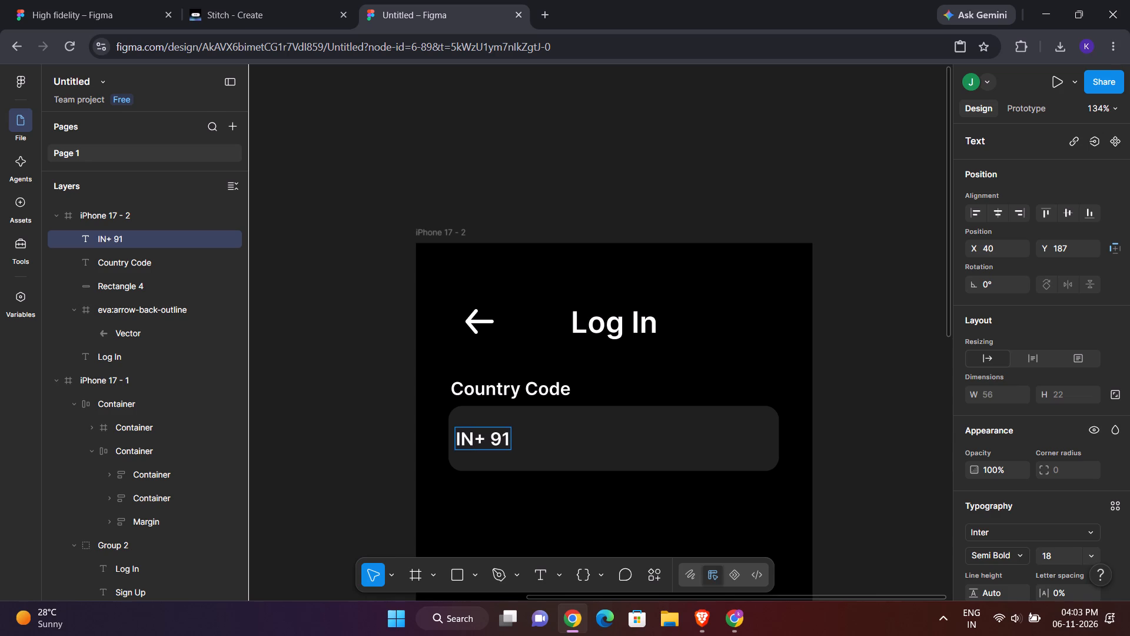
{"action": "key", "text": "BackSpace"}
{"action": "type", "text": "n"}
{"action": "key", "text": "space"}
{"action": "key", "text": "BackSpace"}
{"action": "type", "text": "dia"}
{"action": "key", "text": "space"}
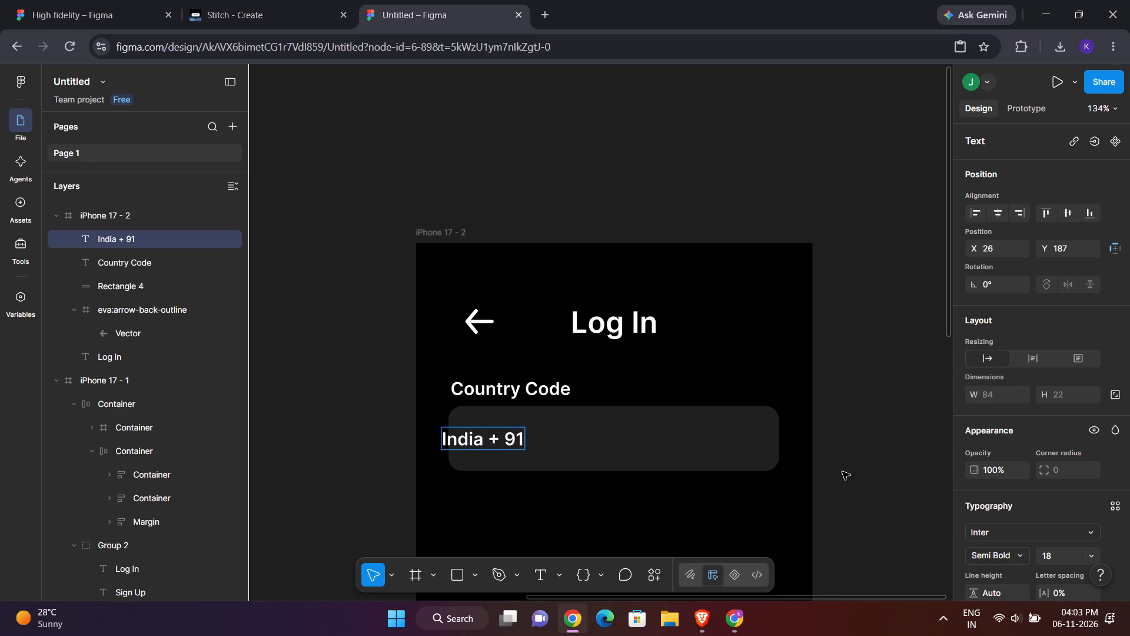
{"action": "left_click", "coordinate": [912, 432]}
Move the India + 91 text fully inside the field's left end, at about X 50, Y 187.
{"action": "left_click_drag", "start_coordinate": [468, 439], "coordinate": [498, 438]}
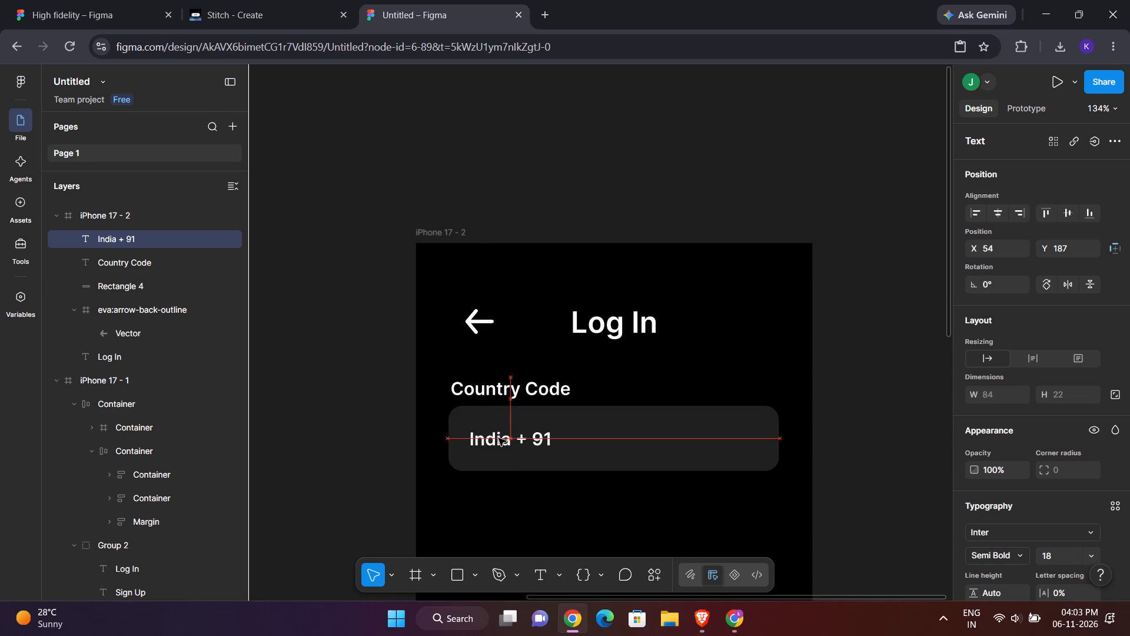
{"action": "left_click_drag", "start_coordinate": [498, 438], "coordinate": [493, 436]}
{"action": "left_click", "coordinate": [493, 436]}
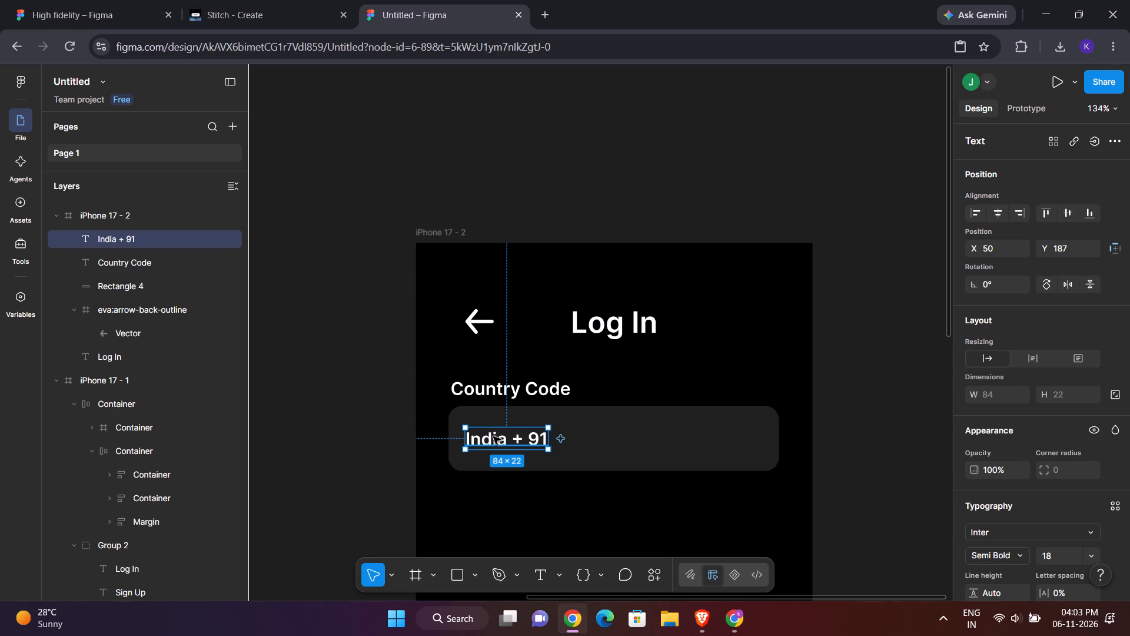
Set the India + 91 text's font size to 26.
{"action": "scroll", "coordinate": [1039, 480], "scroll_direction": "down", "scroll_amount": 2}
{"action": "left_click", "coordinate": [1062, 317]}
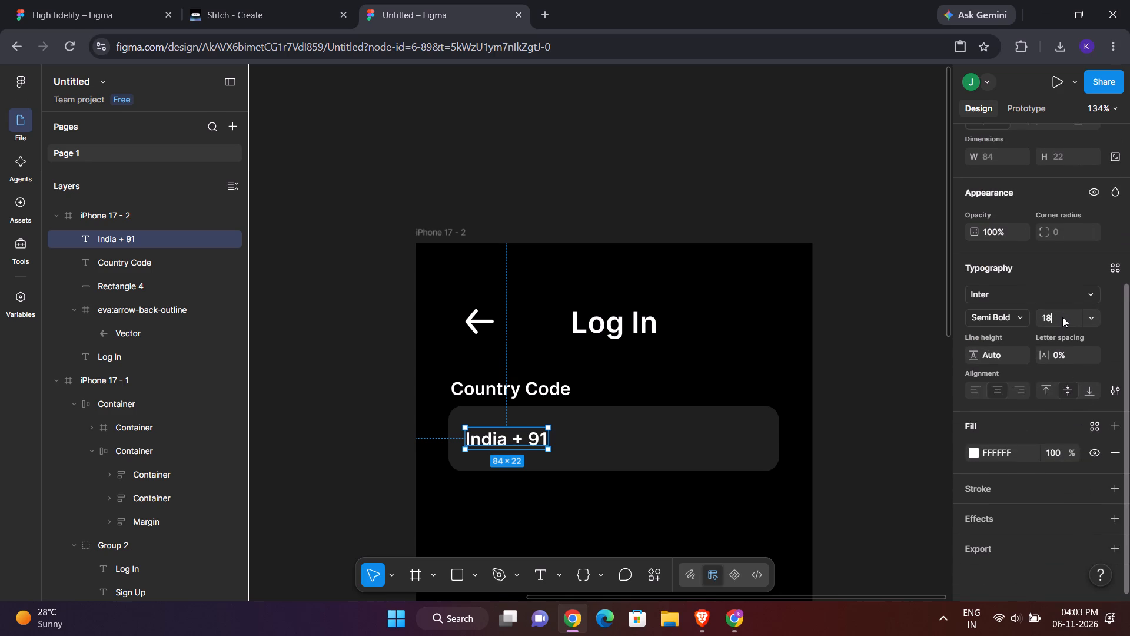
{"action": "key", "text": "BackSpace"}
{"action": "type", "text": "26"}
{"action": "key", "text": "Return"}
{"action": "left_click", "coordinate": [931, 221]}
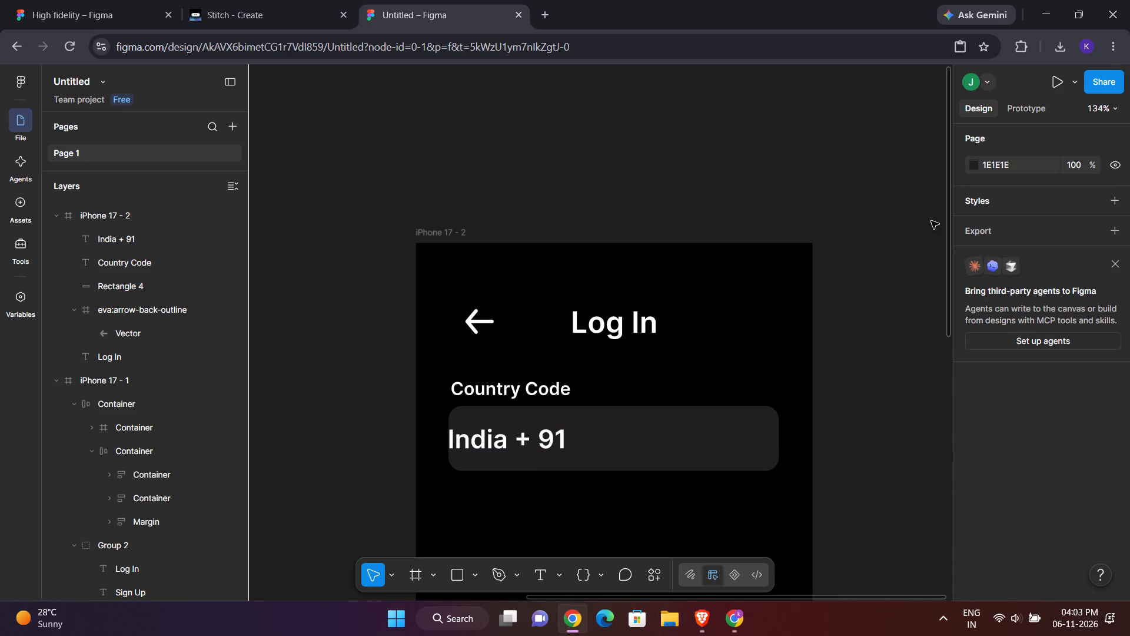
Reposition the enlarged India + 91 text inside the field, at about X 50, Y 182.
{"action": "left_click_drag", "start_coordinate": [510, 428], "coordinate": [526, 426]}
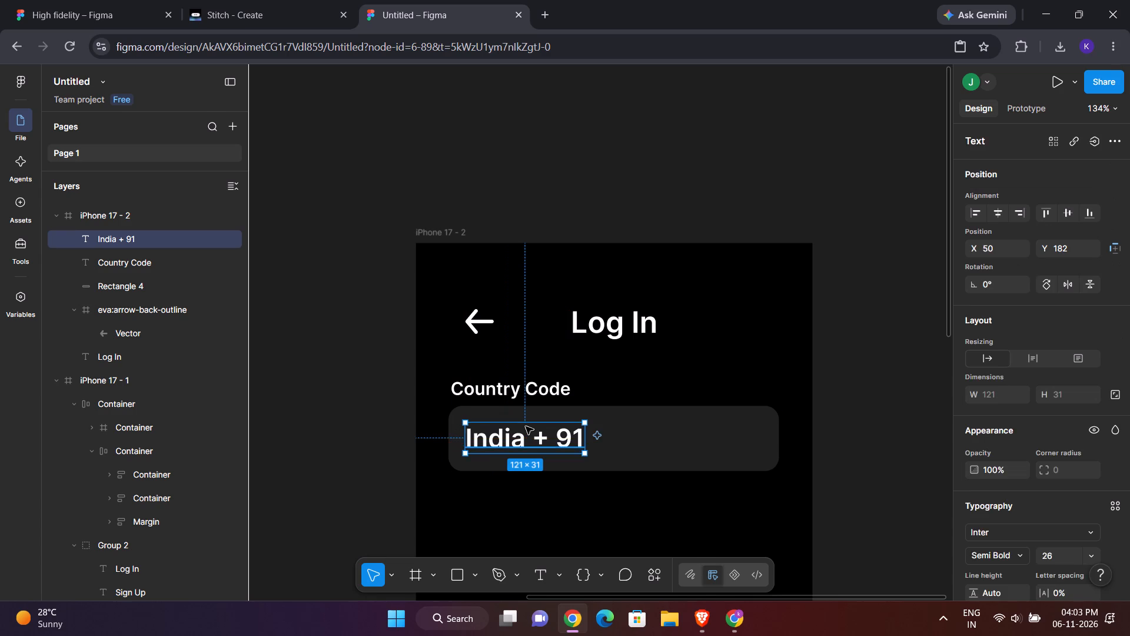
{"action": "left_click", "coordinate": [829, 407]}
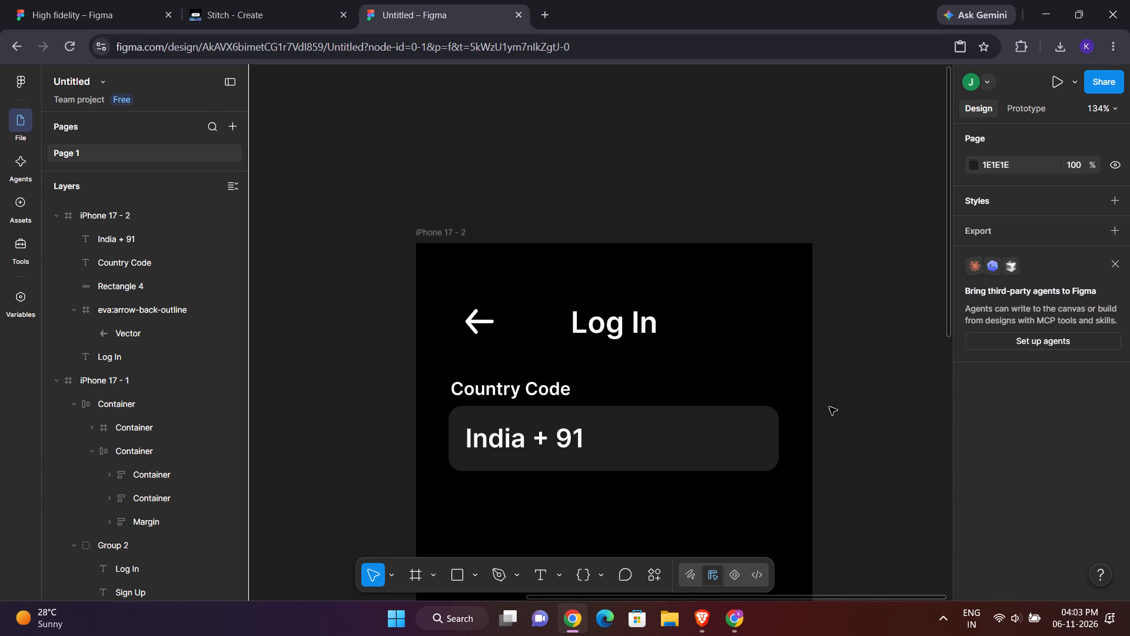
Change the Country Code label's fill to a neutral mid grey, 797979.
{"action": "left_click", "coordinate": [536, 430]}
{"action": "left_click", "coordinate": [725, 423]}
{"action": "scroll", "coordinate": [725, 423], "scroll_direction": "down", "scroll_amount": 2}
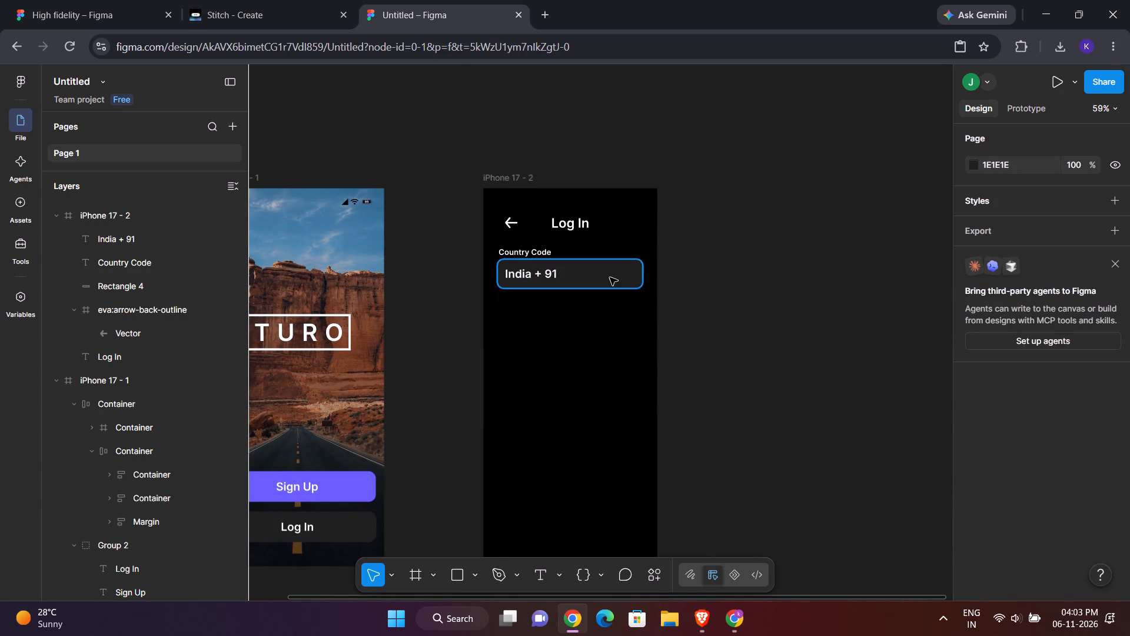
{"action": "left_click", "coordinate": [540, 249]}
{"action": "scroll", "coordinate": [1053, 393], "scroll_direction": "down", "scroll_amount": 2}
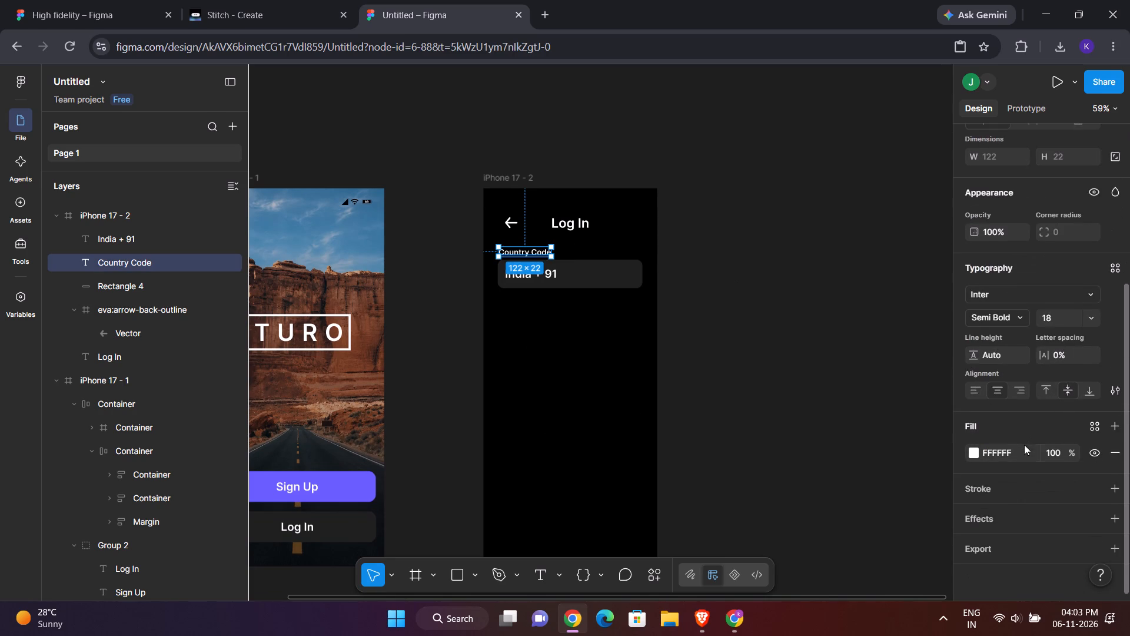
{"action": "left_click", "coordinate": [975, 452]}
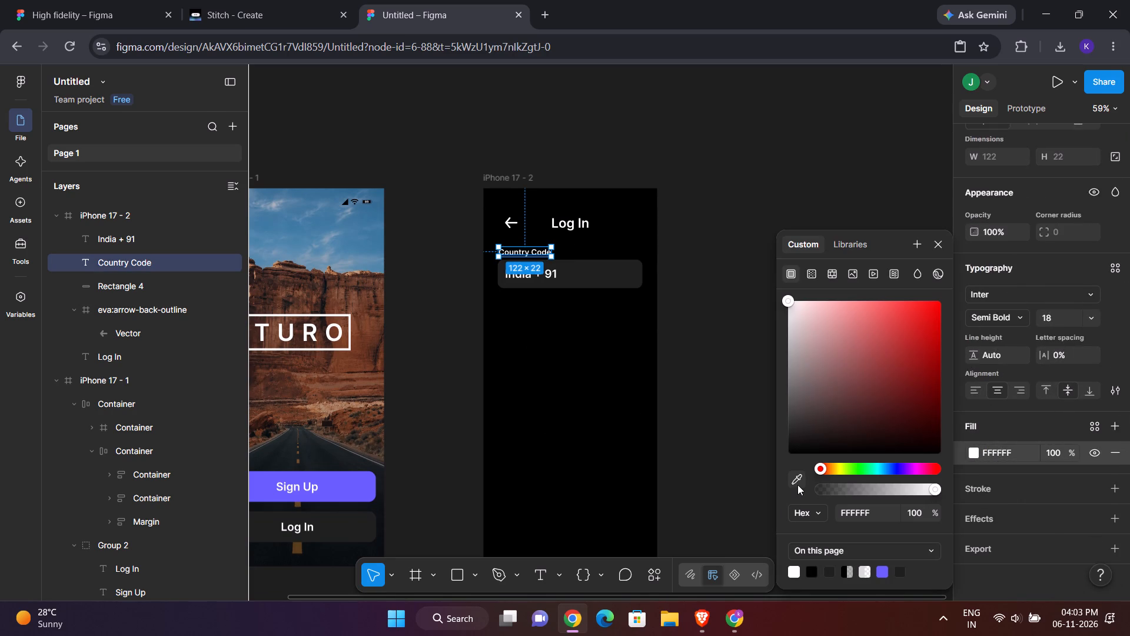
{"action": "left_click_drag", "start_coordinate": [791, 303], "coordinate": [801, 372]}
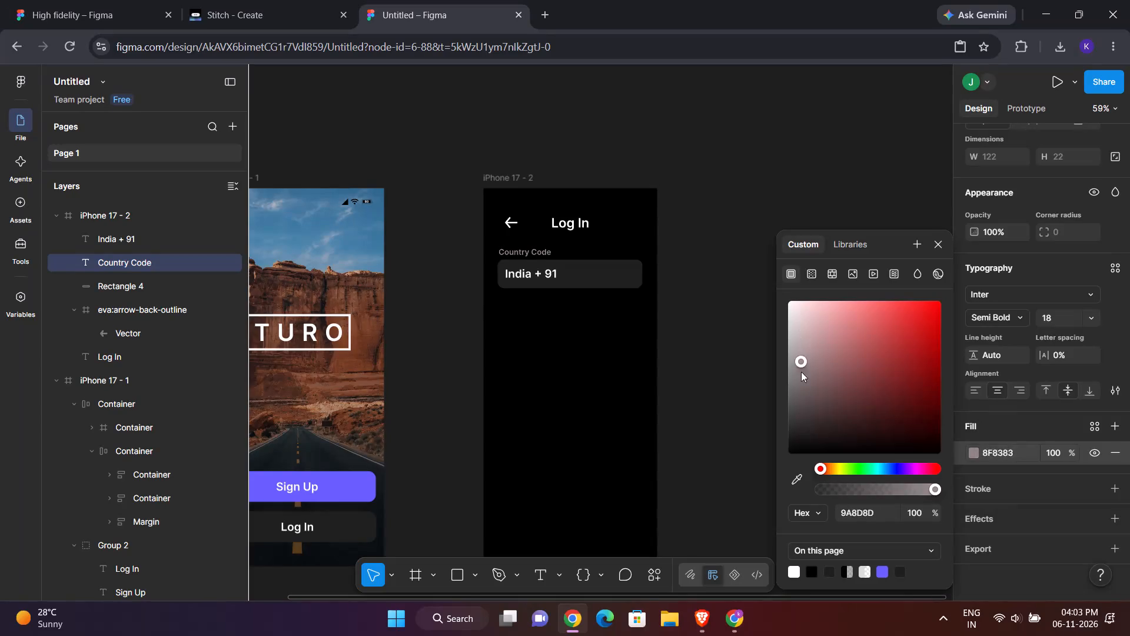
{"action": "left_click_drag", "start_coordinate": [801, 372], "coordinate": [791, 419]}
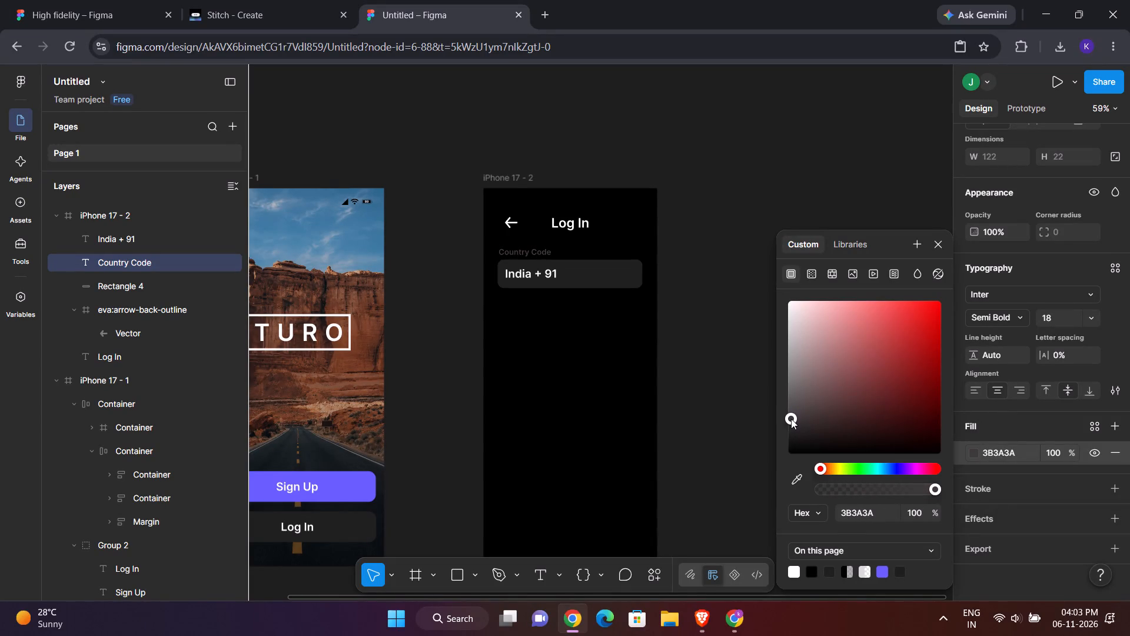
{"action": "left_click_drag", "start_coordinate": [791, 419], "coordinate": [787, 397]}
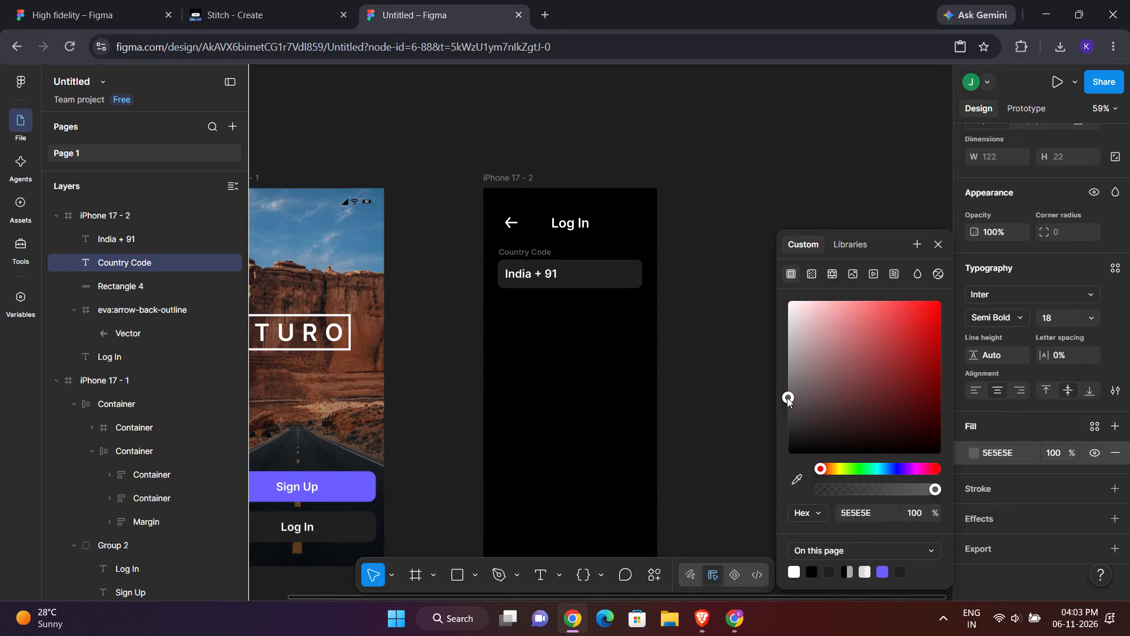
{"action": "left_click_drag", "start_coordinate": [787, 397], "coordinate": [781, 388]}
{"action": "left_click_drag", "start_coordinate": [781, 388], "coordinate": [781, 387]}
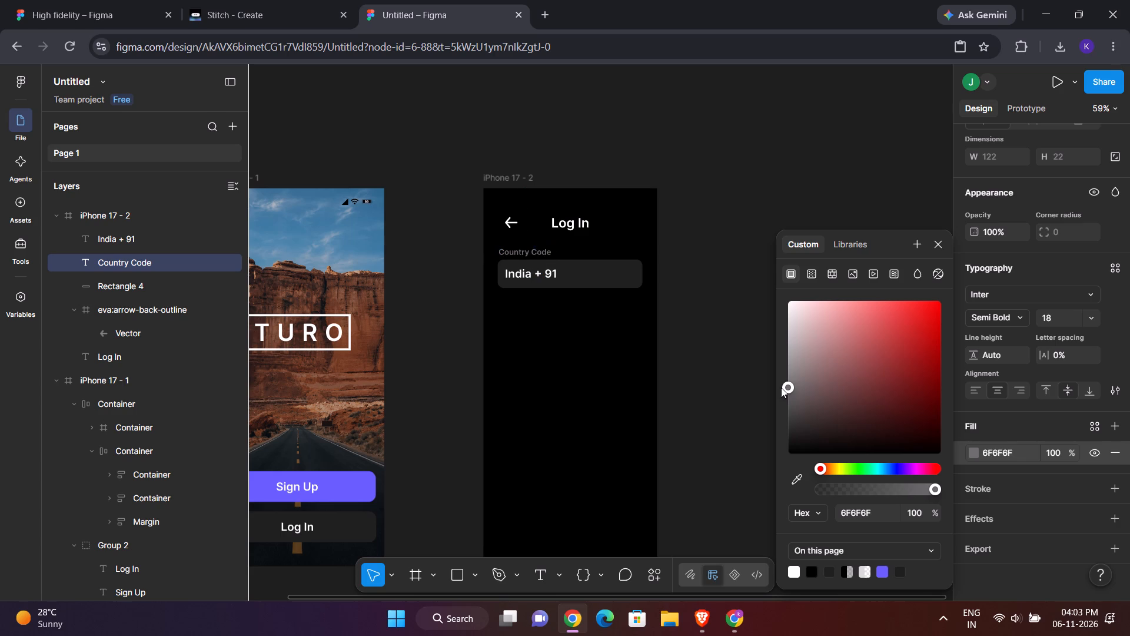
{"action": "left_click_drag", "start_coordinate": [781, 387], "coordinate": [765, 367]}
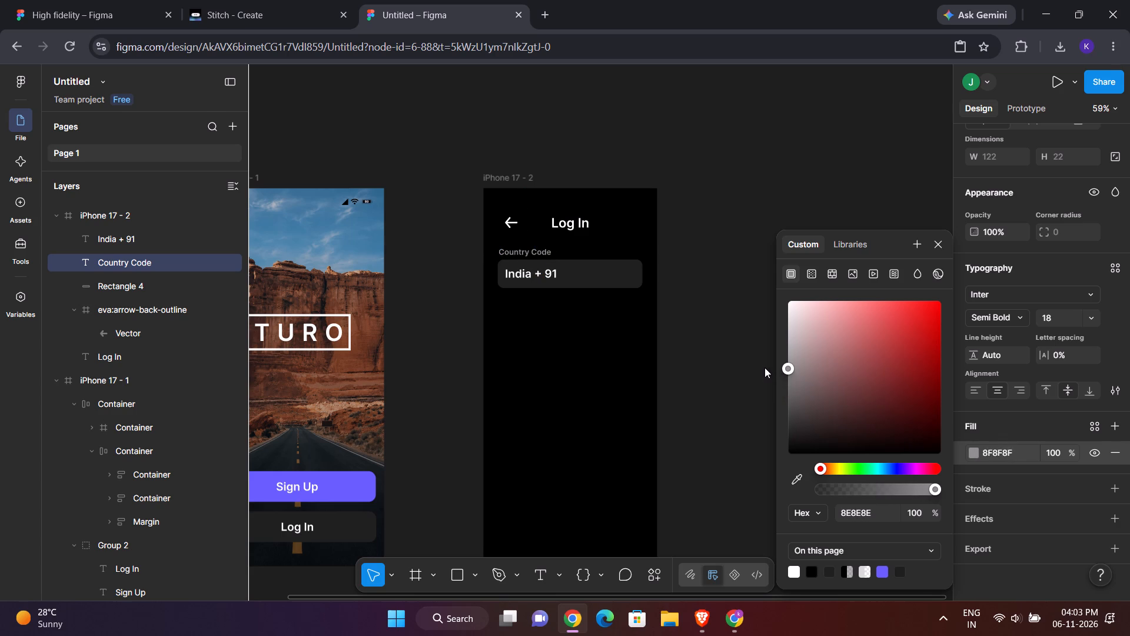
{"action": "left_click_drag", "start_coordinate": [765, 367], "coordinate": [751, 373]}
{"action": "left_click_drag", "start_coordinate": [751, 373], "coordinate": [744, 382]}
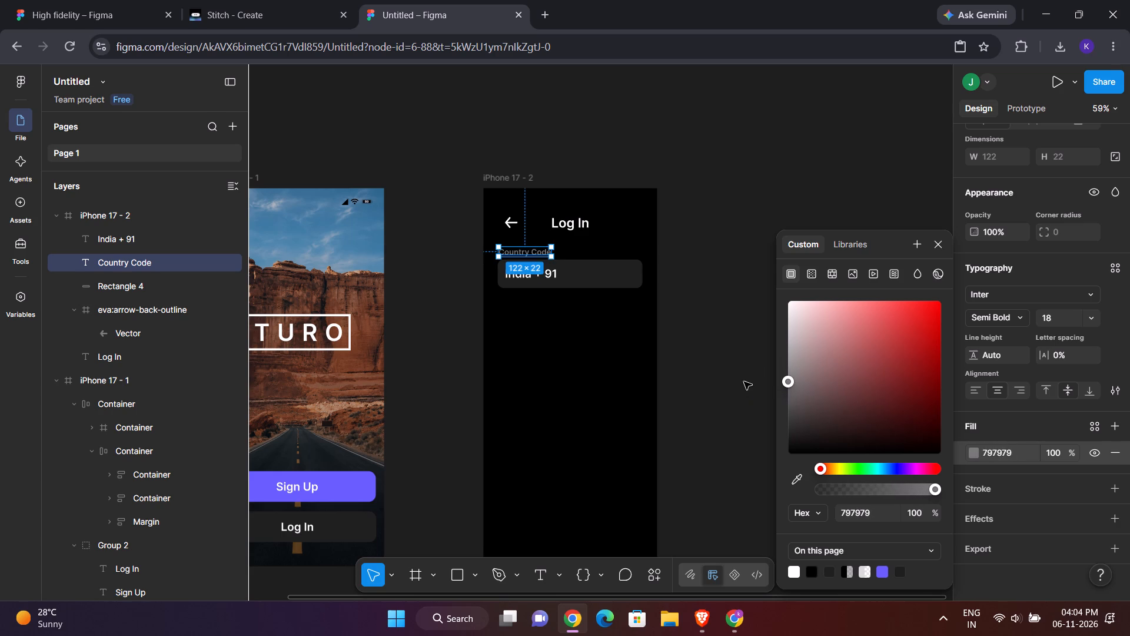
{"action": "left_click", "coordinate": [744, 382]}
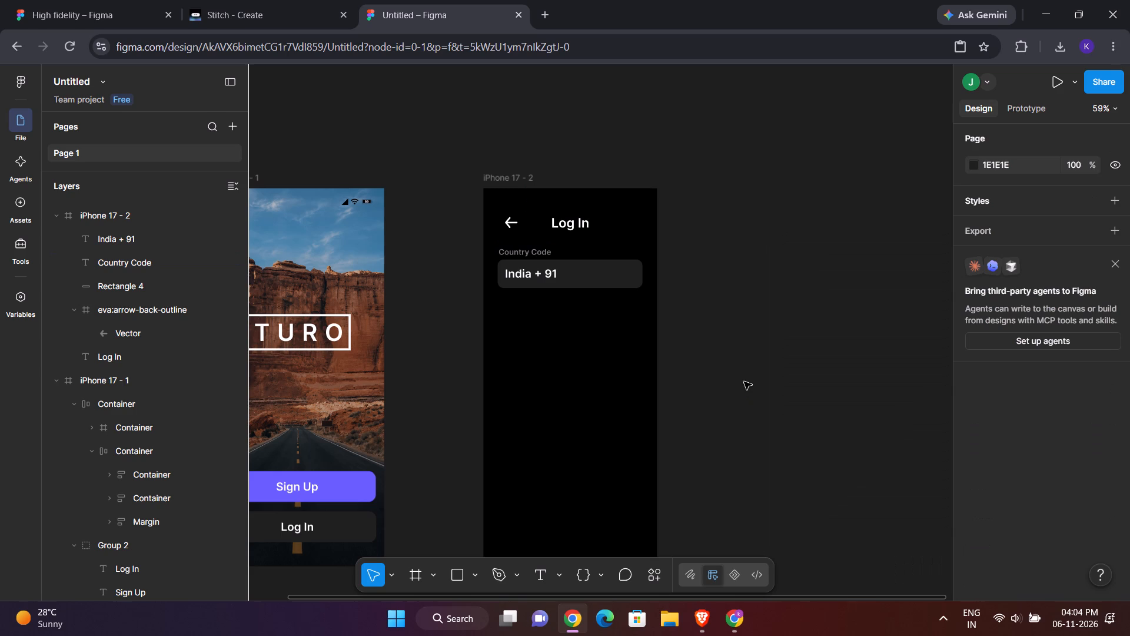
Lighten the Country Code label's fill to grey 909090.
{"action": "left_click", "coordinate": [551, 280]}
{"action": "left_click", "coordinate": [685, 320]}
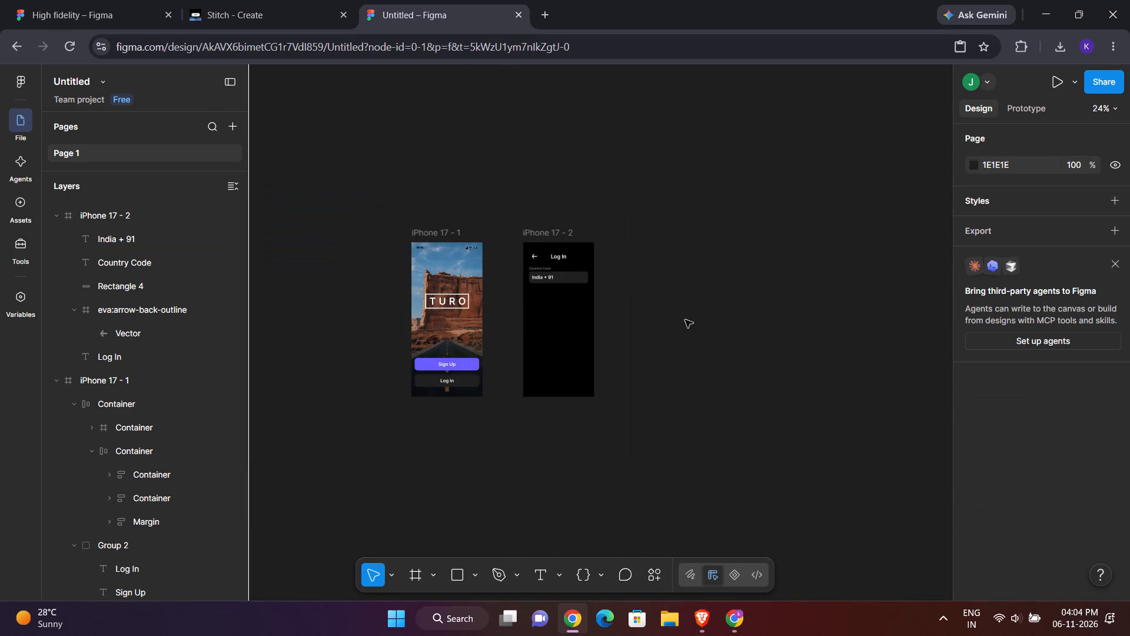
{"action": "scroll", "coordinate": [685, 320], "scroll_direction": "right", "scroll_amount": 1}
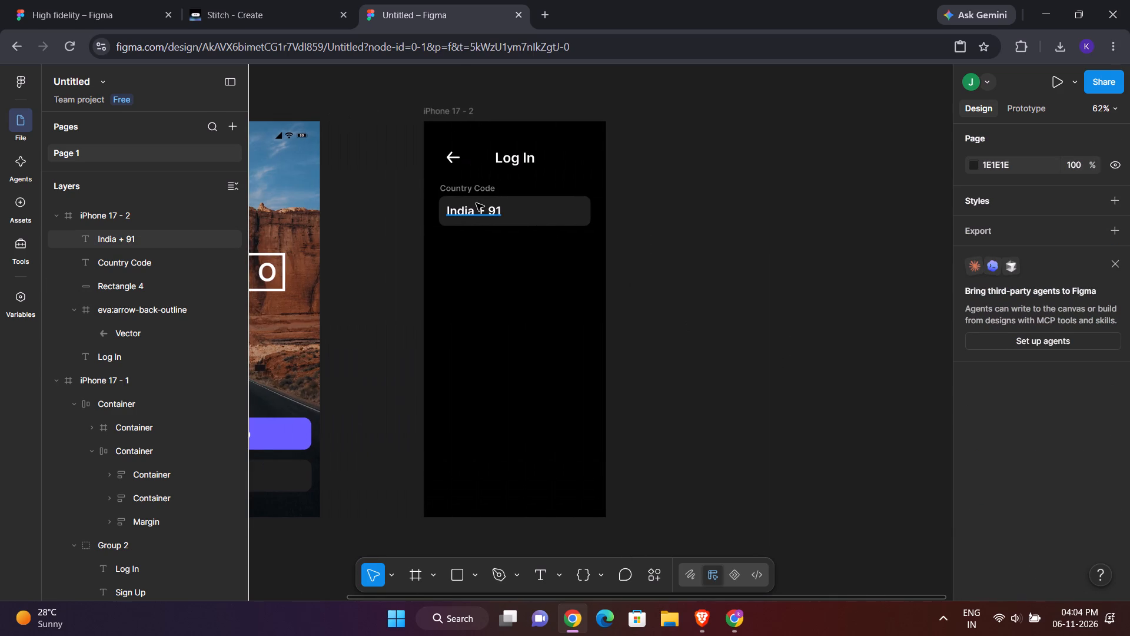
{"action": "left_click", "coordinate": [469, 210]}
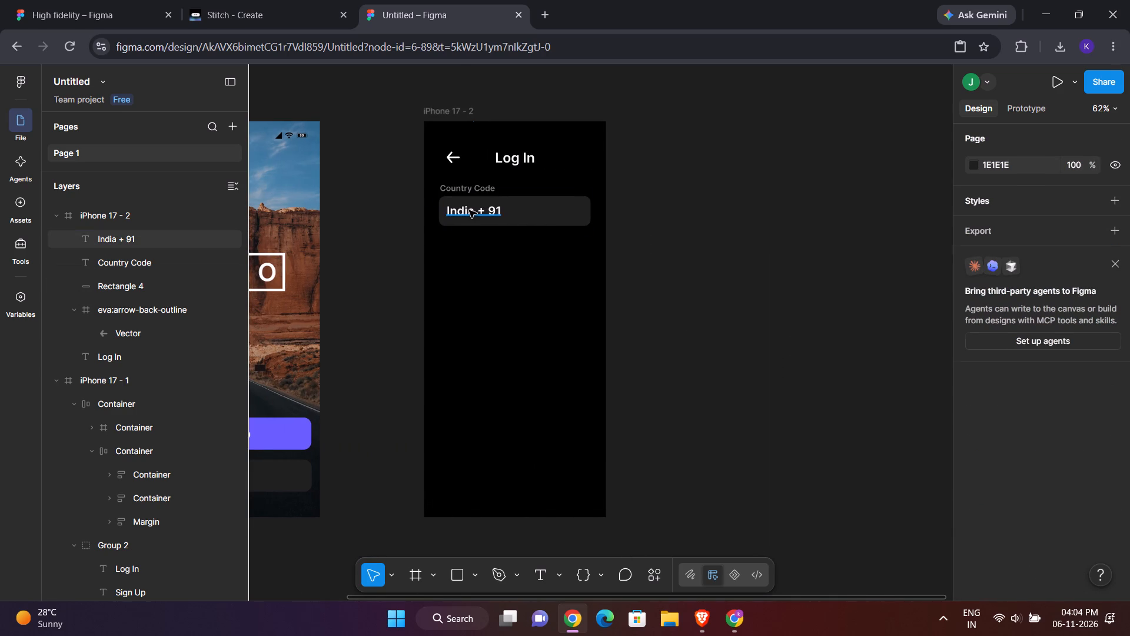
{"action": "left_click", "coordinate": [461, 194]}
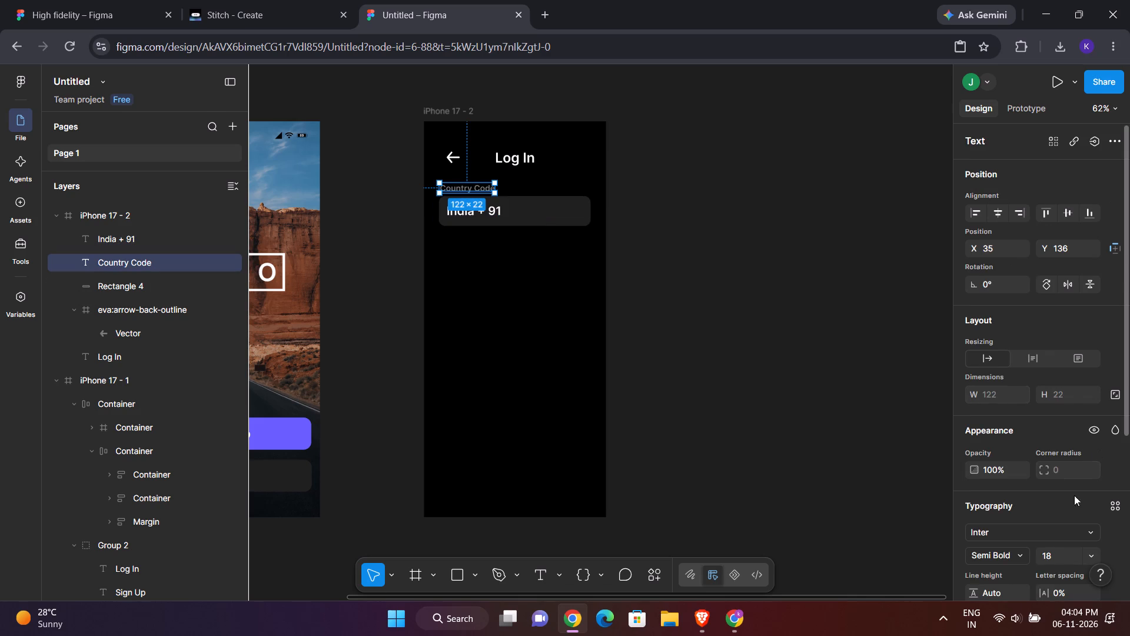
{"action": "scroll", "coordinate": [1032, 524], "scroll_direction": "down", "scroll_amount": 2}
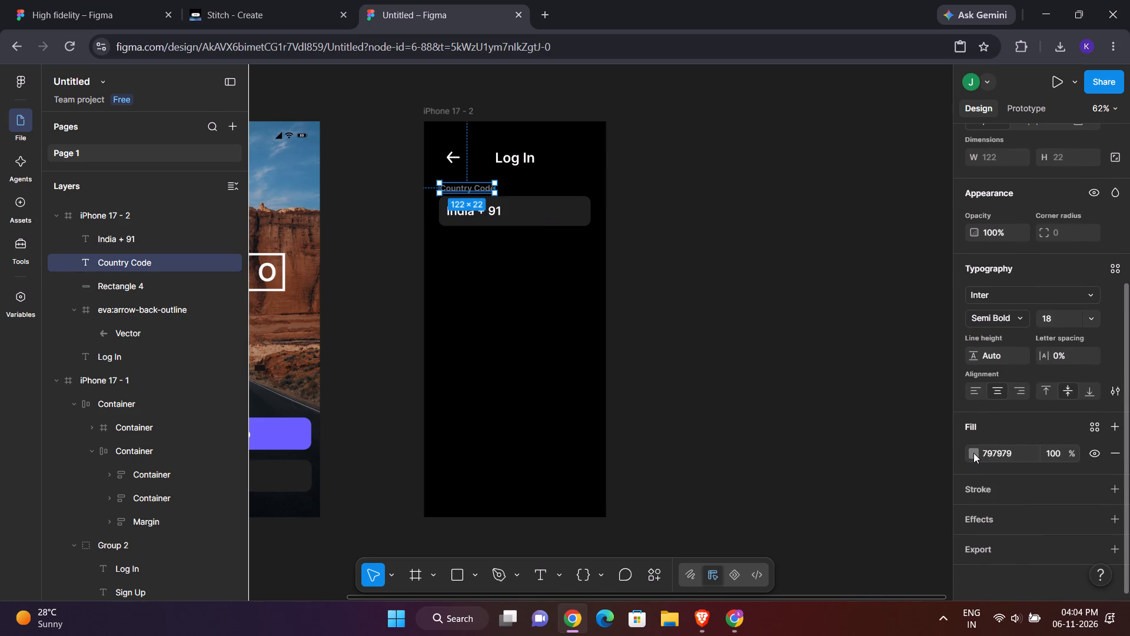
{"action": "left_click", "coordinate": [973, 453]}
{"action": "left_click_drag", "start_coordinate": [789, 376], "coordinate": [773, 363]}
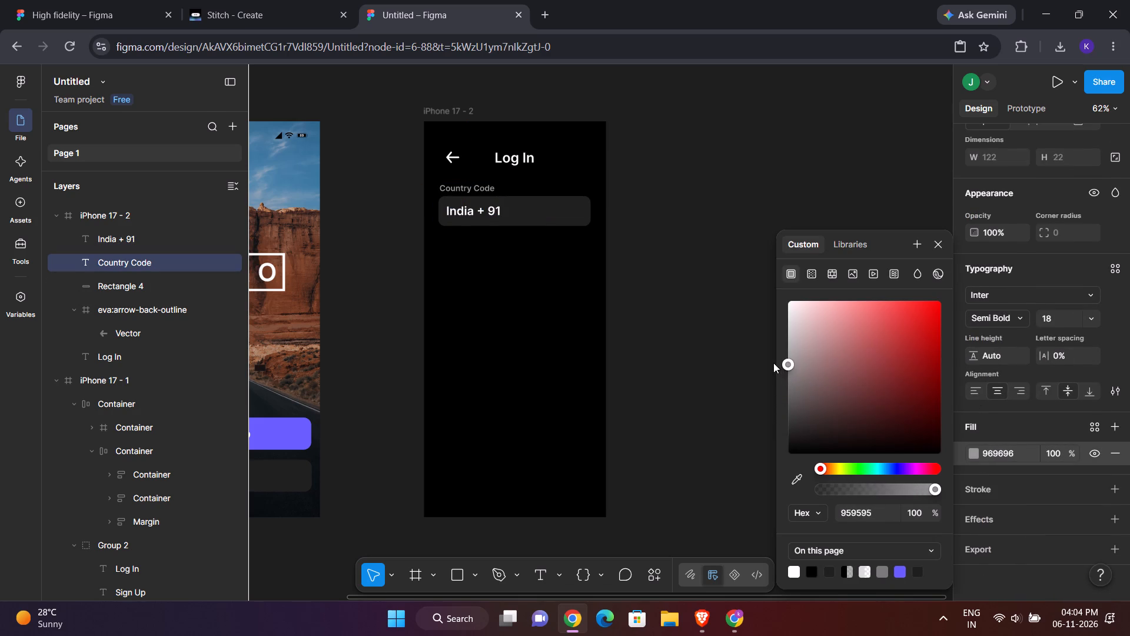
{"action": "left_click_drag", "start_coordinate": [773, 363], "coordinate": [767, 367]}
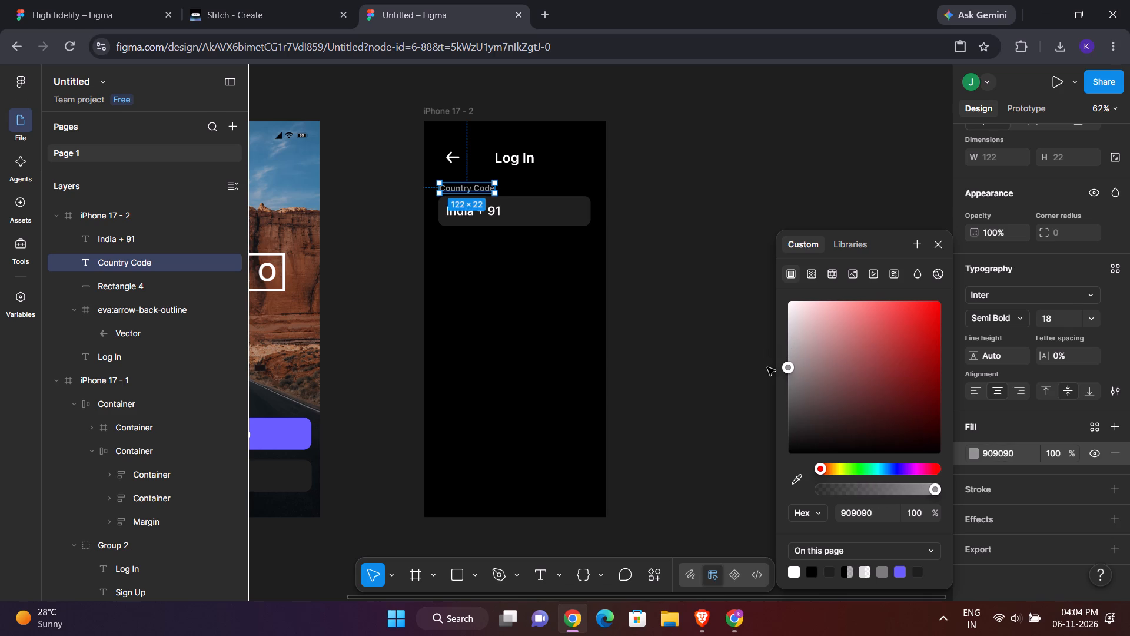
Recolour the India + 91 text to grey 878787 by sampling the Country Code label's colour.
{"action": "left_click", "coordinate": [457, 210]}
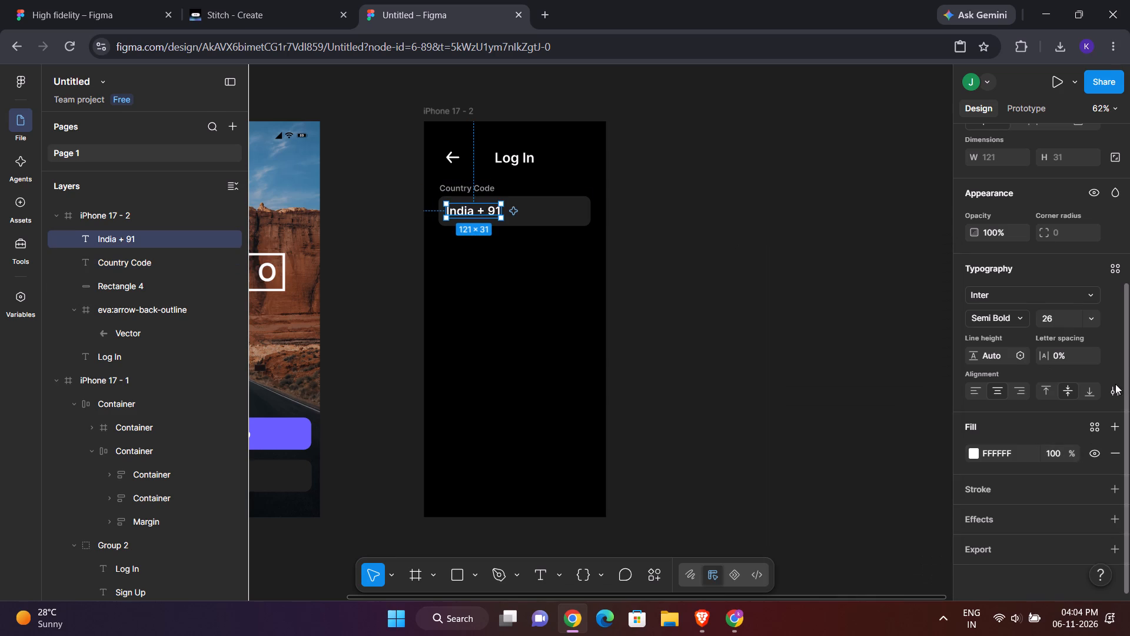
{"action": "left_click", "coordinate": [979, 457]}
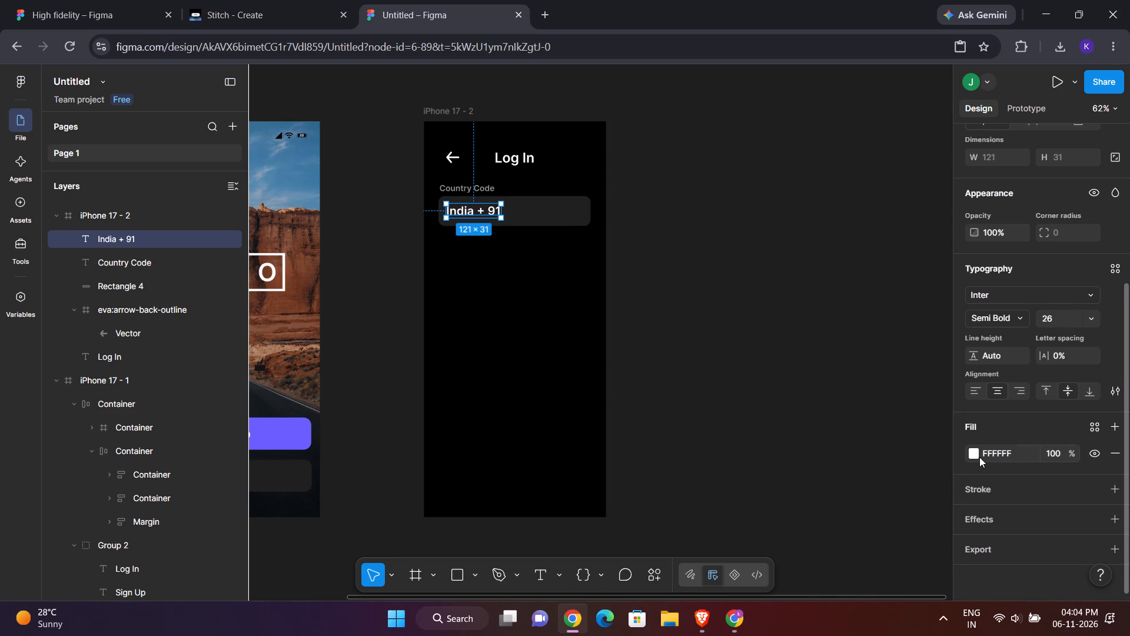
{"action": "left_click", "coordinate": [971, 457]}
{"action": "left_click", "coordinate": [791, 483]}
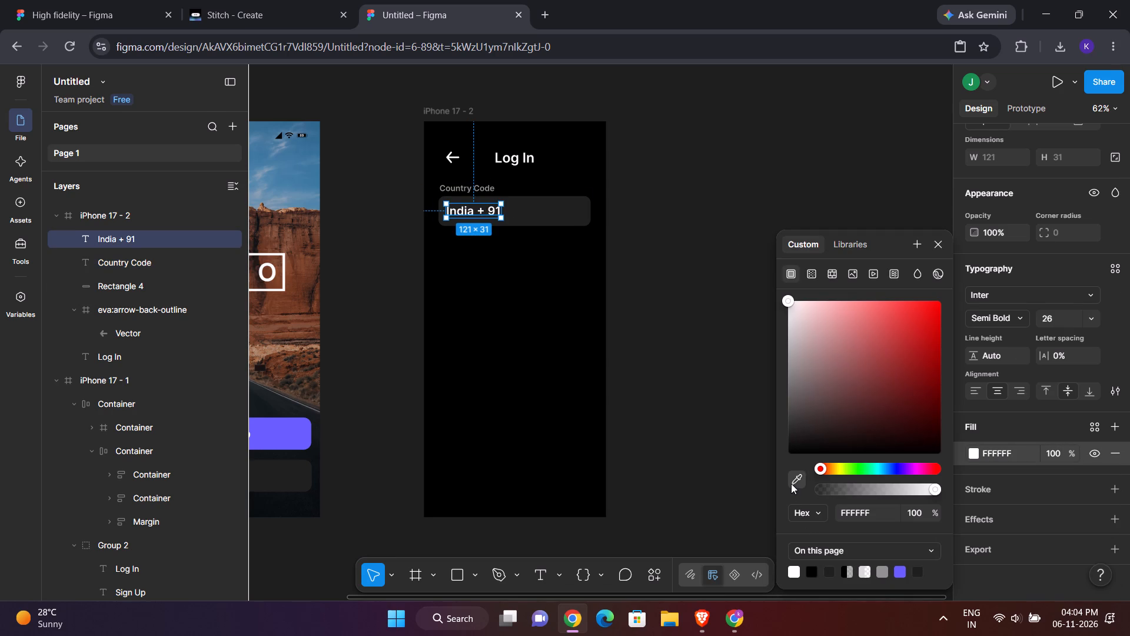
{"action": "left_click", "coordinate": [446, 190]}
{"action": "left_click", "coordinate": [686, 217]}
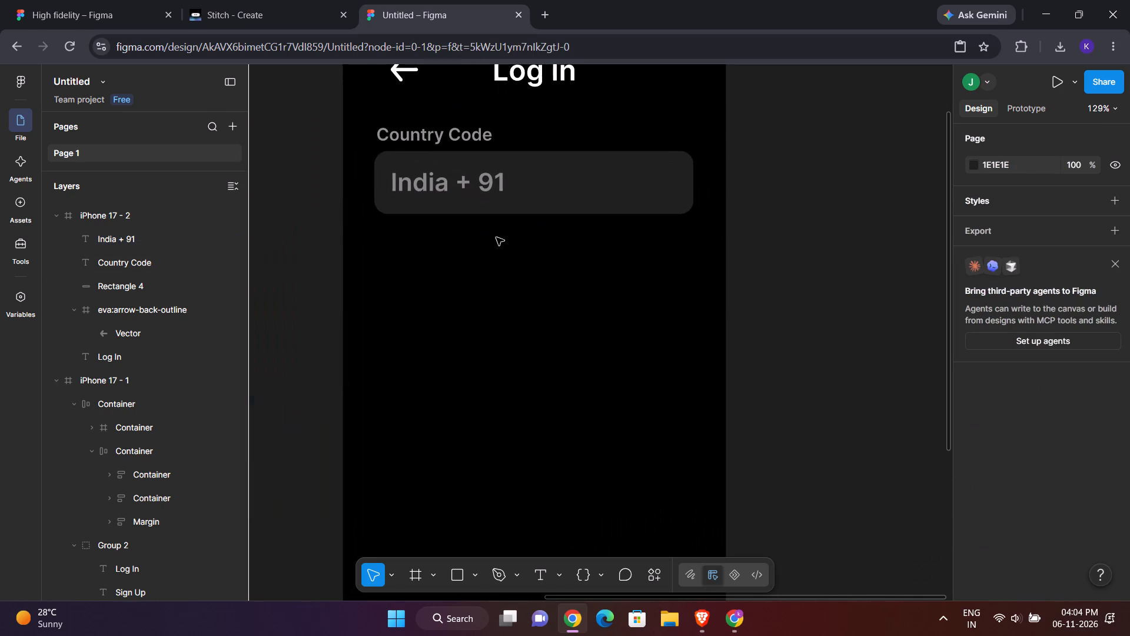
Set the India + 91 text's font weight to Regular.
{"action": "left_click", "coordinate": [456, 186]}
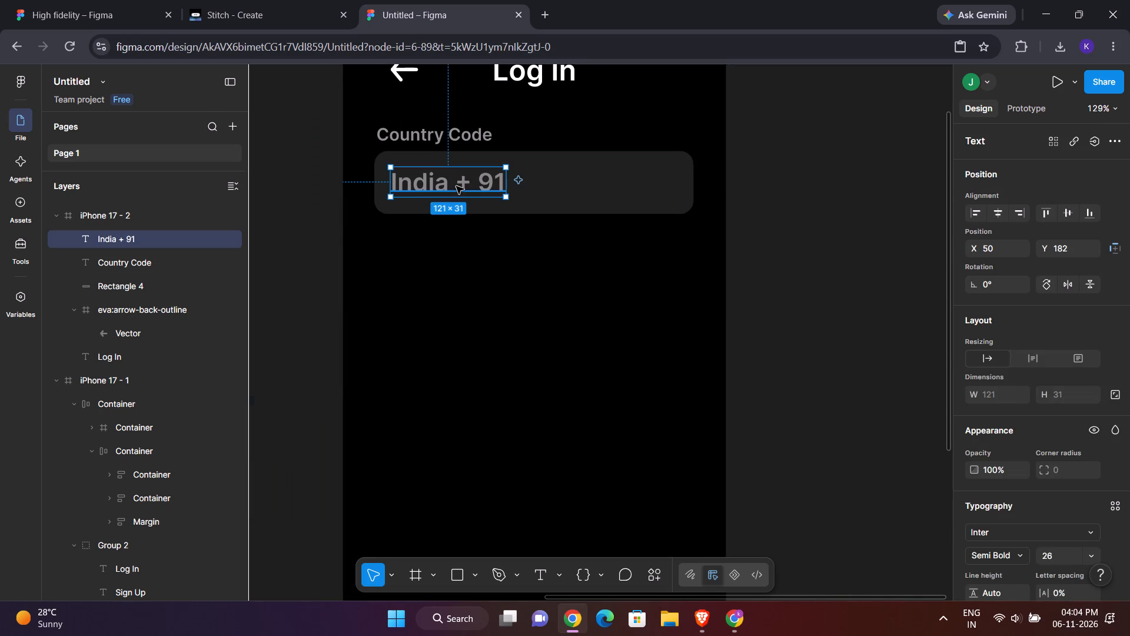
{"action": "scroll", "coordinate": [1022, 444], "scroll_direction": "down", "scroll_amount": 2}
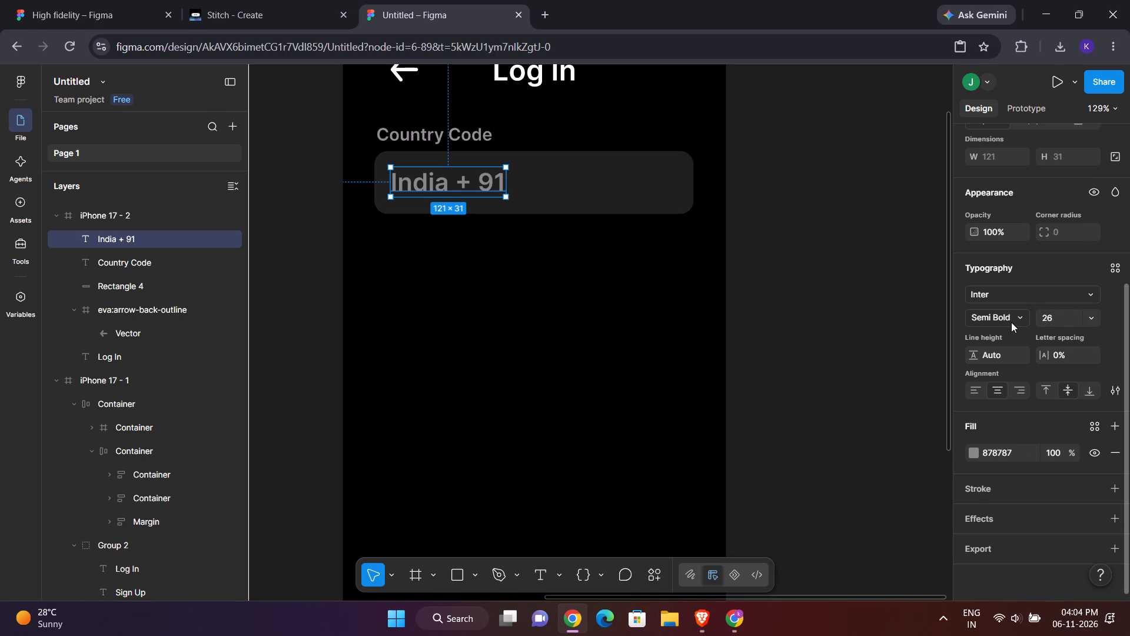
{"action": "left_click", "coordinate": [1011, 322]}
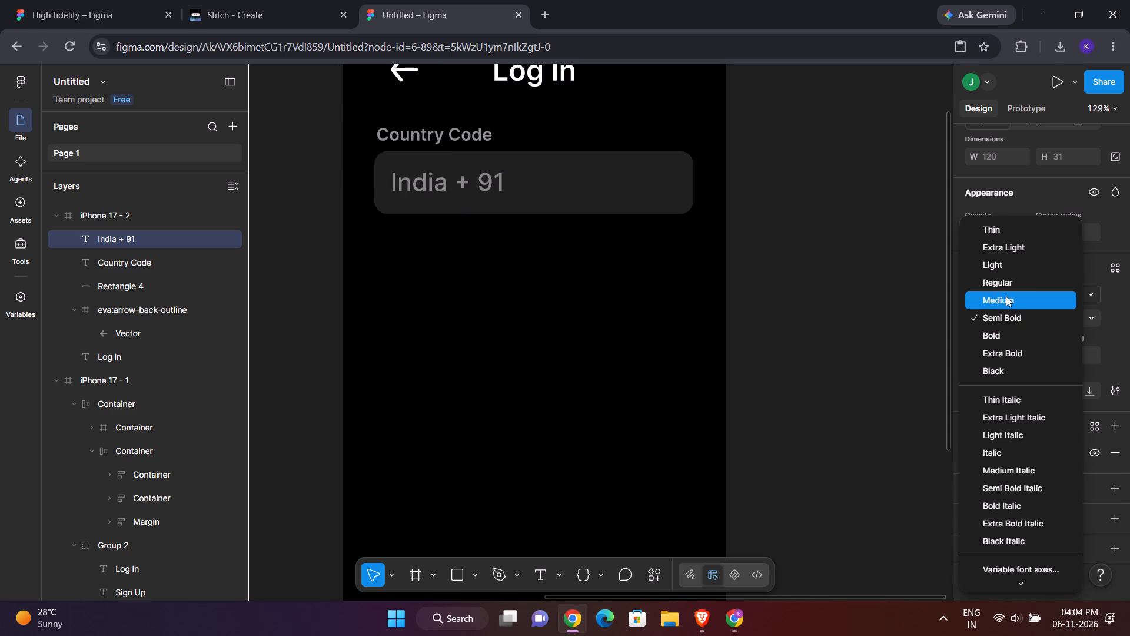
{"action": "left_click", "coordinate": [1005, 283]}
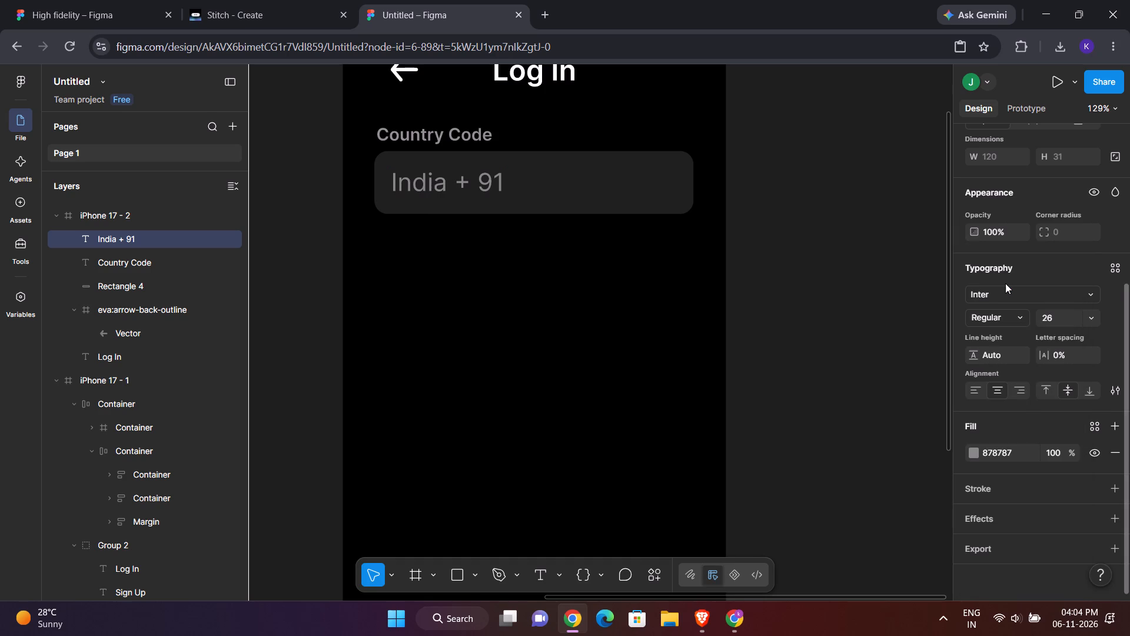
Edit the field text to read India +91 without the space after the plus, and shift it slightly back toward the field's left edge.
{"action": "double_click", "coordinate": [478, 183]}
{"action": "left_click", "coordinate": [478, 183]}
{"action": "key", "text": "BackSpace"}
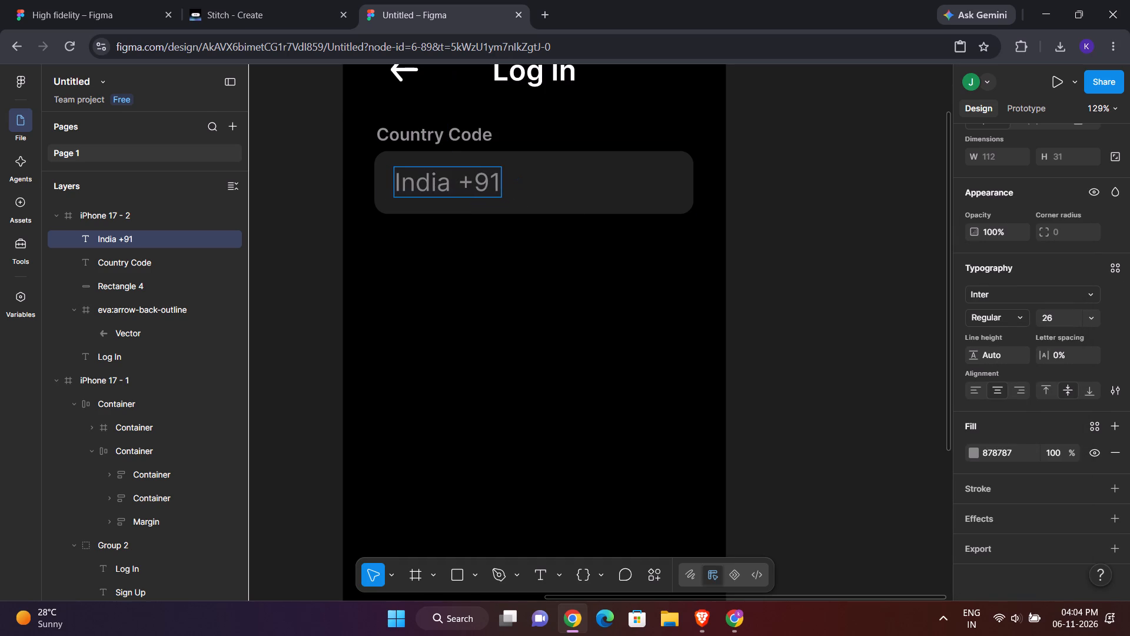
{"action": "left_click", "coordinate": [806, 227]}
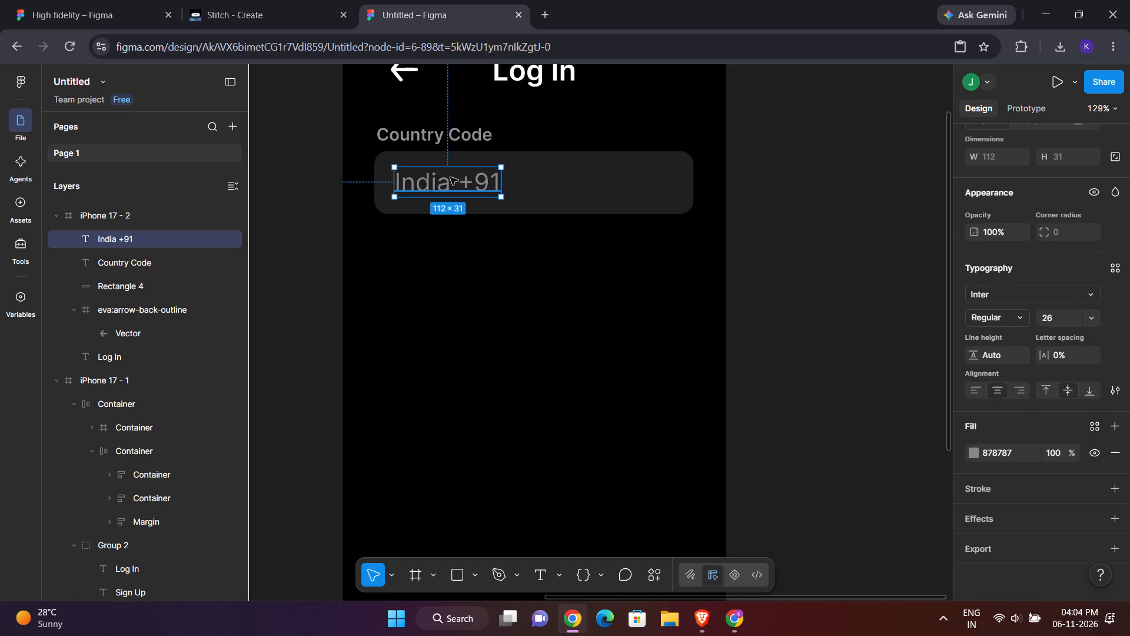
{"action": "left_click", "coordinate": [422, 184]}
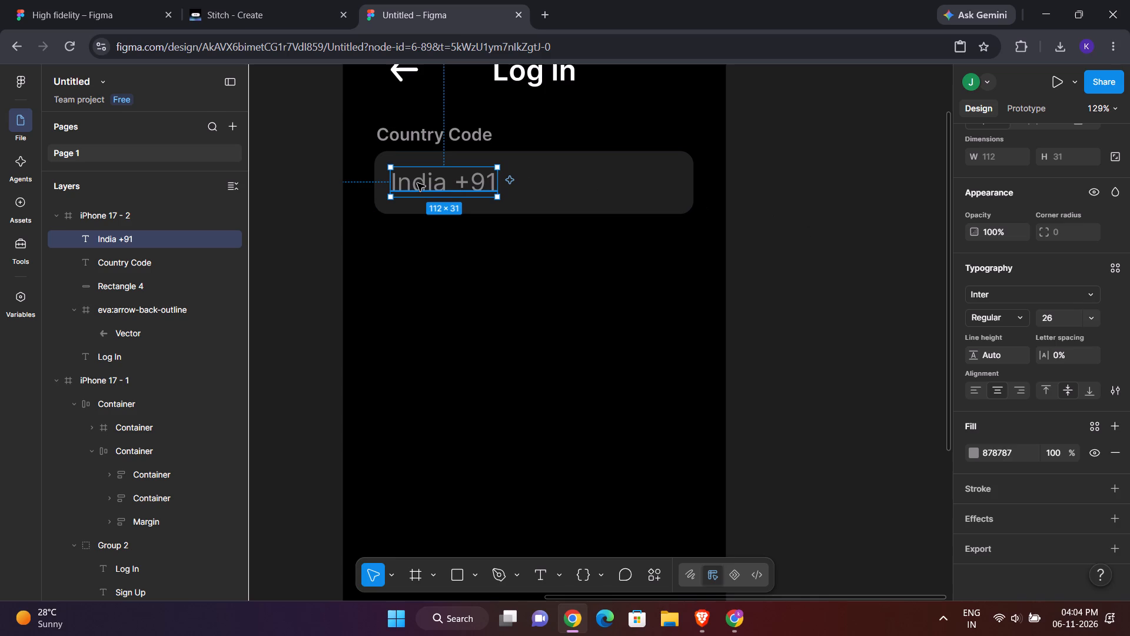
{"action": "left_click", "coordinate": [868, 274]}
Set the Country Code label's font weight to Medium.
{"action": "left_click", "coordinate": [412, 137]}
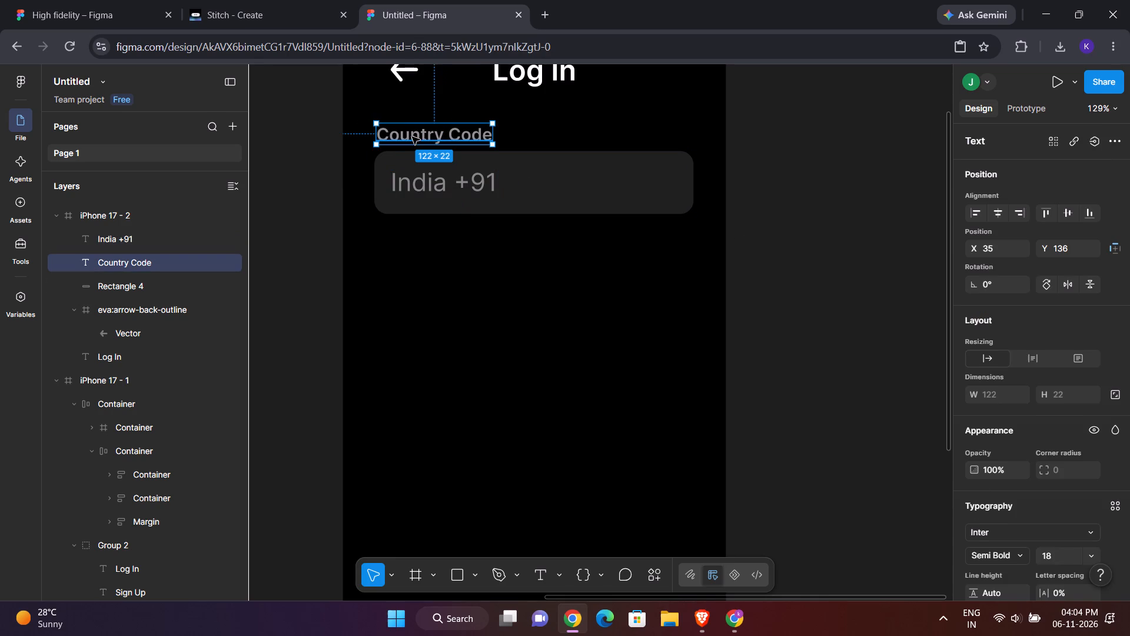
{"action": "scroll", "coordinate": [1008, 468], "scroll_direction": "down", "scroll_amount": 1}
{"action": "left_click", "coordinate": [1018, 314]}
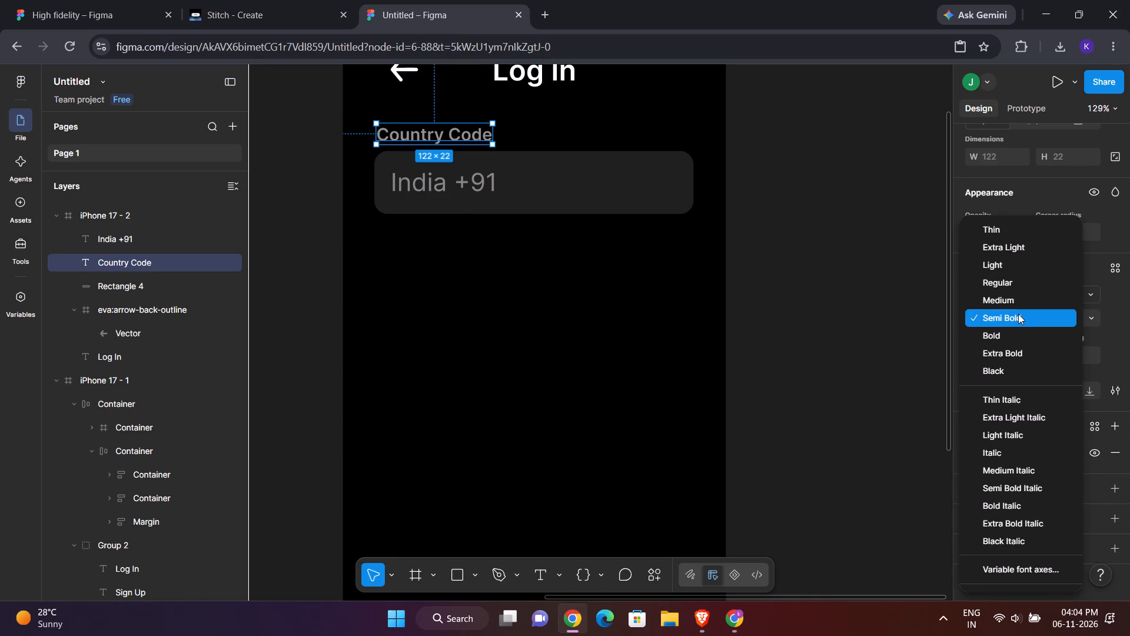
{"action": "left_click", "coordinate": [1015, 297]}
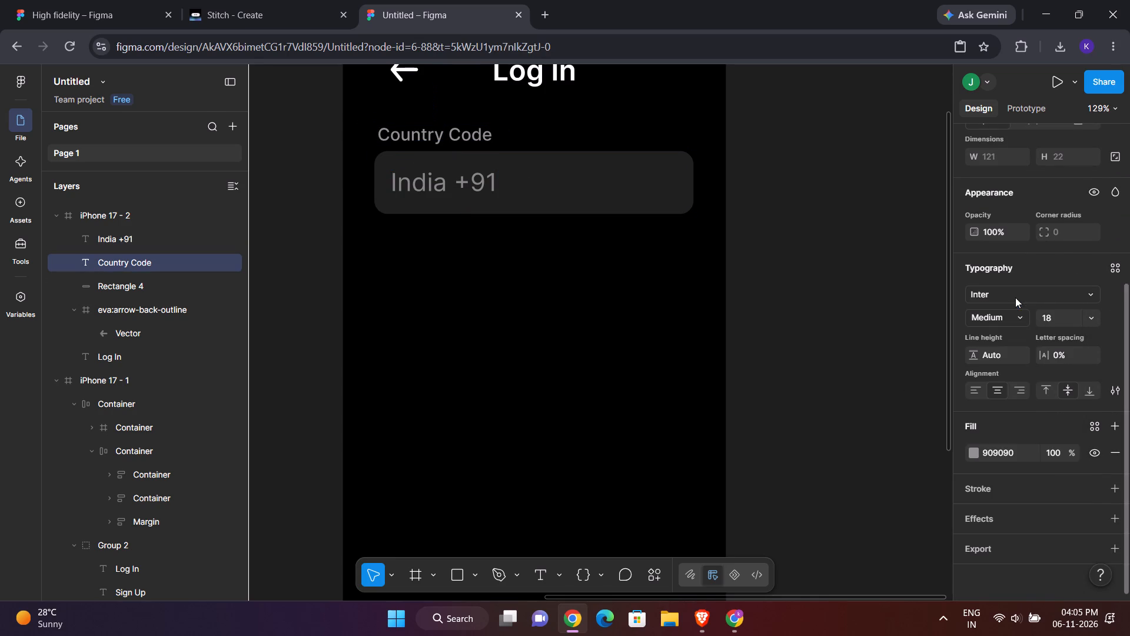
{"action": "left_click", "coordinate": [789, 230]}
{"action": "scroll", "coordinate": [789, 230], "scroll_direction": "left", "scroll_amount": 2}
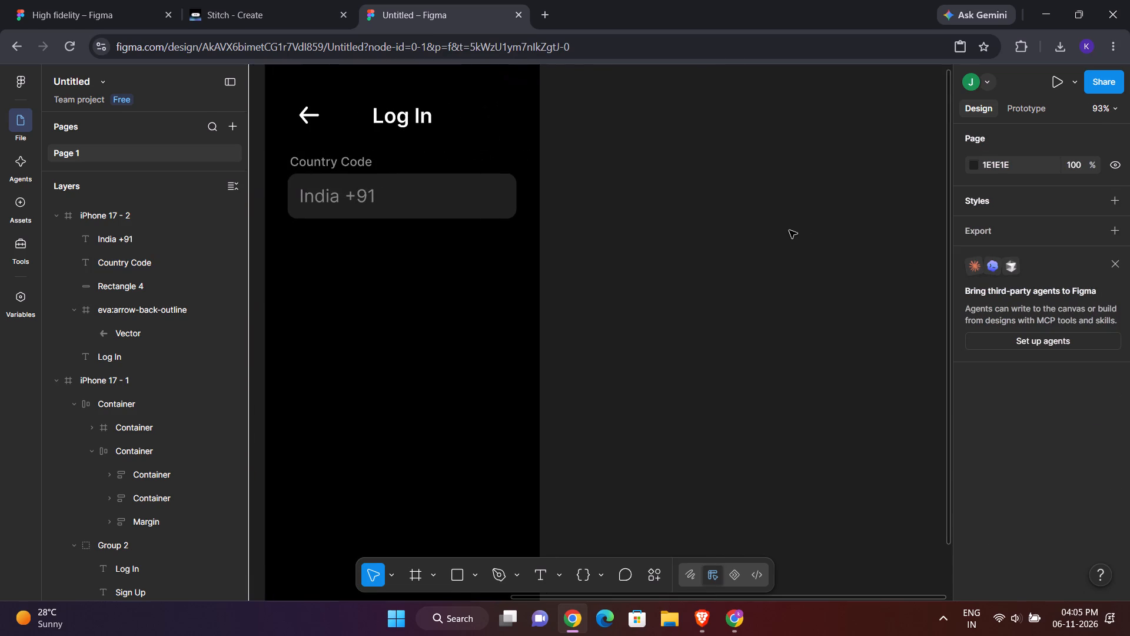
{"action": "scroll", "coordinate": [789, 230], "scroll_direction": "left", "scroll_amount": 1}
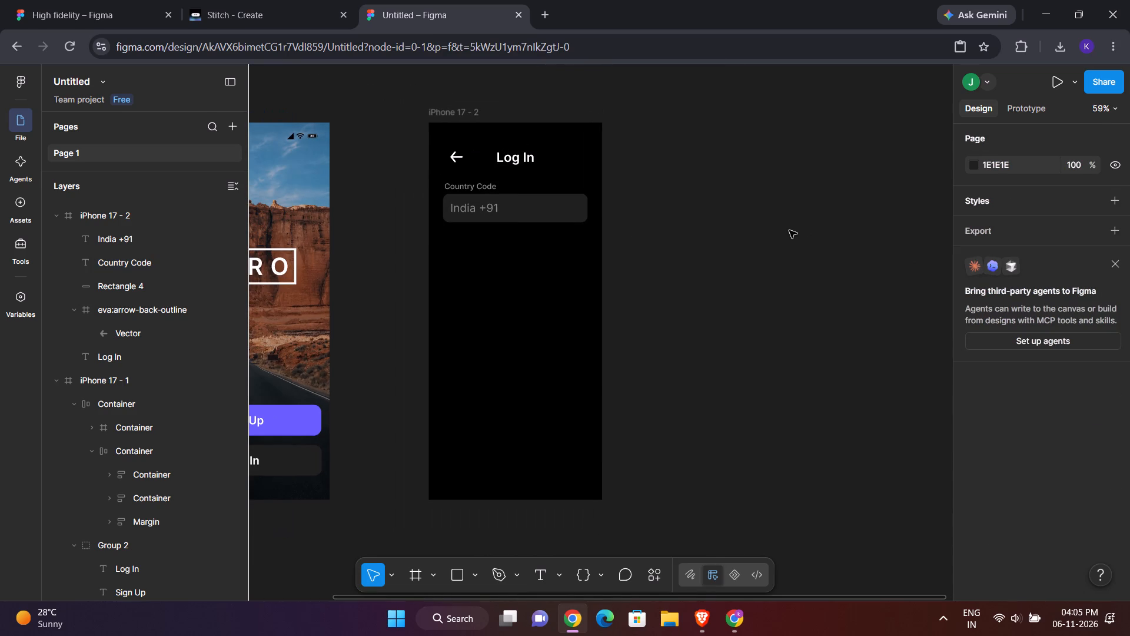
Duplicate the Country Code label, its field and the India +91 text, placing the copy directly below with its label at about Y 247.
{"action": "left_click", "coordinate": [552, 219]}
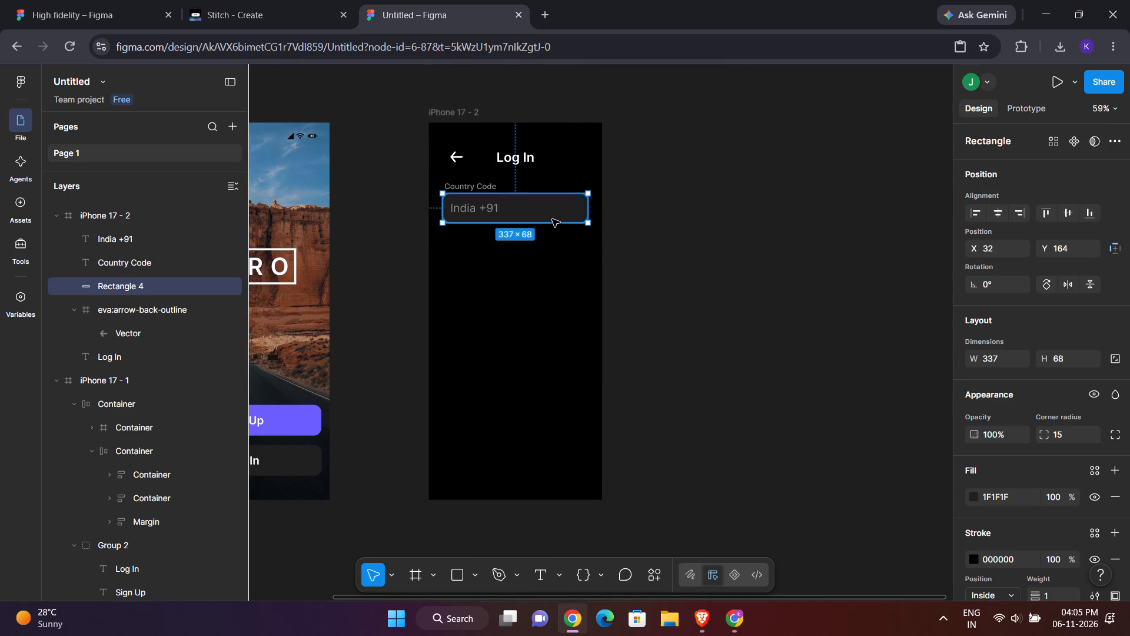
{"action": "left_click", "coordinate": [682, 200]}
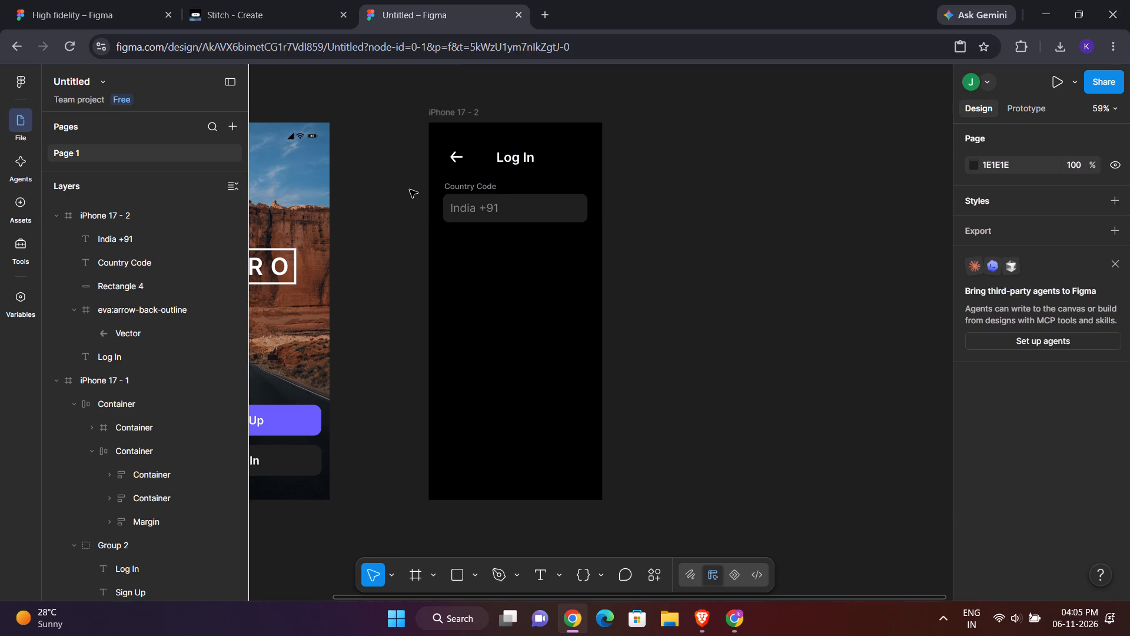
{"action": "left_click_drag", "start_coordinate": [413, 184], "coordinate": [490, 217]}
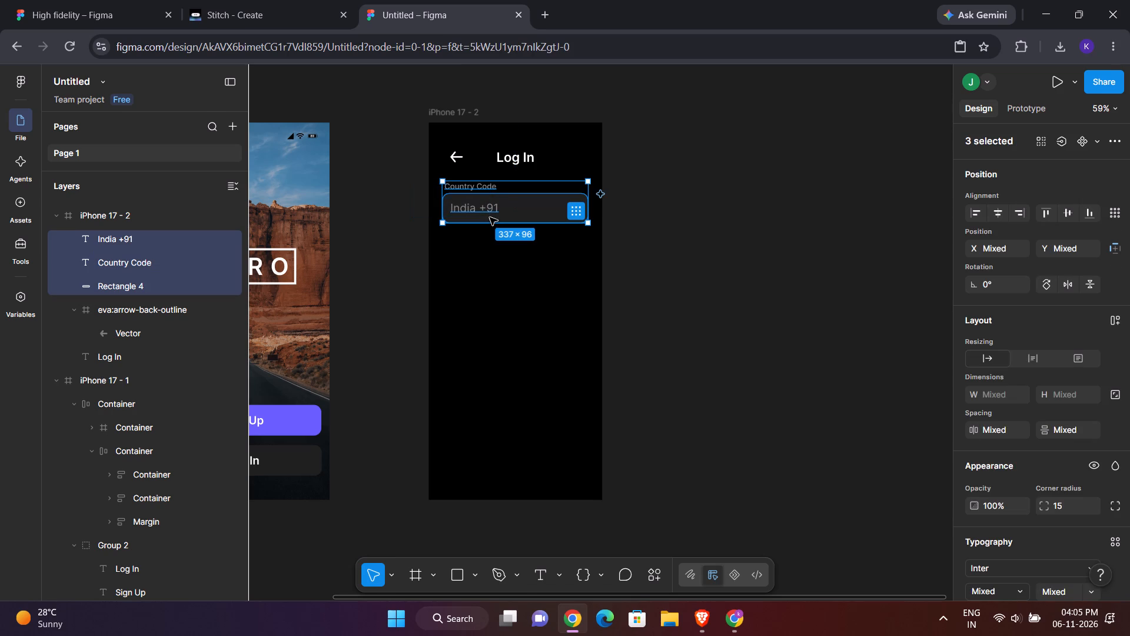
{"action": "key", "text": "ctrl+c"}
{"action": "key", "text": "ctrl+v"}
{"action": "left_click_drag", "start_coordinate": [523, 198], "coordinate": [522, 242]}
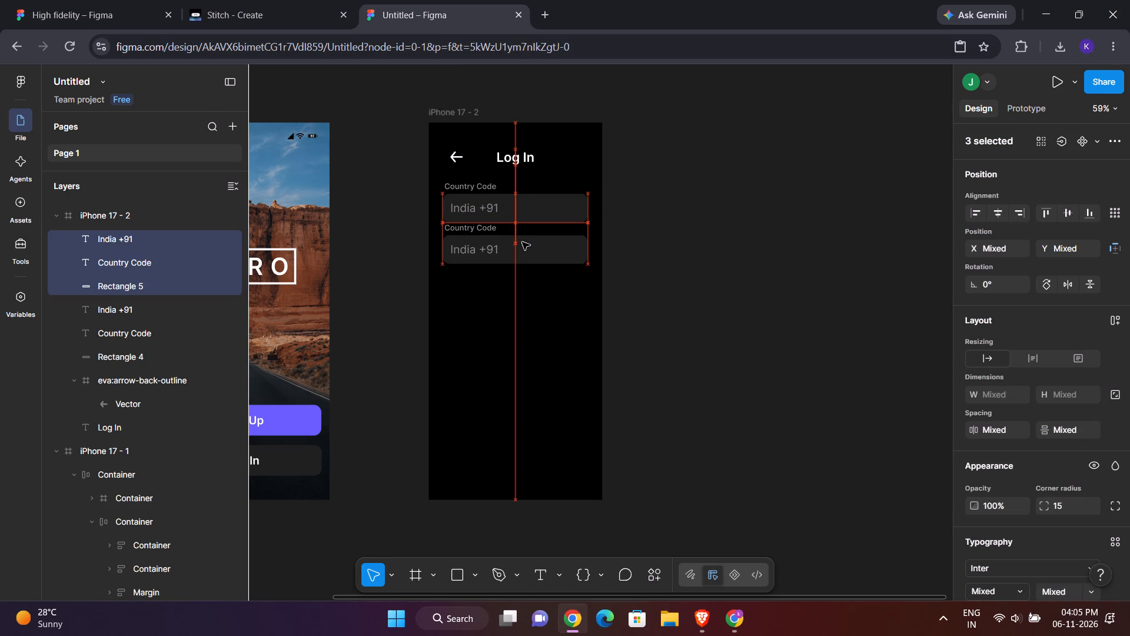
{"action": "left_click_drag", "start_coordinate": [522, 242], "coordinate": [521, 249]}
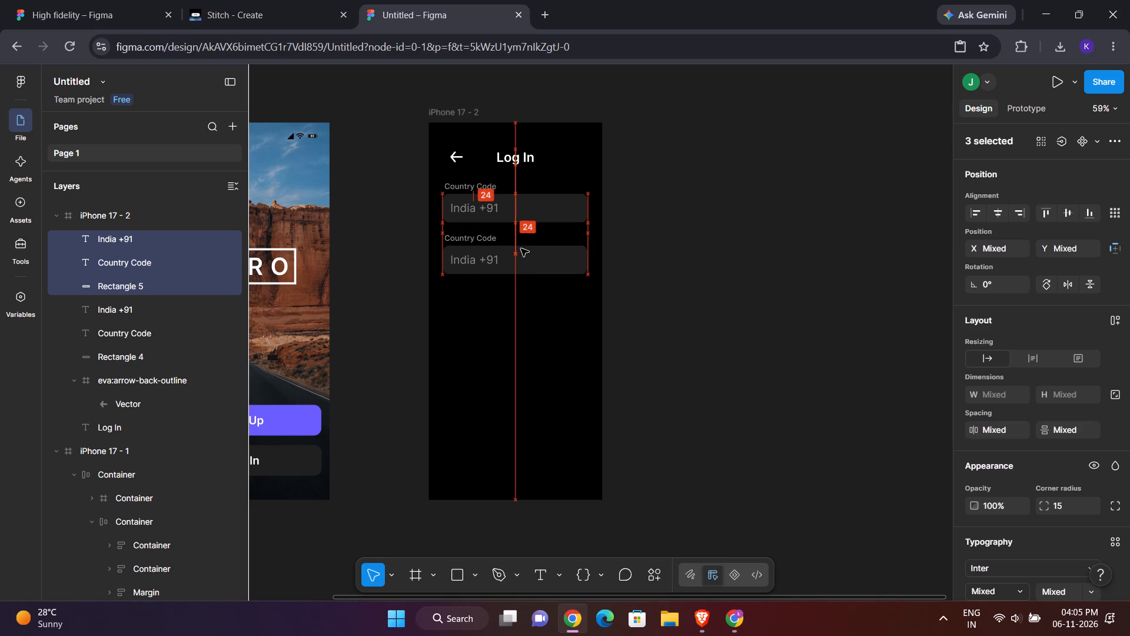
{"action": "left_click_drag", "start_coordinate": [521, 249], "coordinate": [520, 247]}
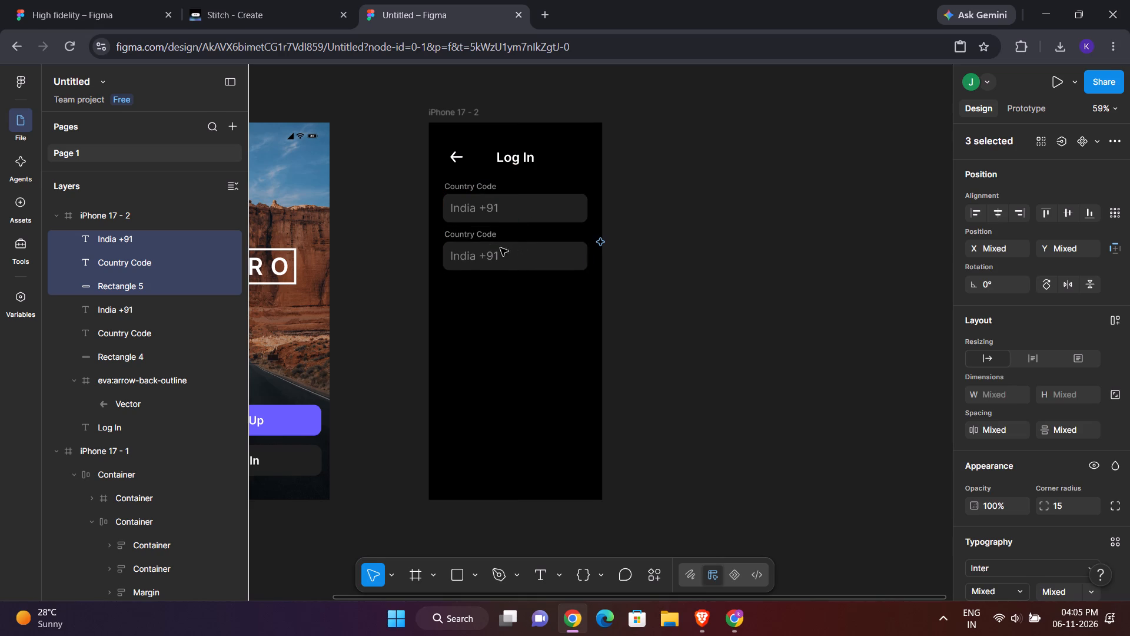
Change the duplicated field's label text to Phone Number.
{"action": "double_click", "coordinate": [479, 235]}
{"action": "key", "text": "BackSpace"}
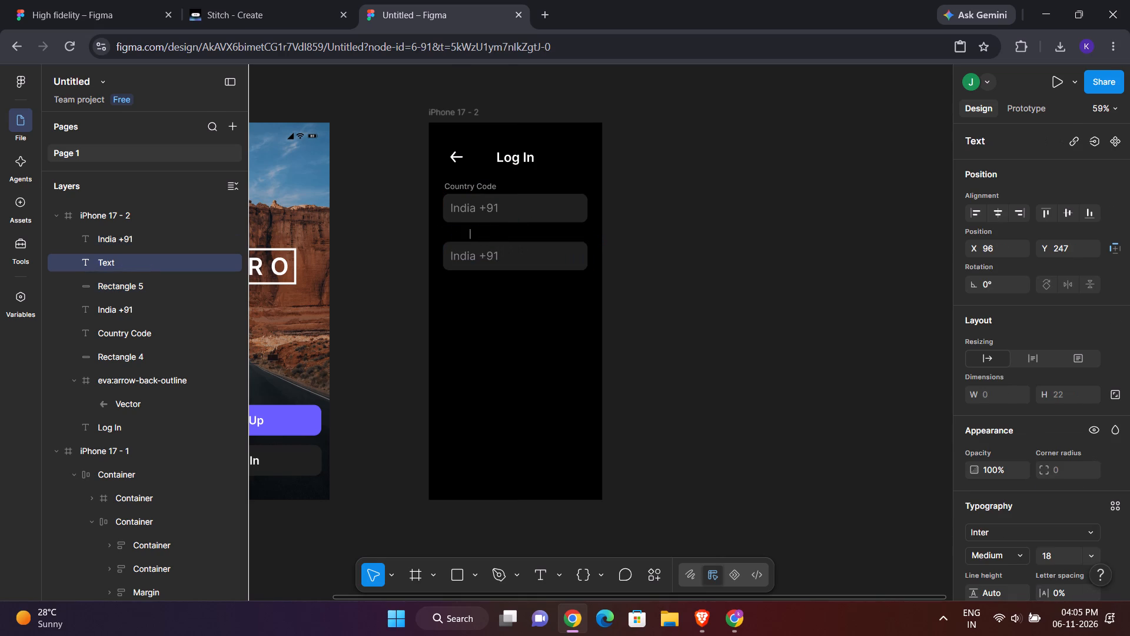
{"action": "type", "text": "Phi"}
{"action": "key", "text": "BackSpace"}
{"action": "type", "text": "one NUmb"}
{"action": "key", "text": "BackSpace"}
{"action": "key", "text": "BackSpace"}
{"action": "key", "text": "BackSpace"}
{"action": "key", "text": "u"}
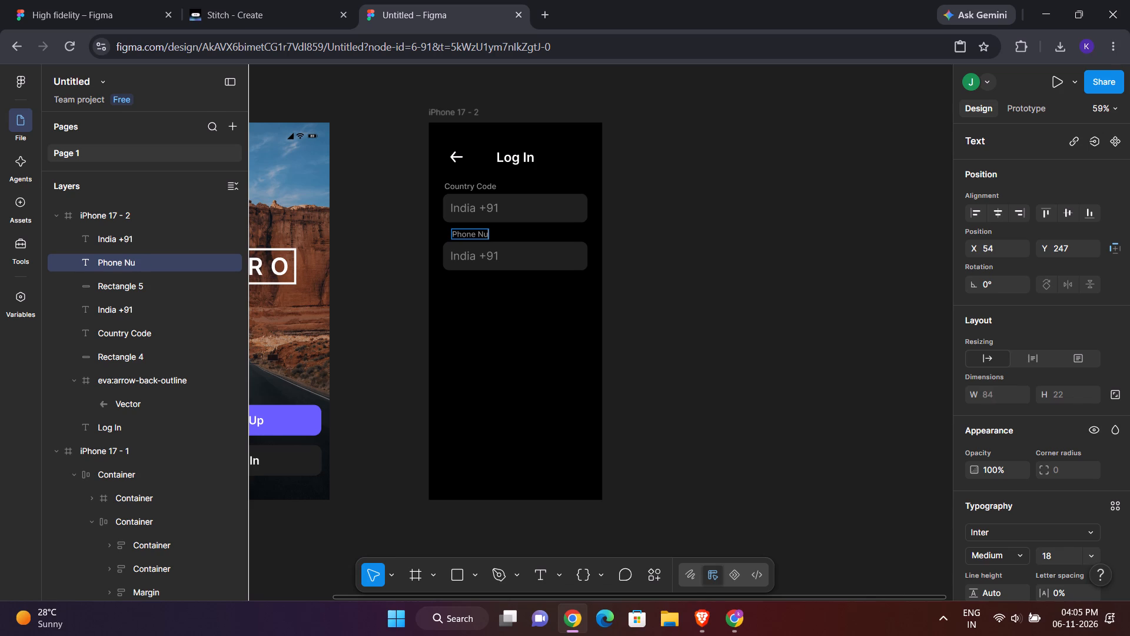
{"action": "type", "text": "mber"}
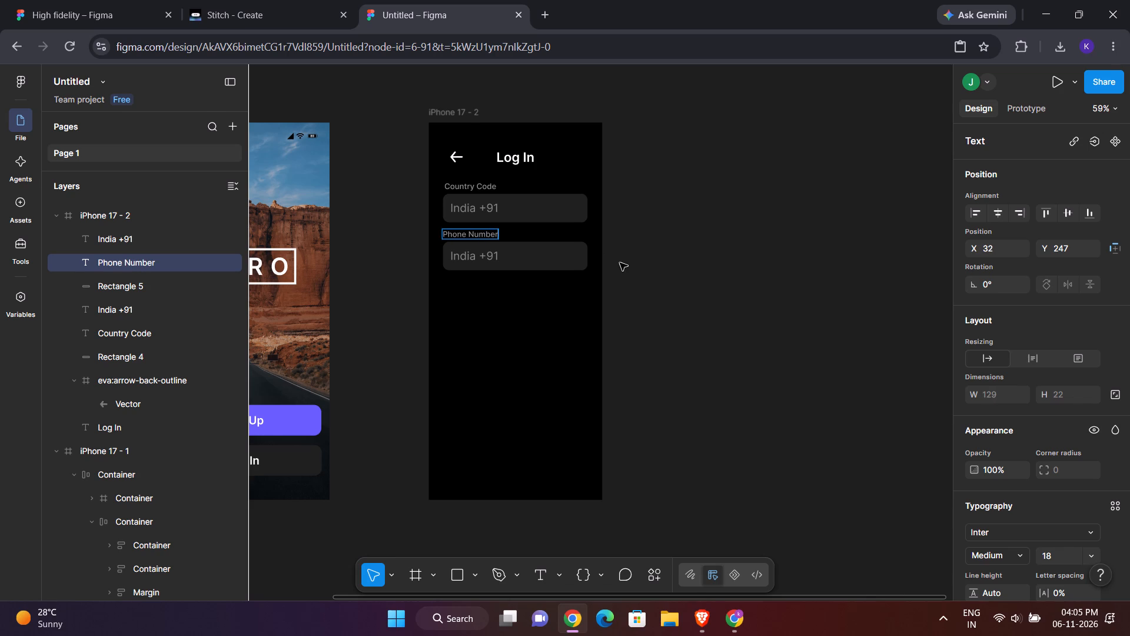
{"action": "left_click", "coordinate": [620, 263]}
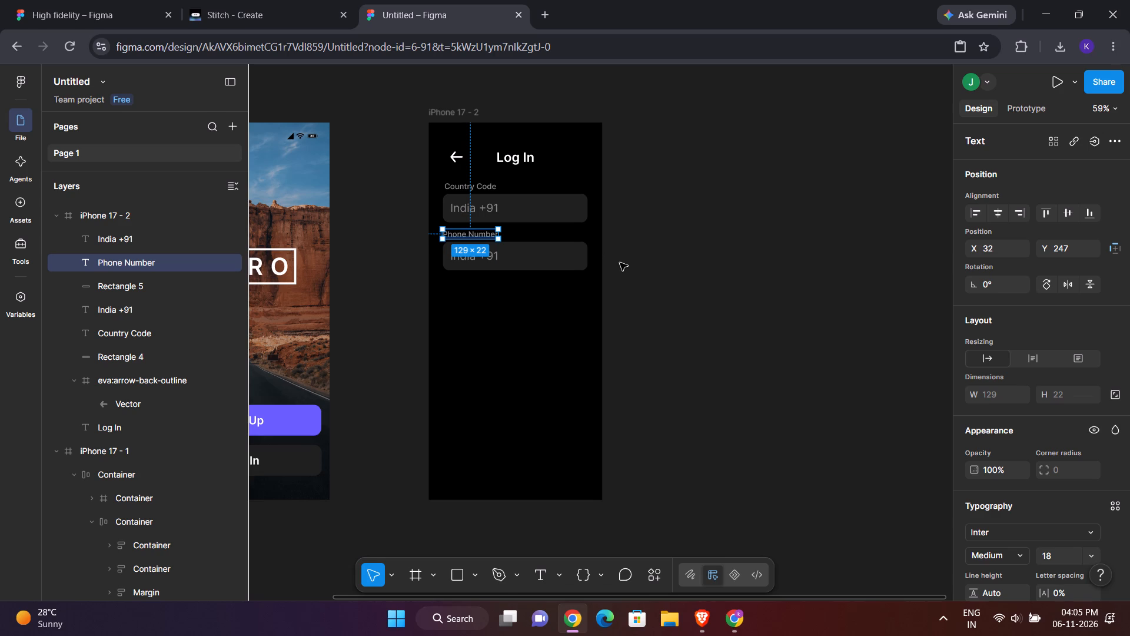
{"action": "left_click", "coordinate": [620, 263]}
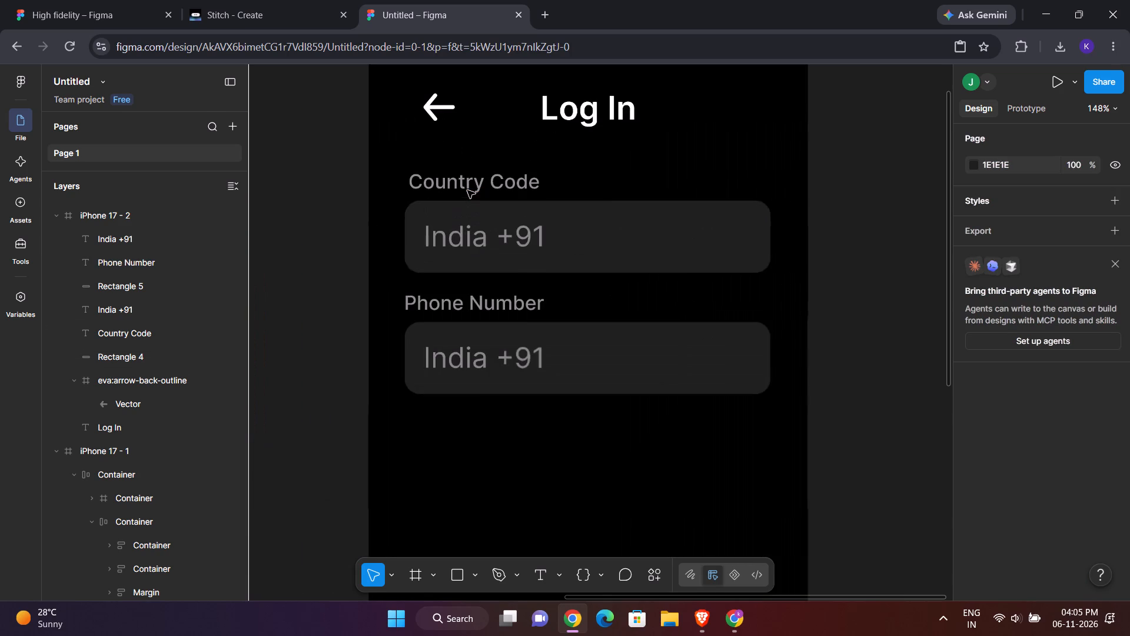
Shift the Phone Number label slightly to the right so it lines up with the Country Code label above.
{"action": "left_click_drag", "start_coordinate": [460, 312], "coordinate": [462, 312]}
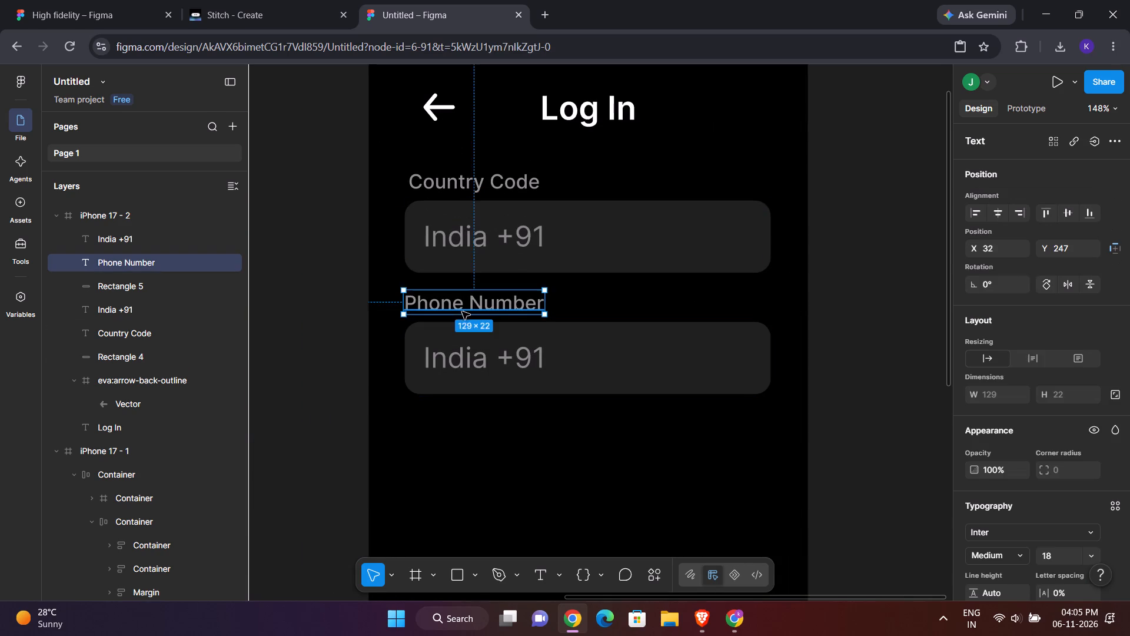
{"action": "left_click_drag", "start_coordinate": [462, 312], "coordinate": [465, 312]}
{"action": "left_click", "coordinate": [634, 400]}
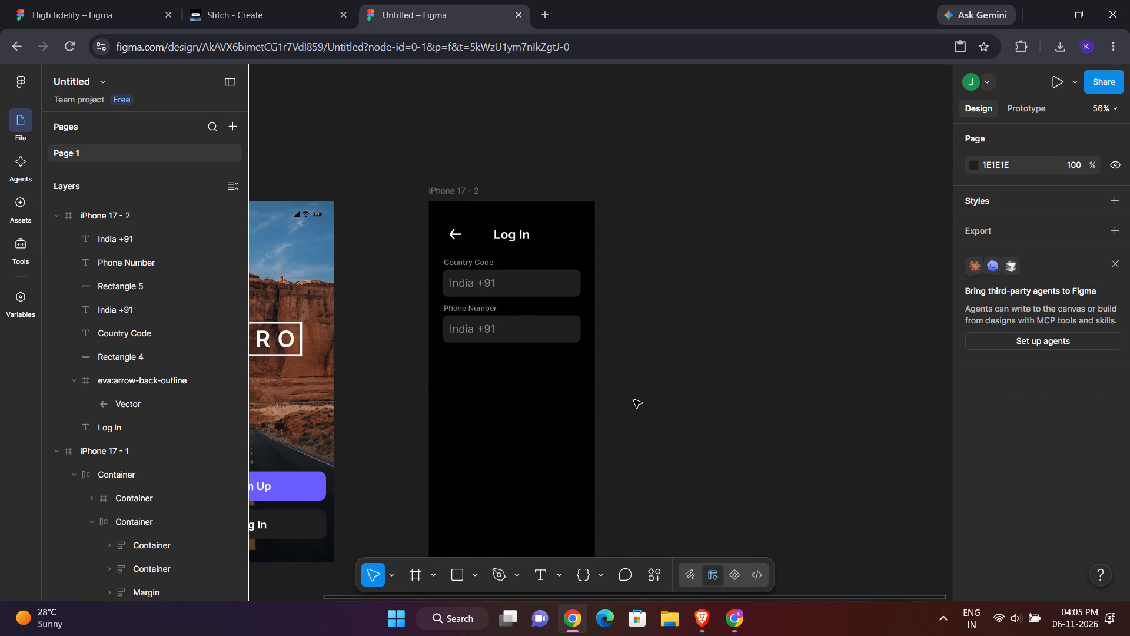
Set the font size of the India +91 text in the Country Code field to 23.
{"action": "scroll", "coordinate": [634, 400], "scroll_direction": "down", "scroll_amount": 1}
{"action": "scroll", "coordinate": [634, 400], "scroll_direction": "up", "scroll_amount": 1}
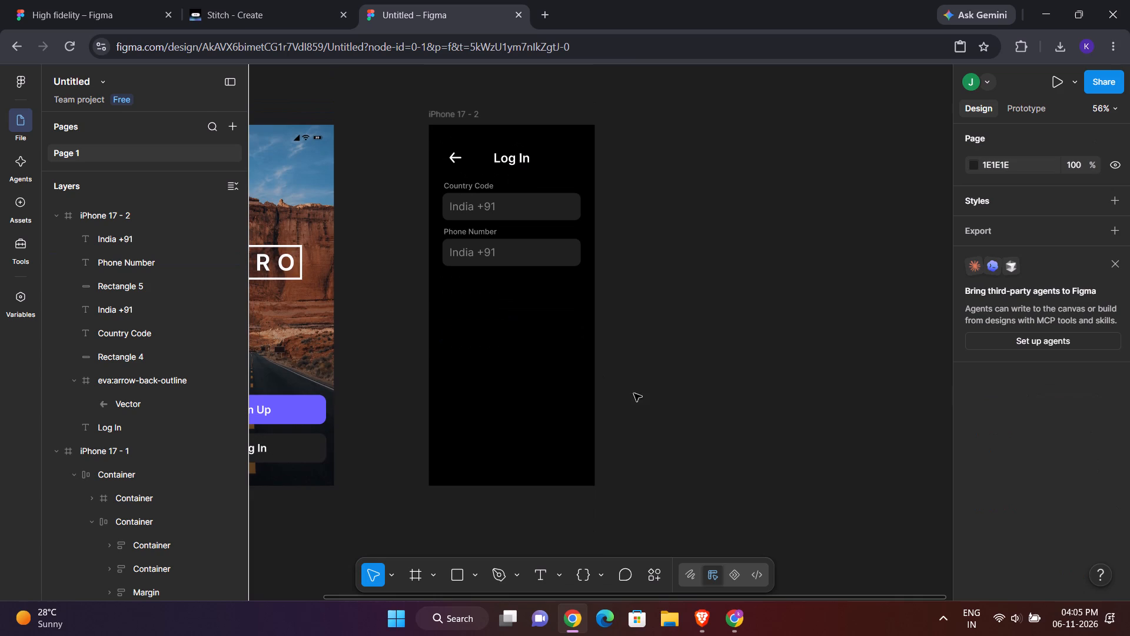
{"action": "left_click", "coordinate": [477, 206]}
{"action": "scroll", "coordinate": [1095, 486], "scroll_direction": "down", "scroll_amount": 3}
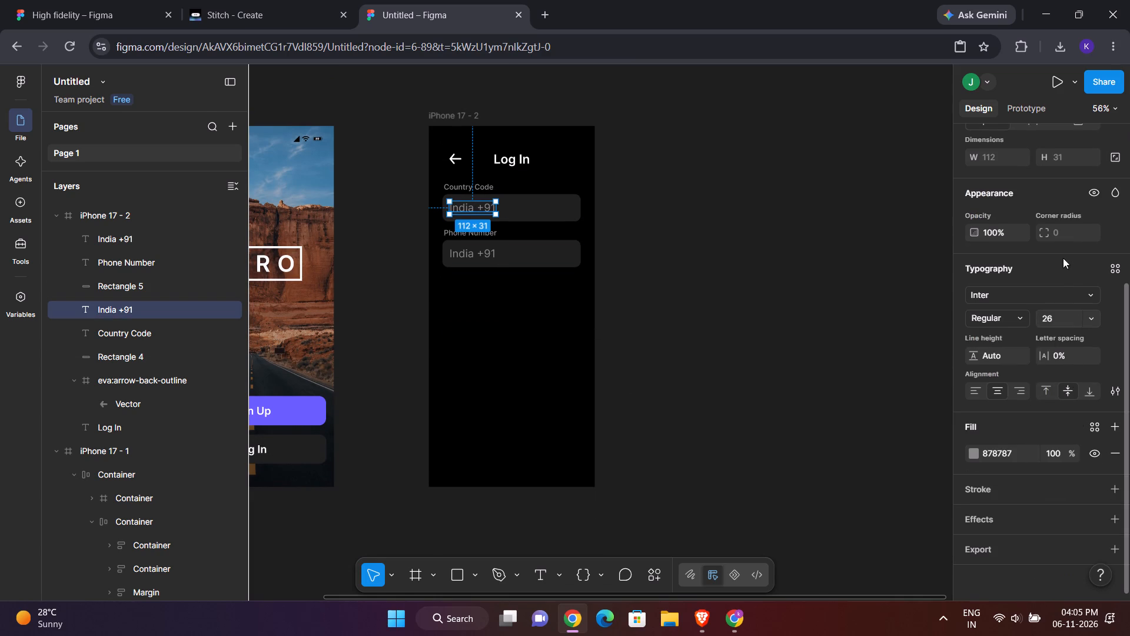
{"action": "left_click", "coordinate": [1070, 320]}
{"action": "key", "text": "BackSpace"}
{"action": "key", "text": "2"}
{"action": "key", "text": "3"}
{"action": "key", "text": "Return"}
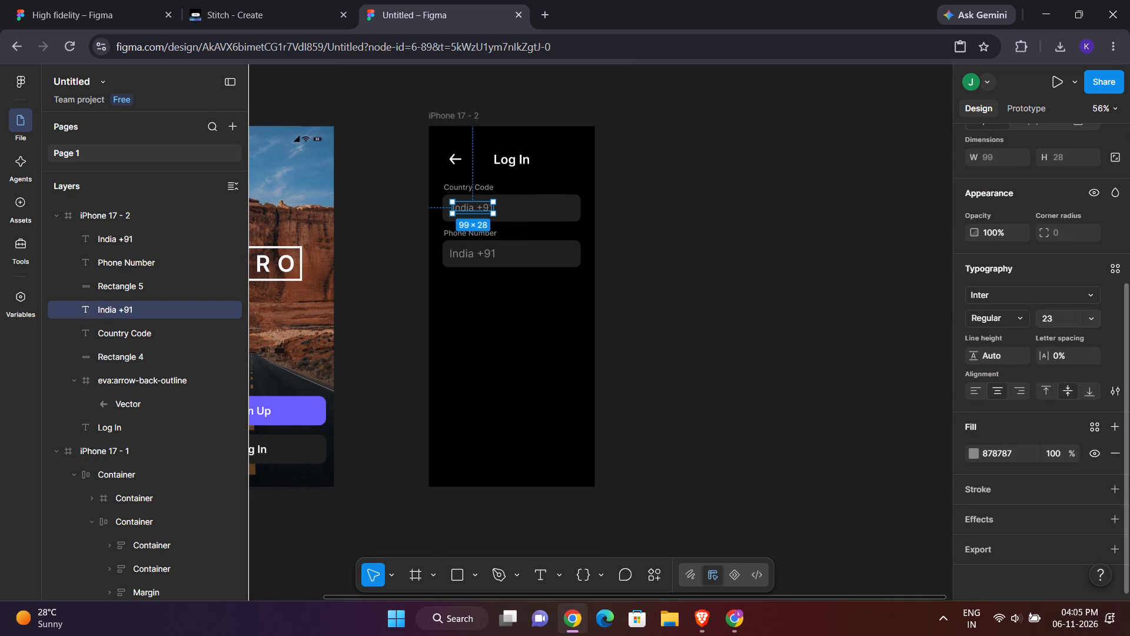
{"action": "left_click", "coordinate": [820, 288]}
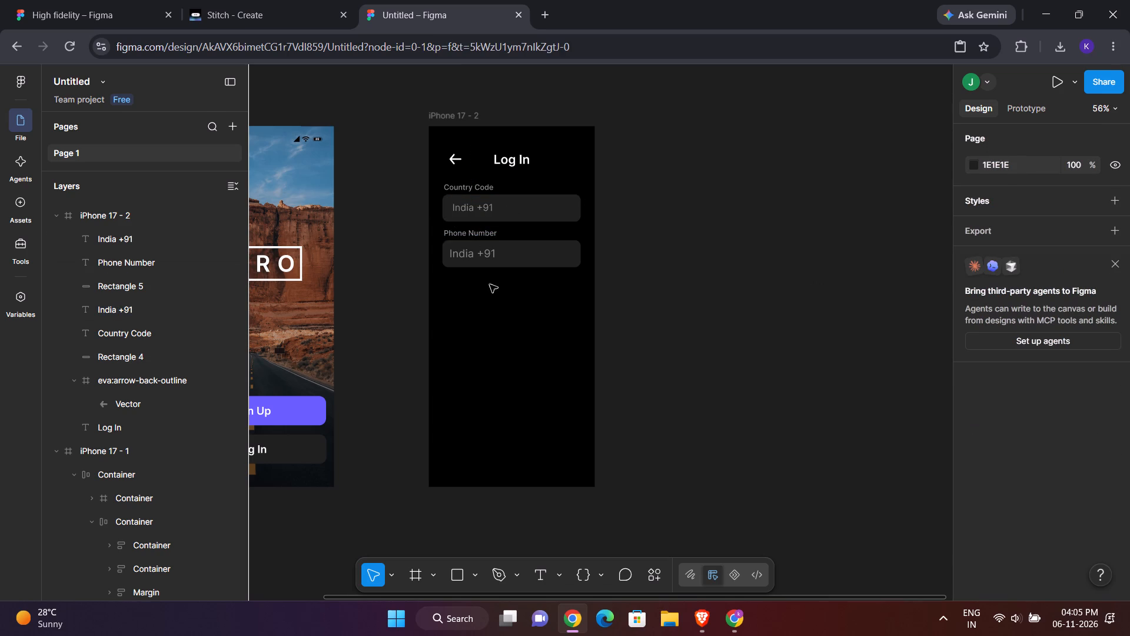
Set the font size of the India +91 text in the Phone Number field to 23.
{"action": "left_click", "coordinate": [478, 262]}
{"action": "left_click", "coordinate": [478, 262]}
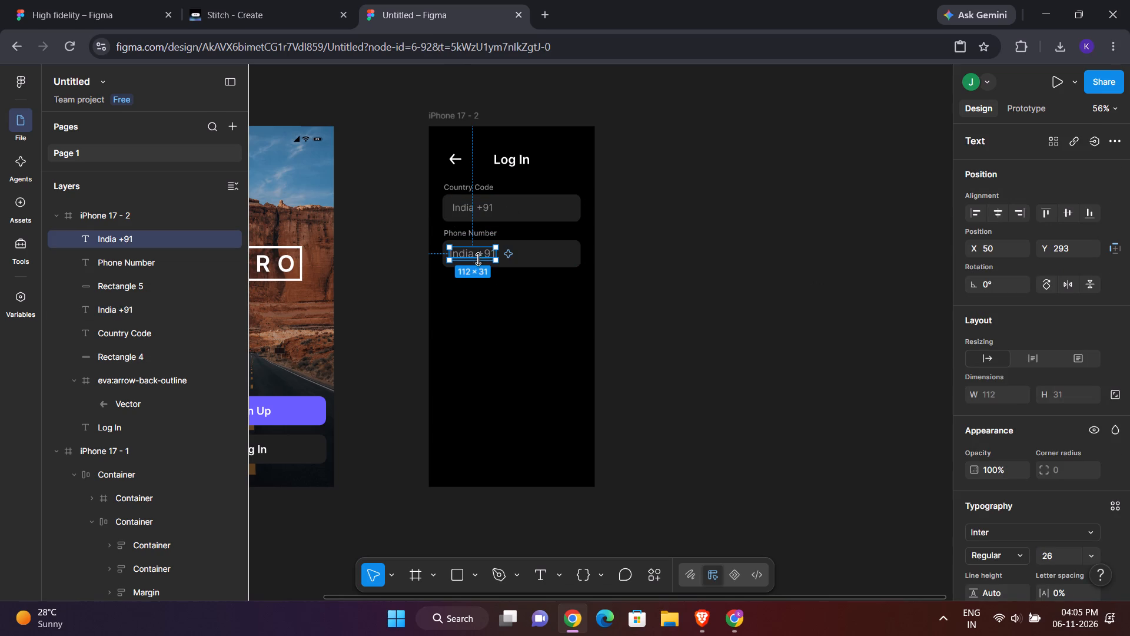
{"action": "double_click", "coordinate": [478, 259]}
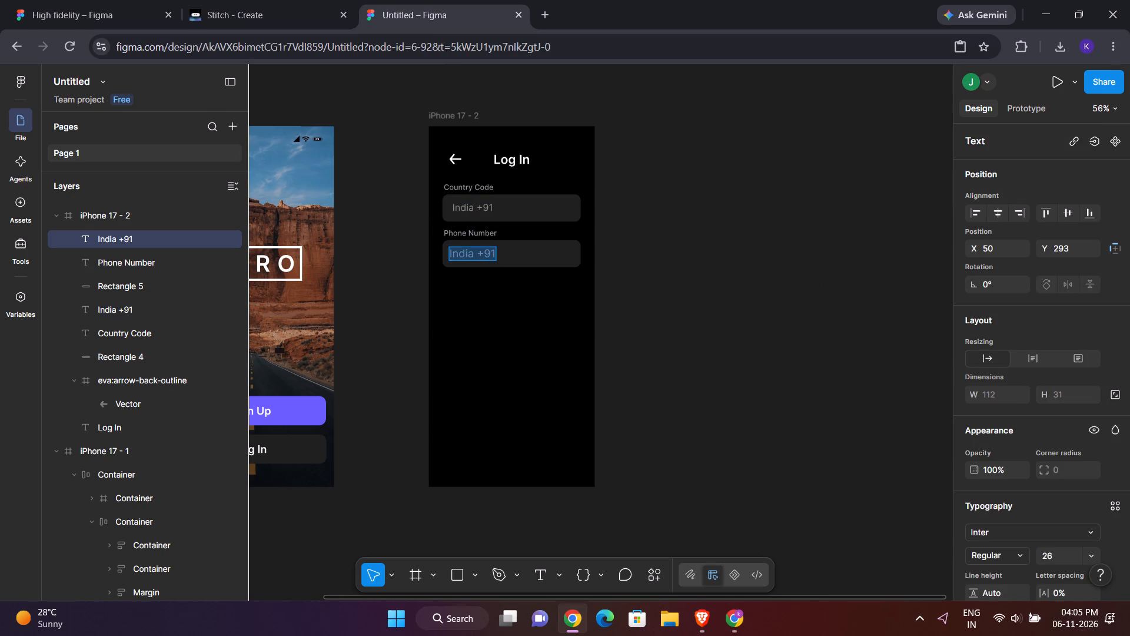
{"action": "scroll", "coordinate": [1038, 539], "scroll_direction": "down", "scroll_amount": 1}
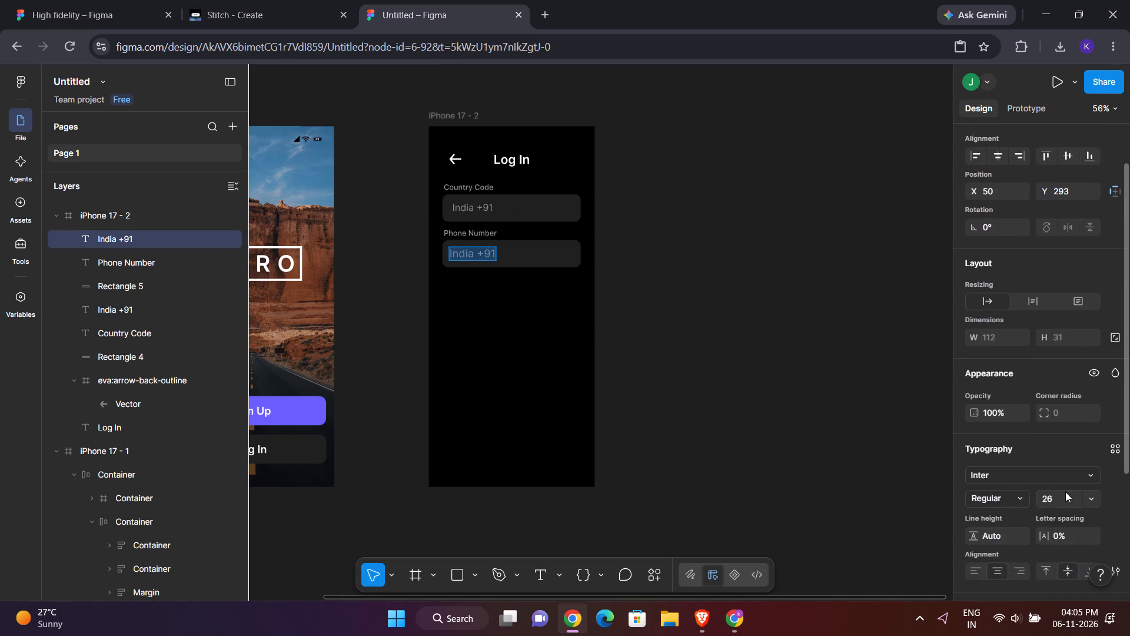
{"action": "left_click", "coordinate": [1091, 502]}
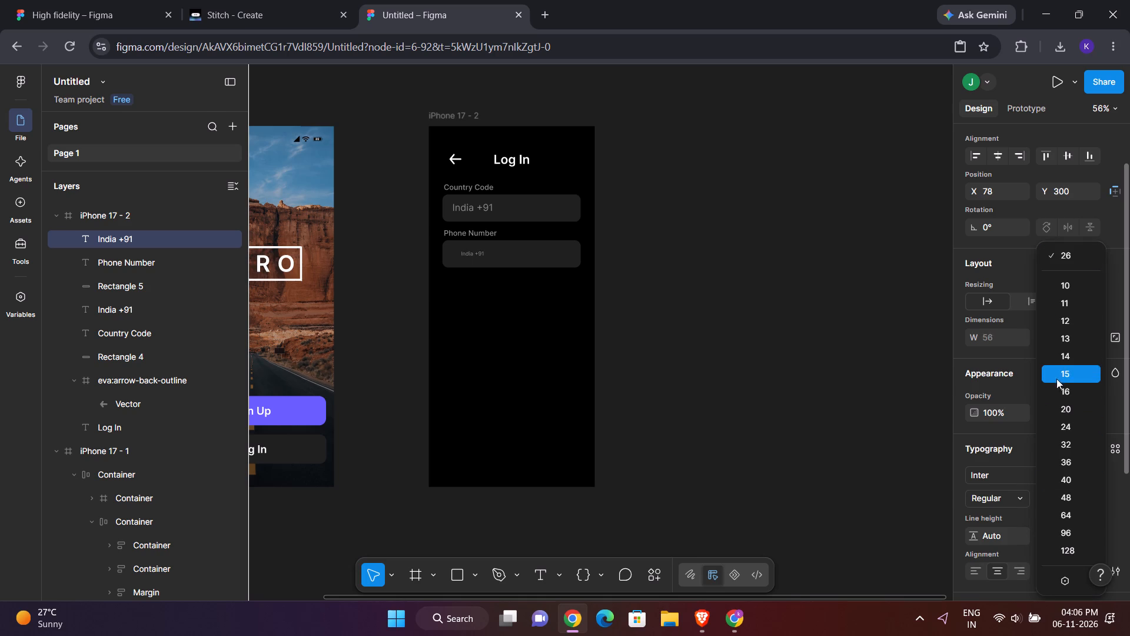
{"action": "left_click", "coordinate": [1060, 414]}
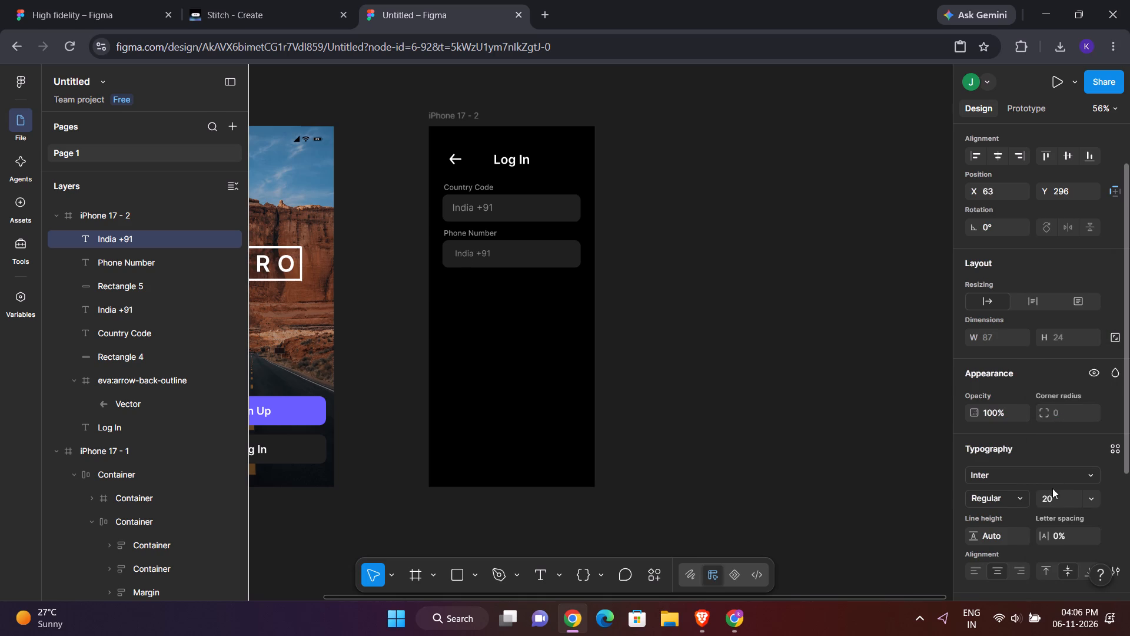
{"action": "left_click", "coordinate": [1063, 501]}
{"action": "key", "text": "BackSpace"}
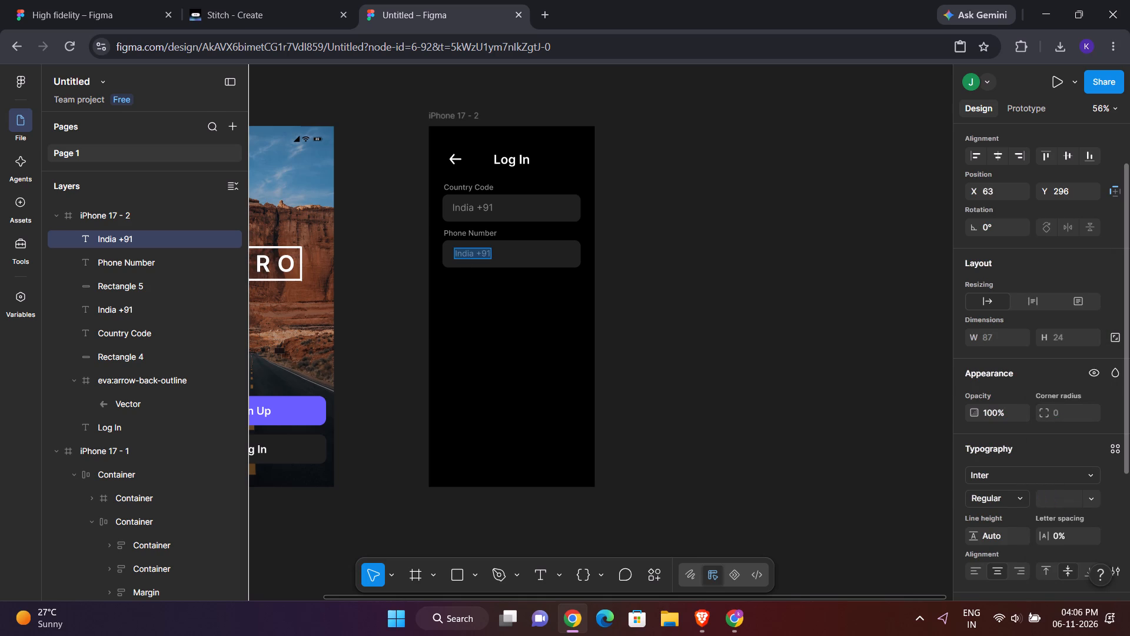
{"action": "type", "text": "23"}
{"action": "key", "text": "Return"}
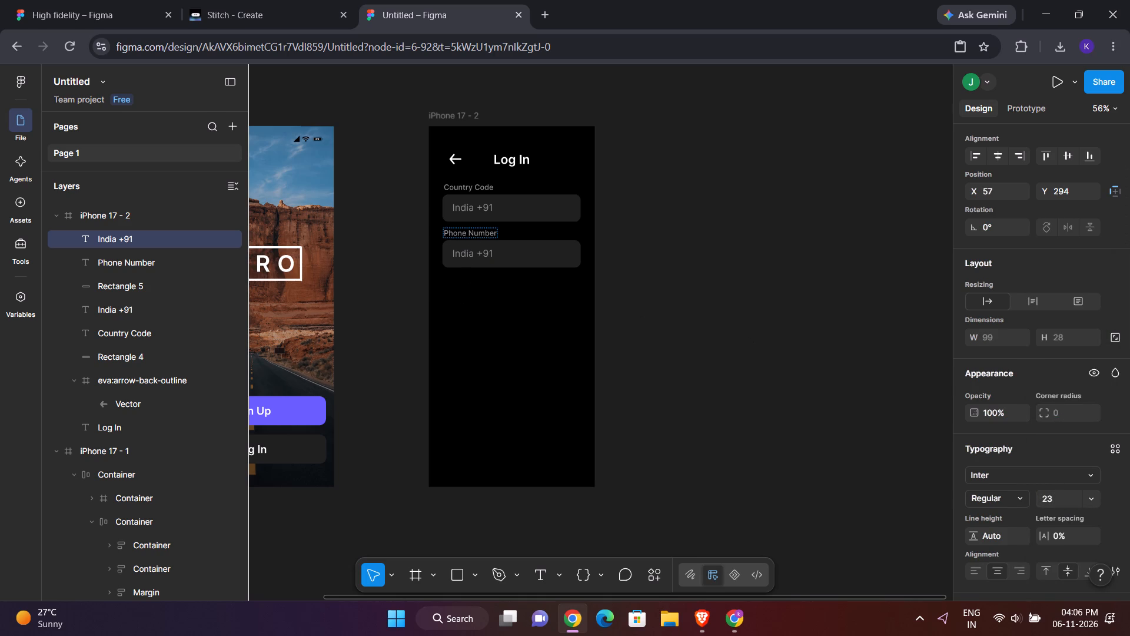
Replace the India +91 text inside the Phone Number field with the placeholder Phone Number.
{"action": "double_click", "coordinate": [469, 249]}
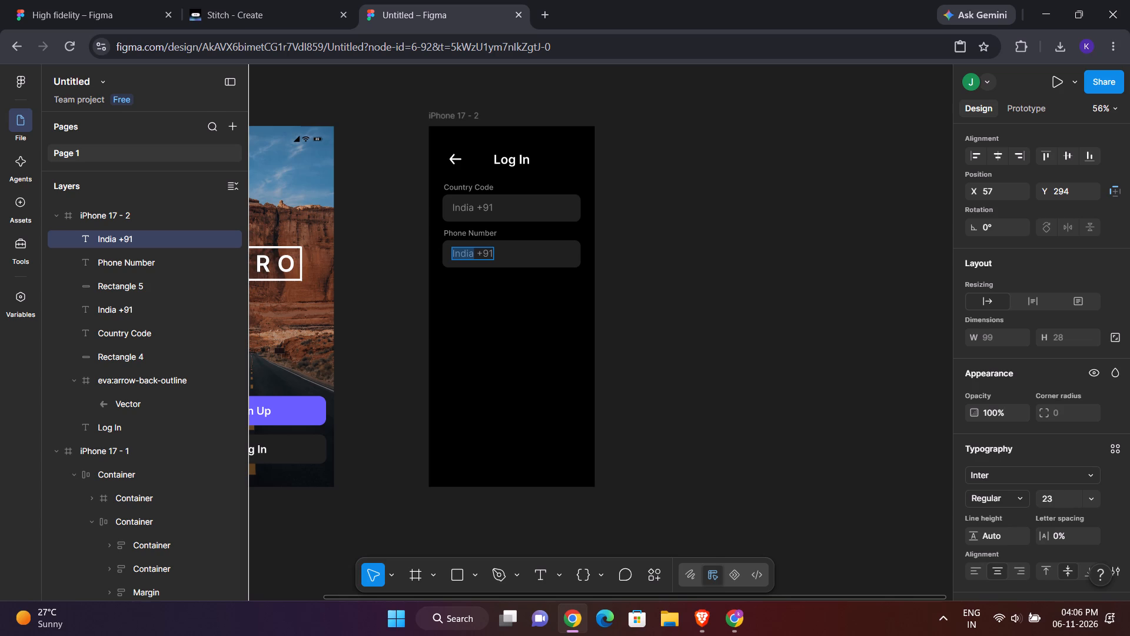
{"action": "key", "text": "ctrl+a"}
{"action": "key", "text": "BackSpace"}
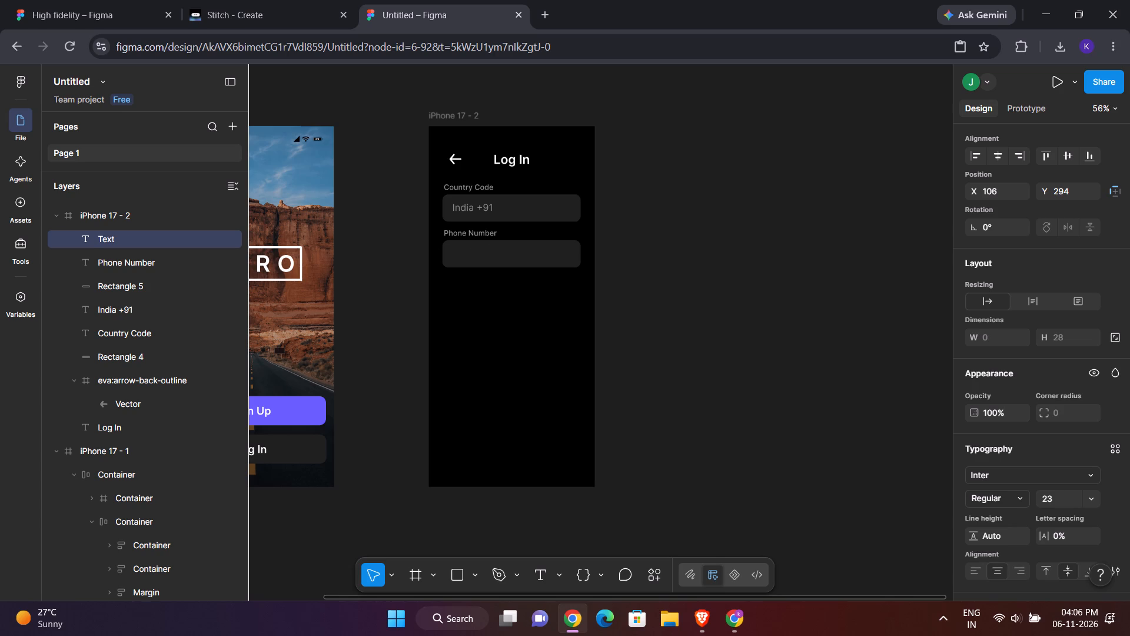
{"action": "type", "text": "Phoe"}
{"action": "key", "text": "BackSpace"}
{"action": "type", "text": "ne"}
{"action": "key", "text": "space"}
{"action": "type", "text": "Nu"}
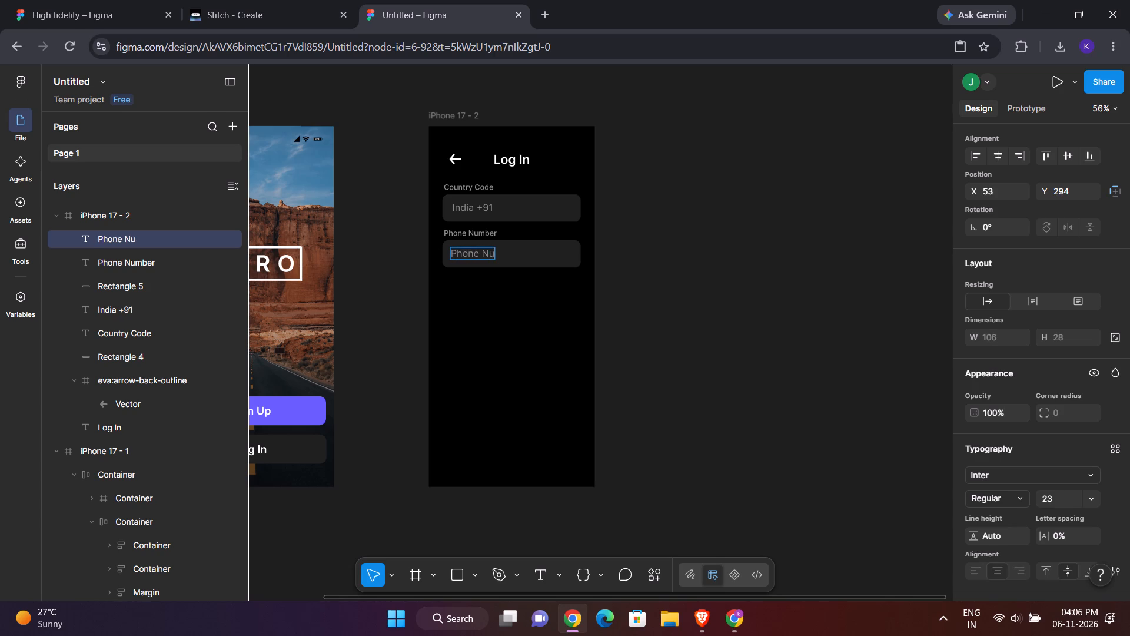
{"action": "type", "text": "mber"}
{"action": "left_click", "coordinate": [649, 254]}
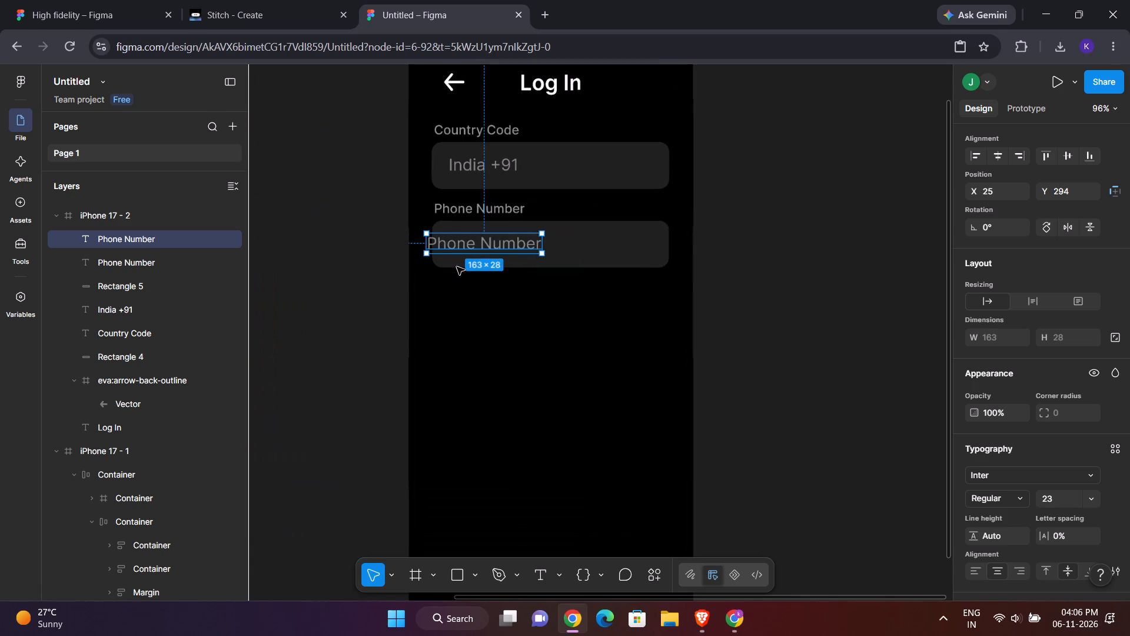
Move the Phone Number placeholder inside its field, aligned with the India +91 text's left edge, at about X 57, Y 292.
{"action": "double_click", "coordinate": [487, 252]}
{"action": "left_click", "coordinate": [825, 292]}
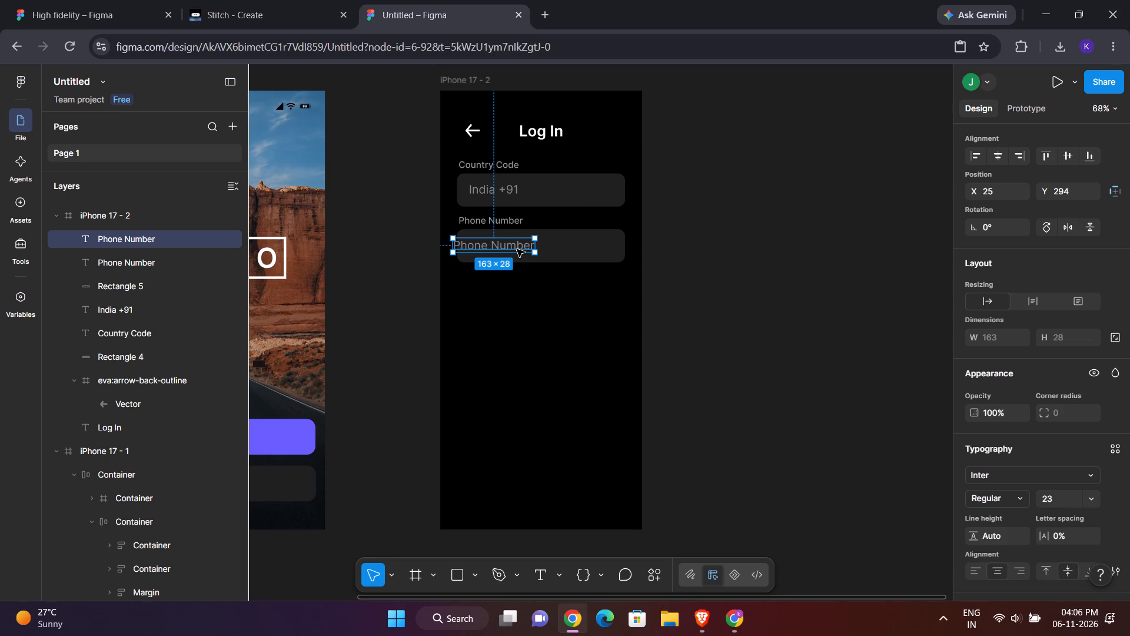
{"action": "left_click", "coordinate": [723, 290]}
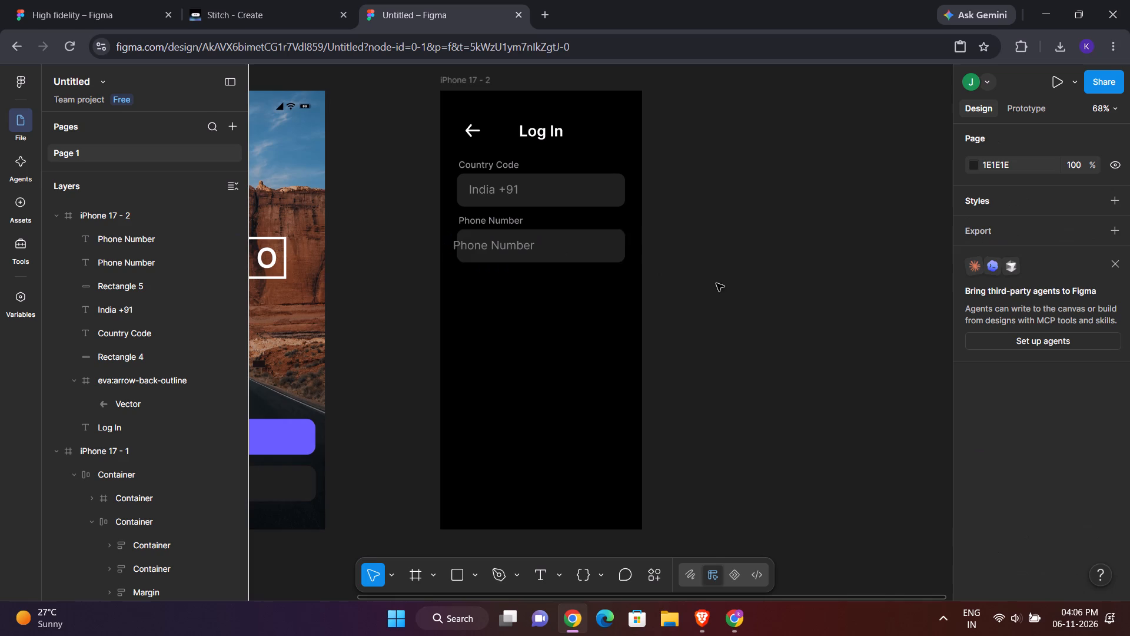
{"action": "left_click_drag", "start_coordinate": [517, 248], "coordinate": [530, 249]}
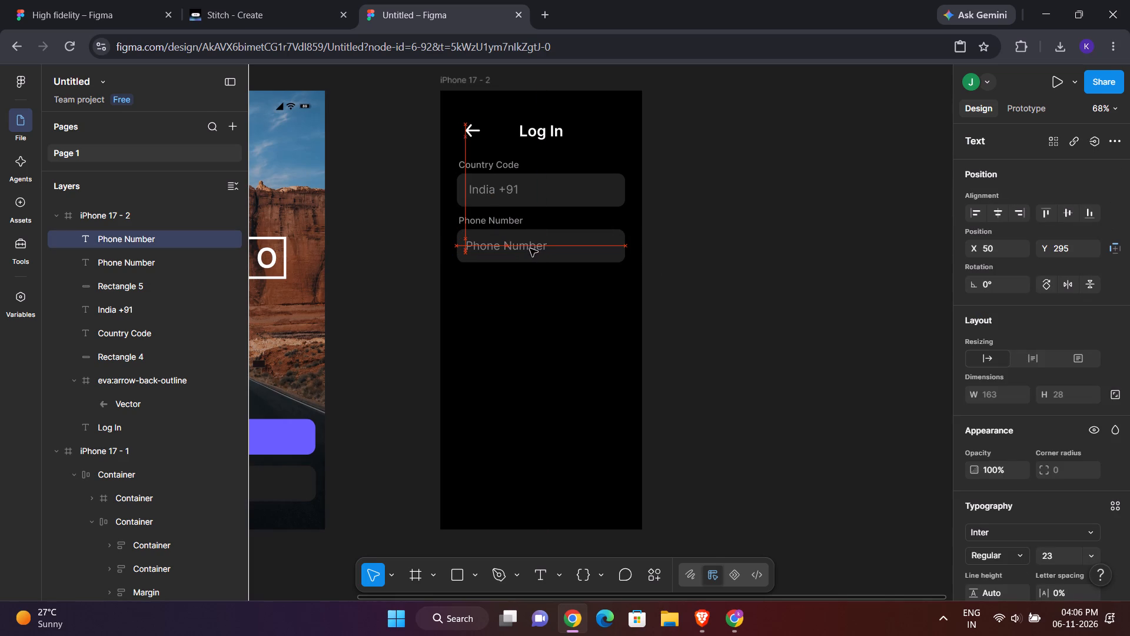
{"action": "left_click_drag", "start_coordinate": [530, 249], "coordinate": [532, 247]}
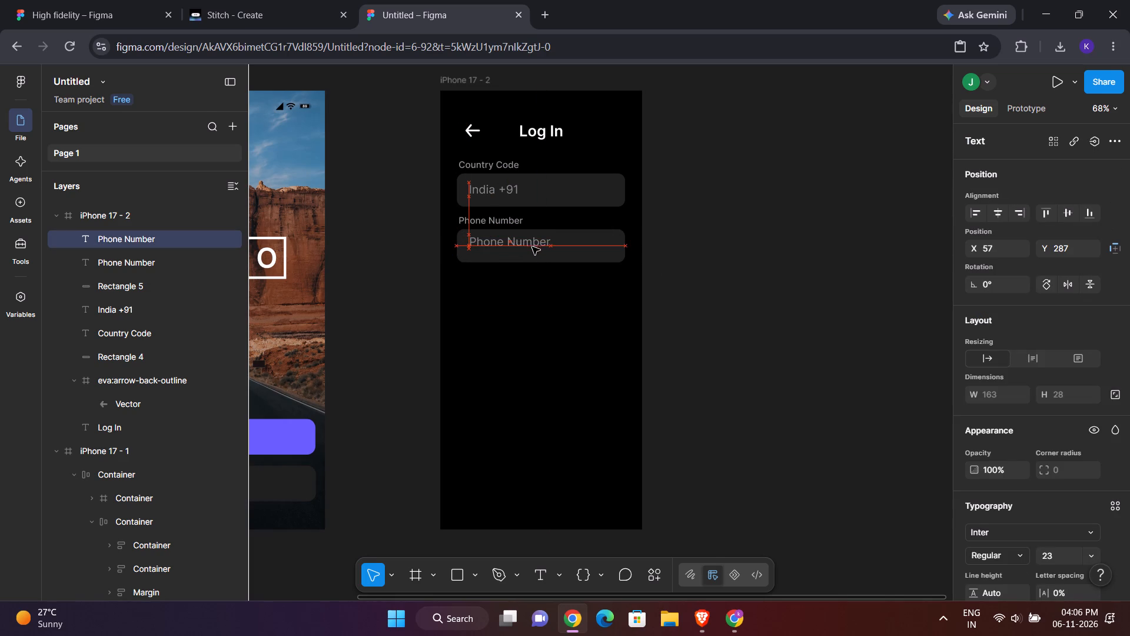
{"action": "left_click_drag", "start_coordinate": [532, 247], "coordinate": [532, 248]}
{"action": "left_click", "coordinate": [508, 239]}
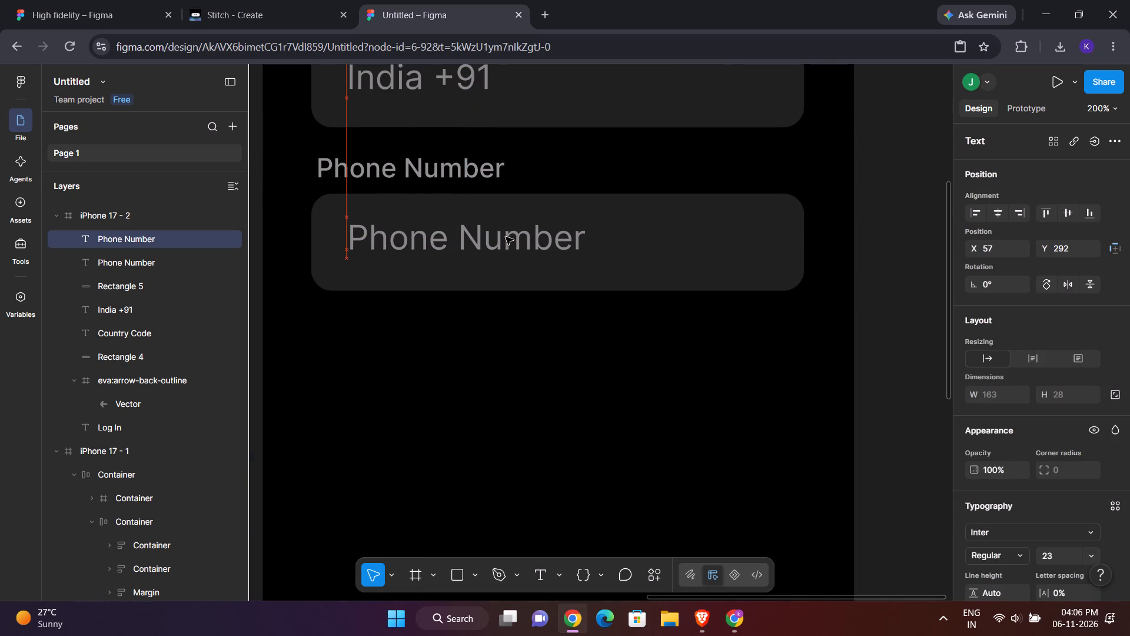
{"action": "left_click", "coordinate": [905, 282]}
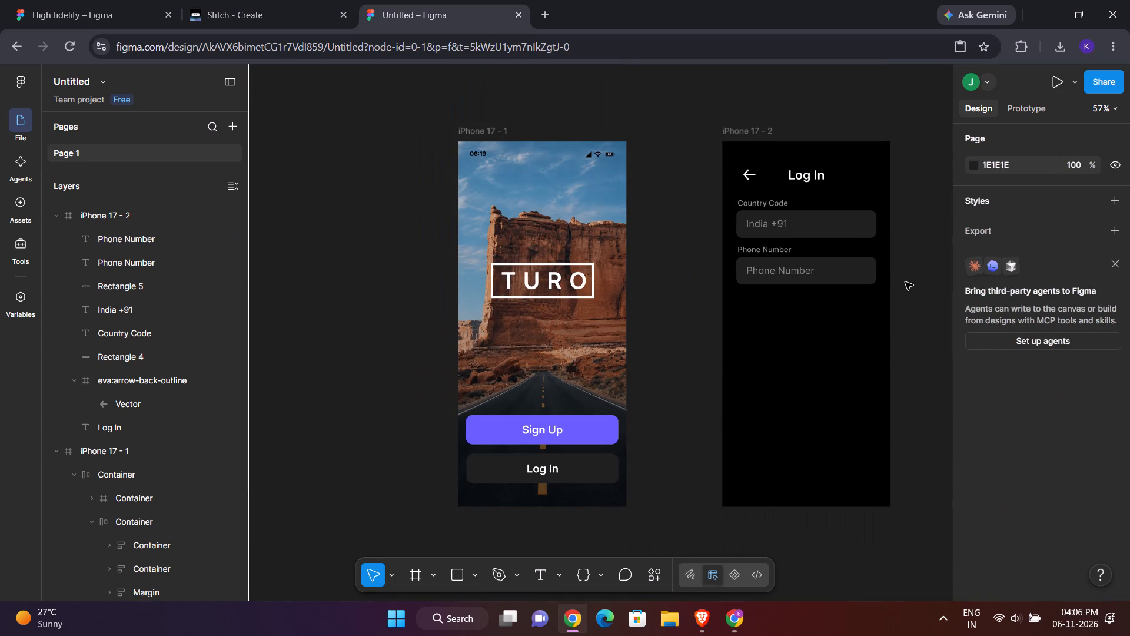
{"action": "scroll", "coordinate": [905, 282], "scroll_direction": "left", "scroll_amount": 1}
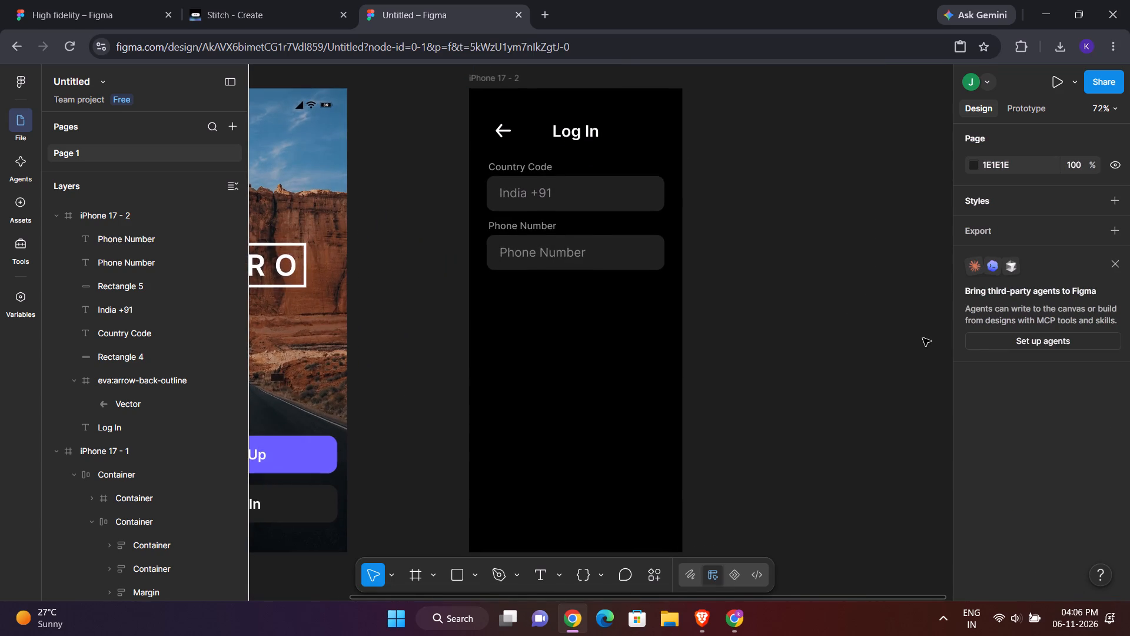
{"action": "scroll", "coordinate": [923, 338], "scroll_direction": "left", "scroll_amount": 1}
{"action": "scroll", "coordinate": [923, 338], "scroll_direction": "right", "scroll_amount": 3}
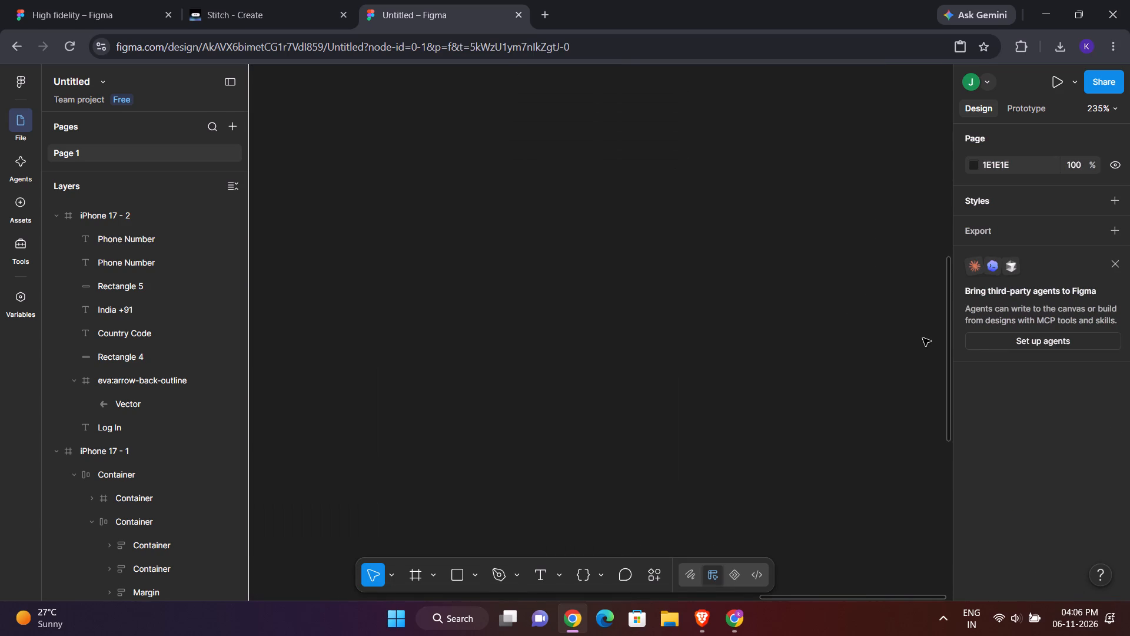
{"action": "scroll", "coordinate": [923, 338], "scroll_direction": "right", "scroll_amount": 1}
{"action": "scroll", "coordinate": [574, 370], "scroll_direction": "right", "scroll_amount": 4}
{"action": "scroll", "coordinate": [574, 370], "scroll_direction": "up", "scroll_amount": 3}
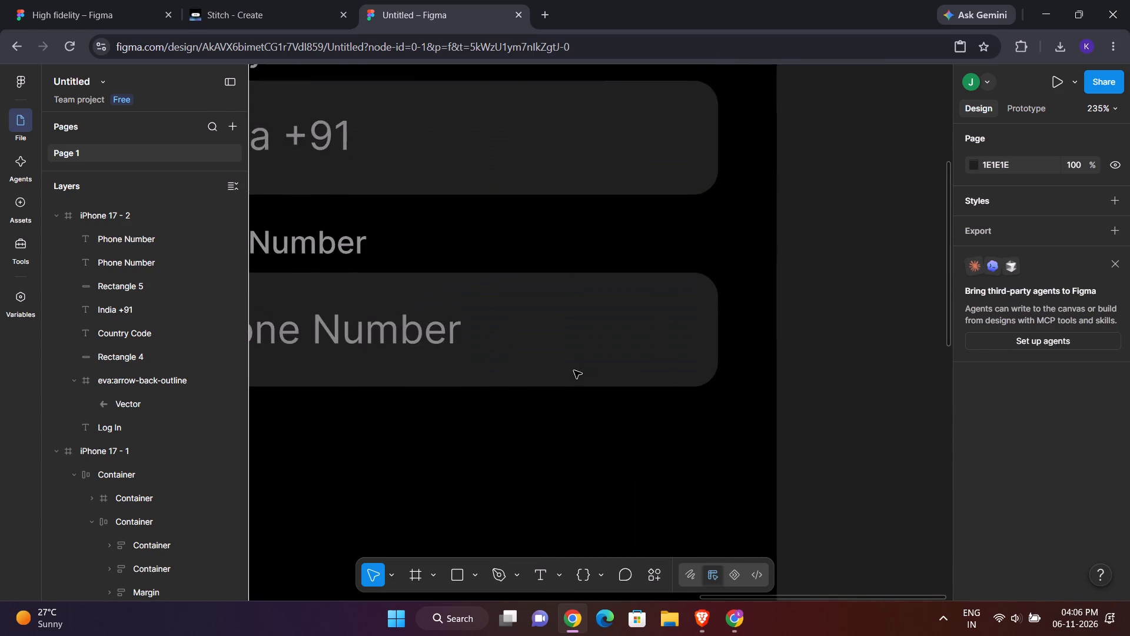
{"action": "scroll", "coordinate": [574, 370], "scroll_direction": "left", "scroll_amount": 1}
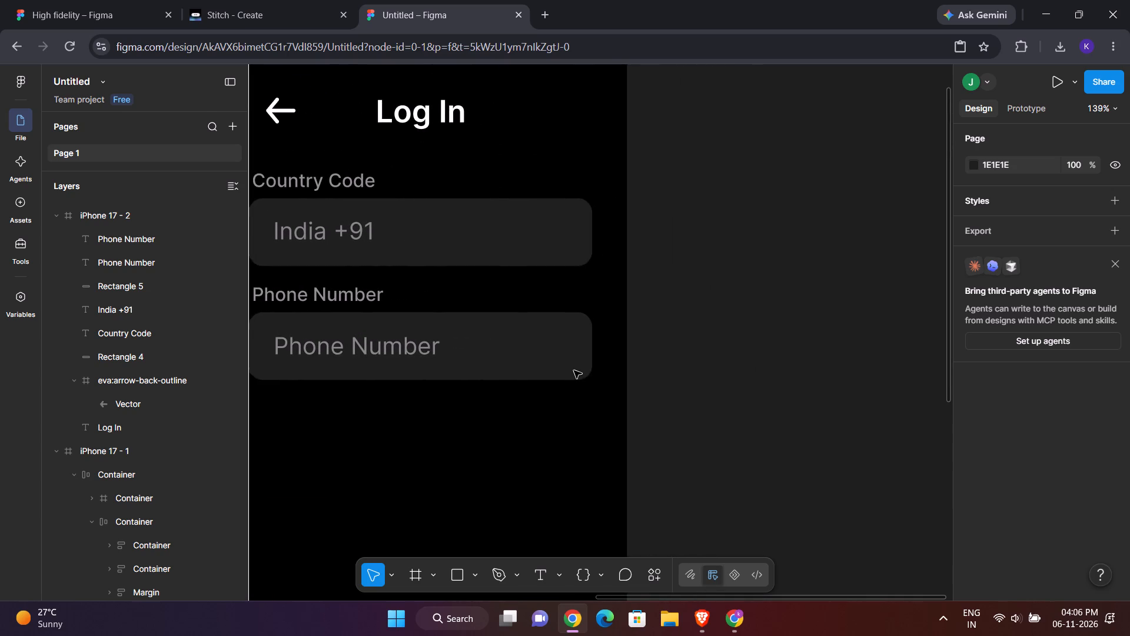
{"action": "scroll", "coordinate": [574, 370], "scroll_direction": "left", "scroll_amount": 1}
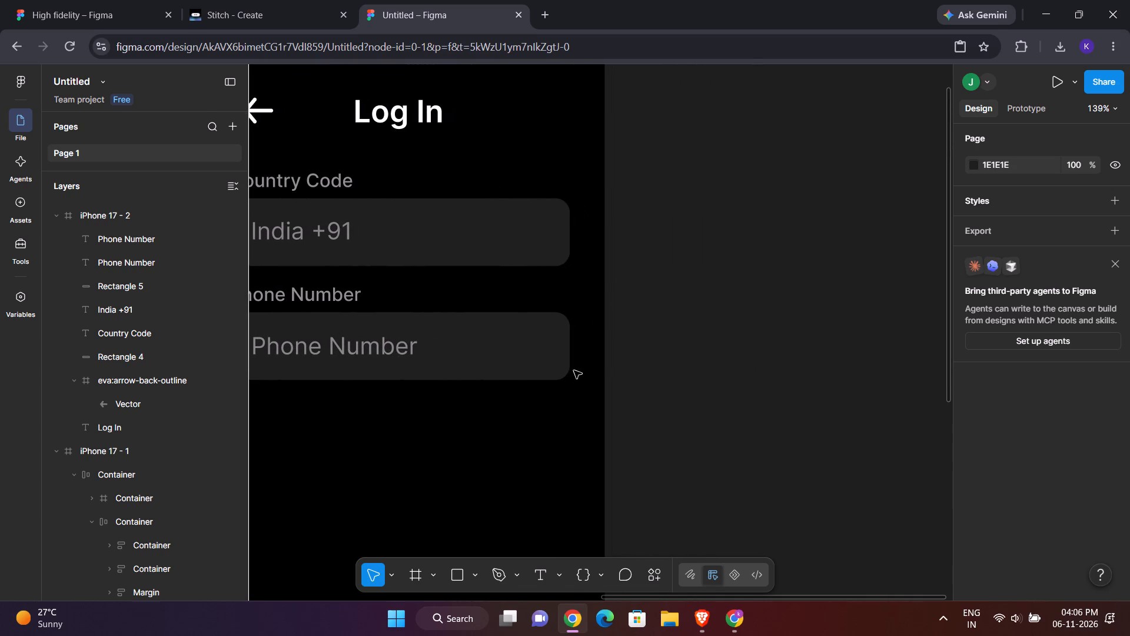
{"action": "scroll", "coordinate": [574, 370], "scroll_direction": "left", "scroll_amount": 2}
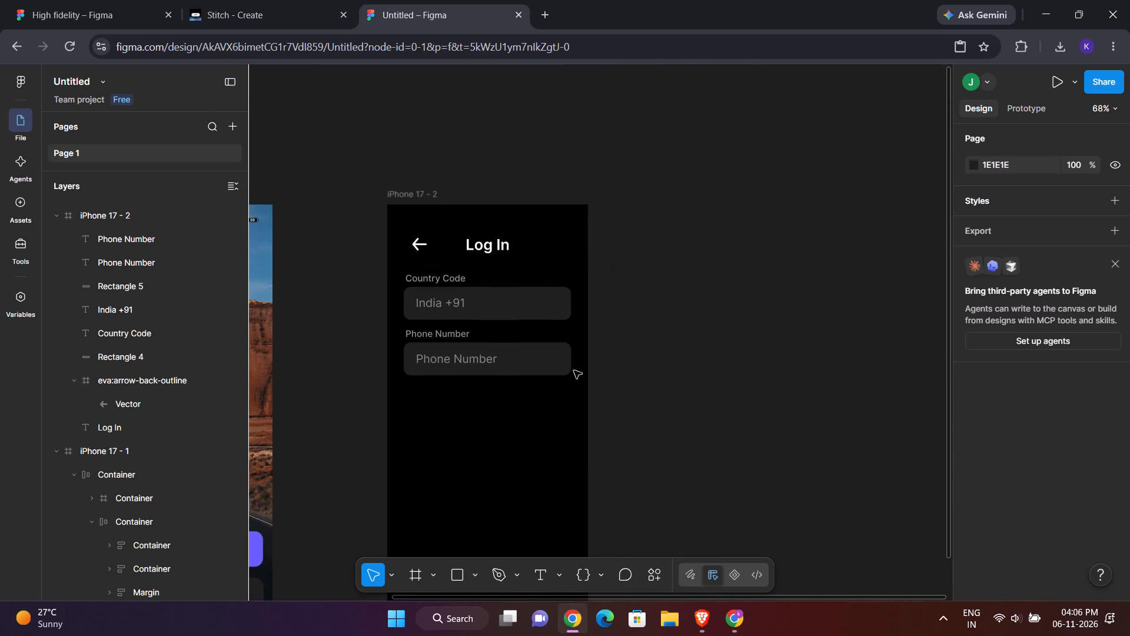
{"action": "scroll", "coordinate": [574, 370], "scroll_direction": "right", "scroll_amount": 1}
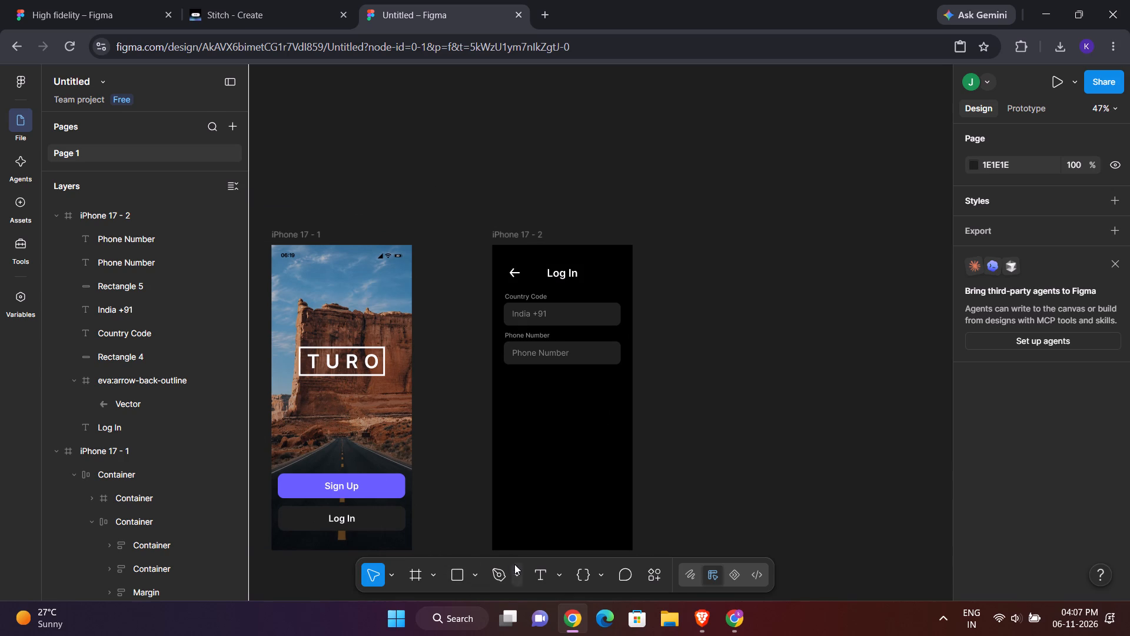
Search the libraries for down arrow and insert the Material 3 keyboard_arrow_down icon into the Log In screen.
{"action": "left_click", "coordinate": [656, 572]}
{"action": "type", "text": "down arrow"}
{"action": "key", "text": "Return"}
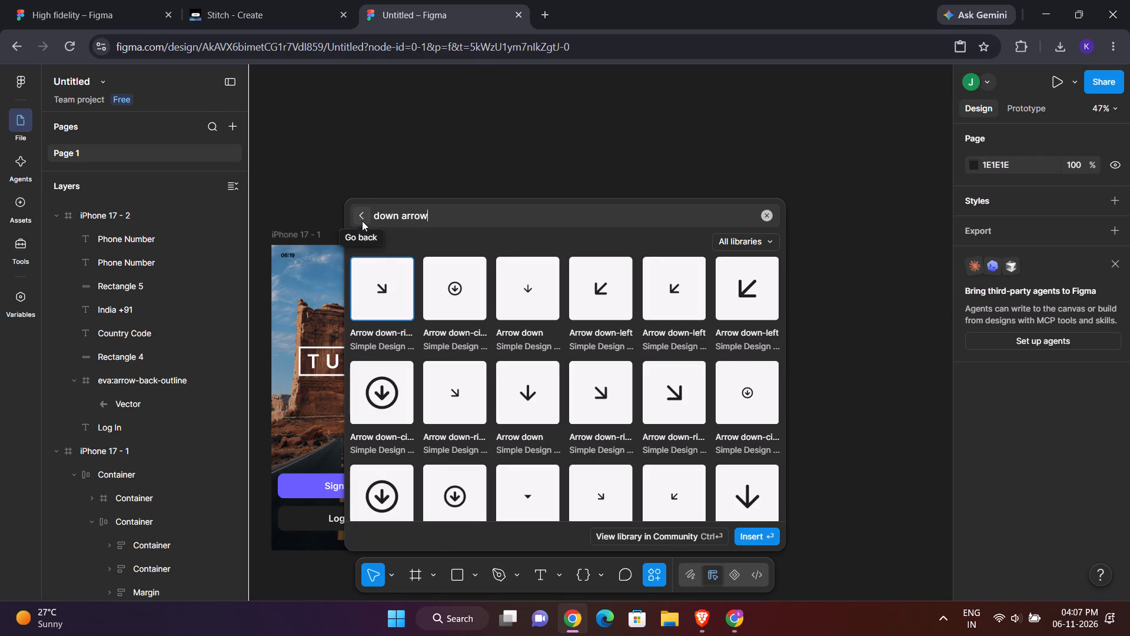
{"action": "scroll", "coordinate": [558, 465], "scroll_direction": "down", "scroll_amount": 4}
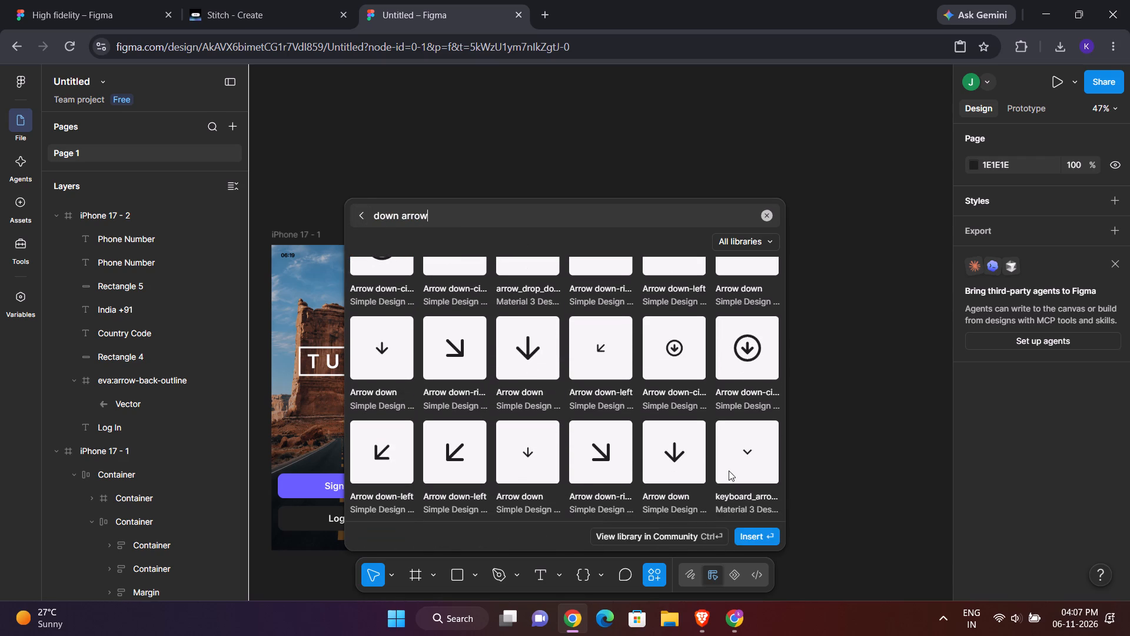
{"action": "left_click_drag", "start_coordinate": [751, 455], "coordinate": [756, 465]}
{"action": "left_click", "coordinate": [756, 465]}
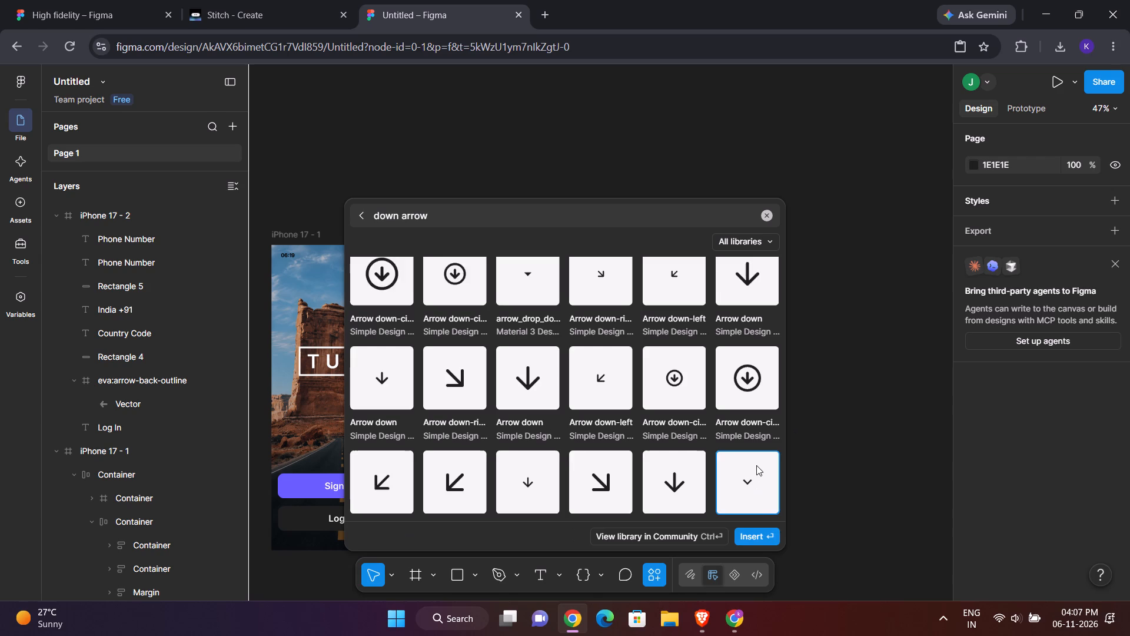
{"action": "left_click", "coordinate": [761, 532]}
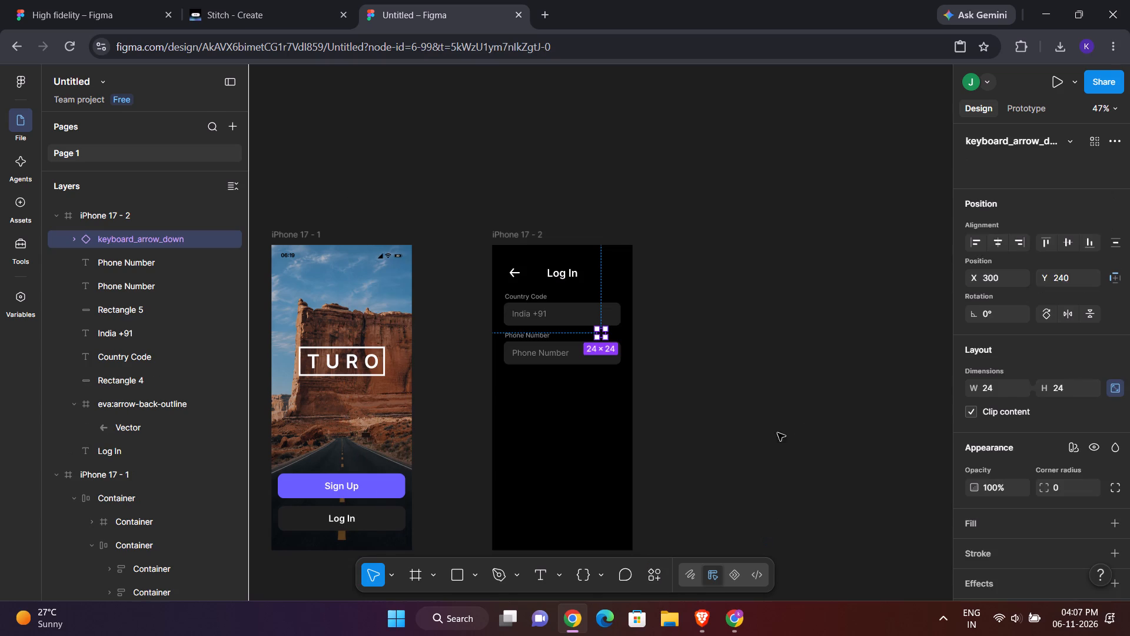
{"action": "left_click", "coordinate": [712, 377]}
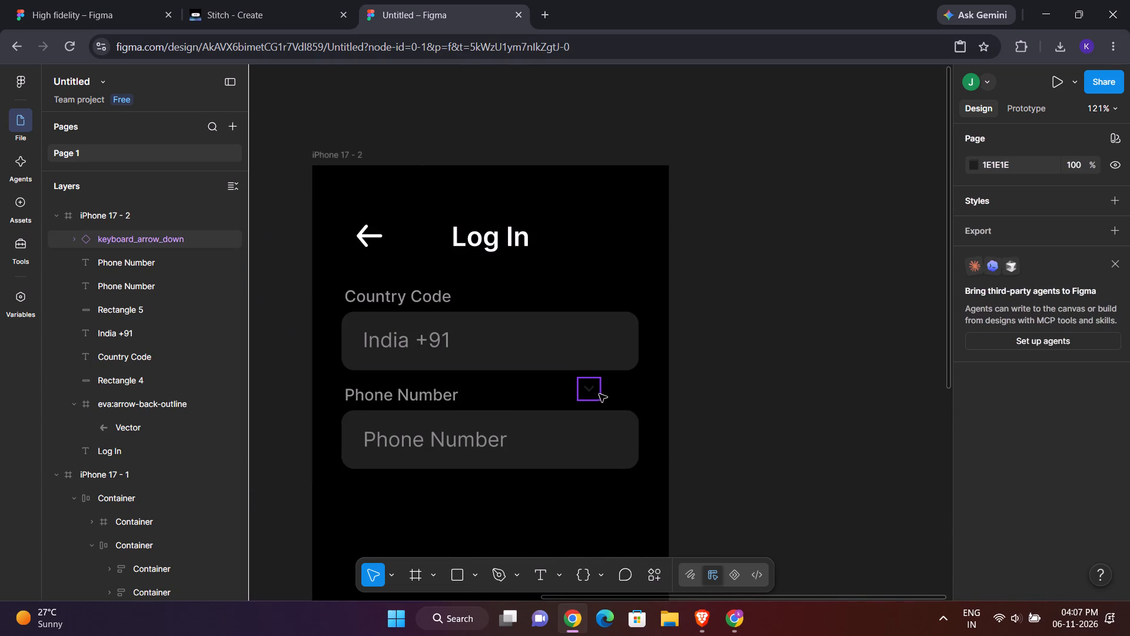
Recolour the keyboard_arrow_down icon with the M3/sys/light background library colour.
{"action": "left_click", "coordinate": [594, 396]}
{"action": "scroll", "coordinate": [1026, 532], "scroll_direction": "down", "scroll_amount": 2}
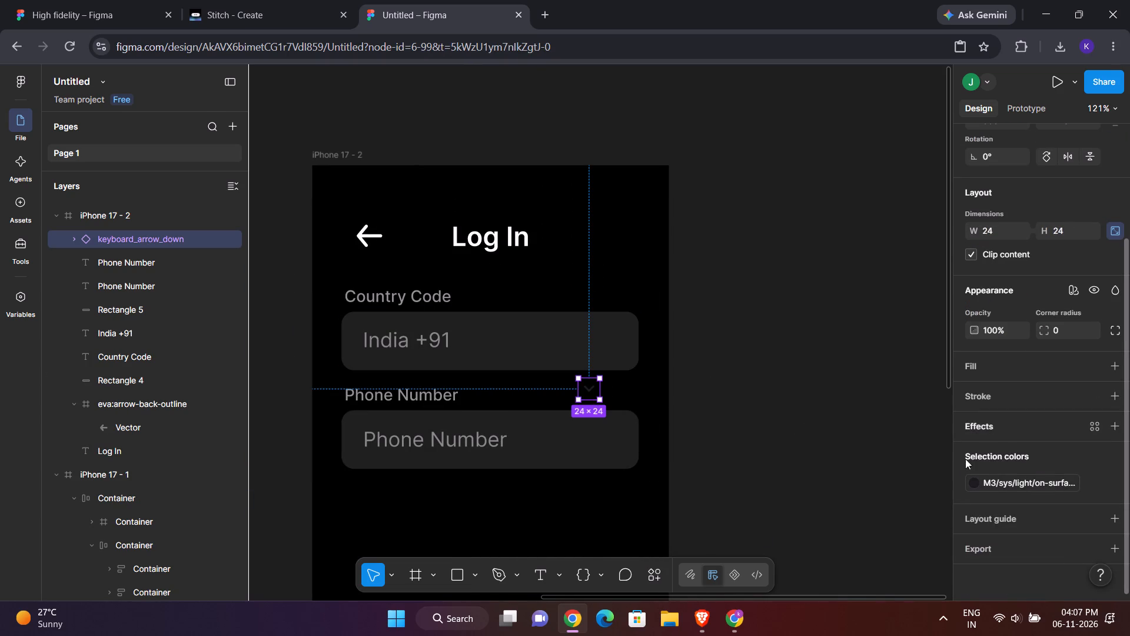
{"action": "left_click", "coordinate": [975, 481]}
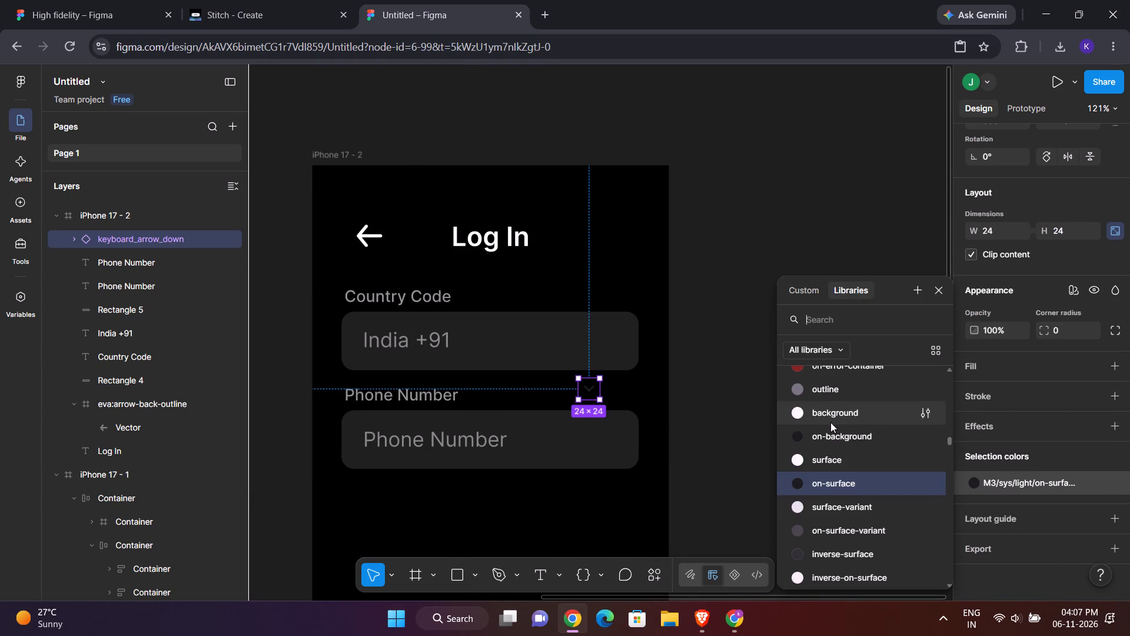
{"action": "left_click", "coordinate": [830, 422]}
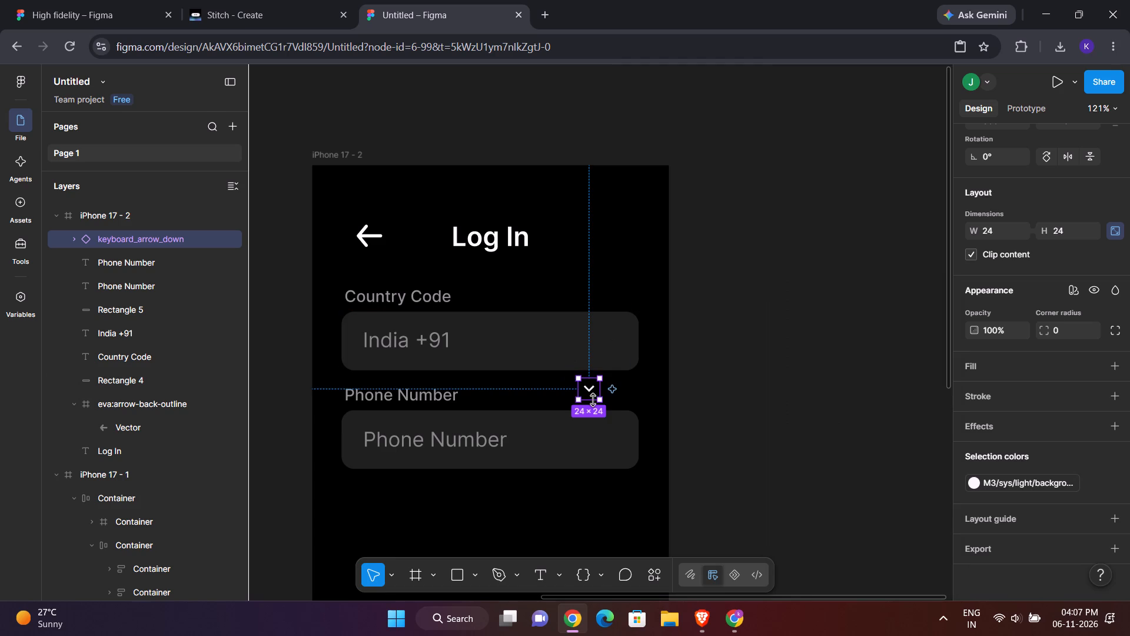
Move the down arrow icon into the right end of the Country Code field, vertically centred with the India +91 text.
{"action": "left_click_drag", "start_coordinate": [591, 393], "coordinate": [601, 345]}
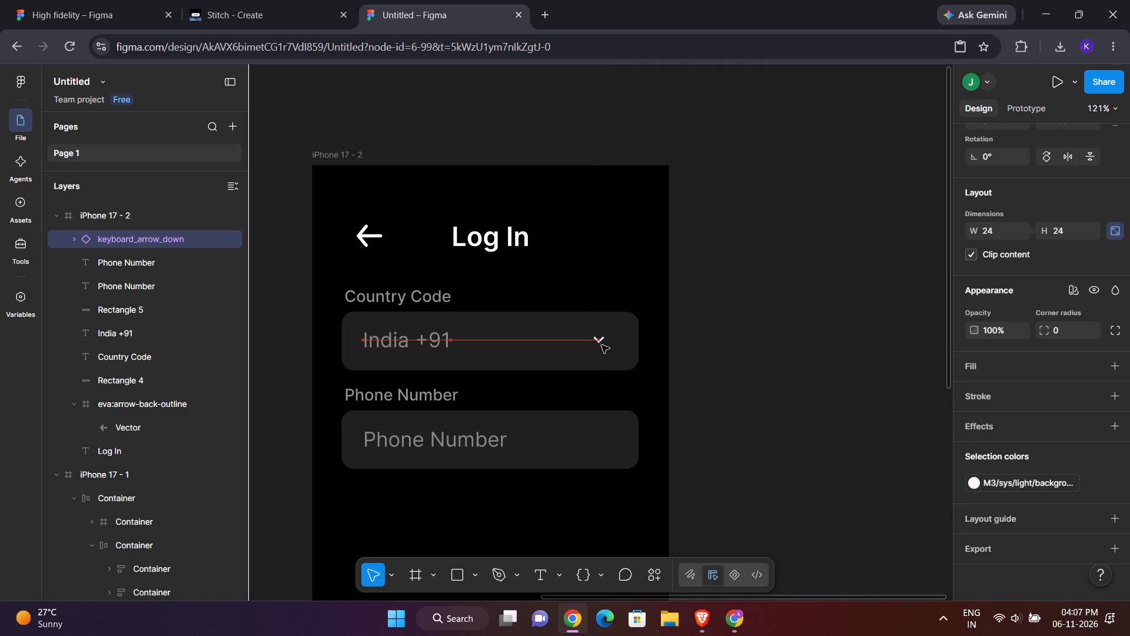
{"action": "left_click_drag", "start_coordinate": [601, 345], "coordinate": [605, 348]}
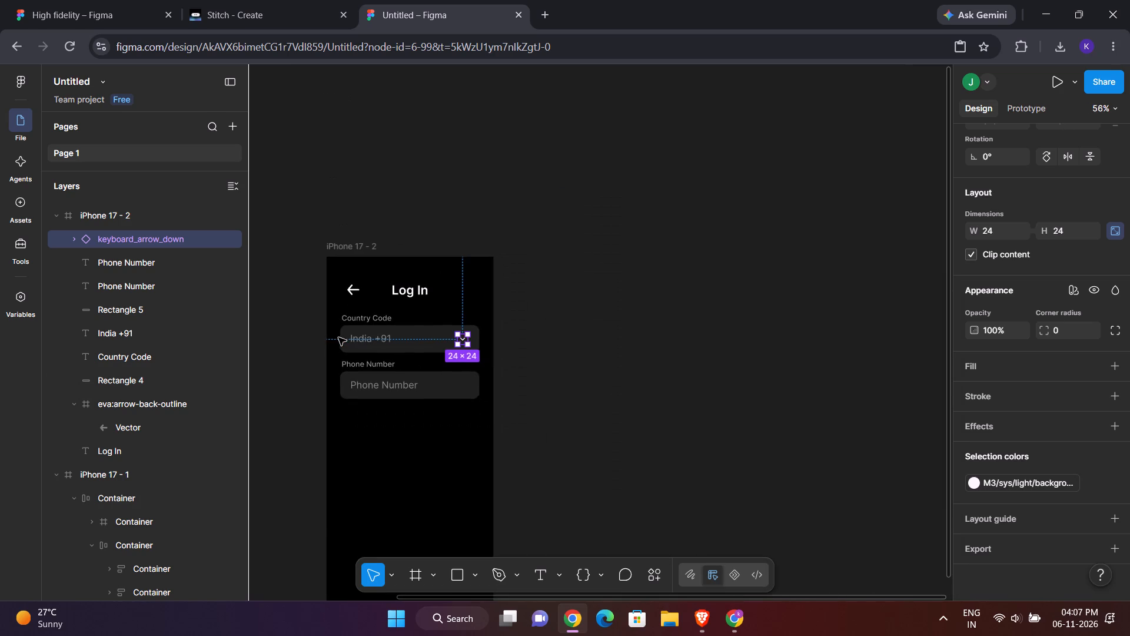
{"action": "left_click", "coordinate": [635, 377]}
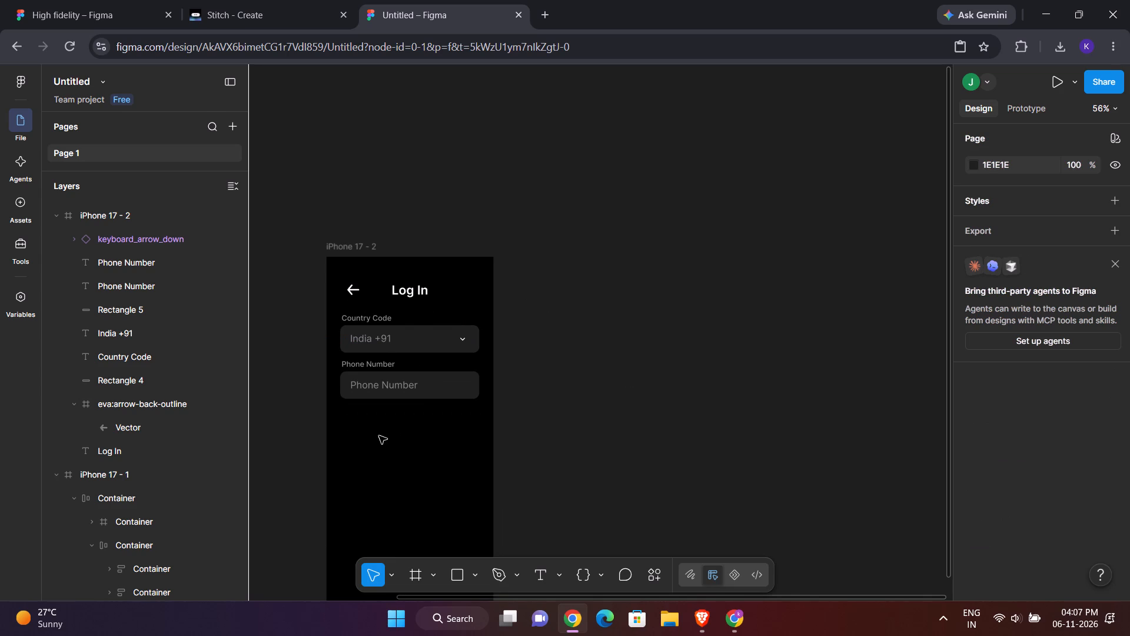
Shift the Phone Number placeholder to about X 50, Y 295 and the India +91 text to about X 51, Y 183.
{"action": "scroll", "coordinate": [738, 372], "scroll_direction": "right", "scroll_amount": 1}
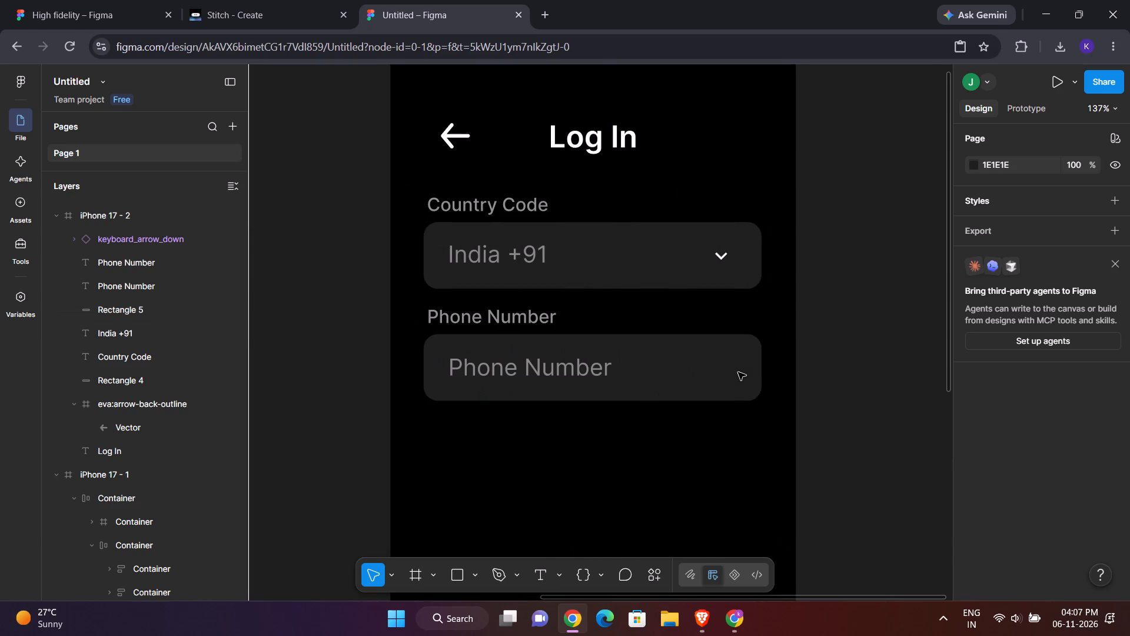
{"action": "left_click_drag", "start_coordinate": [488, 363], "coordinate": [481, 363]}
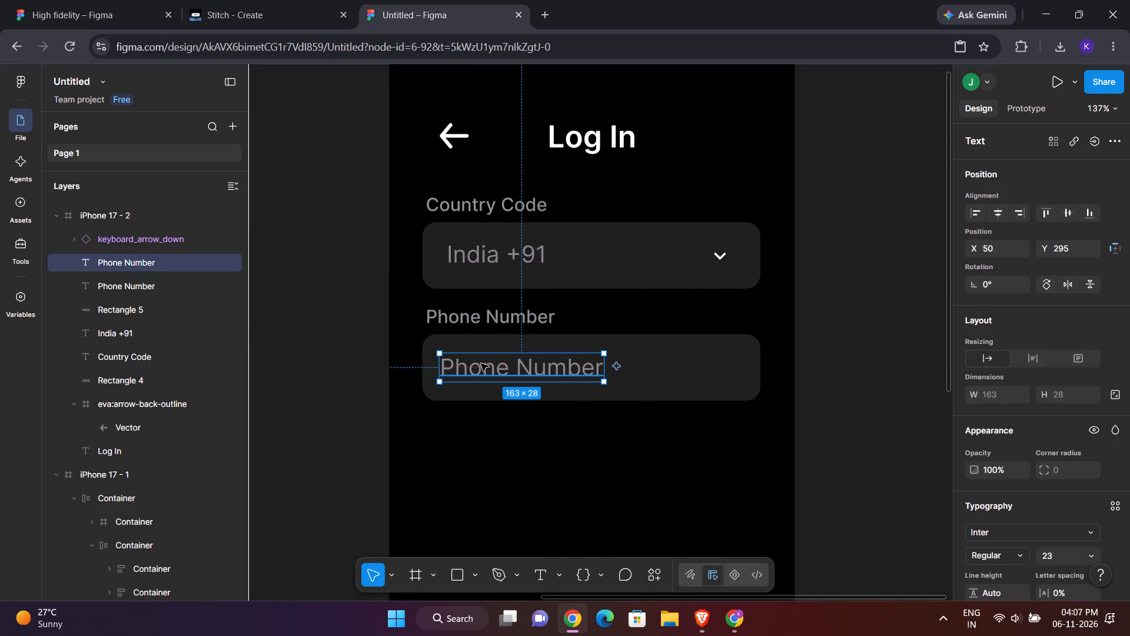
{"action": "left_click", "coordinate": [493, 260]}
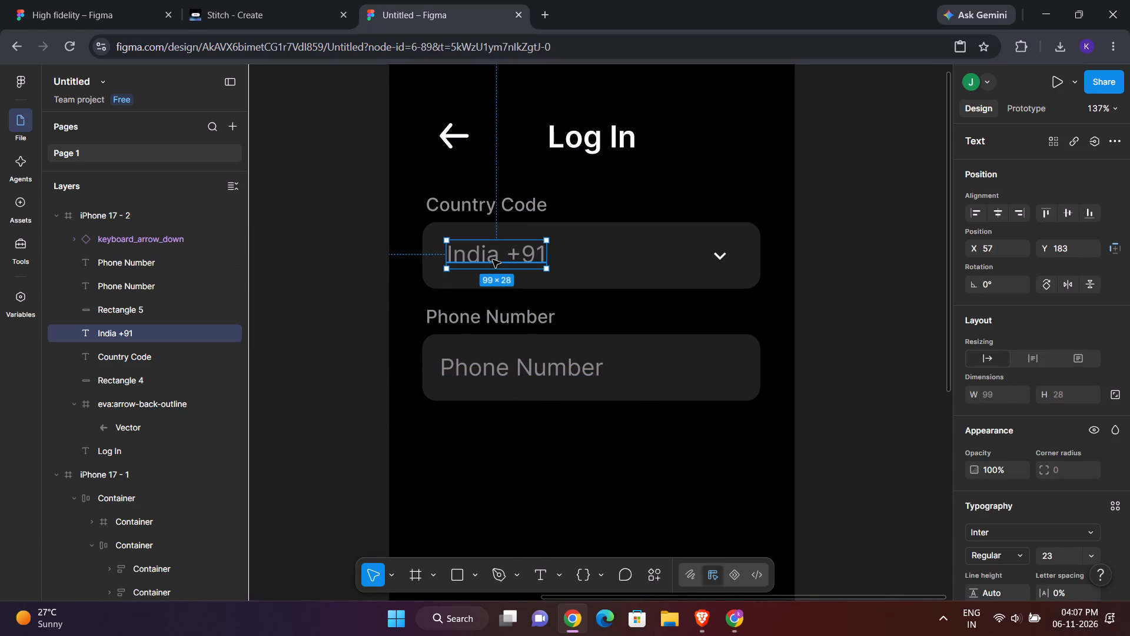
{"action": "left_click", "coordinate": [493, 260]}
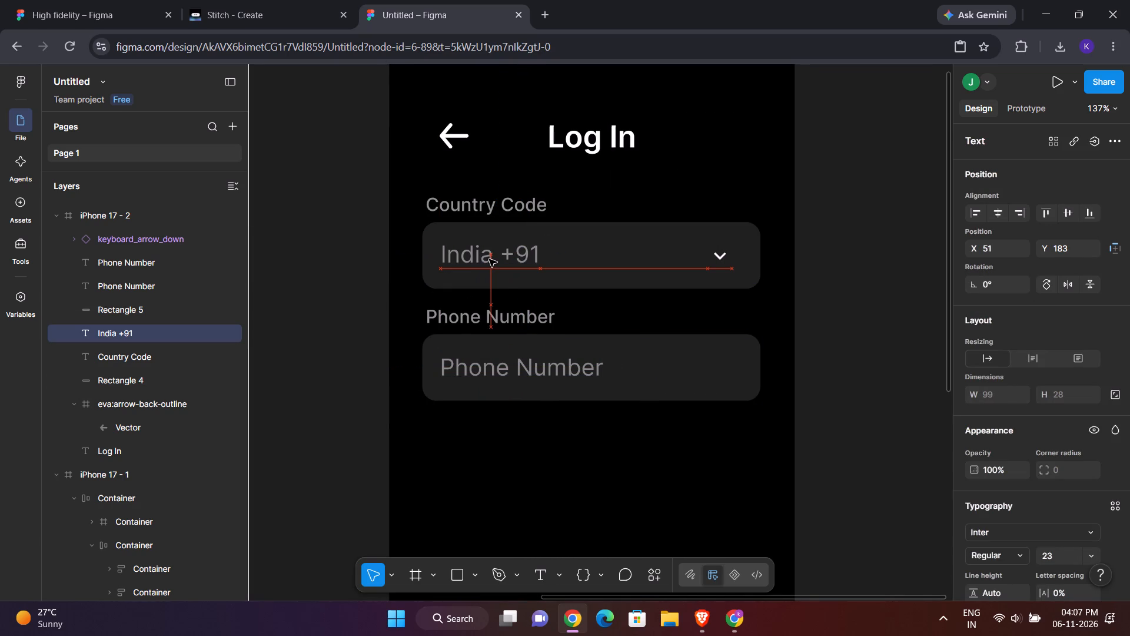
{"action": "scroll", "coordinate": [490, 259], "scroll_direction": "up", "scroll_amount": 1}
{"action": "scroll", "coordinate": [490, 259], "scroll_direction": "left", "scroll_amount": 1}
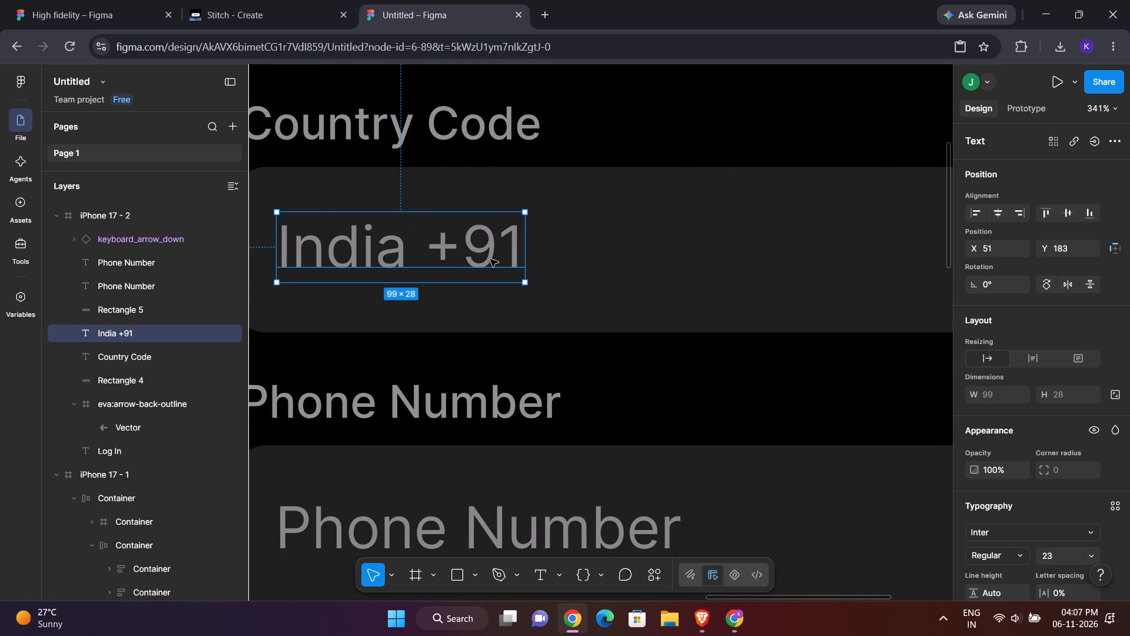
{"action": "scroll", "coordinate": [490, 259], "scroll_direction": "left", "scroll_amount": 2}
{"action": "left_click", "coordinate": [673, 124]}
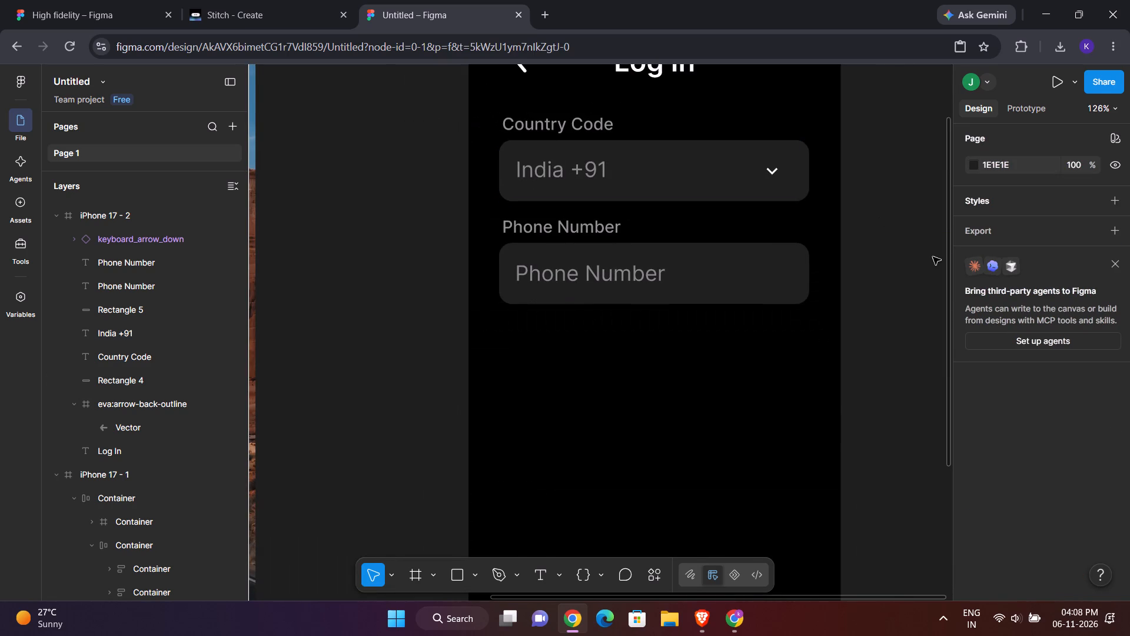
Browse the library colours, in list and grid form, for another colour for the Country Code field's down arrow.
{"action": "left_click", "coordinate": [780, 169]}
{"action": "scroll", "coordinate": [1026, 485], "scroll_direction": "down", "scroll_amount": 3}
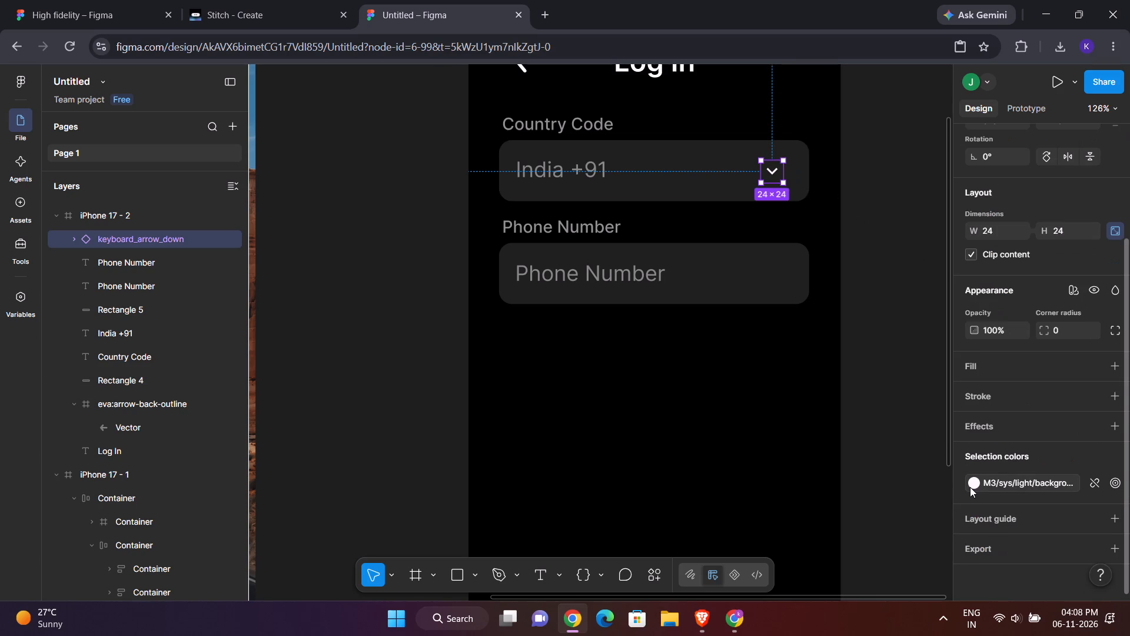
{"action": "left_click", "coordinate": [970, 487]}
{"action": "scroll", "coordinate": [868, 395], "scroll_direction": "up", "scroll_amount": 4}
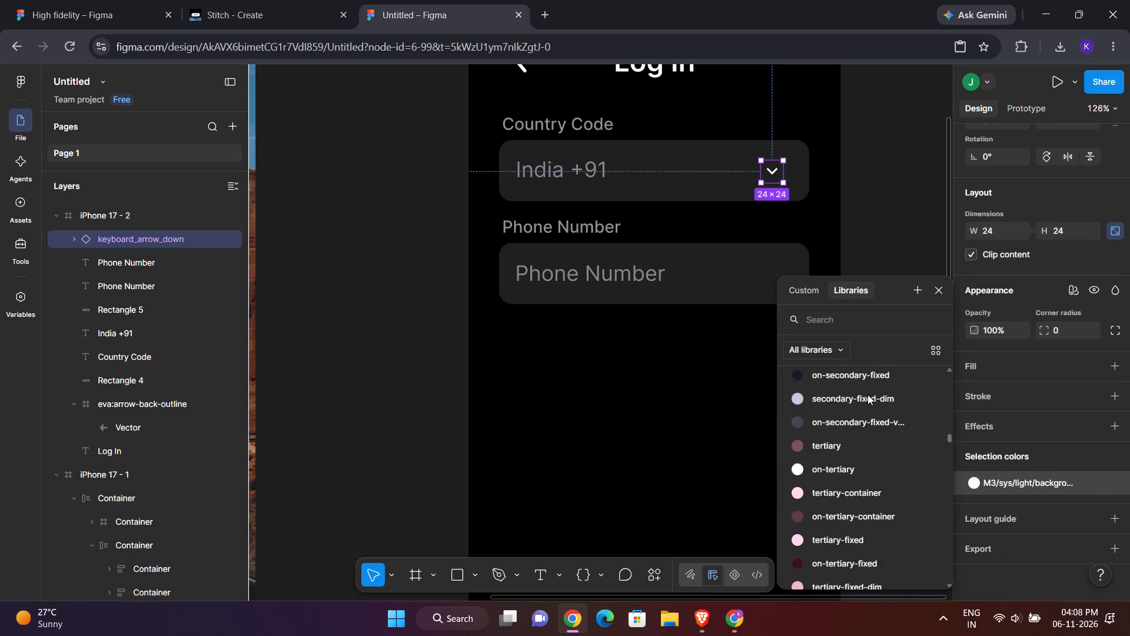
{"action": "scroll", "coordinate": [878, 396], "scroll_direction": "up", "scroll_amount": 4}
{"action": "scroll", "coordinate": [878, 396], "scroll_direction": "right", "scroll_amount": 1}
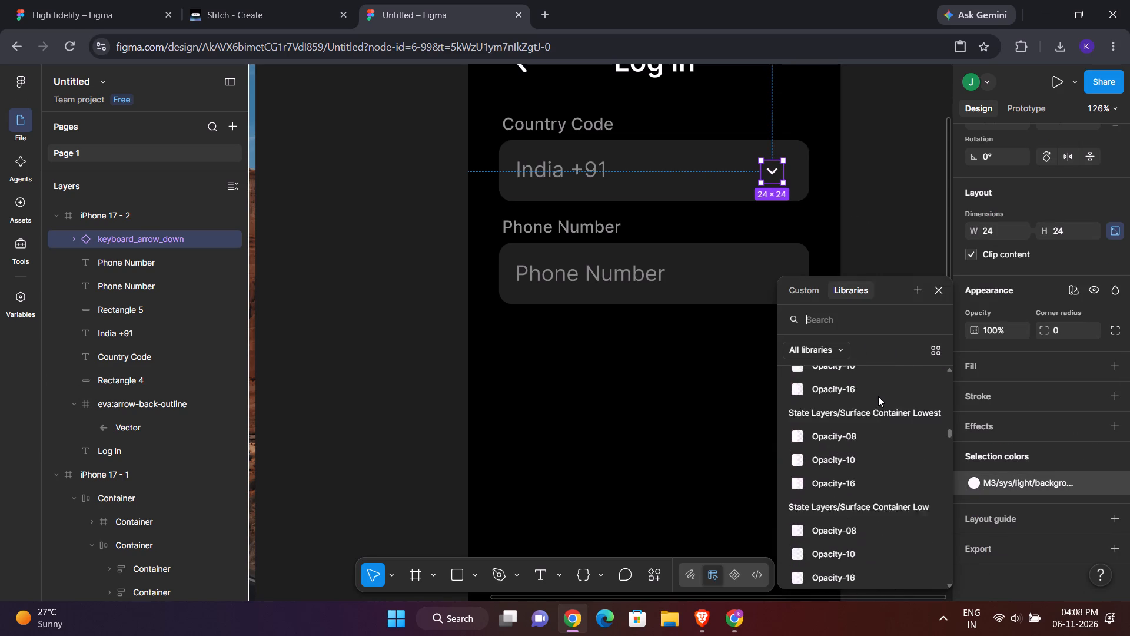
{"action": "scroll", "coordinate": [878, 396], "scroll_direction": "right", "scroll_amount": 1}
{"action": "scroll", "coordinate": [878, 396], "scroll_direction": "up", "scroll_amount": 7}
{"action": "scroll", "coordinate": [878, 396], "scroll_direction": "down", "scroll_amount": 1}
{"action": "scroll", "coordinate": [878, 396], "scroll_direction": "up", "scroll_amount": 7}
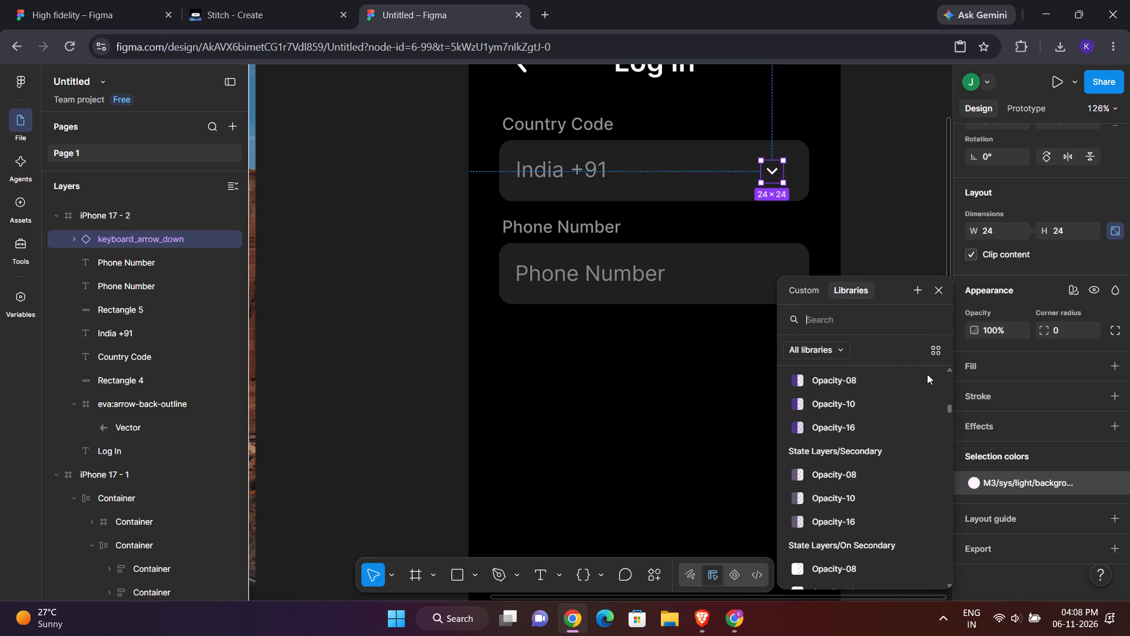
{"action": "left_click", "coordinate": [934, 340]}
{"action": "left_click", "coordinate": [937, 355]}
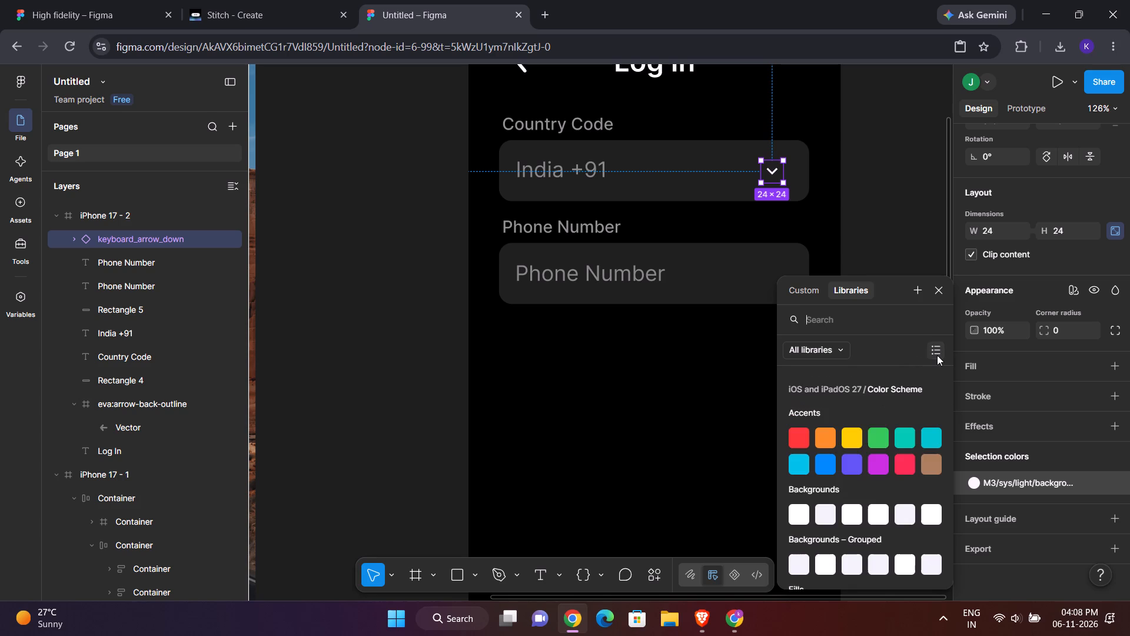
{"action": "left_click", "coordinate": [937, 355]}
{"action": "left_click", "coordinate": [937, 355]}
{"action": "scroll", "coordinate": [862, 468], "scroll_direction": "down", "scroll_amount": 5}
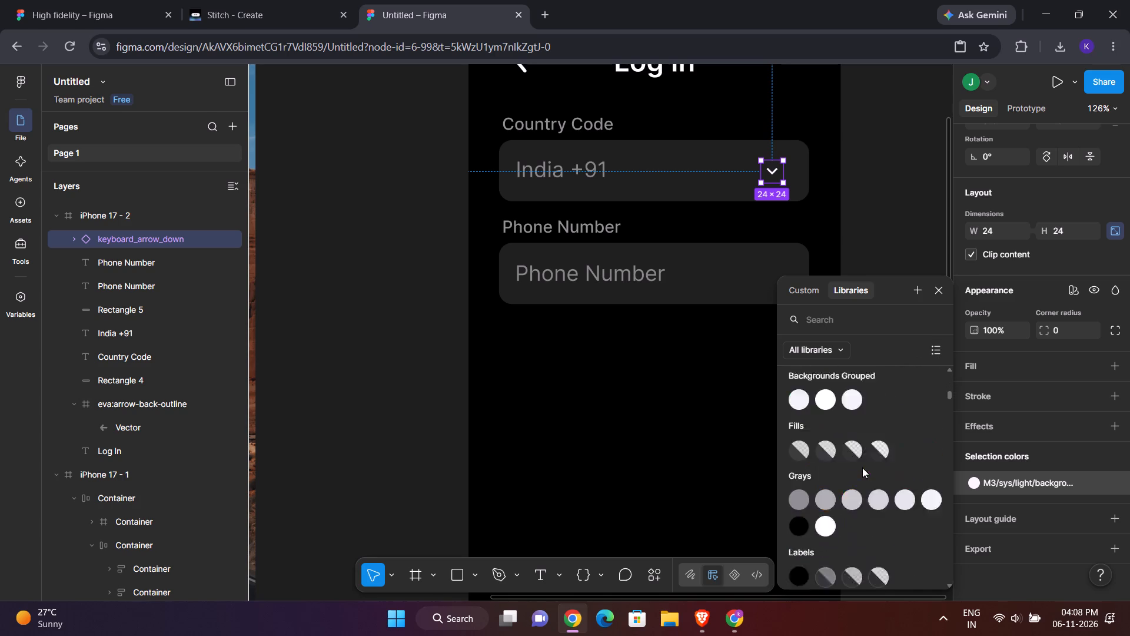
{"action": "scroll", "coordinate": [862, 468], "scroll_direction": "down", "scroll_amount": 18}
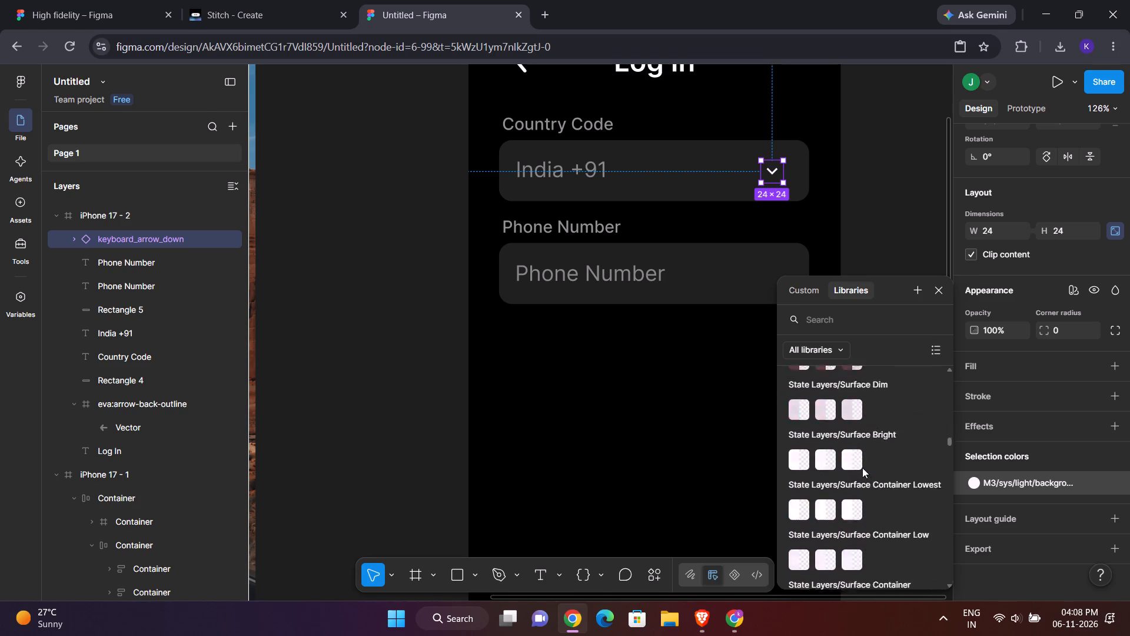
{"action": "scroll", "coordinate": [862, 468], "scroll_direction": "down", "scroll_amount": 19}
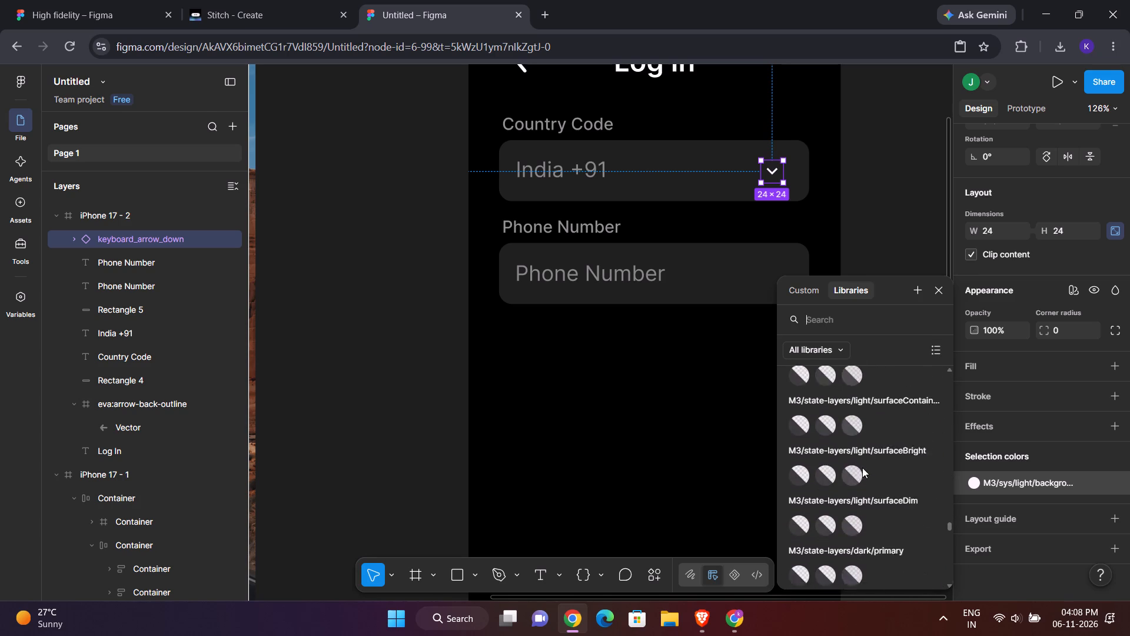
{"action": "scroll", "coordinate": [862, 468], "scroll_direction": "down", "scroll_amount": 17}
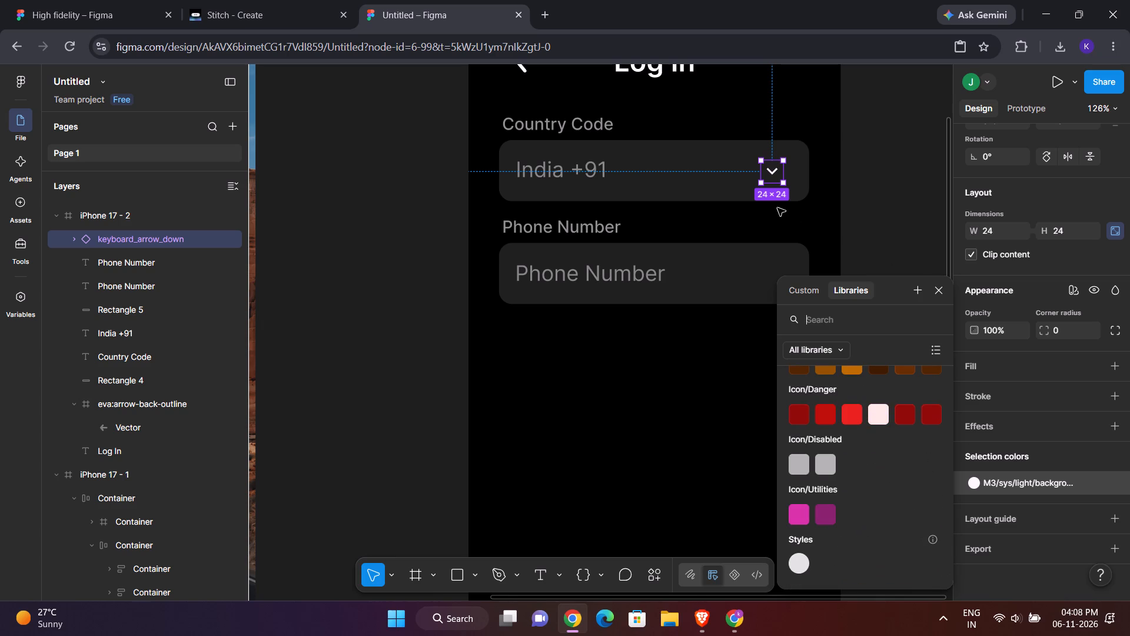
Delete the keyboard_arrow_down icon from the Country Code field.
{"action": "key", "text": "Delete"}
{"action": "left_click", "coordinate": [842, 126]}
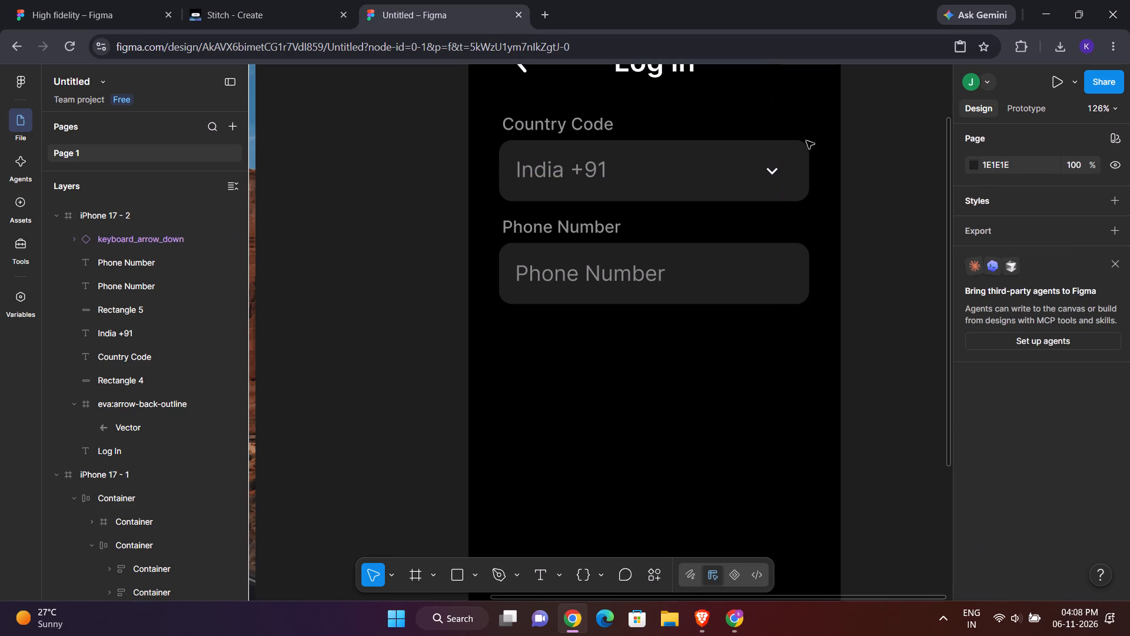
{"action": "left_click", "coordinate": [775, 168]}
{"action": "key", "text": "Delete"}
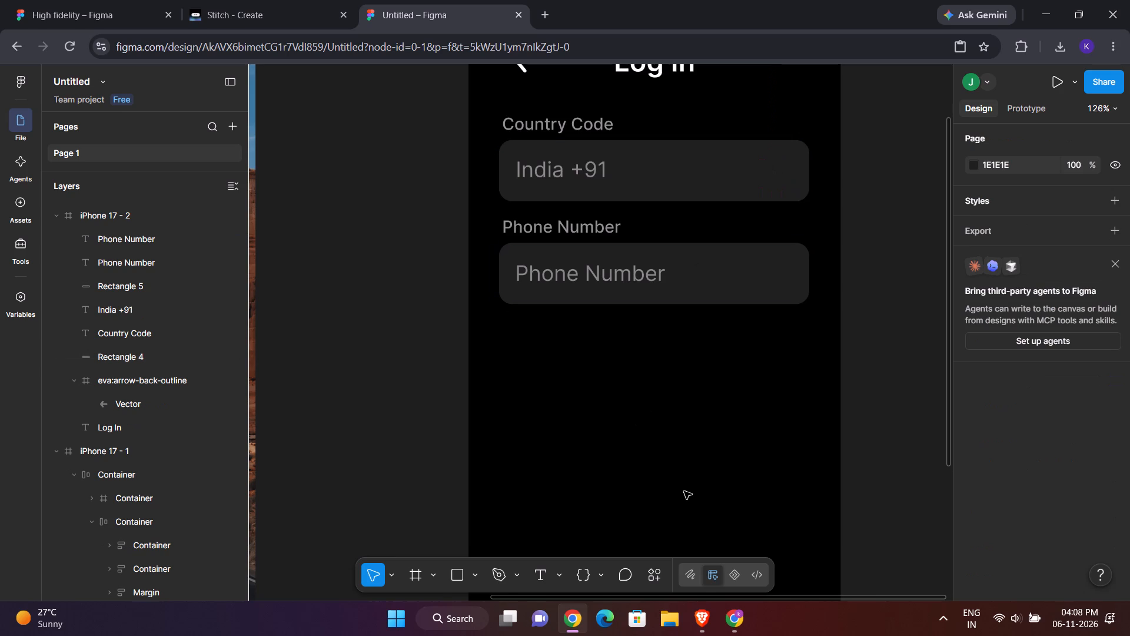
Run the Iconify plugin and search its icons for "down arrow".
{"action": "left_click", "coordinate": [642, 585]}
{"action": "left_click", "coordinate": [657, 565]}
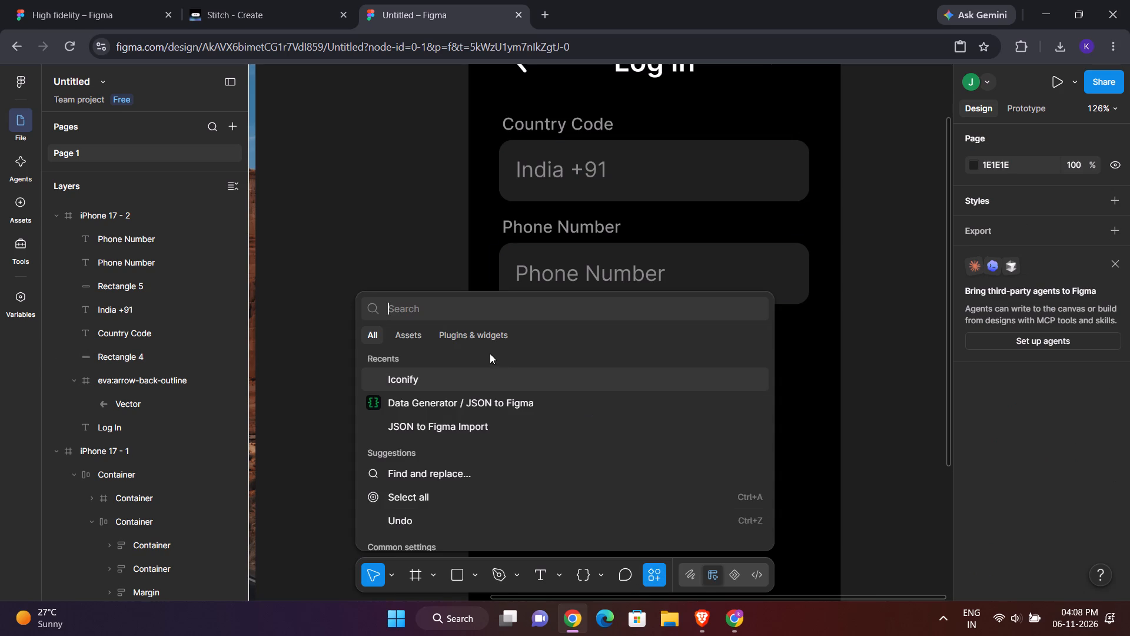
{"action": "left_click", "coordinate": [500, 387]}
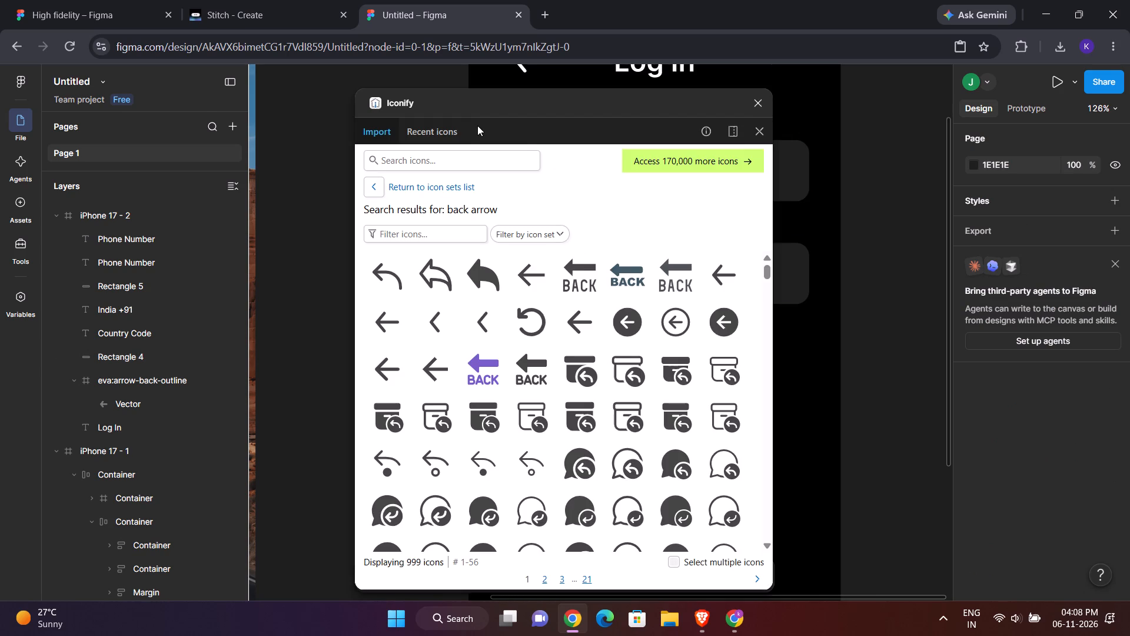
{"action": "left_click", "coordinate": [468, 153]}
{"action": "type", "text": "wown"}
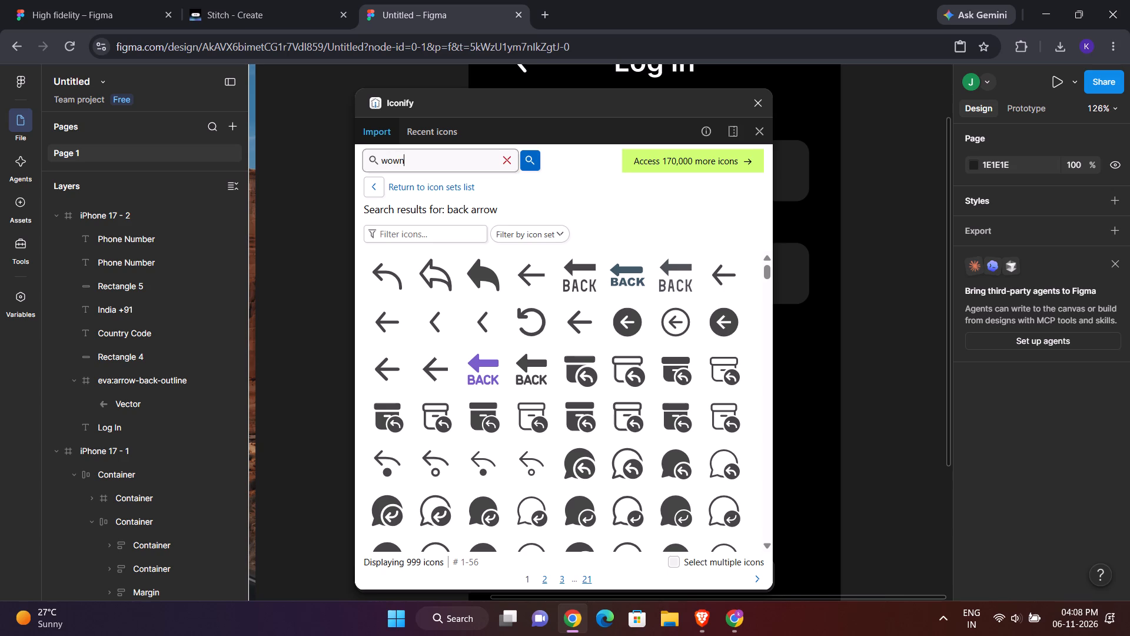
{"action": "key", "text": "BackSpace"}
{"action": "key", "text": "BackSpace"}
{"action": "key", "text": "BackSpace"}
{"action": "key", "text": "BackSpace"}
{"action": "key", "text": "BackSpace"}
{"action": "key", "text": "BackSpace"}
{"action": "key", "text": "BackSpace"}
{"action": "key", "text": "BackSpace"}
{"action": "key", "text": "BackSpace"}
{"action": "key", "text": "BackSpace"}
{"action": "key", "text": "BackSpace"}
{"action": "key", "text": "BackSpace"}
{"action": "key", "text": "BackSpace"}
{"action": "type", "text": "doq n"}
{"action": "key", "text": "BackSpace"}
{"action": "key", "text": "BackSpace"}
{"action": "key", "text": "BackSpace"}
{"action": "type", "text": "wn aro"}
{"action": "key", "text": "BackSpace"}
{"action": "type", "text": "row"}
{"action": "key", "text": "Return"}
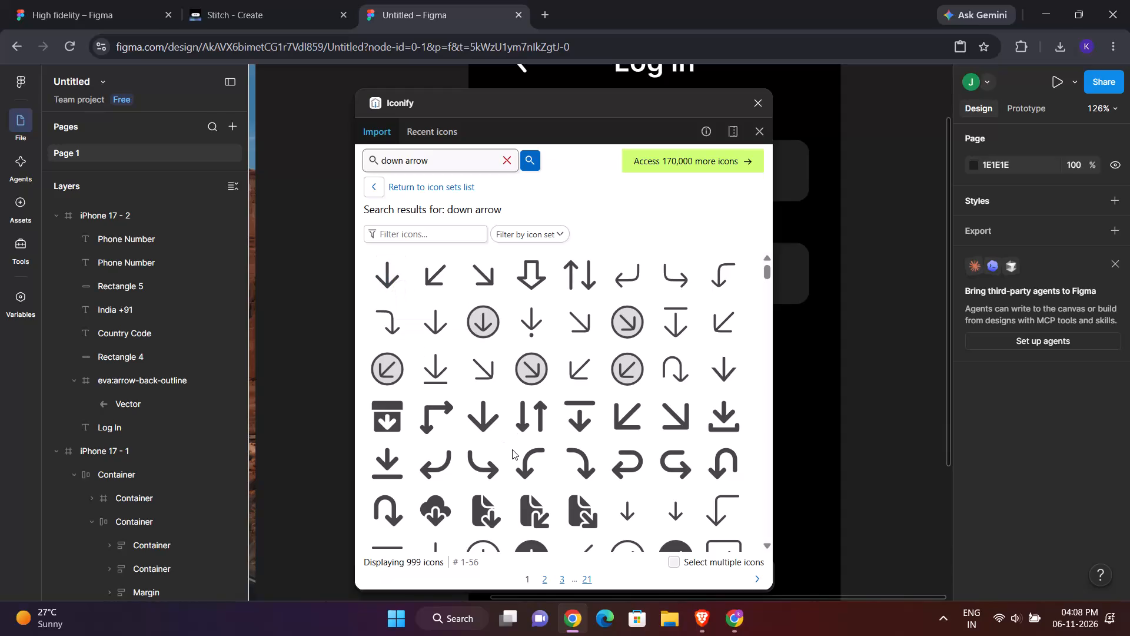
Find the chevron-style dashicons:arrow-down-alt2 among the Iconify results, import it onto the Log In screen, and close the plugin.
{"action": "scroll", "coordinate": [512, 449], "scroll_direction": "down", "scroll_amount": 2}
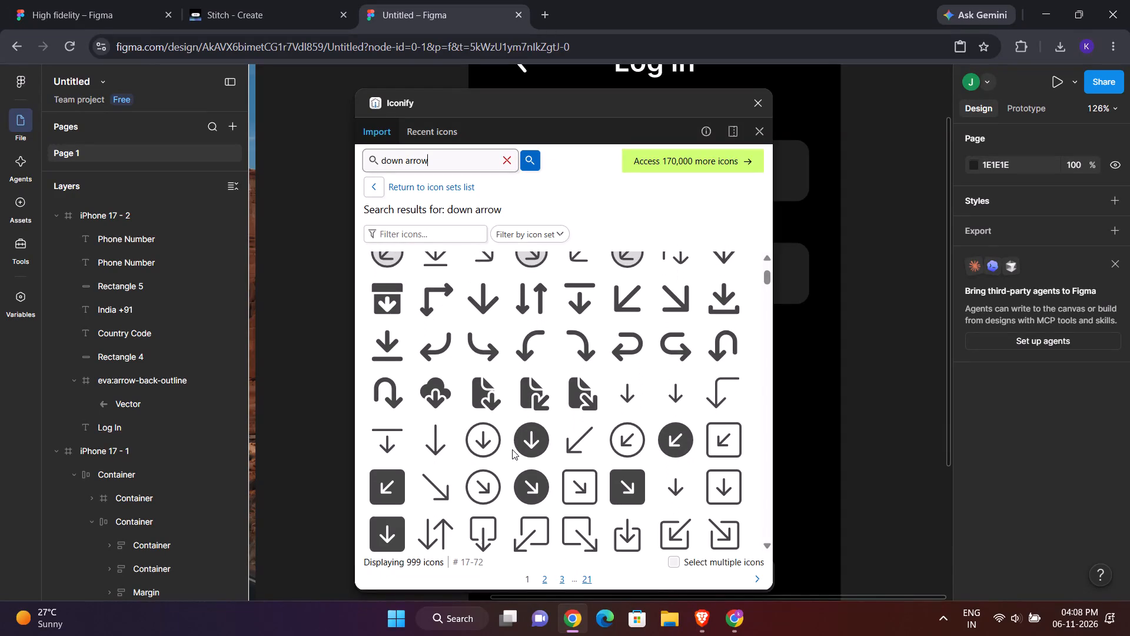
{"action": "scroll", "coordinate": [512, 449], "scroll_direction": "down", "scroll_amount": 2}
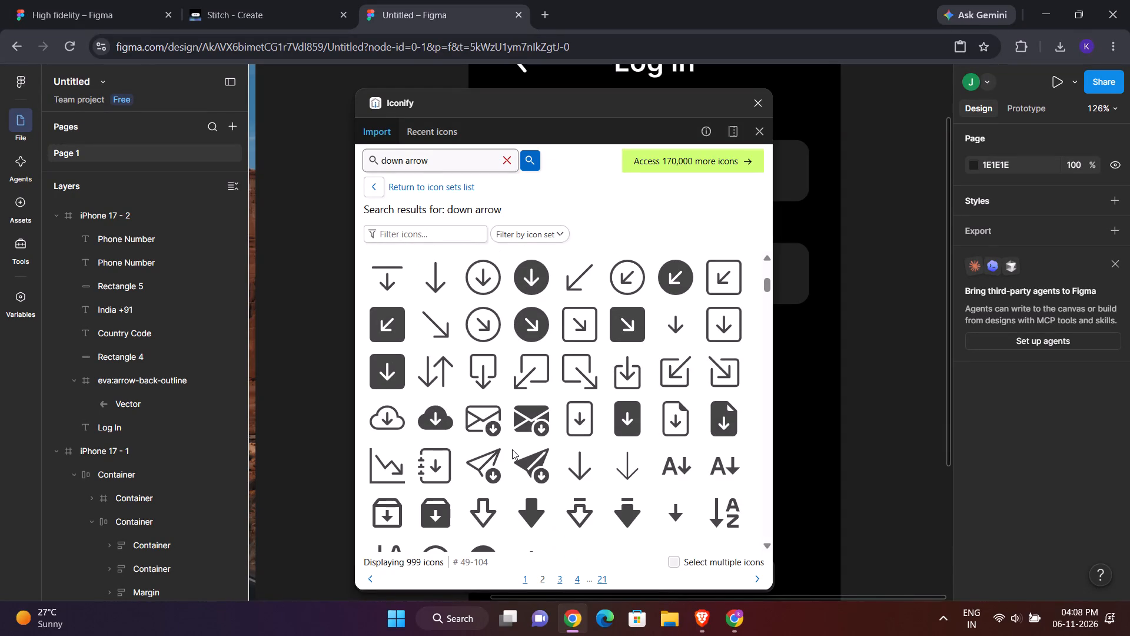
{"action": "scroll", "coordinate": [512, 449], "scroll_direction": "down", "scroll_amount": 2}
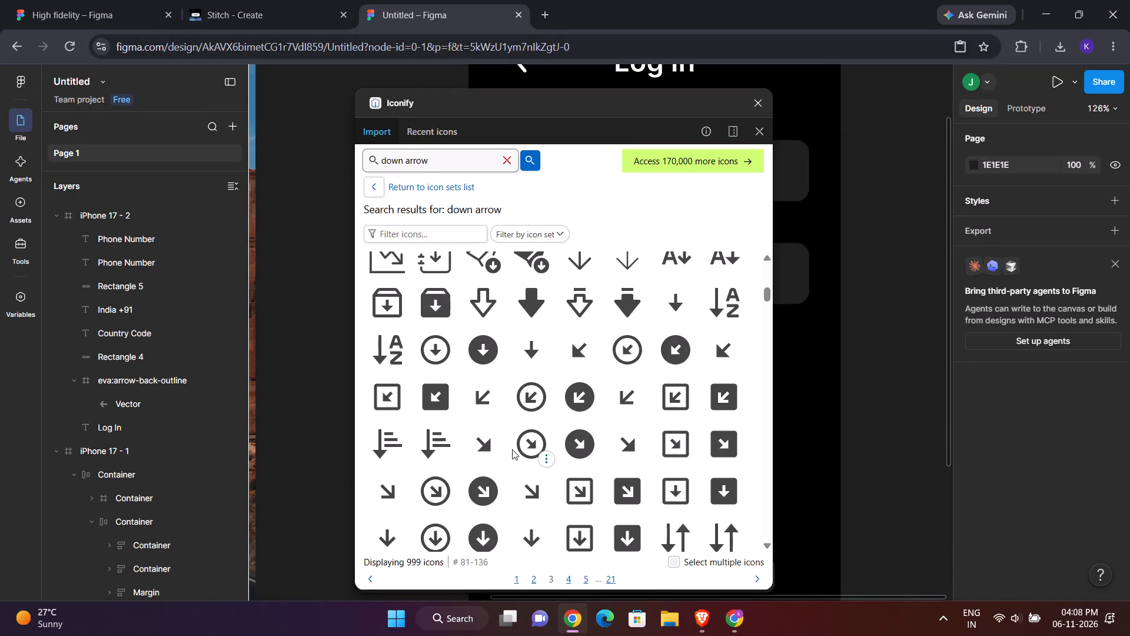
{"action": "scroll", "coordinate": [512, 445], "scroll_direction": "down", "scroll_amount": 1}
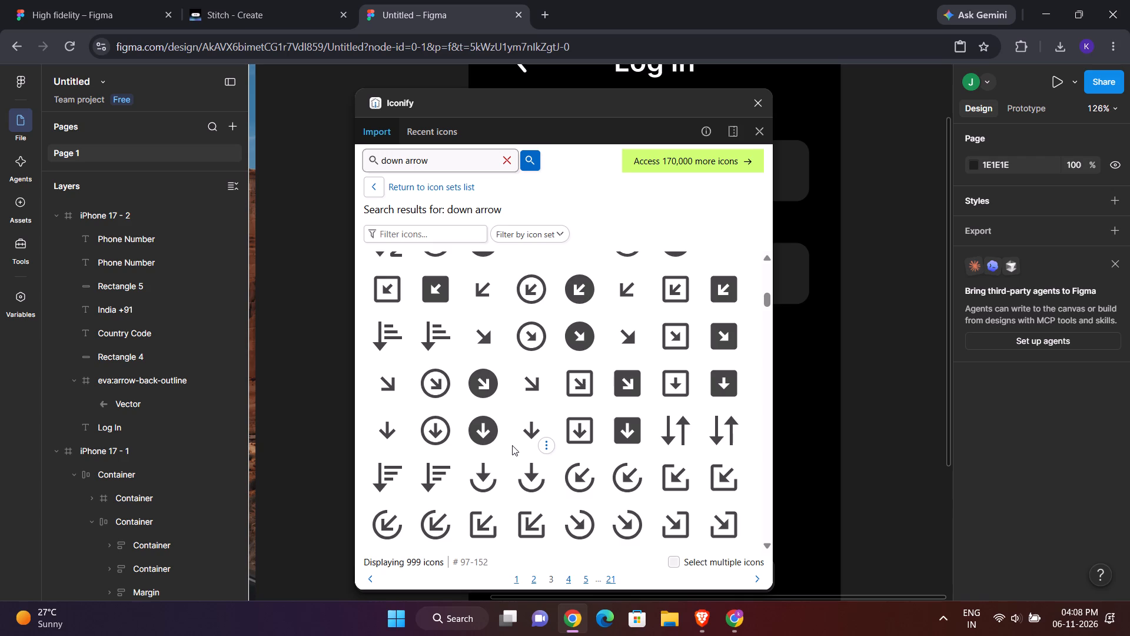
{"action": "scroll", "coordinate": [512, 445], "scroll_direction": "up", "scroll_amount": 9}
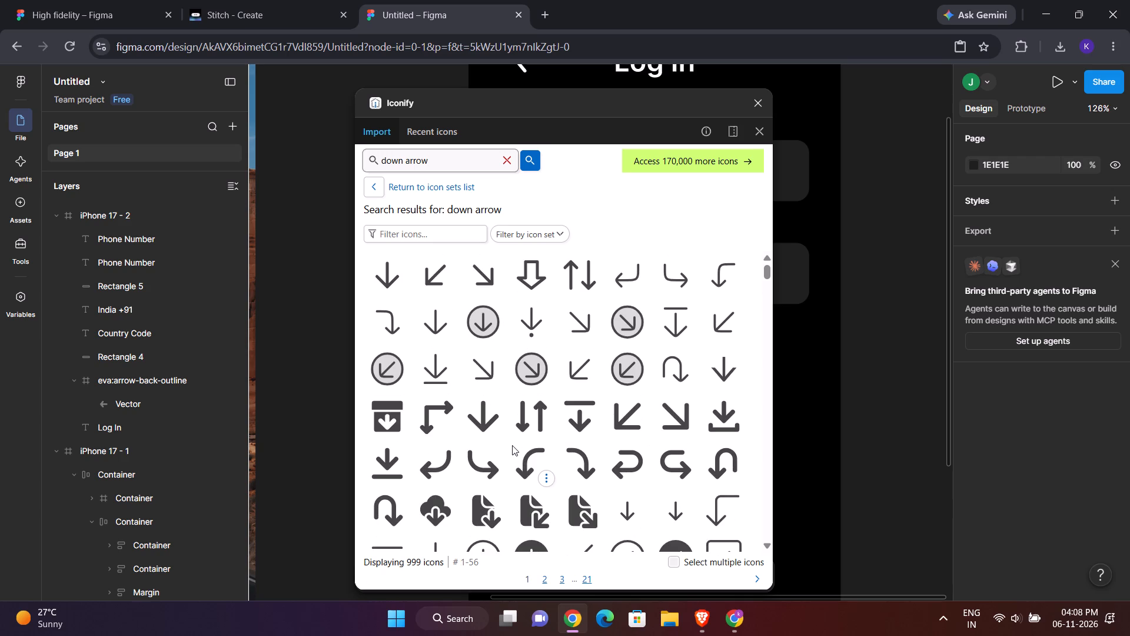
{"action": "scroll", "coordinate": [512, 445], "scroll_direction": "down", "scroll_amount": 10}
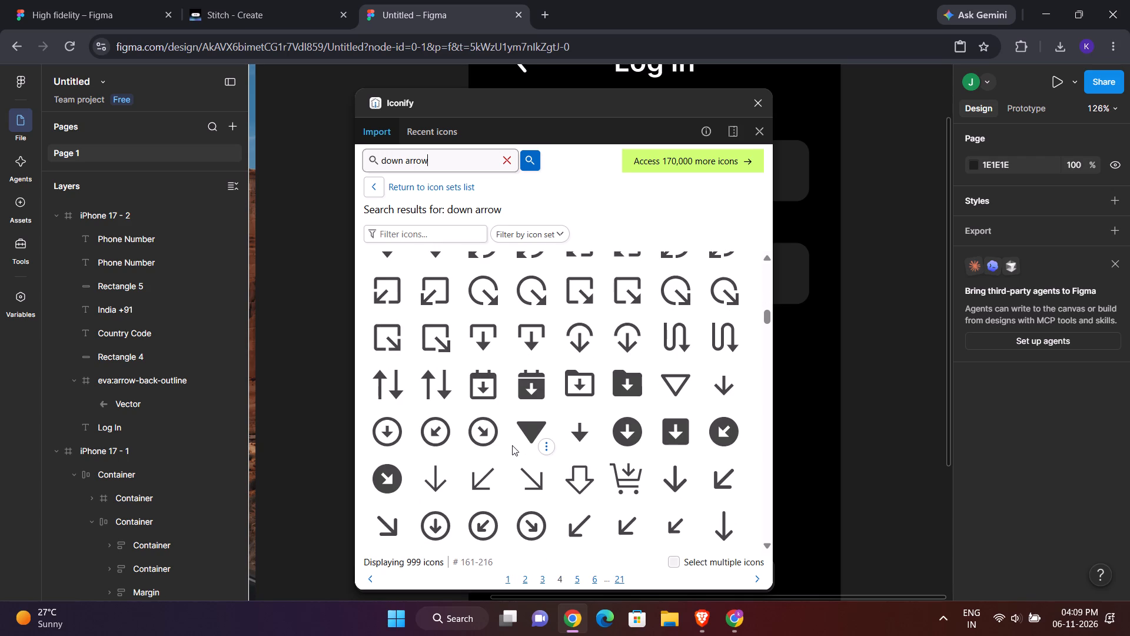
{"action": "scroll", "coordinate": [512, 445], "scroll_direction": "down", "scroll_amount": 1}
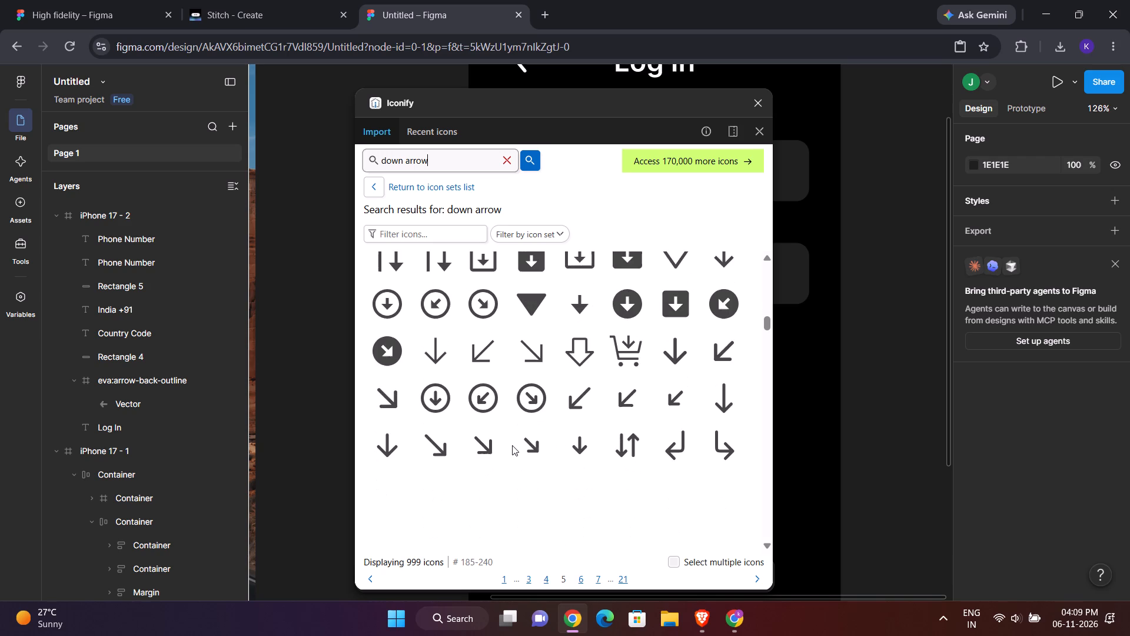
{"action": "scroll", "coordinate": [512, 445], "scroll_direction": "down", "scroll_amount": 3}
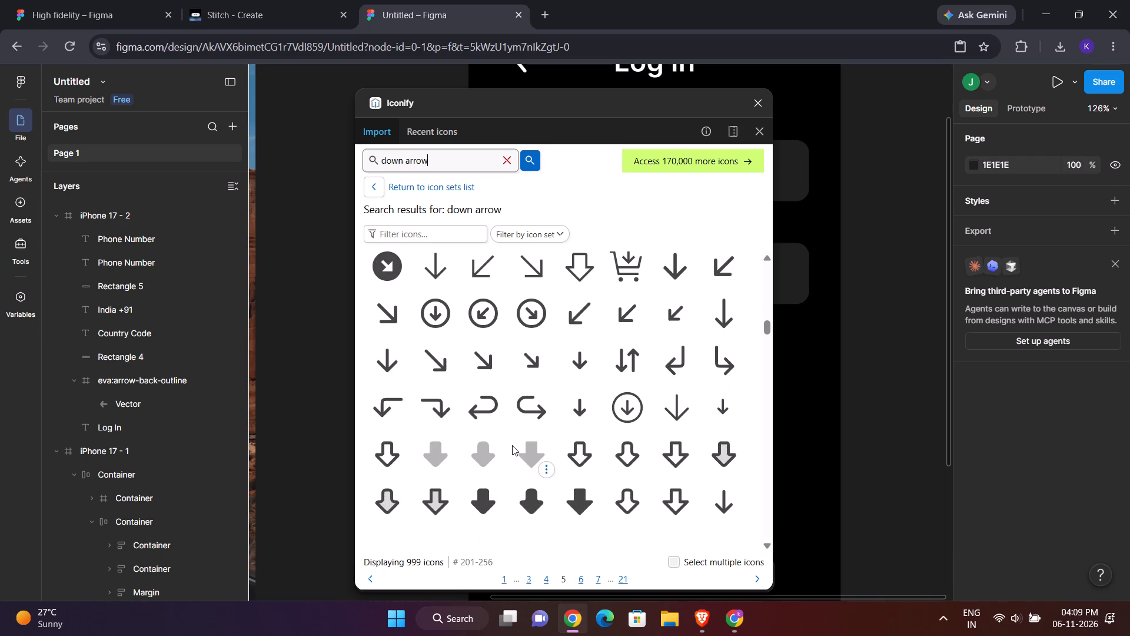
{"action": "scroll", "coordinate": [512, 445], "scroll_direction": "down", "scroll_amount": 4}
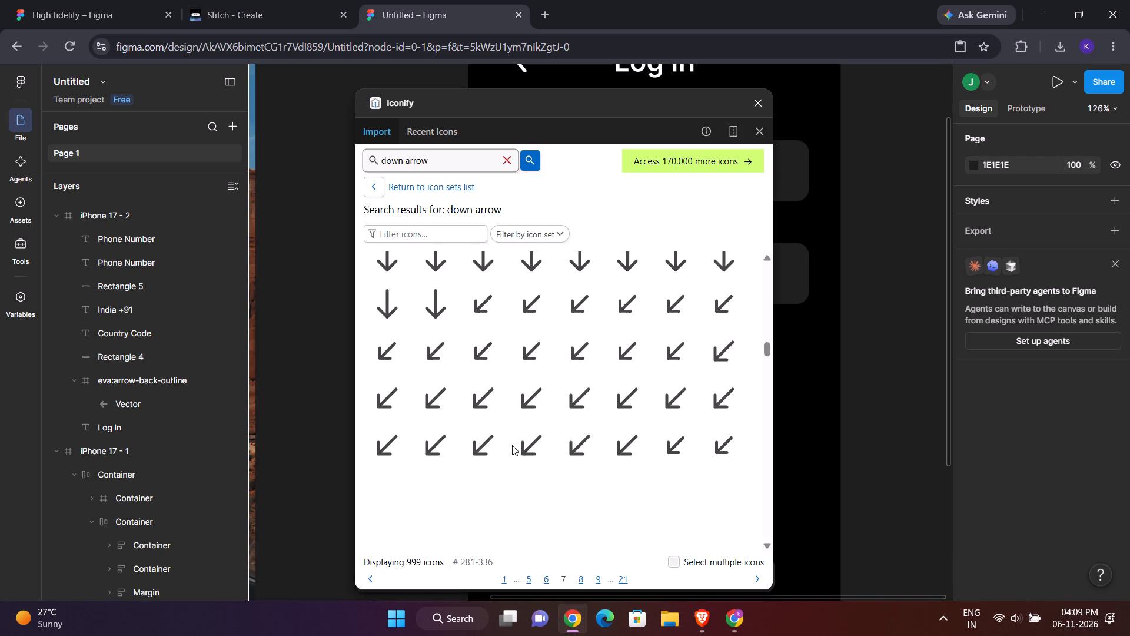
{"action": "scroll", "coordinate": [512, 445], "scroll_direction": "down", "scroll_amount": 8}
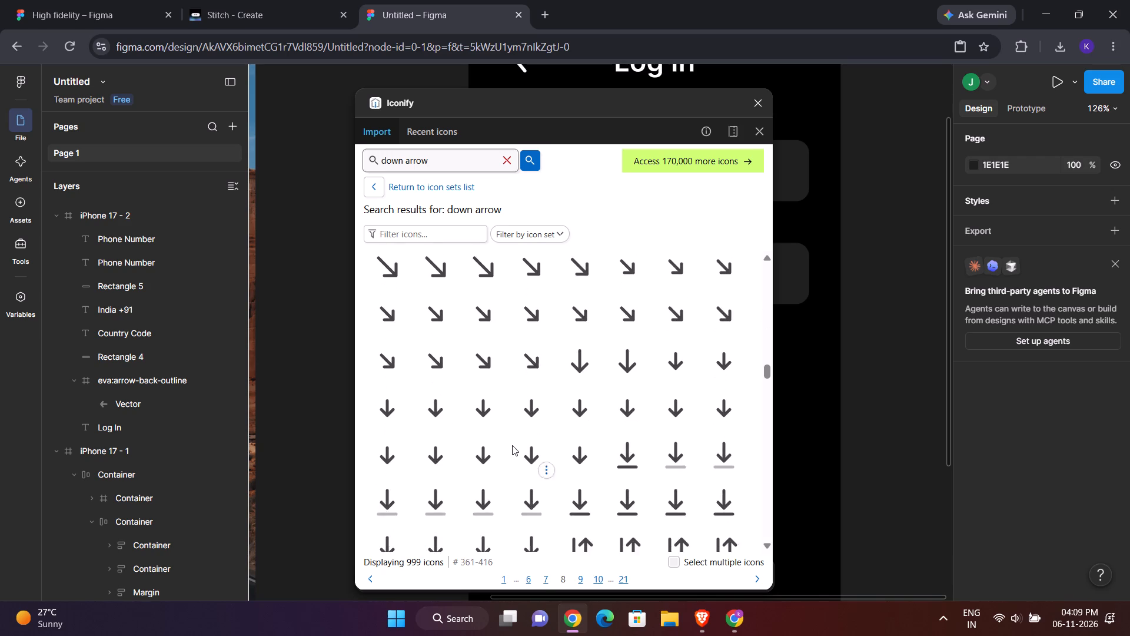
{"action": "scroll", "coordinate": [512, 445], "scroll_direction": "down", "scroll_amount": 5}
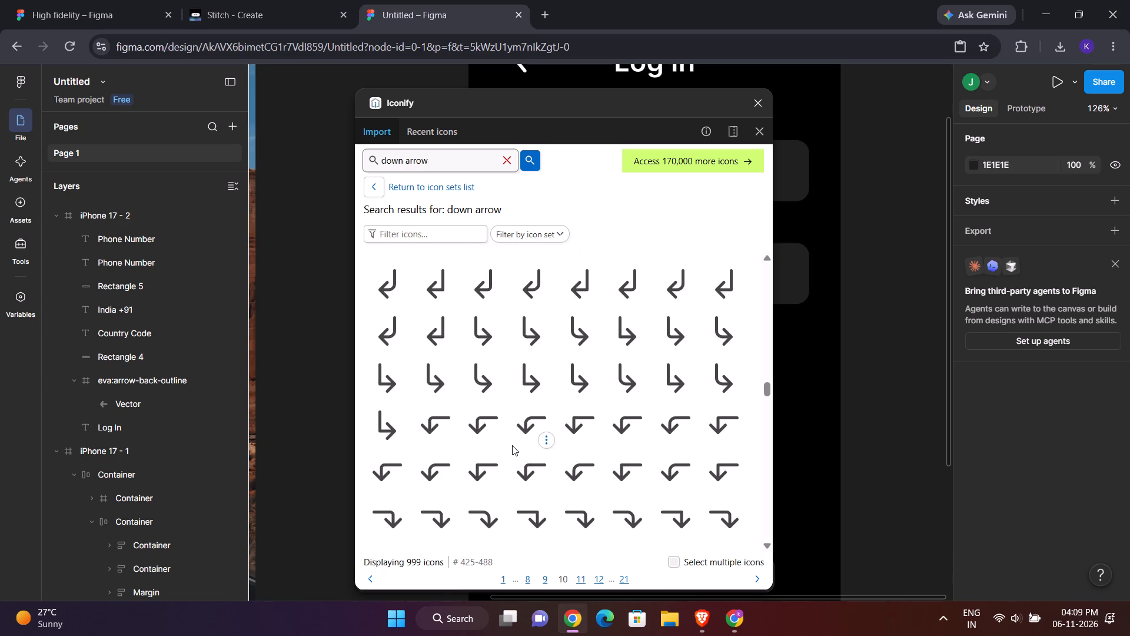
{"action": "scroll", "coordinate": [512, 445], "scroll_direction": "down", "scroll_amount": 8}
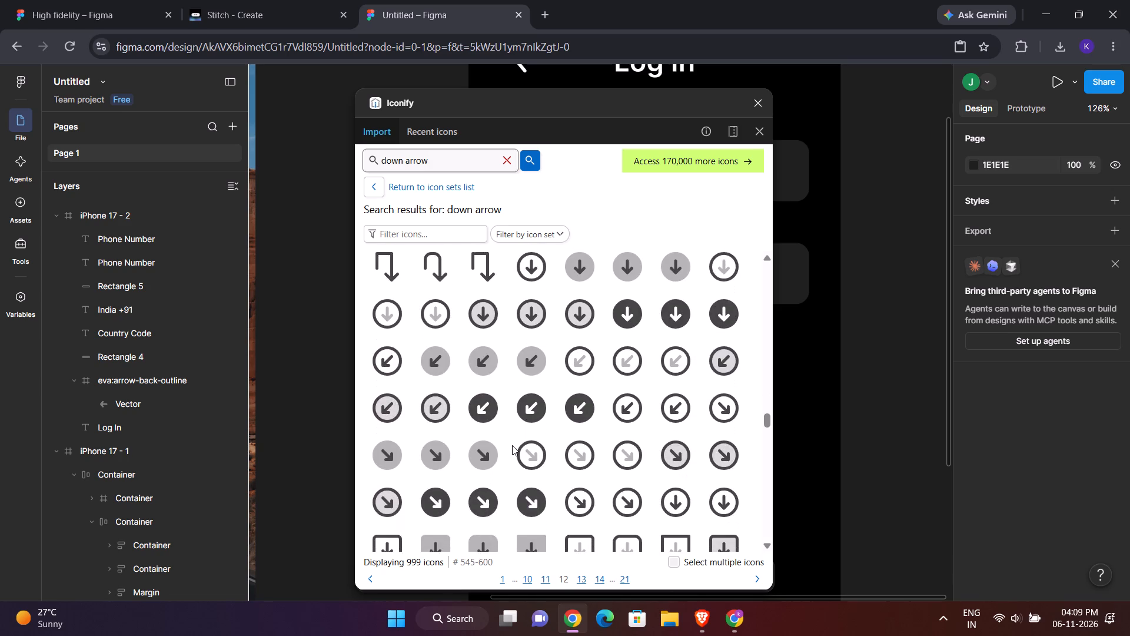
{"action": "scroll", "coordinate": [512, 445], "scroll_direction": "down", "scroll_amount": 5}
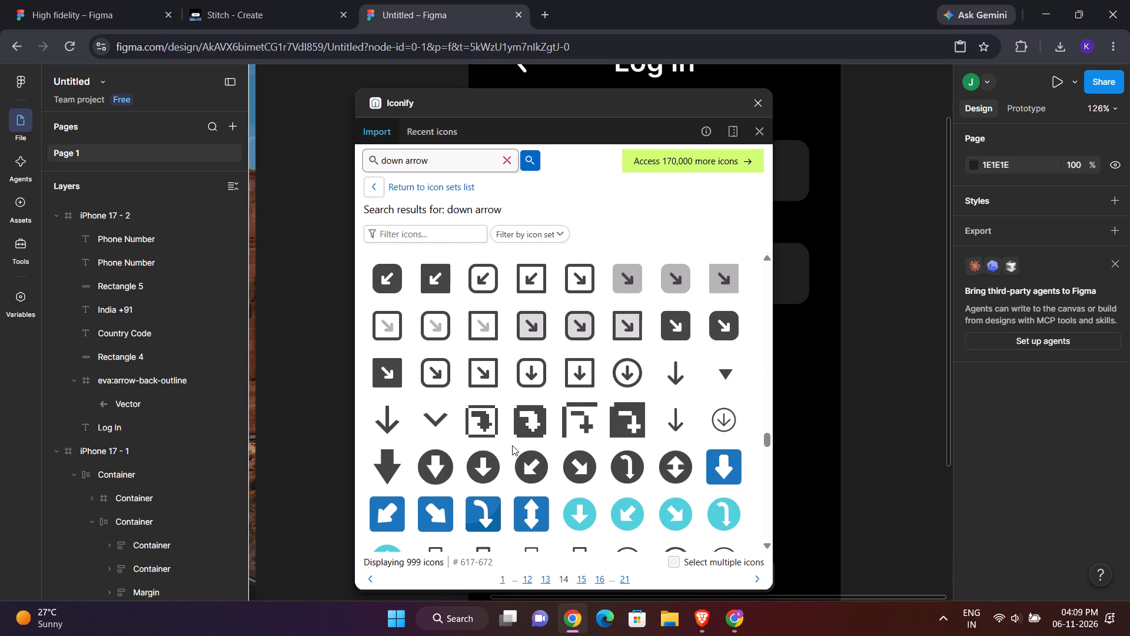
{"action": "scroll", "coordinate": [512, 445], "scroll_direction": "down", "scroll_amount": 1}
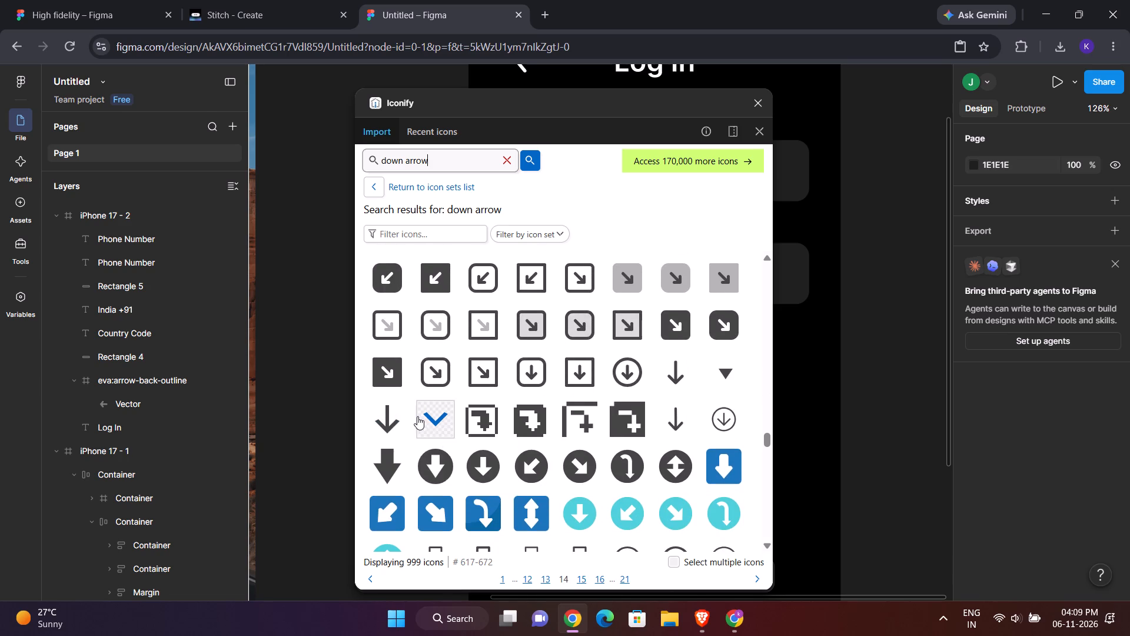
{"action": "left_click_drag", "start_coordinate": [426, 415], "coordinate": [839, 365]}
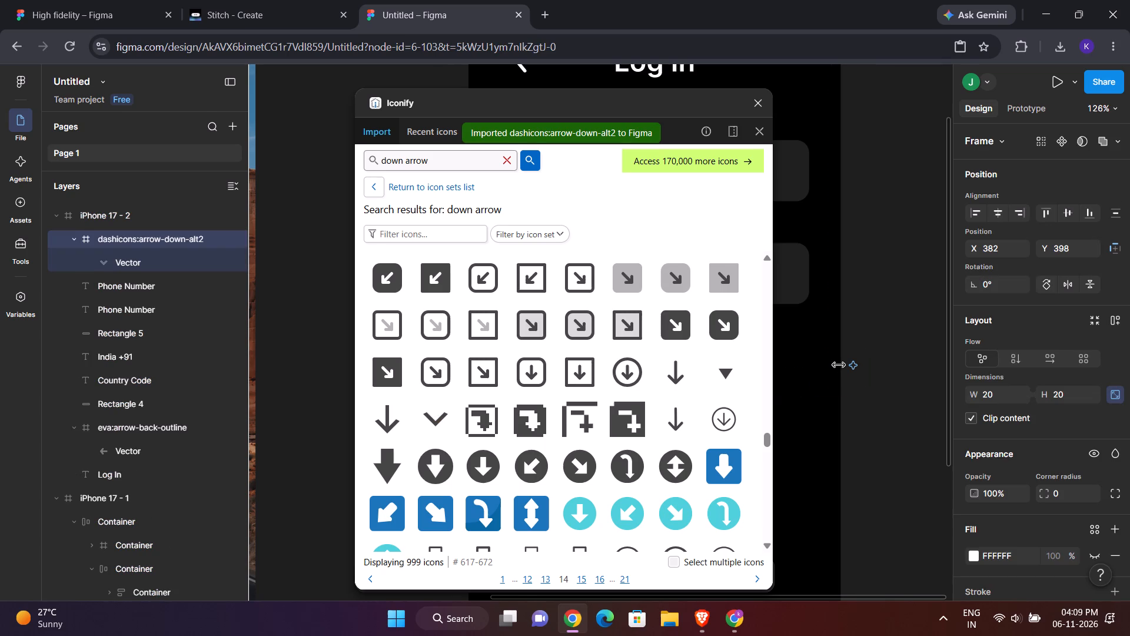
{"action": "left_click", "coordinate": [912, 402]}
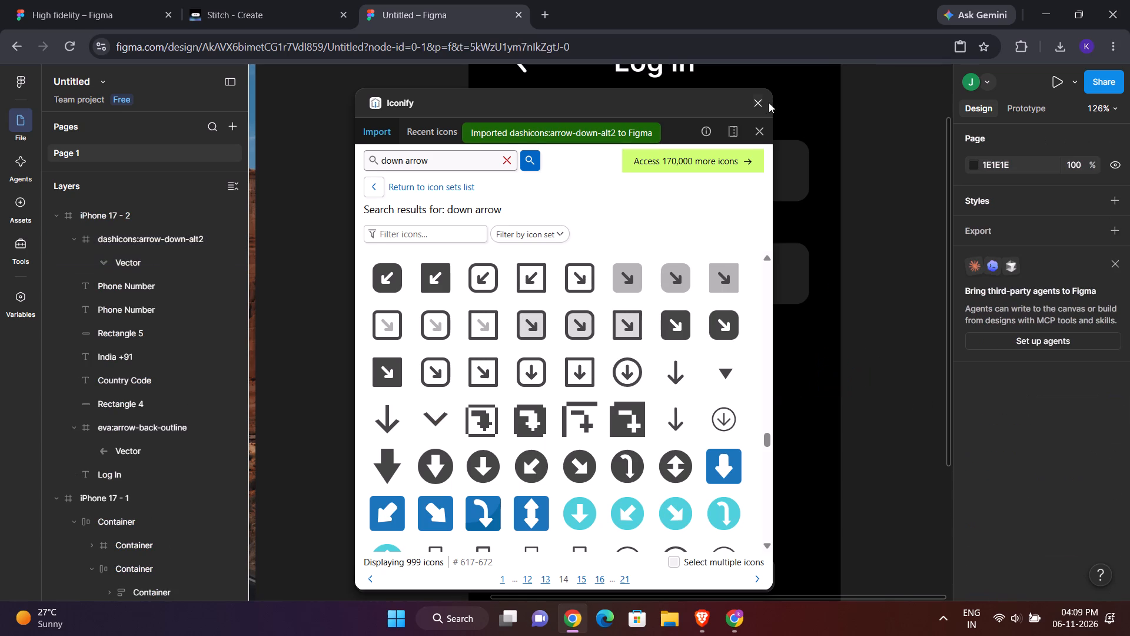
{"action": "left_click", "coordinate": [762, 102]}
Move the imported chevron into the right end of the Country Code field, at about X 318, Y 188.
{"action": "left_click_drag", "start_coordinate": [829, 367], "coordinate": [769, 172]}
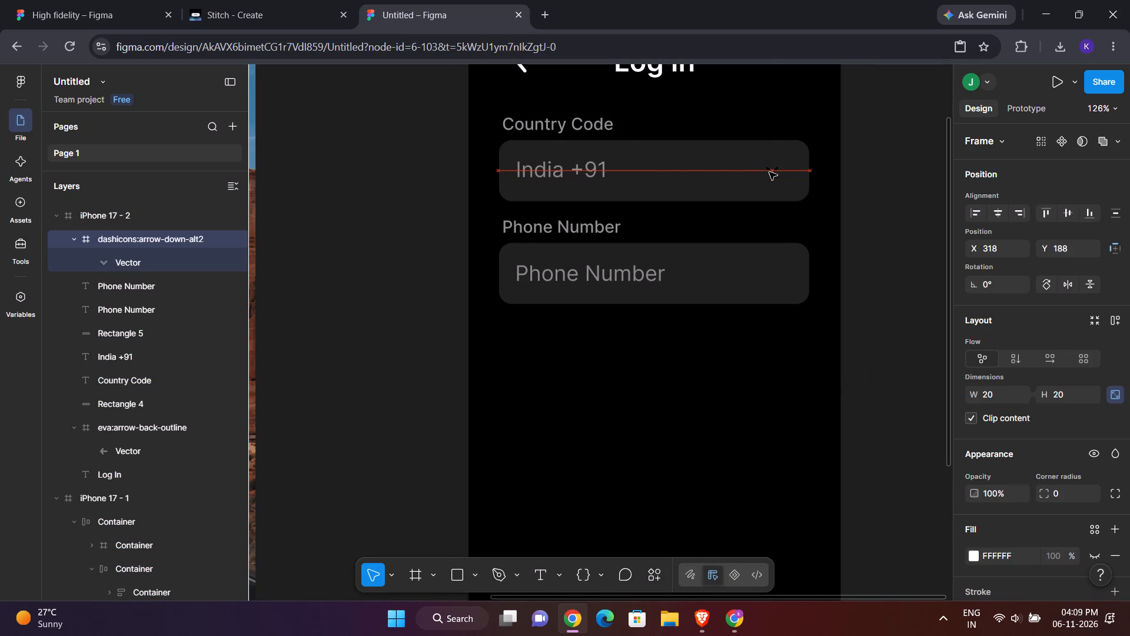
Recolour the chevron to 878787 by sampling the grey of the India +91 text.
{"action": "scroll", "coordinate": [1046, 554], "scroll_direction": "down", "scroll_amount": 4}
{"action": "left_click", "coordinate": [971, 418]}
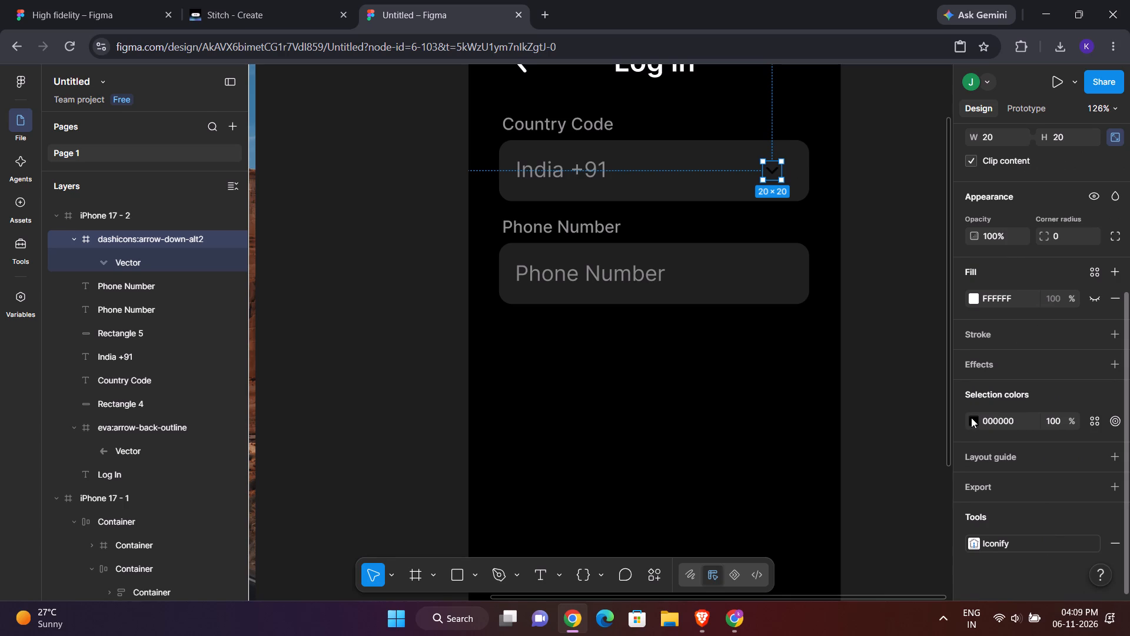
{"action": "left_click", "coordinate": [800, 482]}
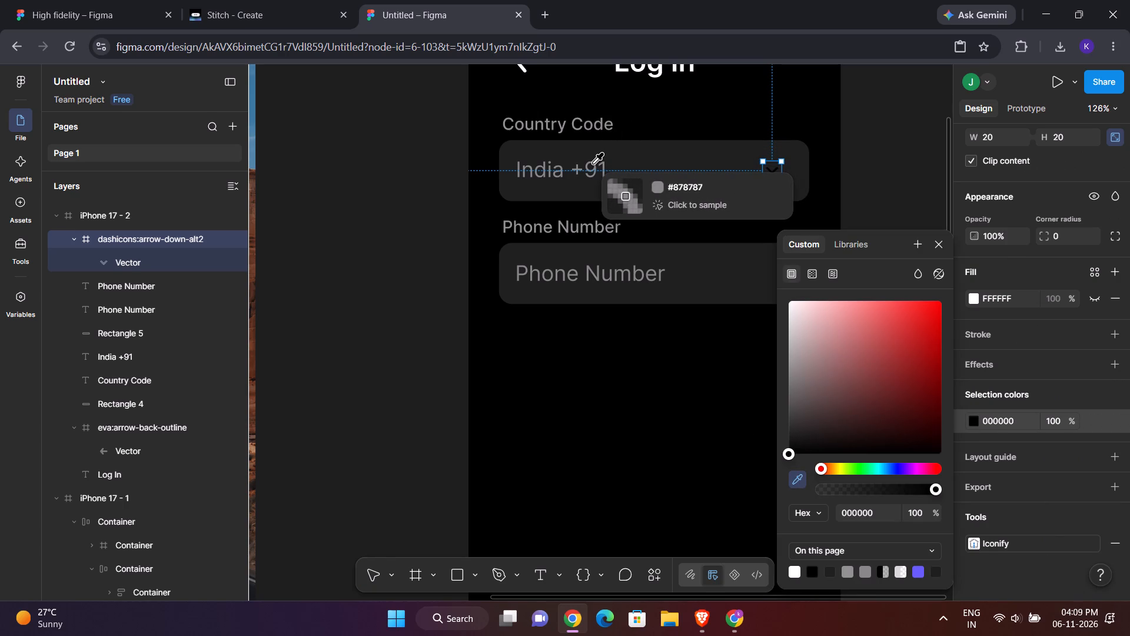
{"action": "left_click", "coordinate": [593, 163]}
{"action": "left_click", "coordinate": [842, 190]}
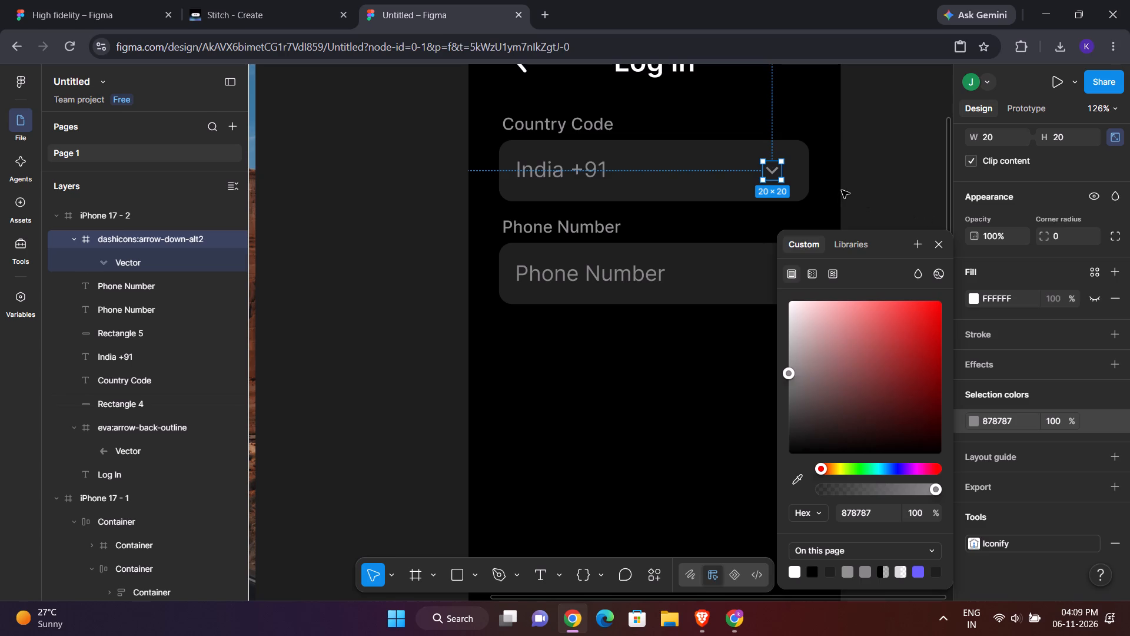
Enlarge the Country Code chevron proportionally to about 25 × 25.
{"action": "left_click", "coordinate": [765, 170]}
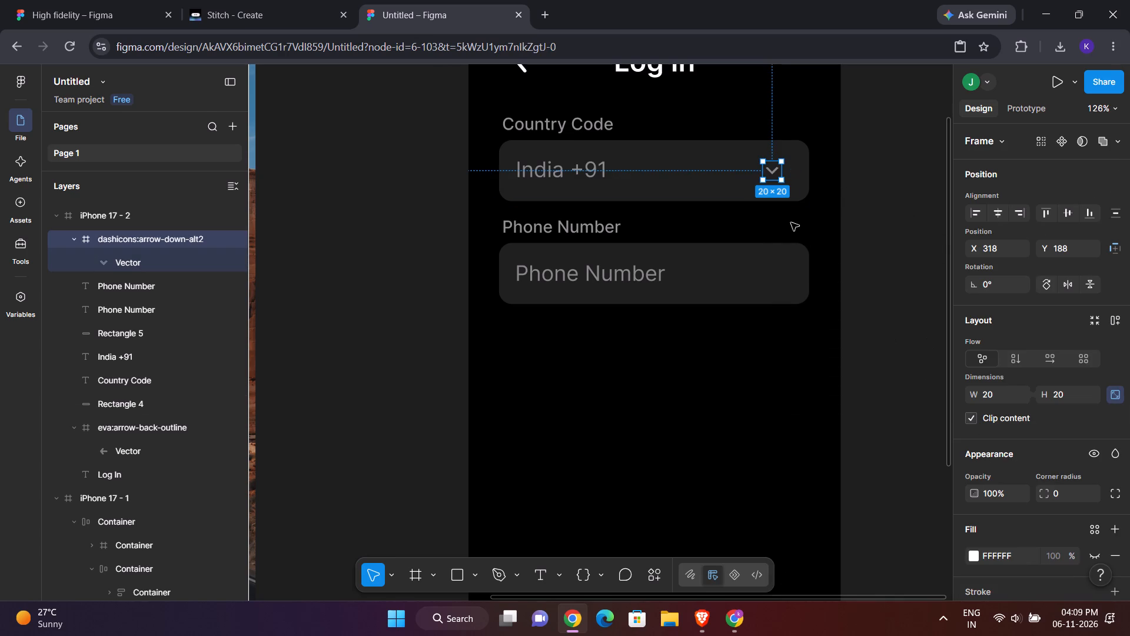
{"action": "left_click", "coordinate": [781, 184]}
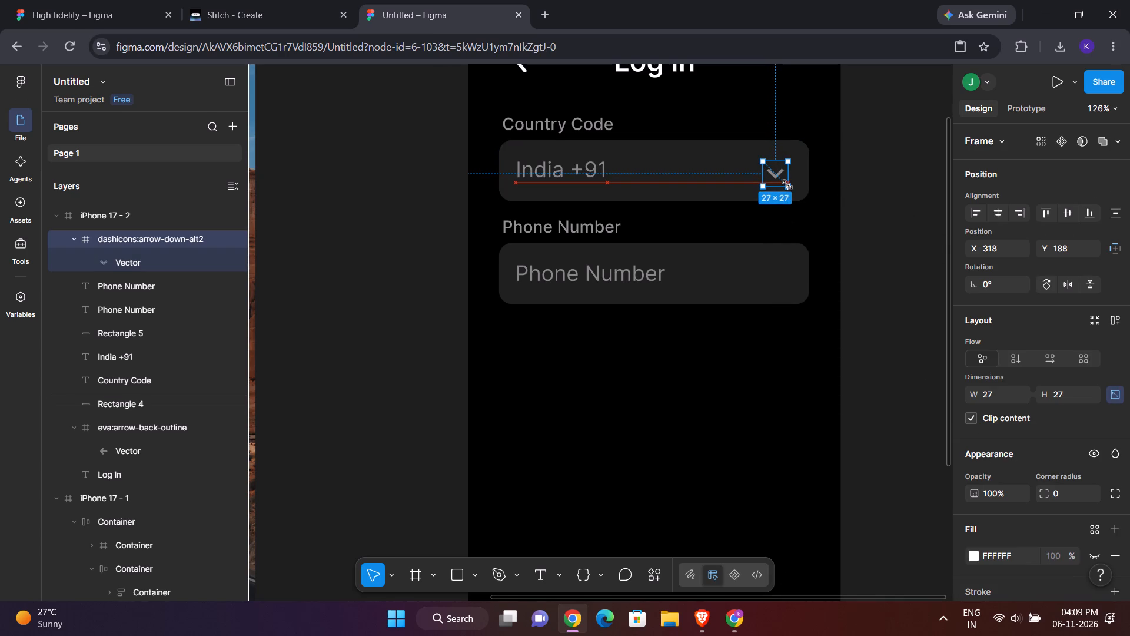
{"action": "left_click", "coordinate": [831, 184]}
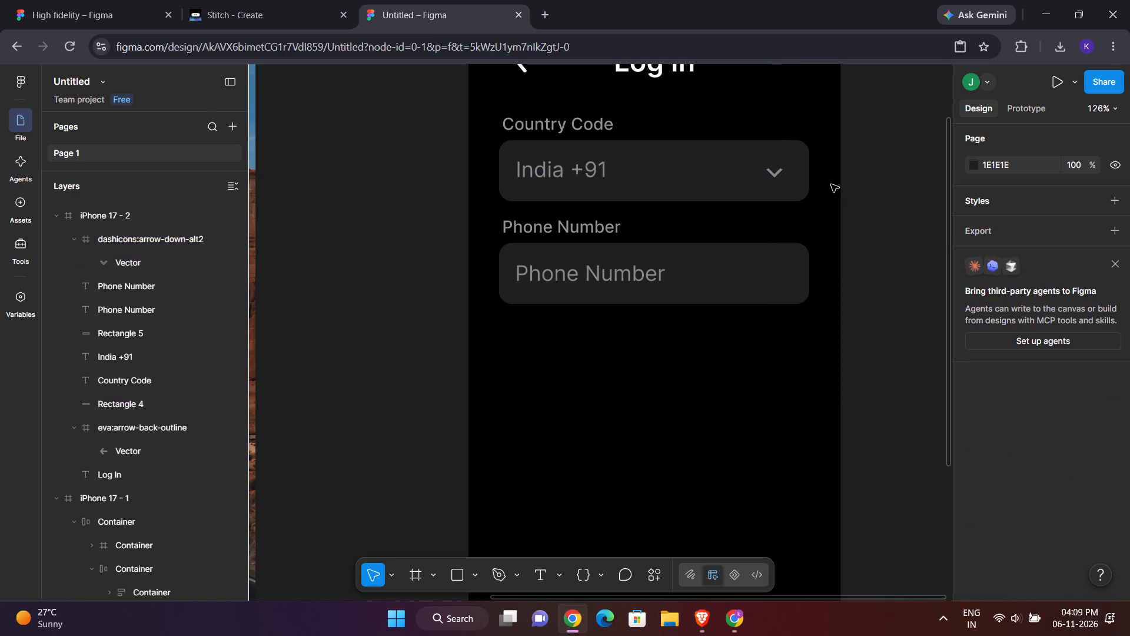
Reposition the chevron to about X 314, Y 185 so it is vertically centred in the Country Code field.
{"action": "left_click", "coordinate": [778, 171]}
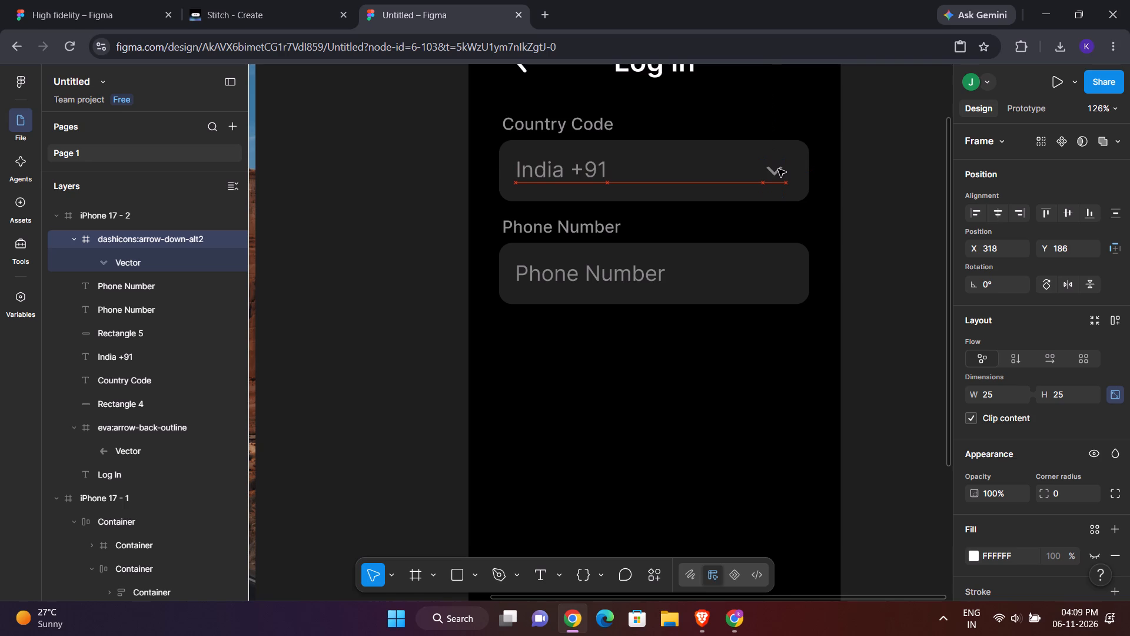
{"action": "left_click", "coordinate": [856, 186]}
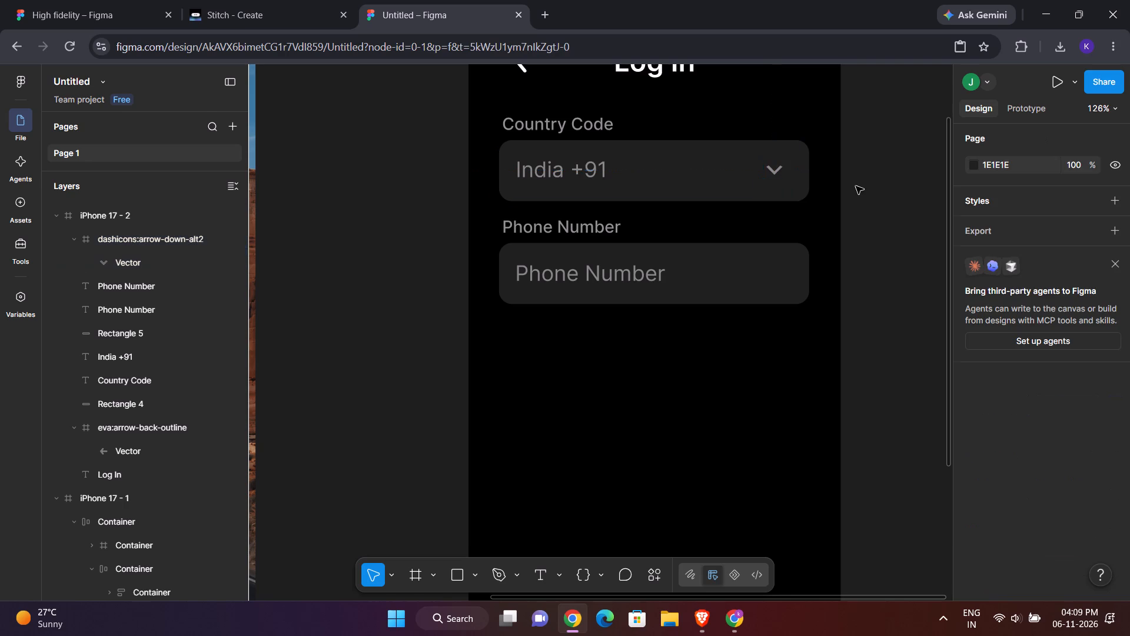
{"action": "scroll", "coordinate": [856, 186], "scroll_direction": "left", "scroll_amount": 1}
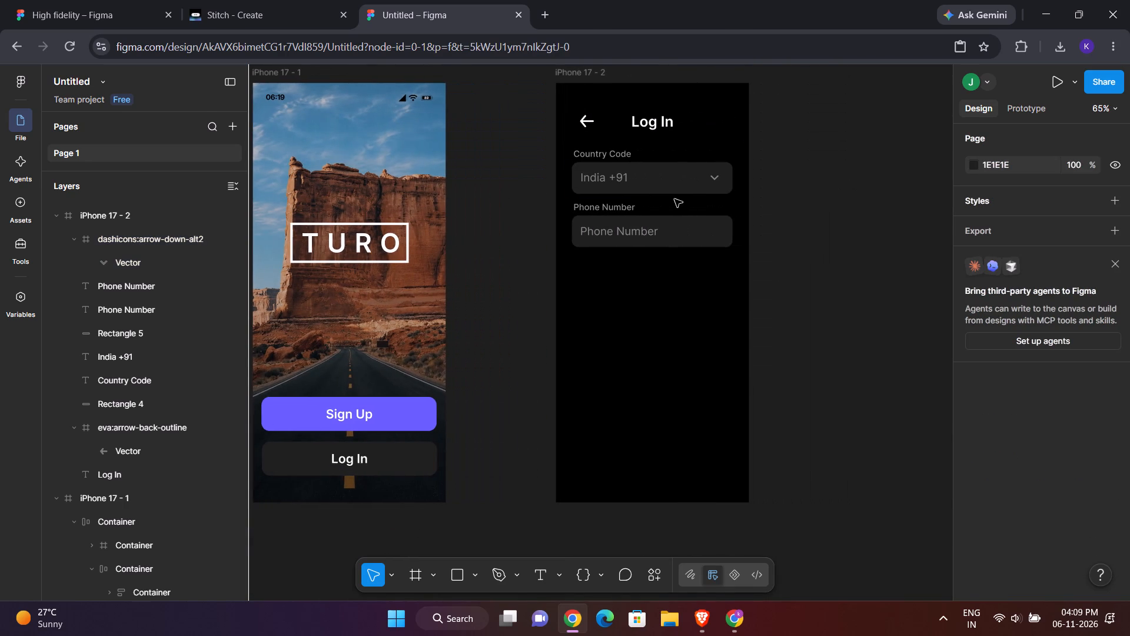
{"action": "left_click", "coordinate": [770, 141]}
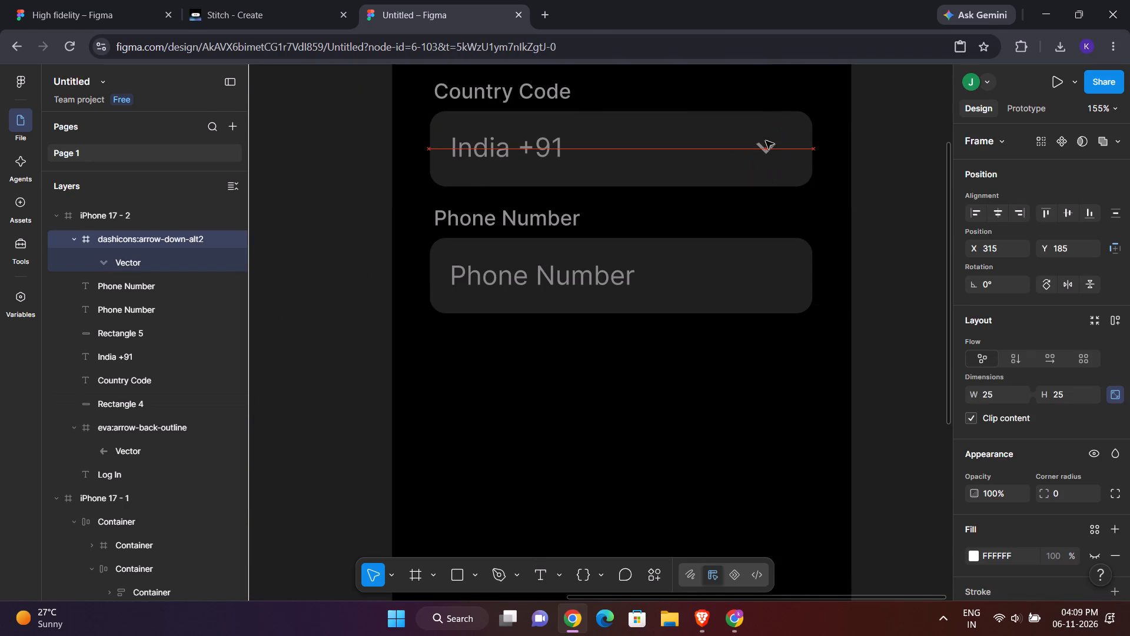
{"action": "left_click", "coordinate": [869, 160]}
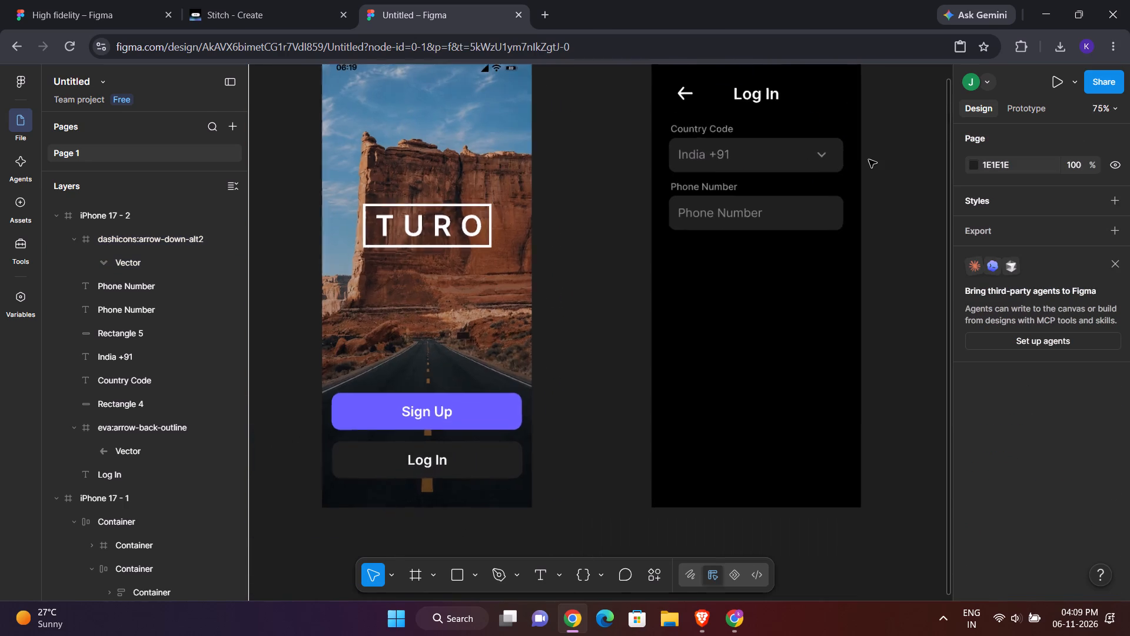
Enlarge the Country Code dropdown chevron proportionally to 27 × 27.
{"action": "left_click", "coordinate": [826, 155]}
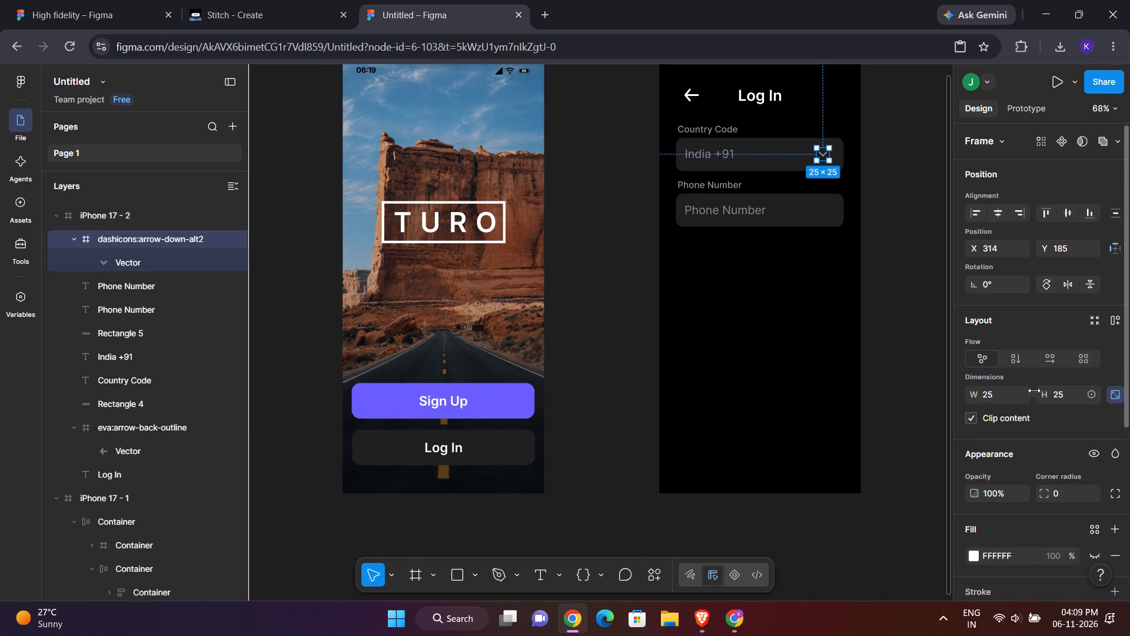
{"action": "left_click", "coordinate": [1017, 390]}
{"action": "left_click", "coordinate": [1016, 317]}
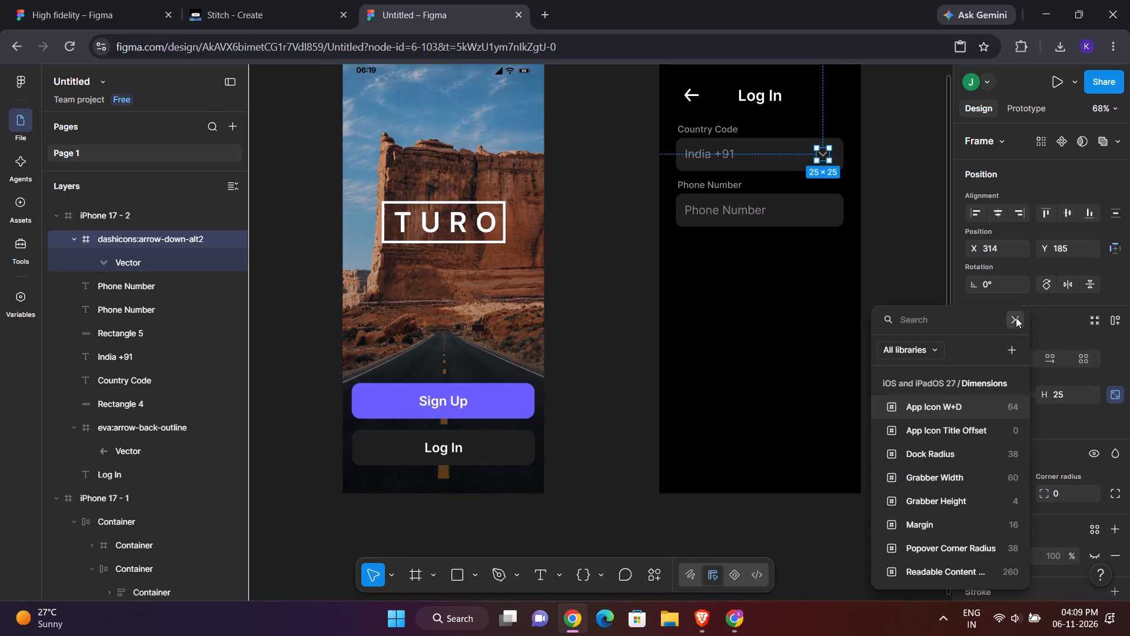
{"action": "left_click", "coordinate": [999, 399]}
{"action": "key", "text": "BackSpace"}
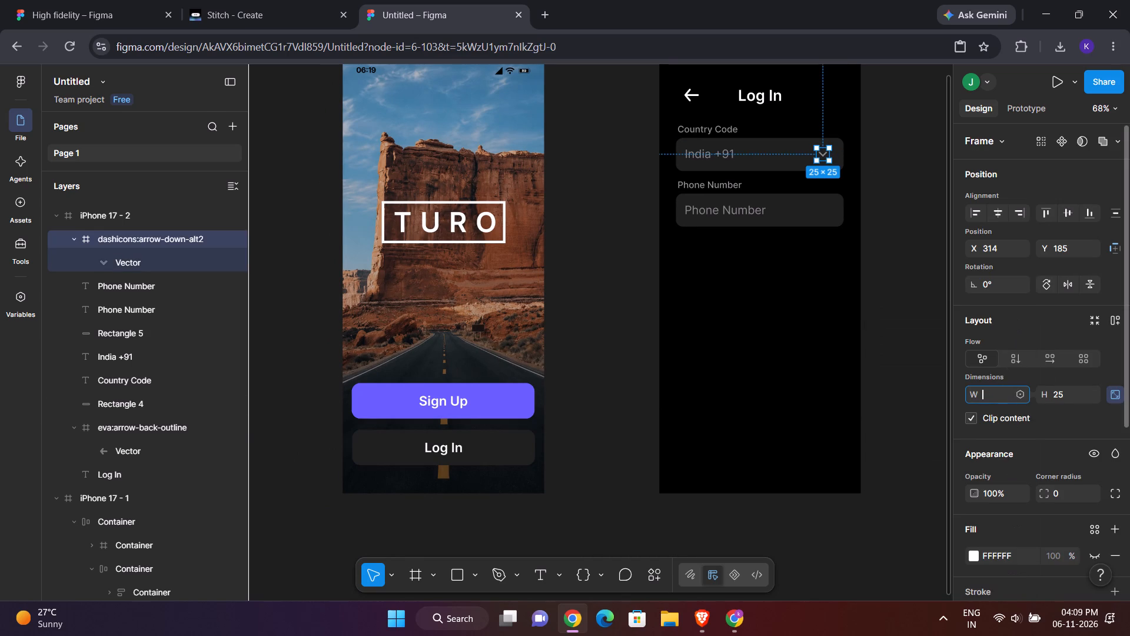
{"action": "type", "text": "27"}
{"action": "key", "text": "Return"}
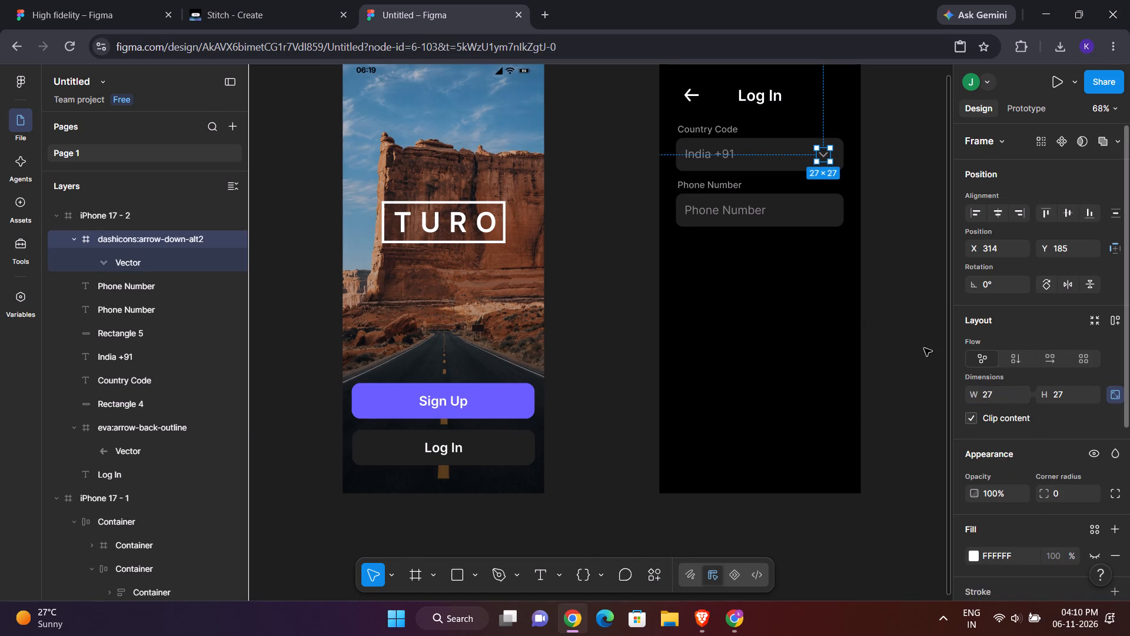
{"action": "left_click", "coordinate": [875, 294]}
{"action": "scroll", "coordinate": [888, 256], "scroll_direction": "up", "scroll_amount": 1}
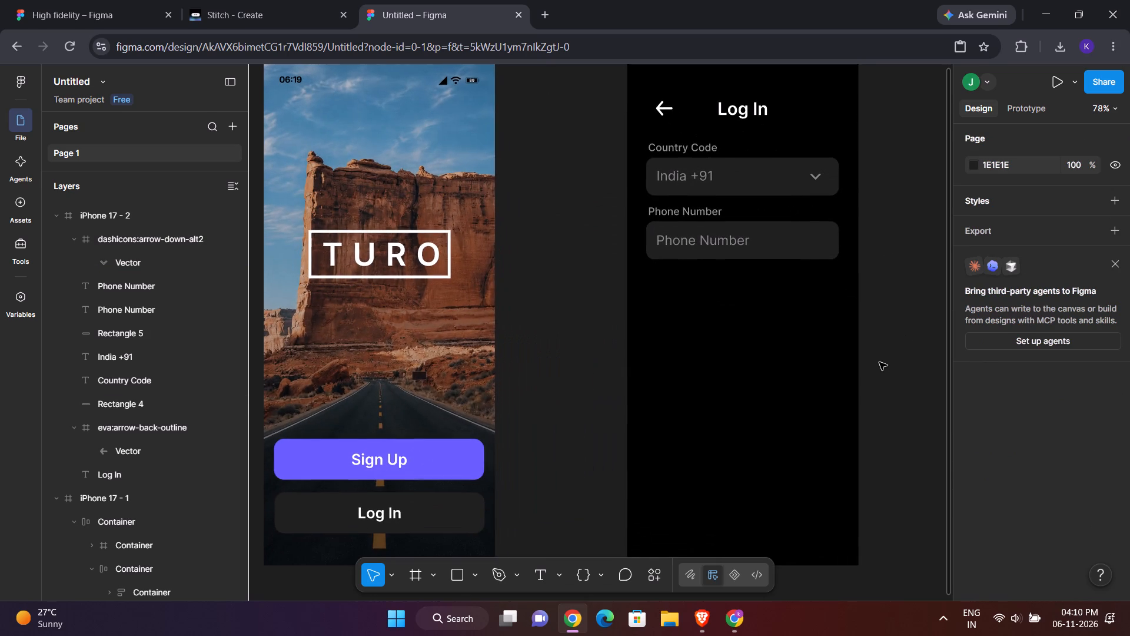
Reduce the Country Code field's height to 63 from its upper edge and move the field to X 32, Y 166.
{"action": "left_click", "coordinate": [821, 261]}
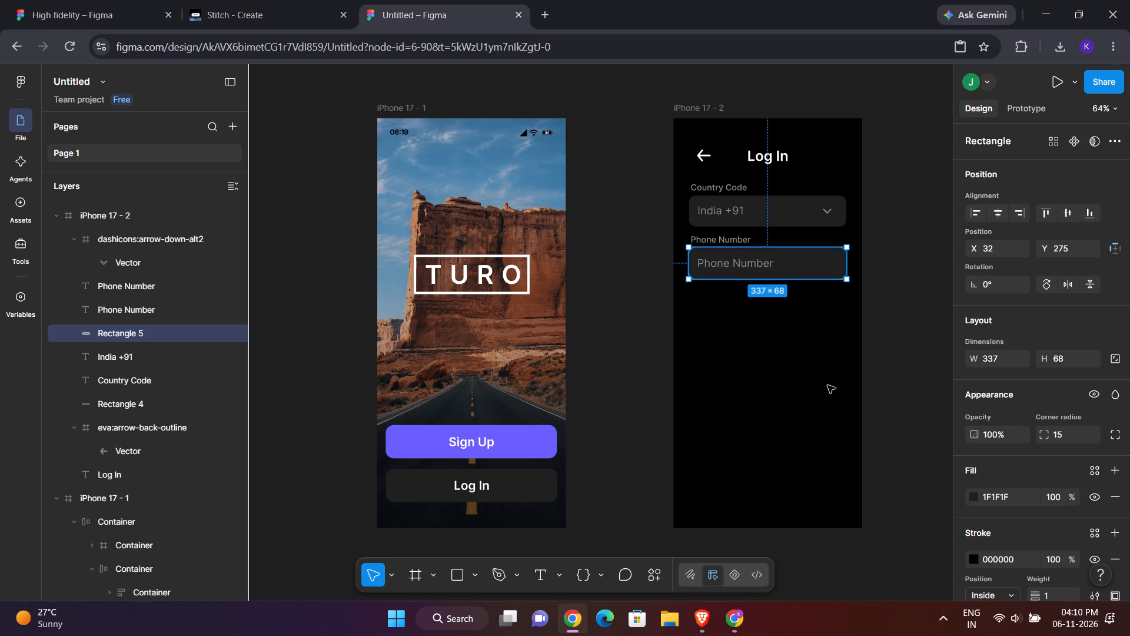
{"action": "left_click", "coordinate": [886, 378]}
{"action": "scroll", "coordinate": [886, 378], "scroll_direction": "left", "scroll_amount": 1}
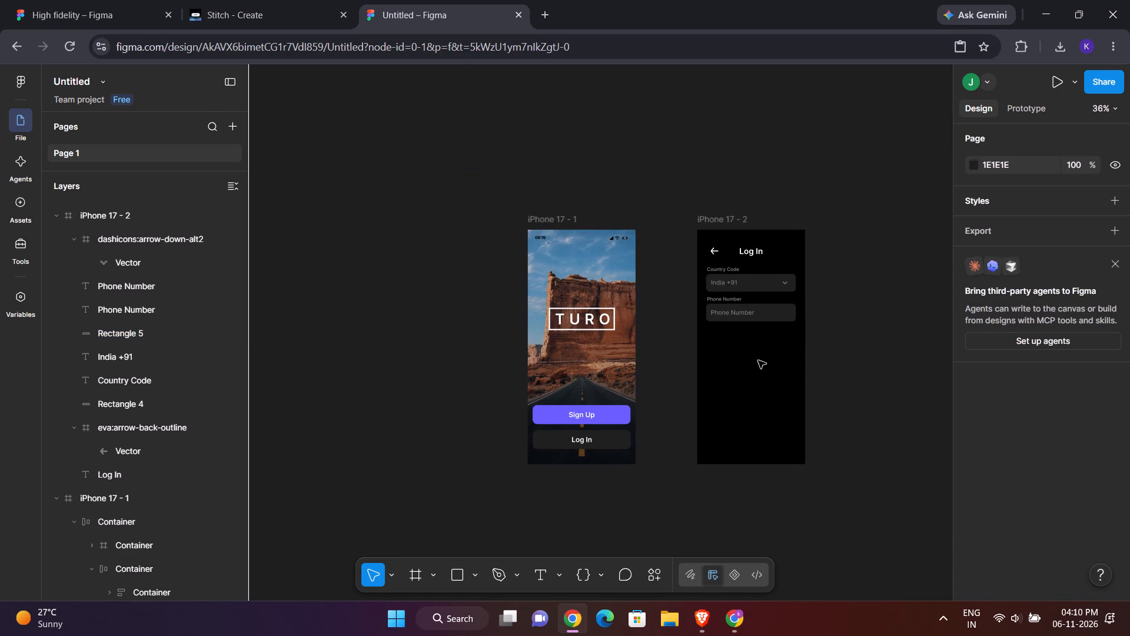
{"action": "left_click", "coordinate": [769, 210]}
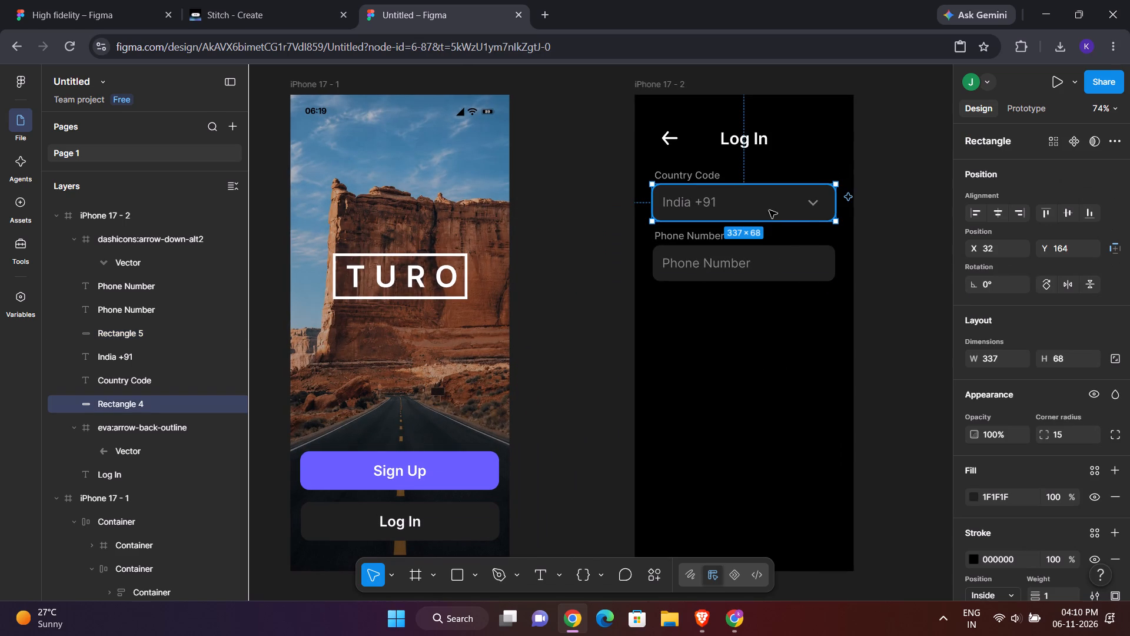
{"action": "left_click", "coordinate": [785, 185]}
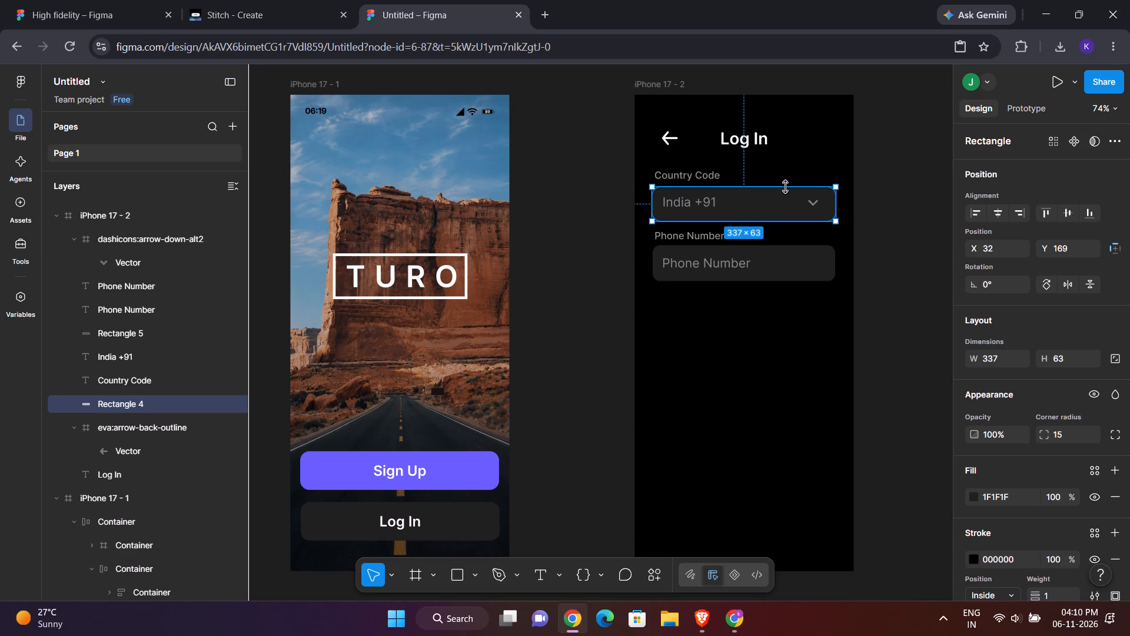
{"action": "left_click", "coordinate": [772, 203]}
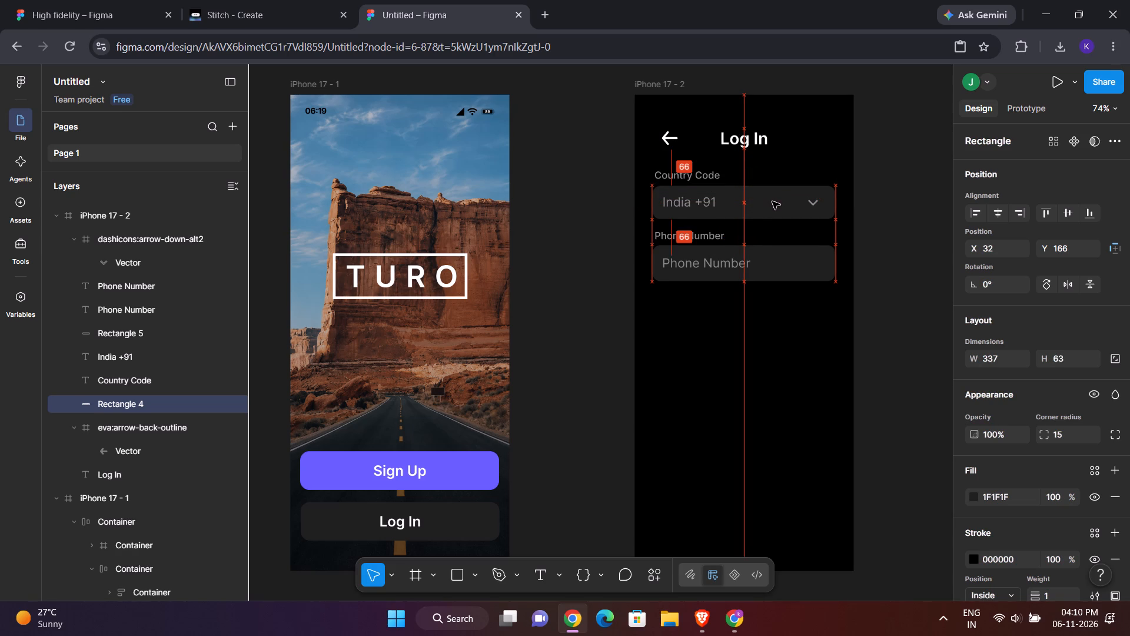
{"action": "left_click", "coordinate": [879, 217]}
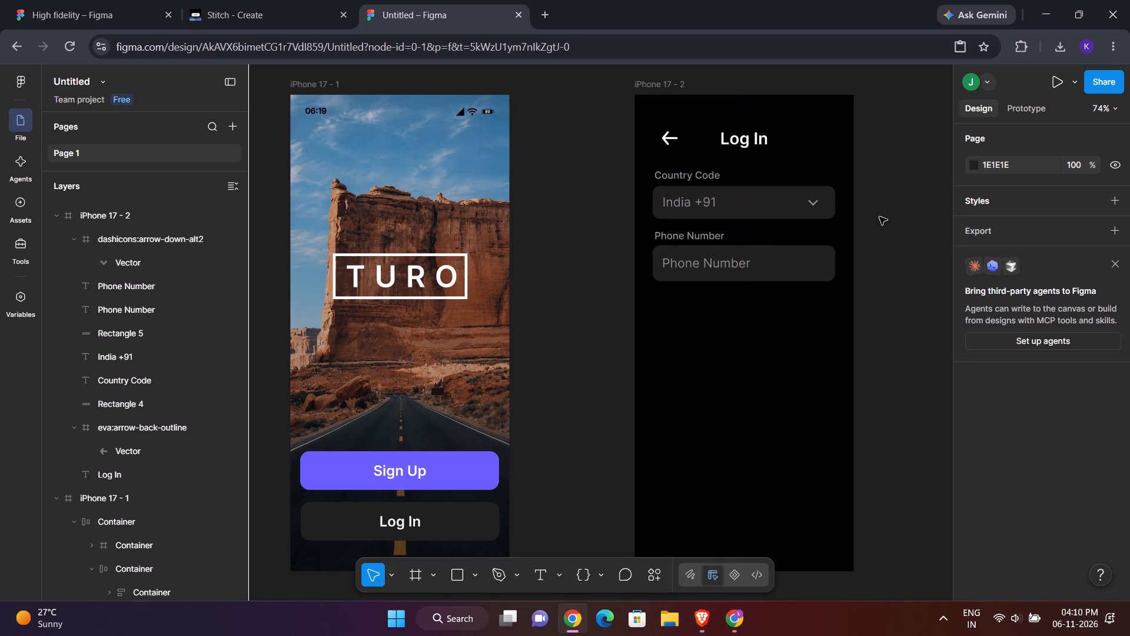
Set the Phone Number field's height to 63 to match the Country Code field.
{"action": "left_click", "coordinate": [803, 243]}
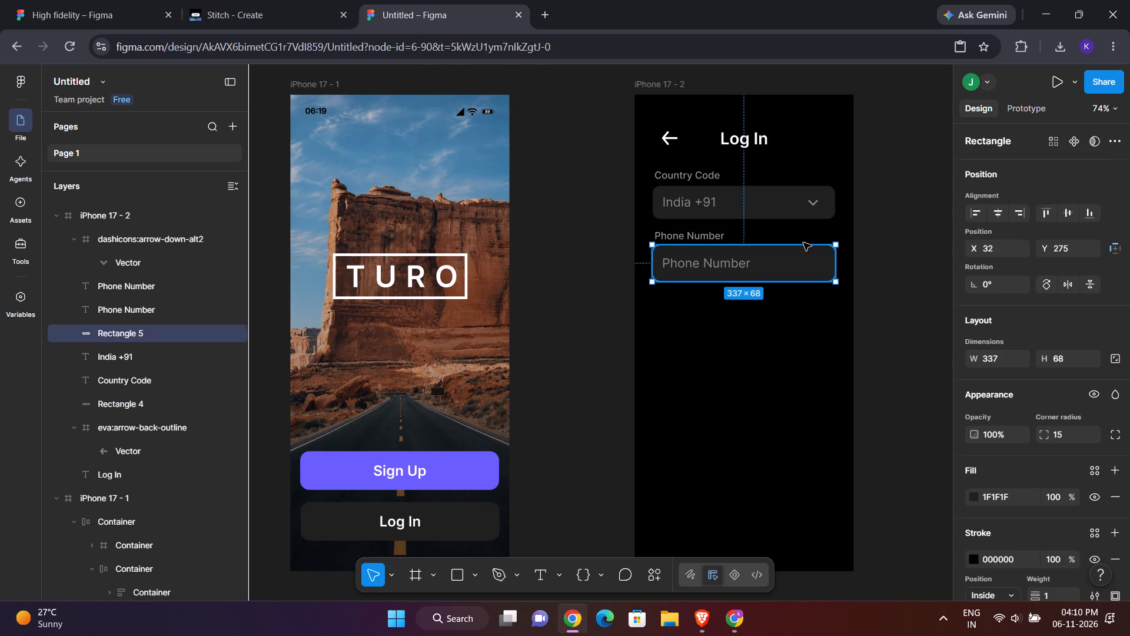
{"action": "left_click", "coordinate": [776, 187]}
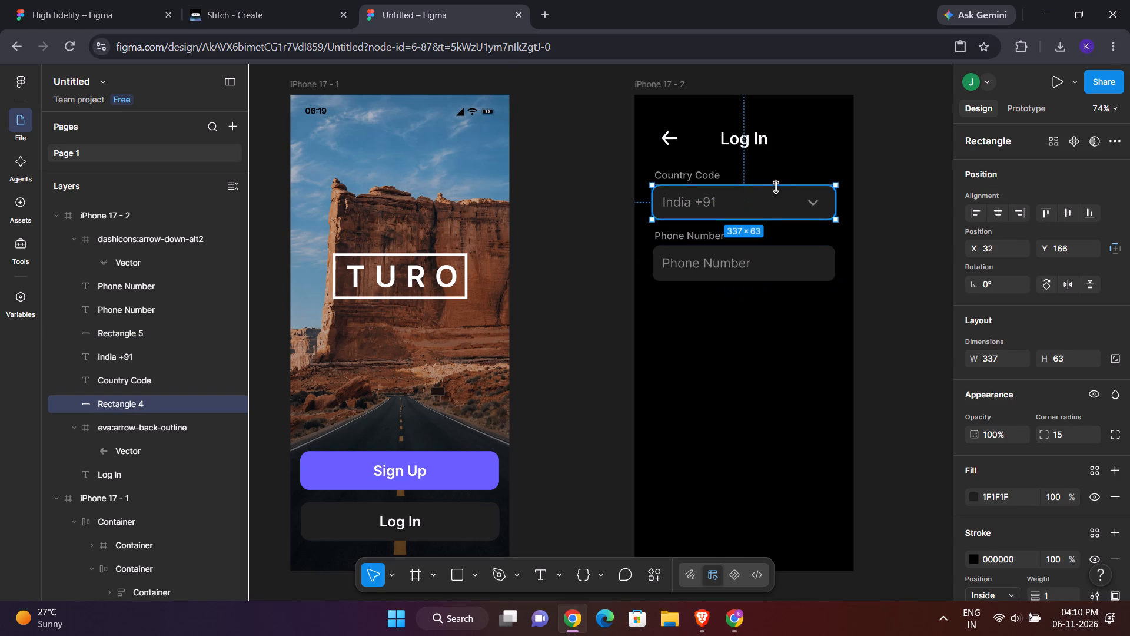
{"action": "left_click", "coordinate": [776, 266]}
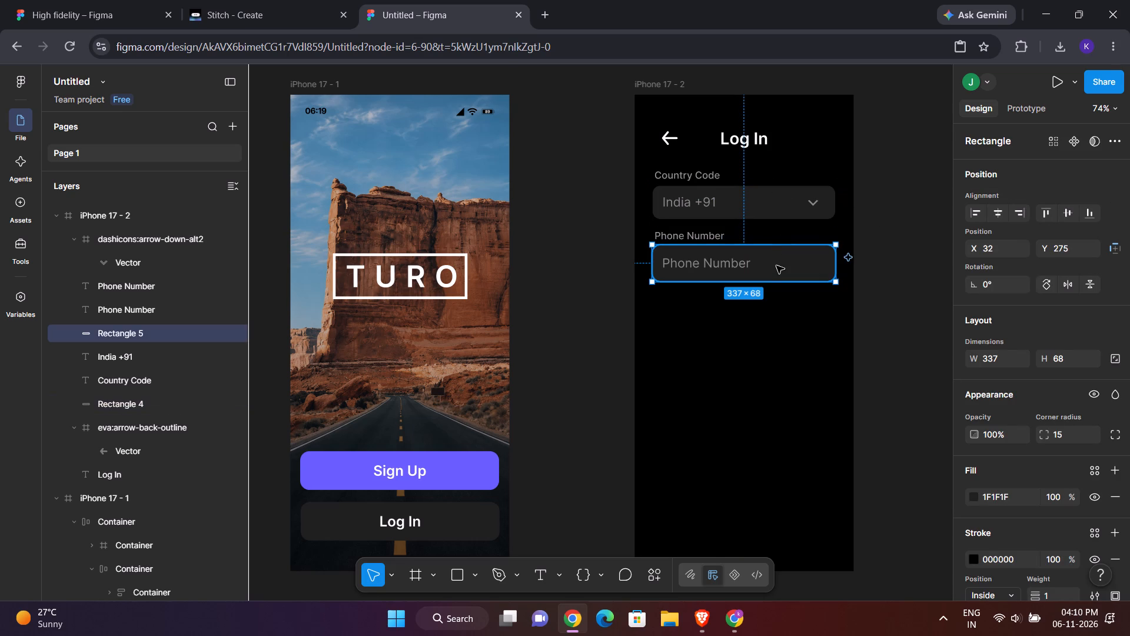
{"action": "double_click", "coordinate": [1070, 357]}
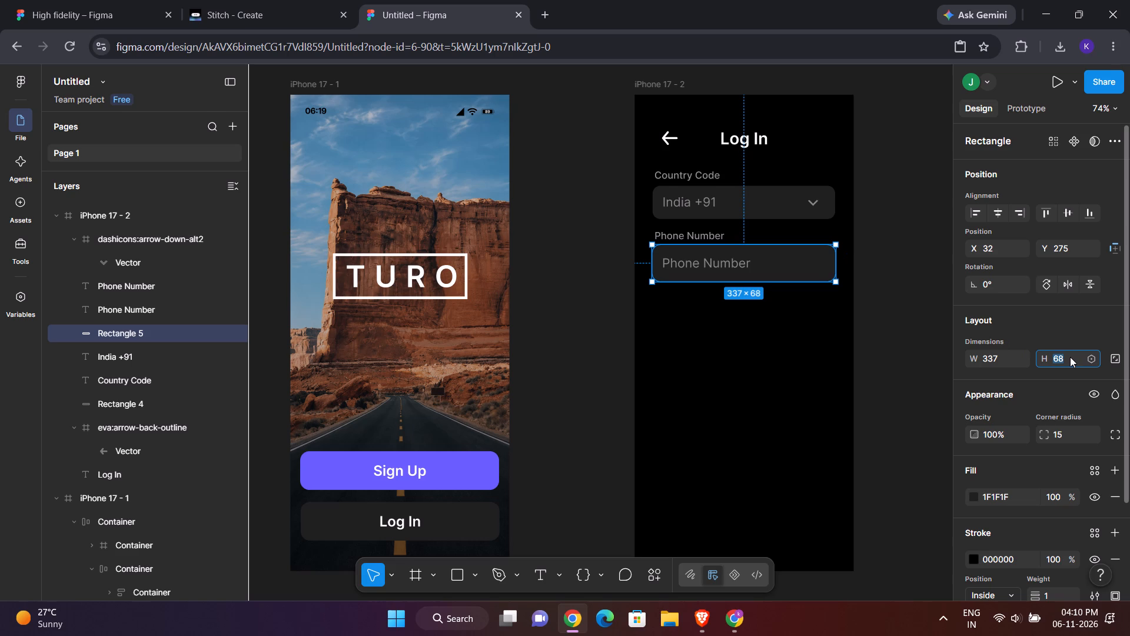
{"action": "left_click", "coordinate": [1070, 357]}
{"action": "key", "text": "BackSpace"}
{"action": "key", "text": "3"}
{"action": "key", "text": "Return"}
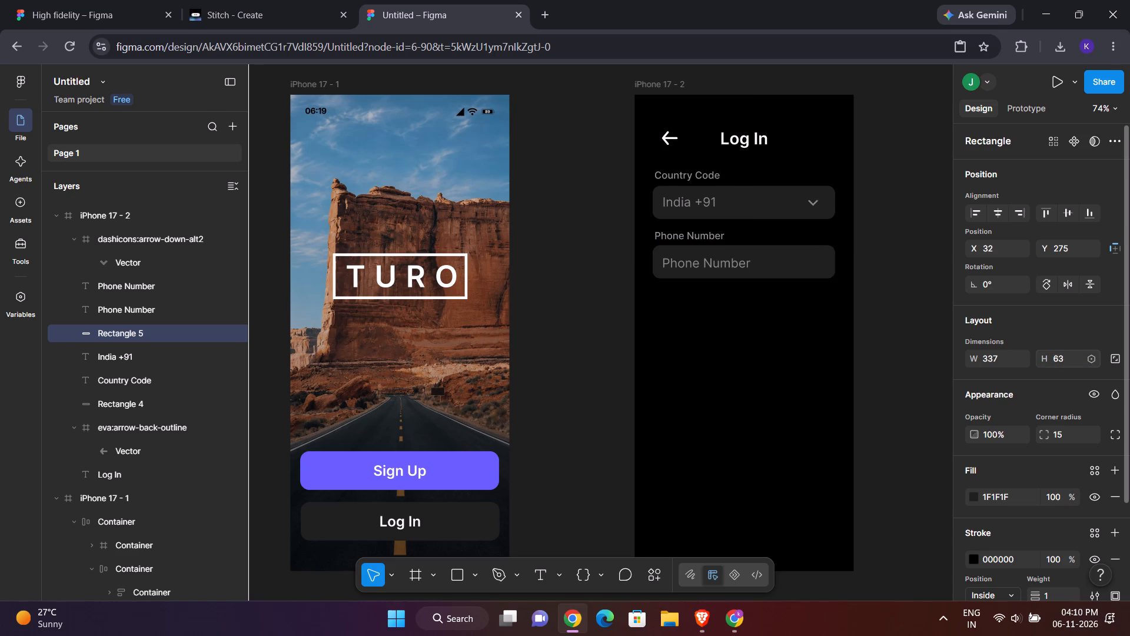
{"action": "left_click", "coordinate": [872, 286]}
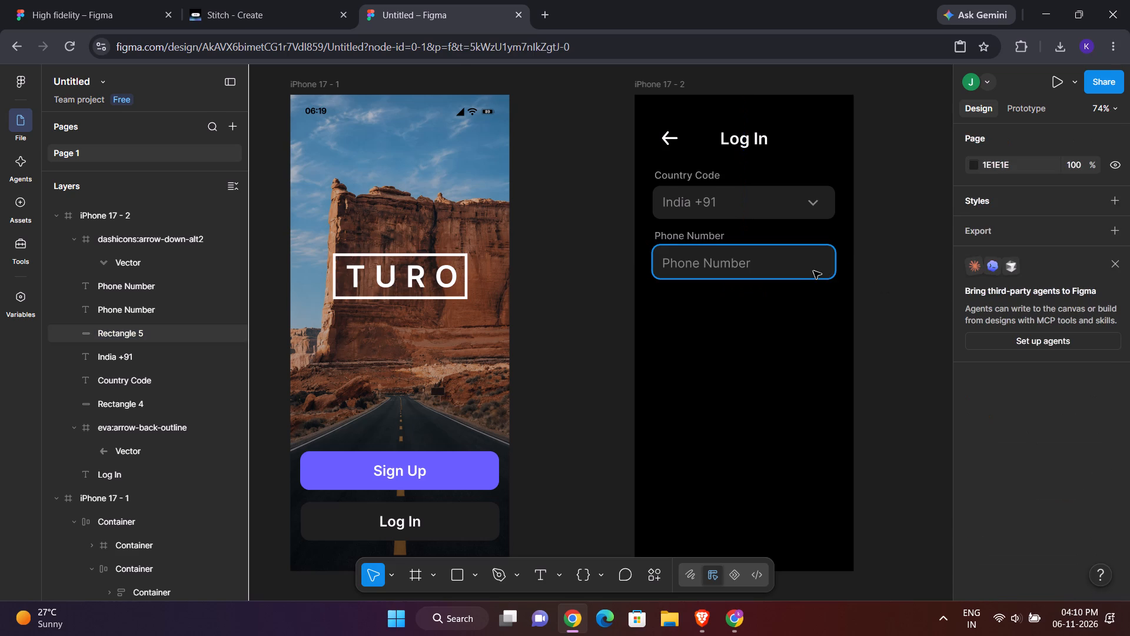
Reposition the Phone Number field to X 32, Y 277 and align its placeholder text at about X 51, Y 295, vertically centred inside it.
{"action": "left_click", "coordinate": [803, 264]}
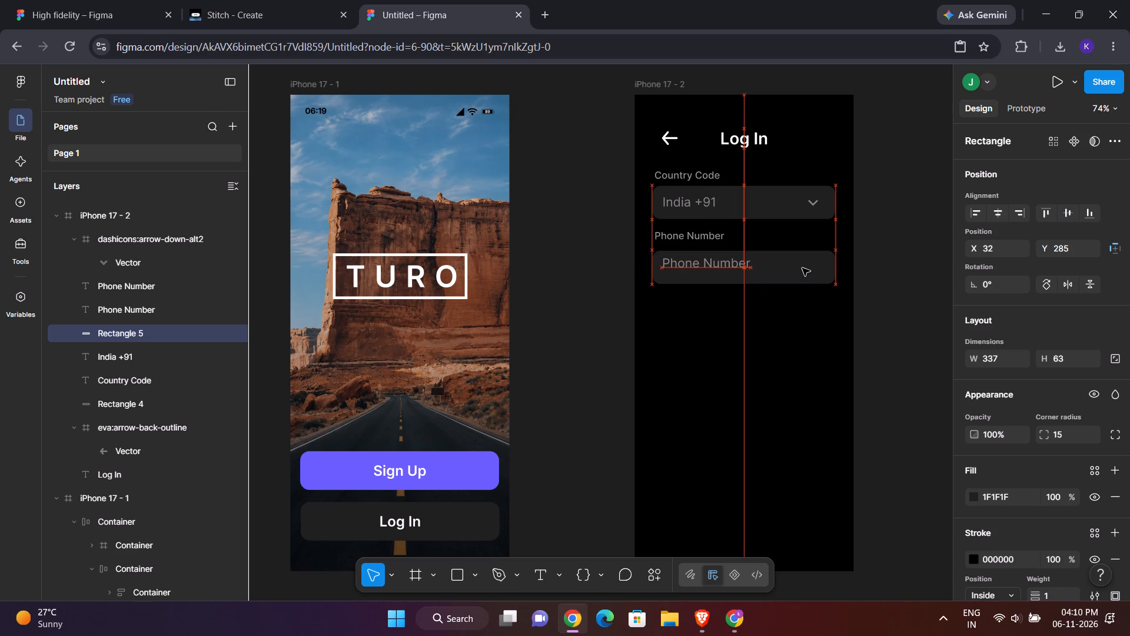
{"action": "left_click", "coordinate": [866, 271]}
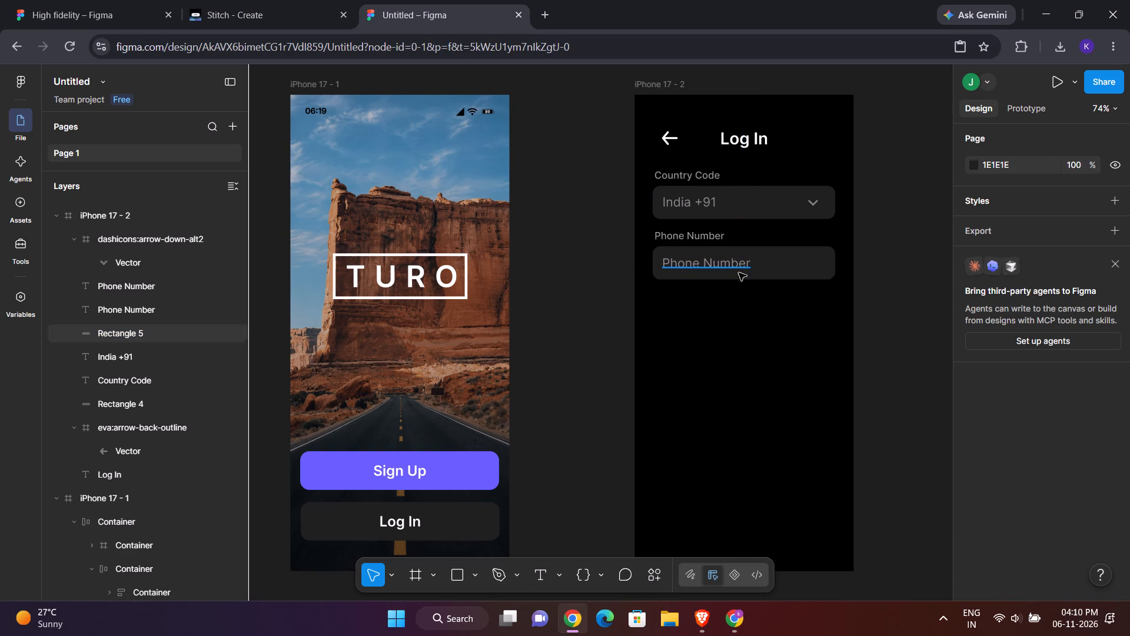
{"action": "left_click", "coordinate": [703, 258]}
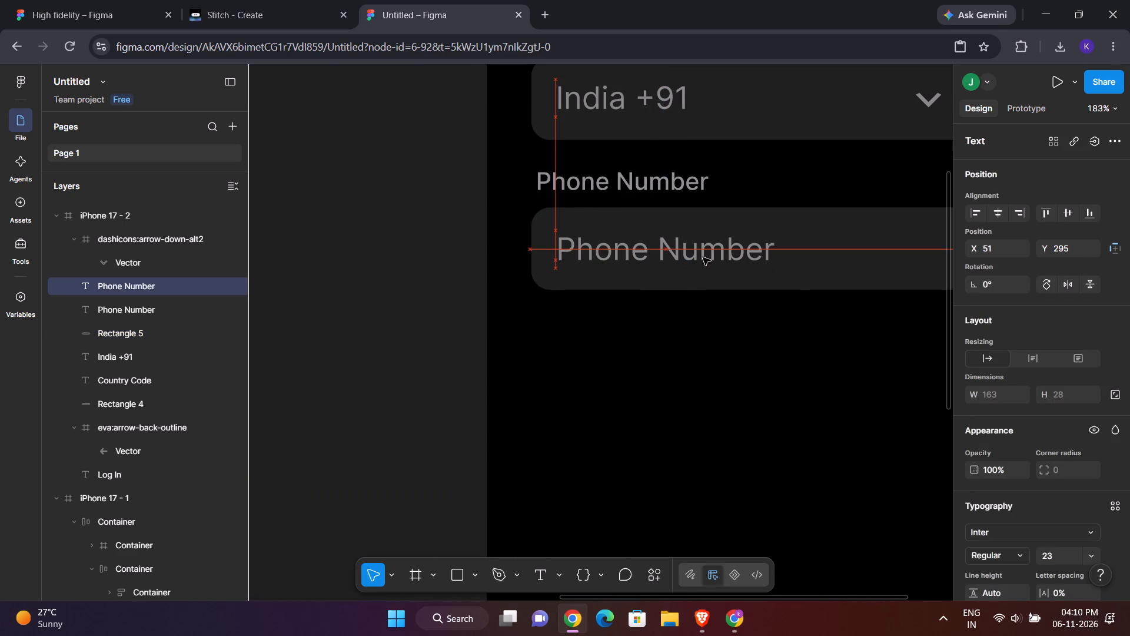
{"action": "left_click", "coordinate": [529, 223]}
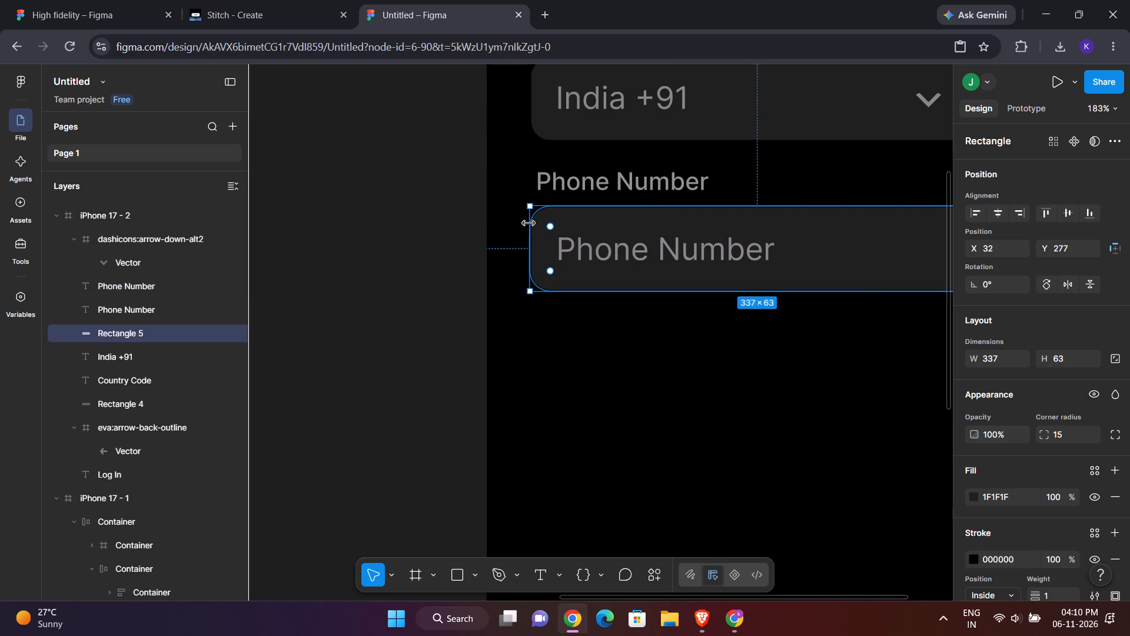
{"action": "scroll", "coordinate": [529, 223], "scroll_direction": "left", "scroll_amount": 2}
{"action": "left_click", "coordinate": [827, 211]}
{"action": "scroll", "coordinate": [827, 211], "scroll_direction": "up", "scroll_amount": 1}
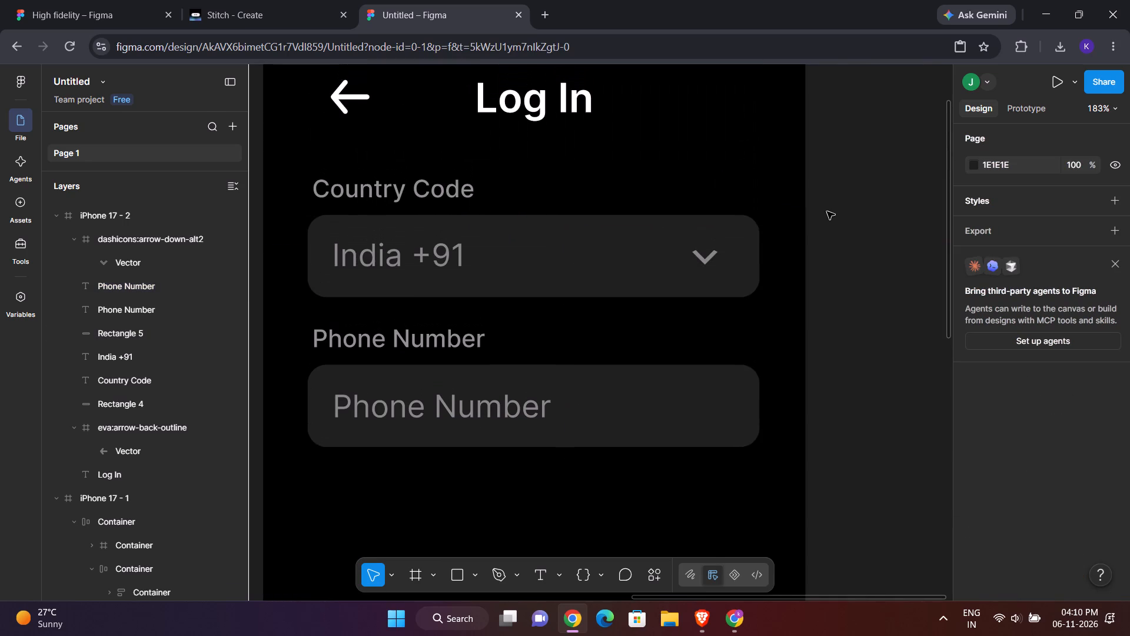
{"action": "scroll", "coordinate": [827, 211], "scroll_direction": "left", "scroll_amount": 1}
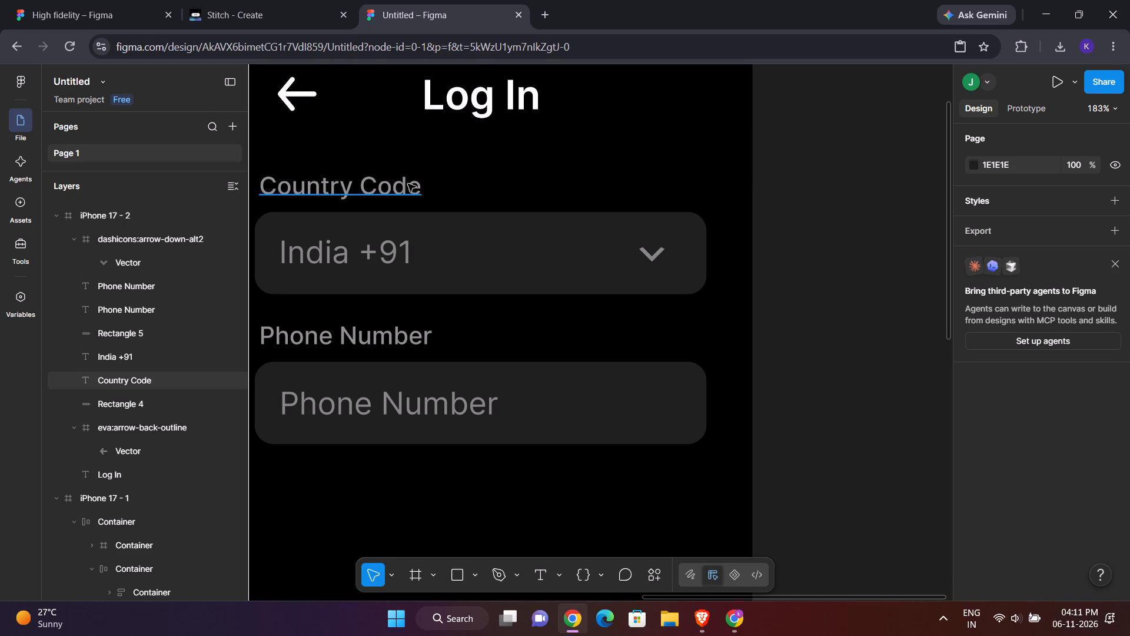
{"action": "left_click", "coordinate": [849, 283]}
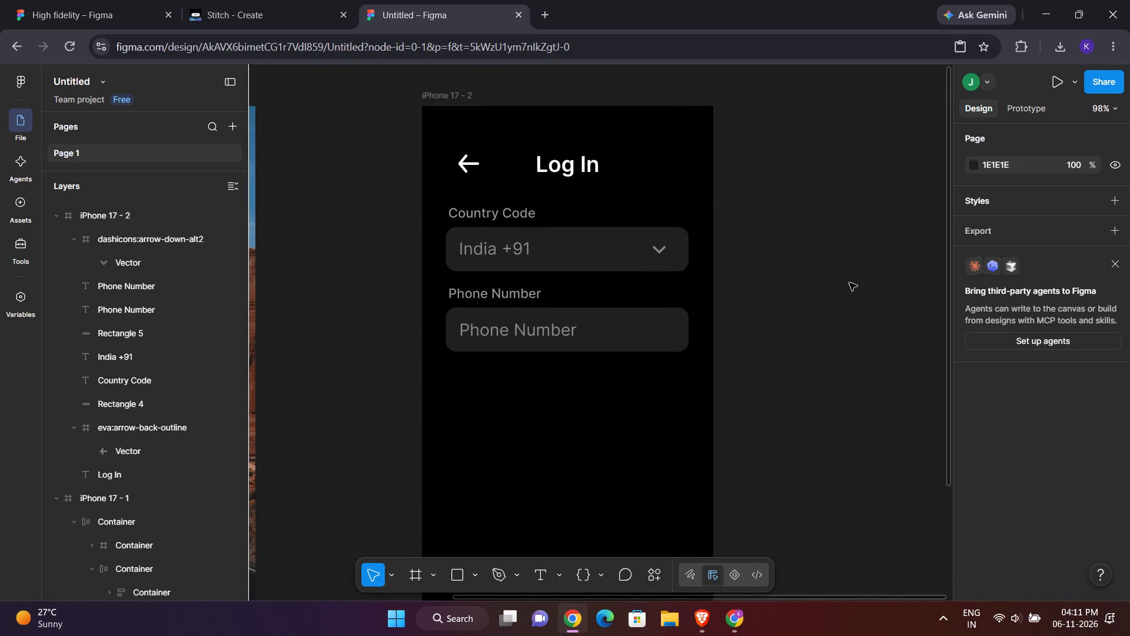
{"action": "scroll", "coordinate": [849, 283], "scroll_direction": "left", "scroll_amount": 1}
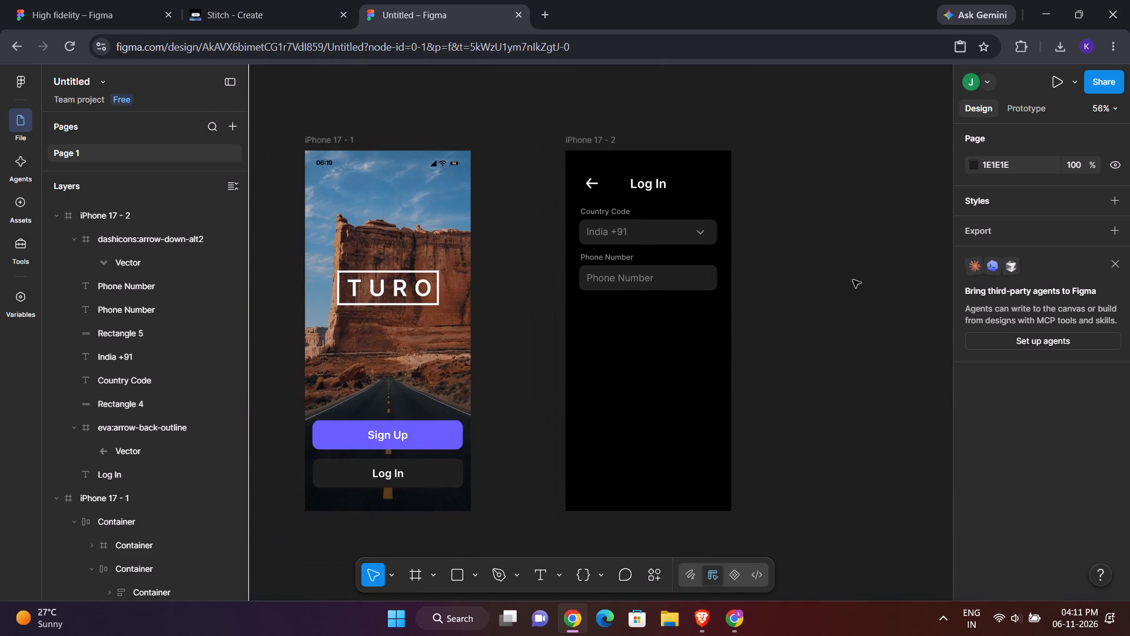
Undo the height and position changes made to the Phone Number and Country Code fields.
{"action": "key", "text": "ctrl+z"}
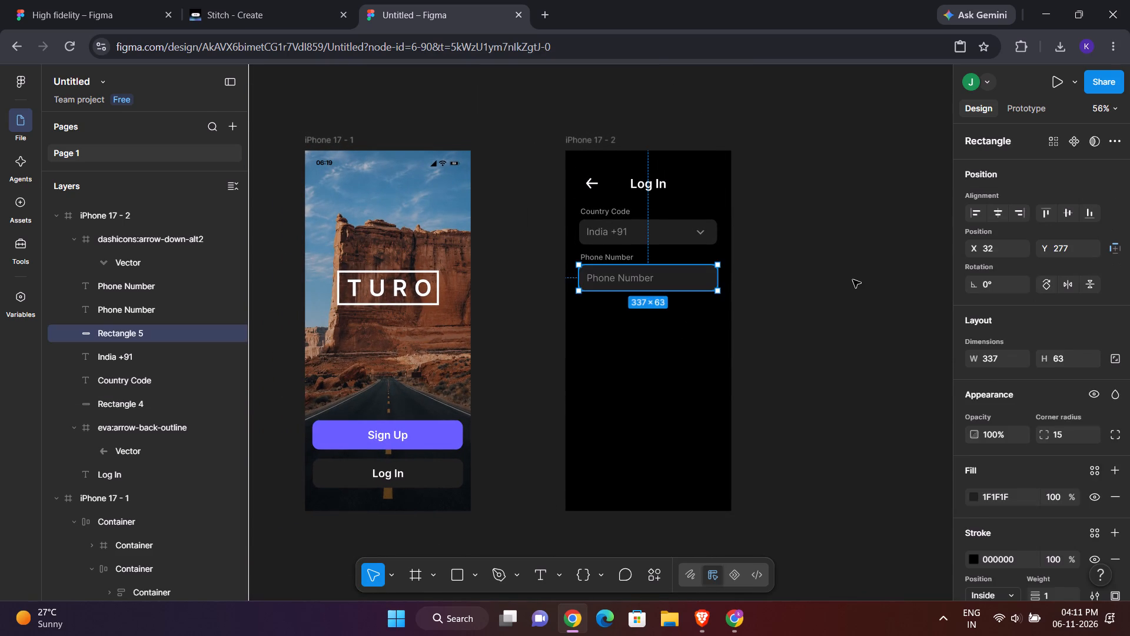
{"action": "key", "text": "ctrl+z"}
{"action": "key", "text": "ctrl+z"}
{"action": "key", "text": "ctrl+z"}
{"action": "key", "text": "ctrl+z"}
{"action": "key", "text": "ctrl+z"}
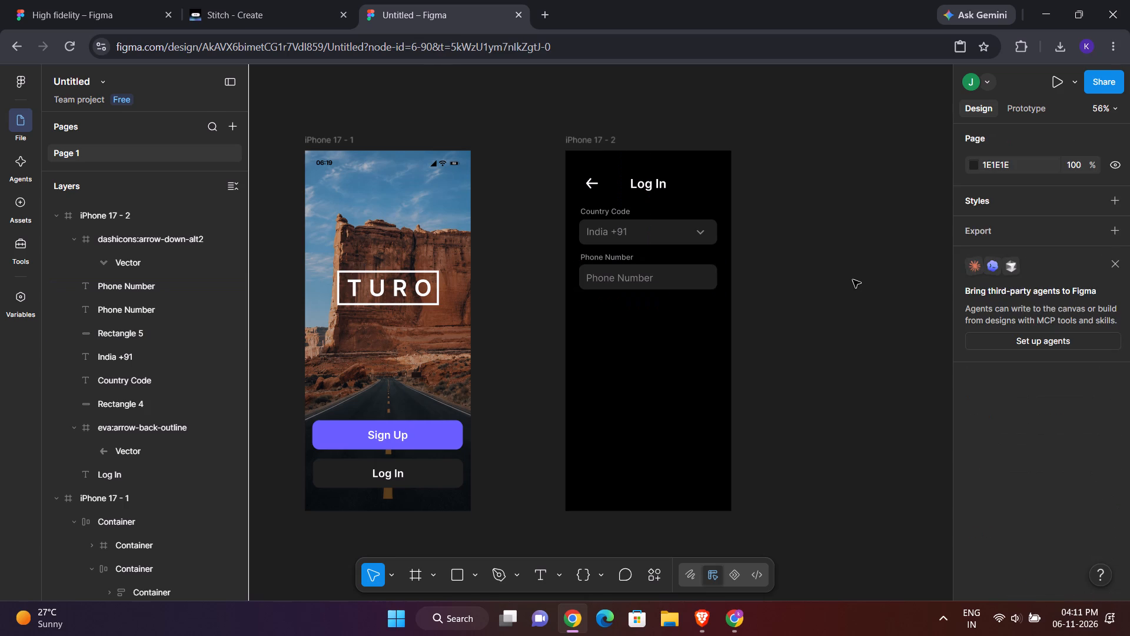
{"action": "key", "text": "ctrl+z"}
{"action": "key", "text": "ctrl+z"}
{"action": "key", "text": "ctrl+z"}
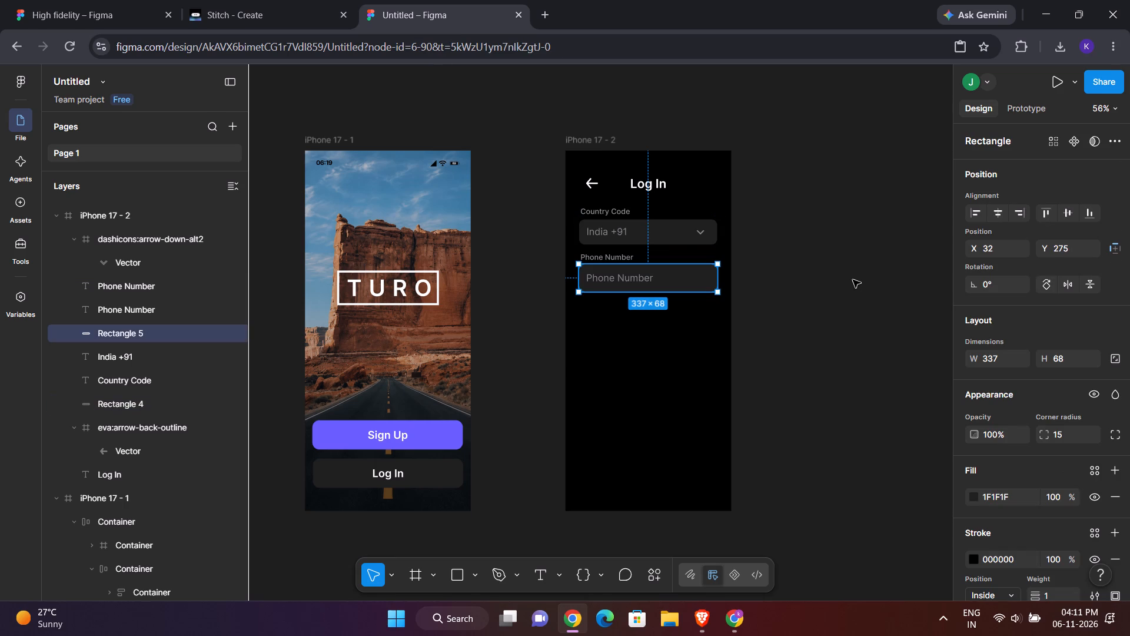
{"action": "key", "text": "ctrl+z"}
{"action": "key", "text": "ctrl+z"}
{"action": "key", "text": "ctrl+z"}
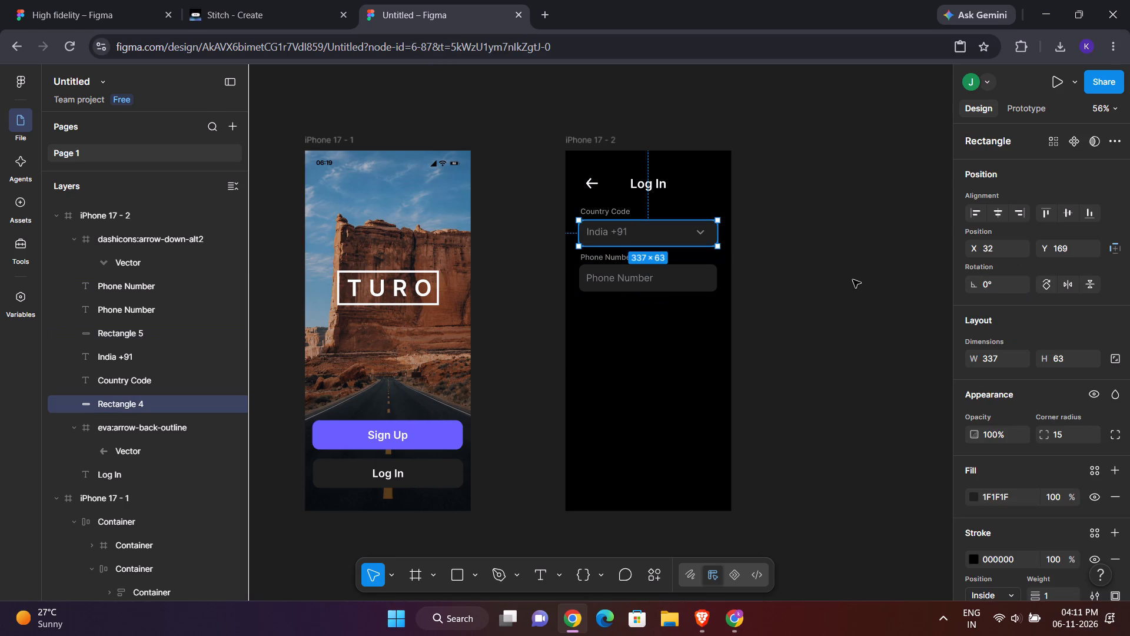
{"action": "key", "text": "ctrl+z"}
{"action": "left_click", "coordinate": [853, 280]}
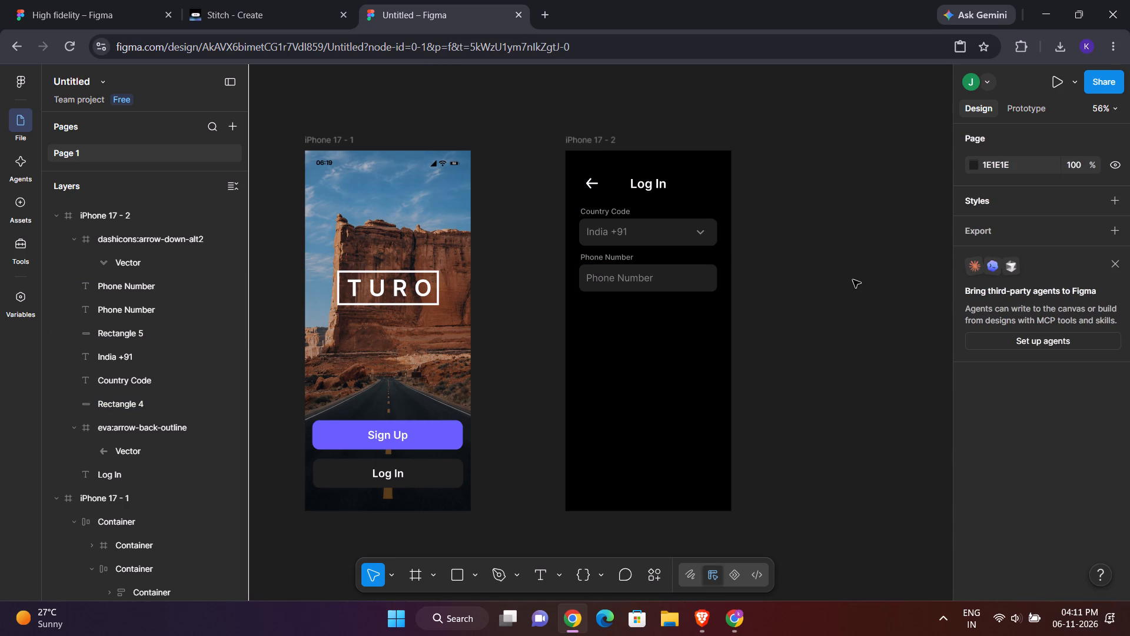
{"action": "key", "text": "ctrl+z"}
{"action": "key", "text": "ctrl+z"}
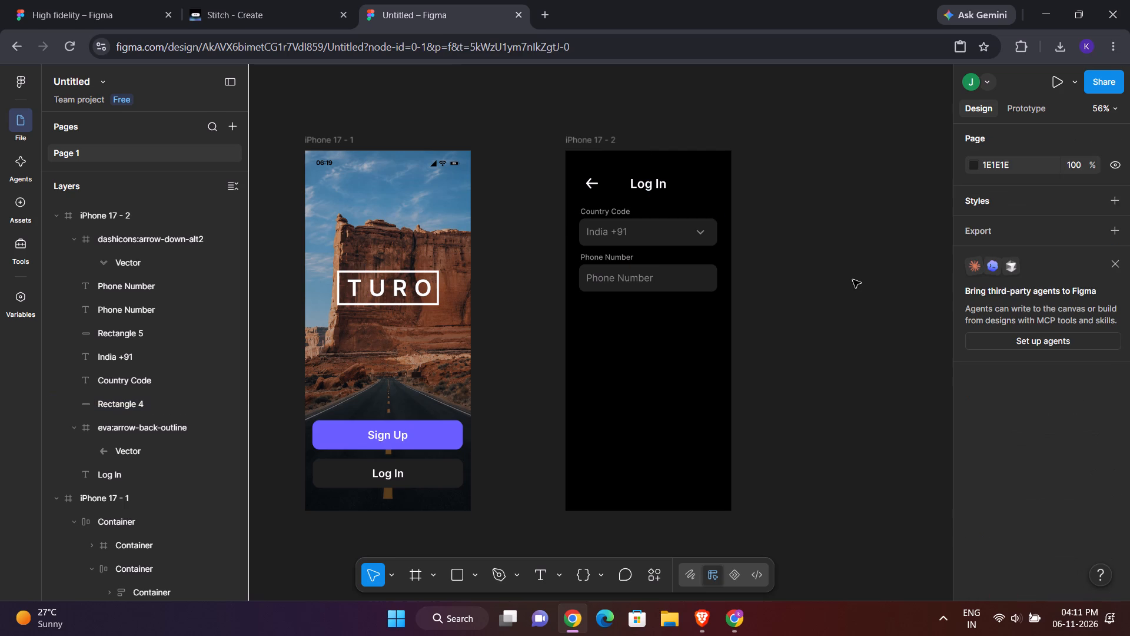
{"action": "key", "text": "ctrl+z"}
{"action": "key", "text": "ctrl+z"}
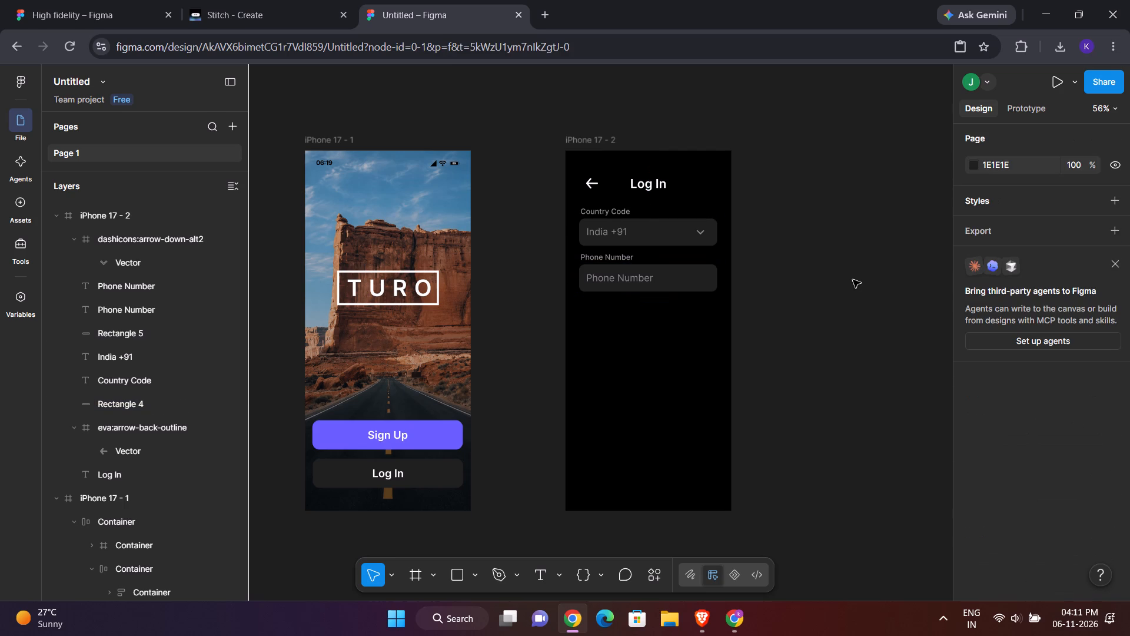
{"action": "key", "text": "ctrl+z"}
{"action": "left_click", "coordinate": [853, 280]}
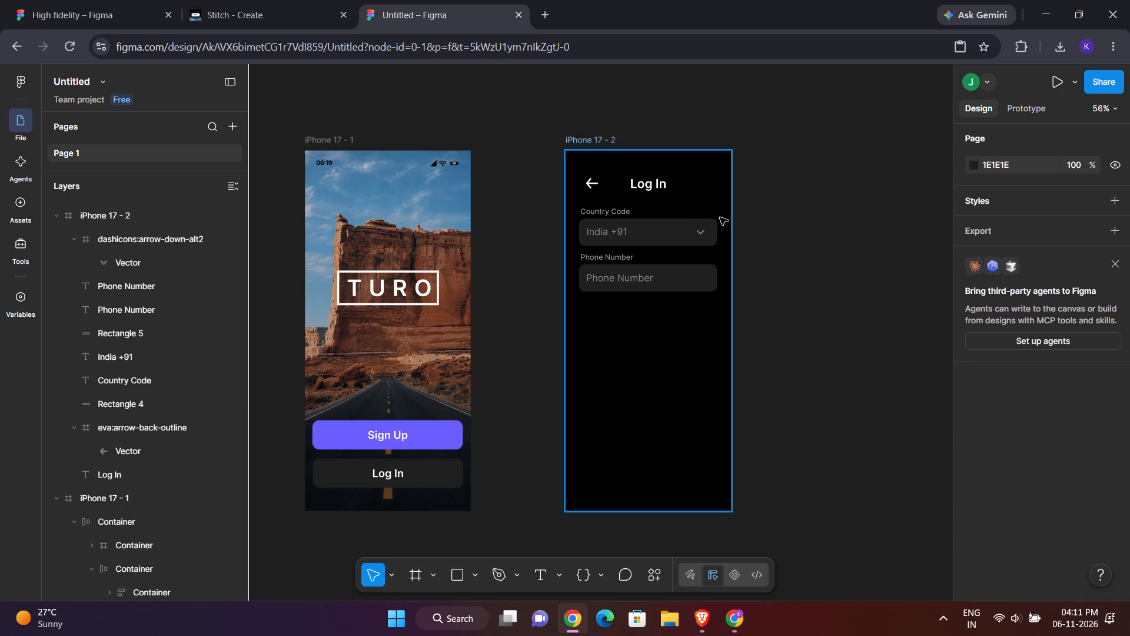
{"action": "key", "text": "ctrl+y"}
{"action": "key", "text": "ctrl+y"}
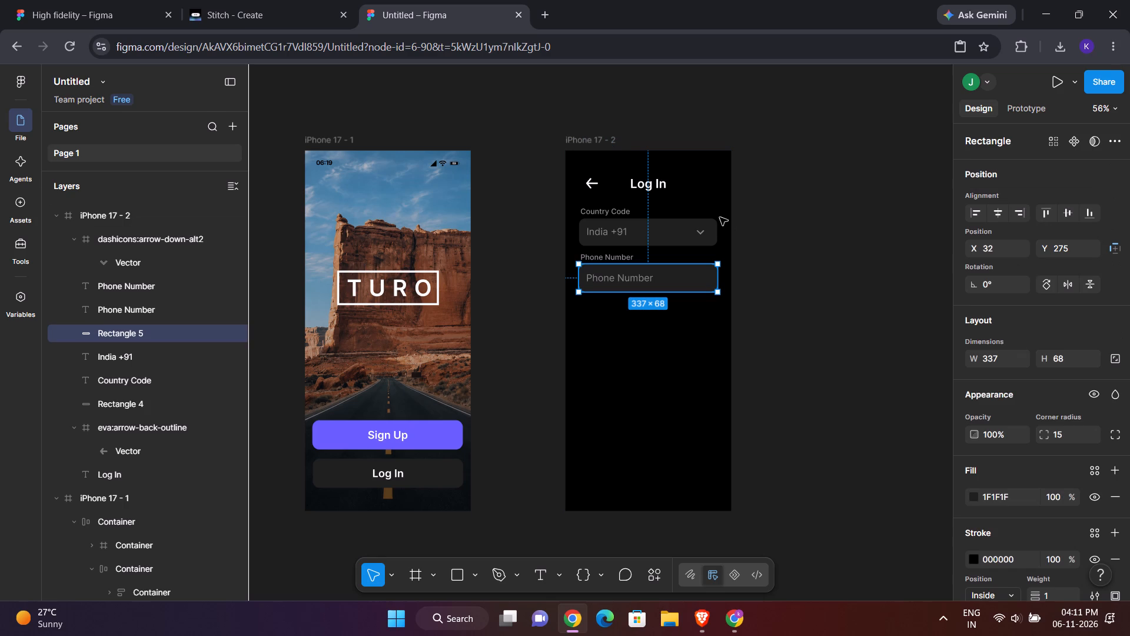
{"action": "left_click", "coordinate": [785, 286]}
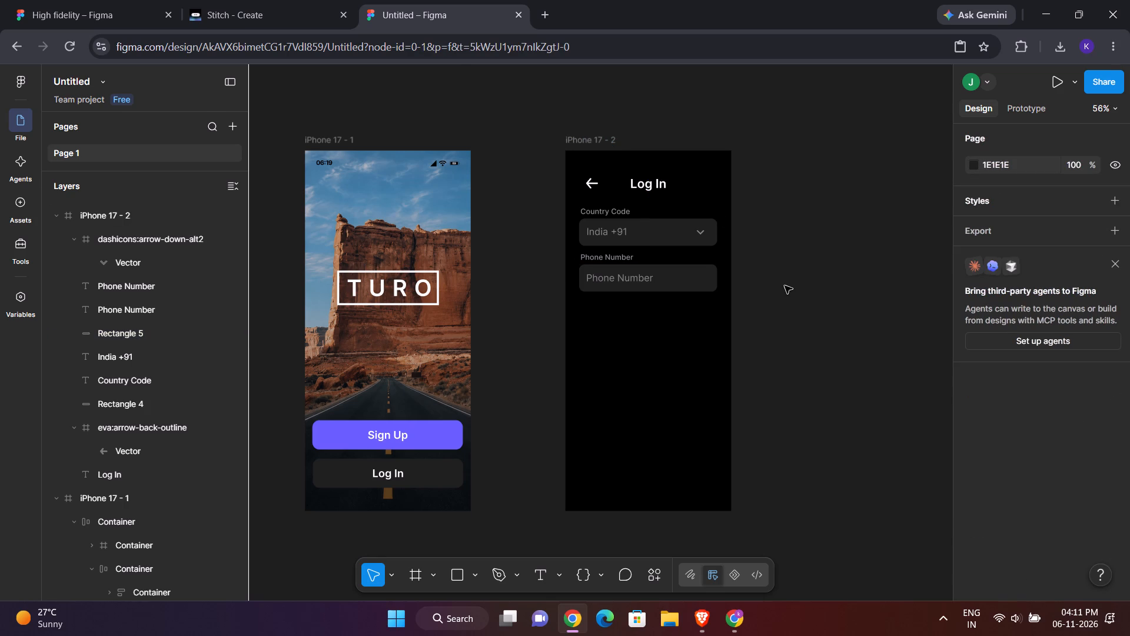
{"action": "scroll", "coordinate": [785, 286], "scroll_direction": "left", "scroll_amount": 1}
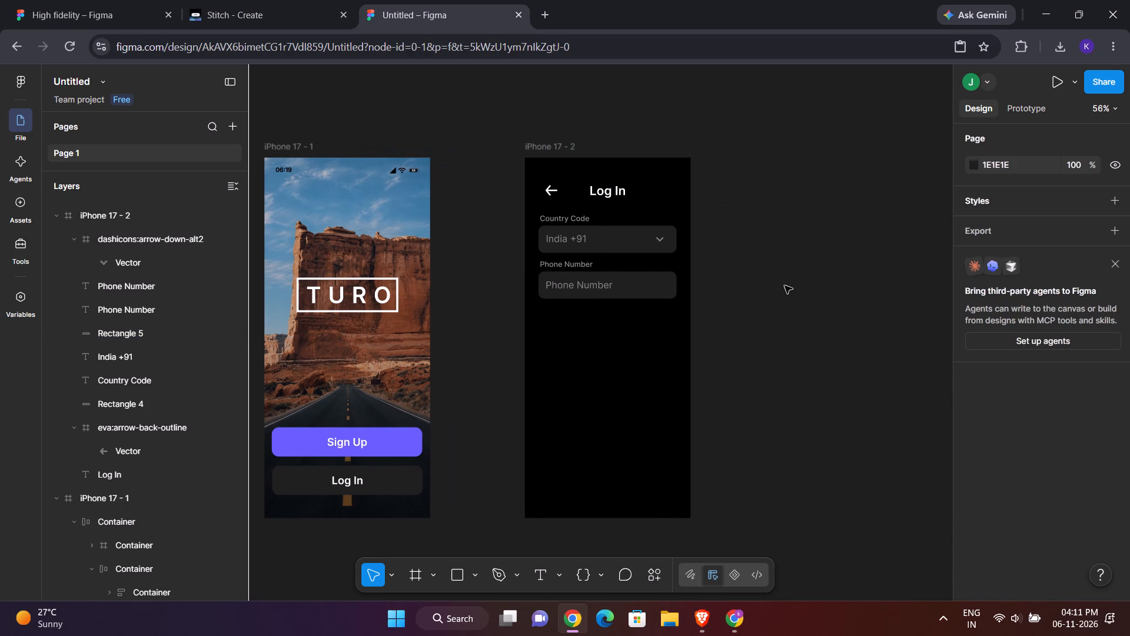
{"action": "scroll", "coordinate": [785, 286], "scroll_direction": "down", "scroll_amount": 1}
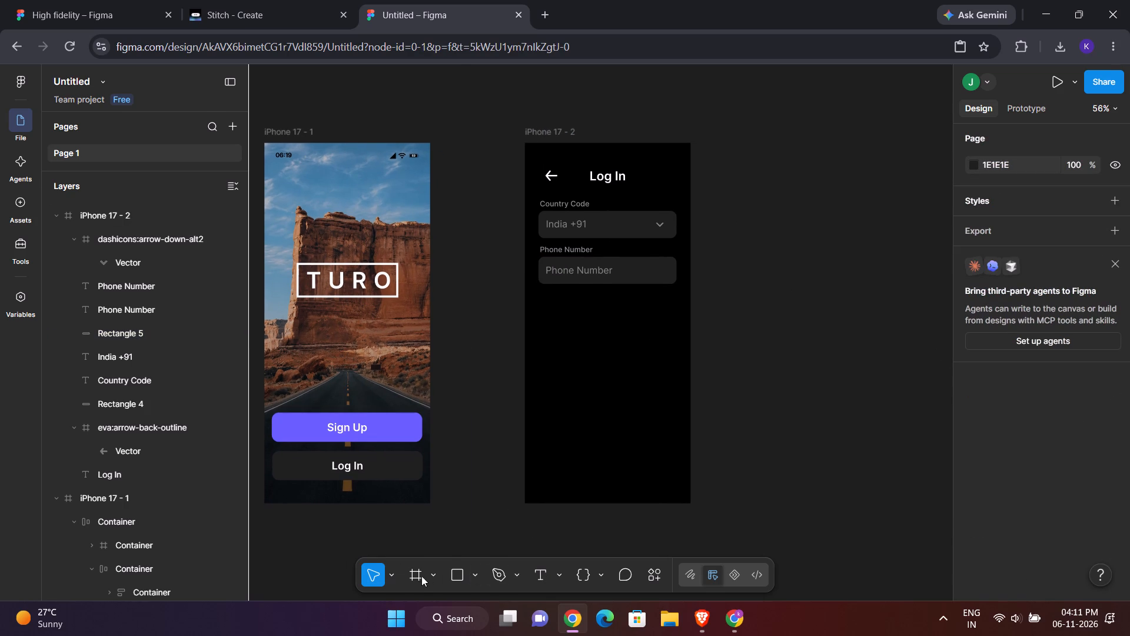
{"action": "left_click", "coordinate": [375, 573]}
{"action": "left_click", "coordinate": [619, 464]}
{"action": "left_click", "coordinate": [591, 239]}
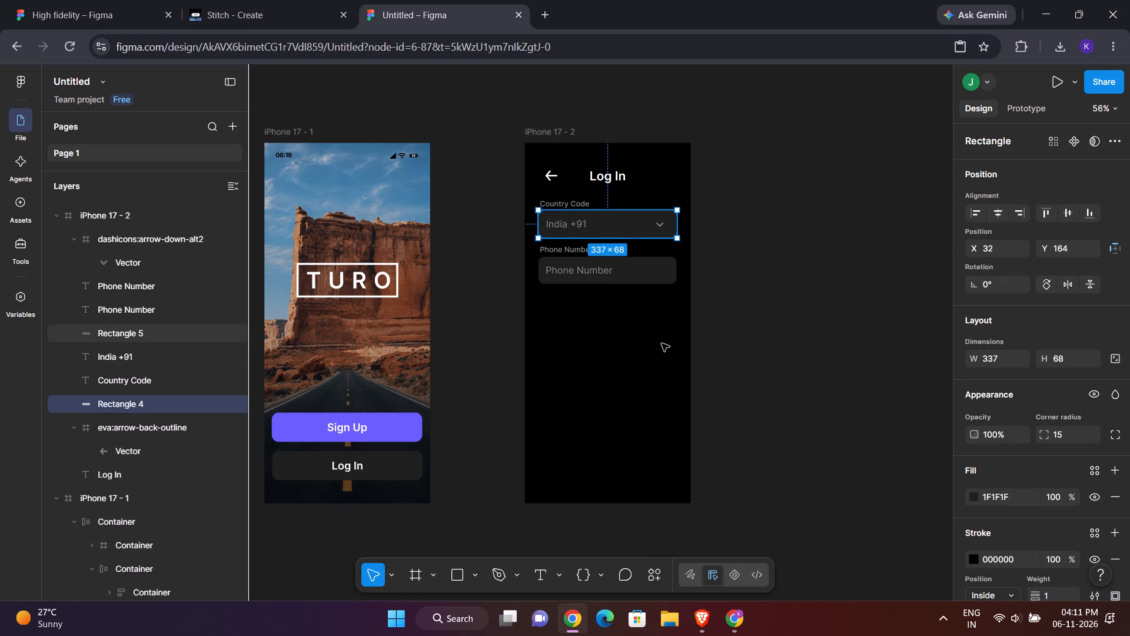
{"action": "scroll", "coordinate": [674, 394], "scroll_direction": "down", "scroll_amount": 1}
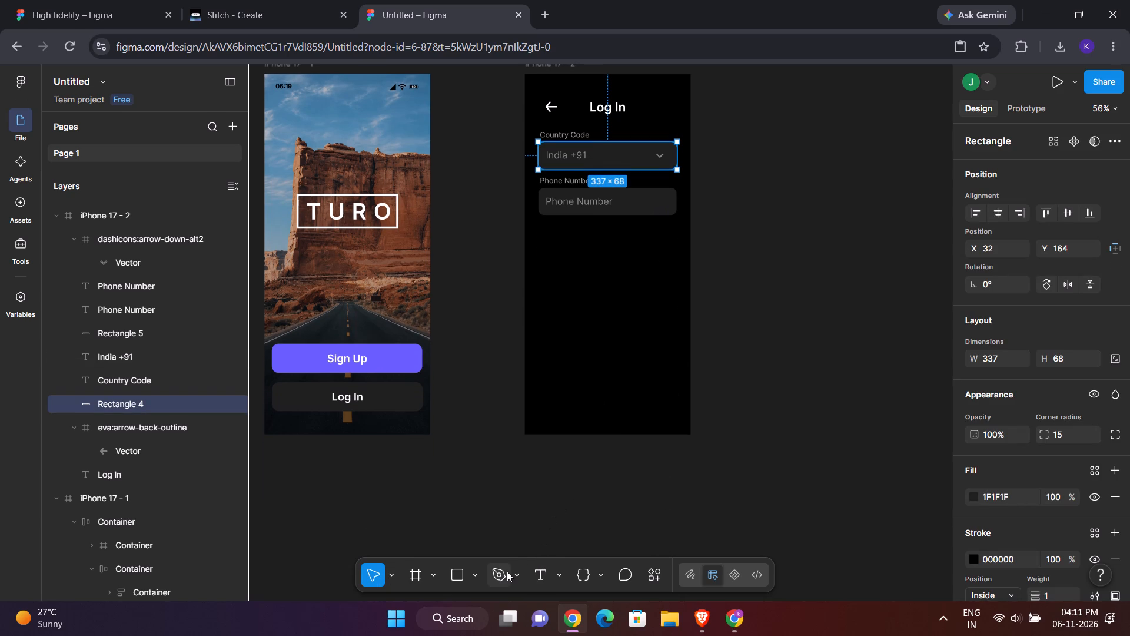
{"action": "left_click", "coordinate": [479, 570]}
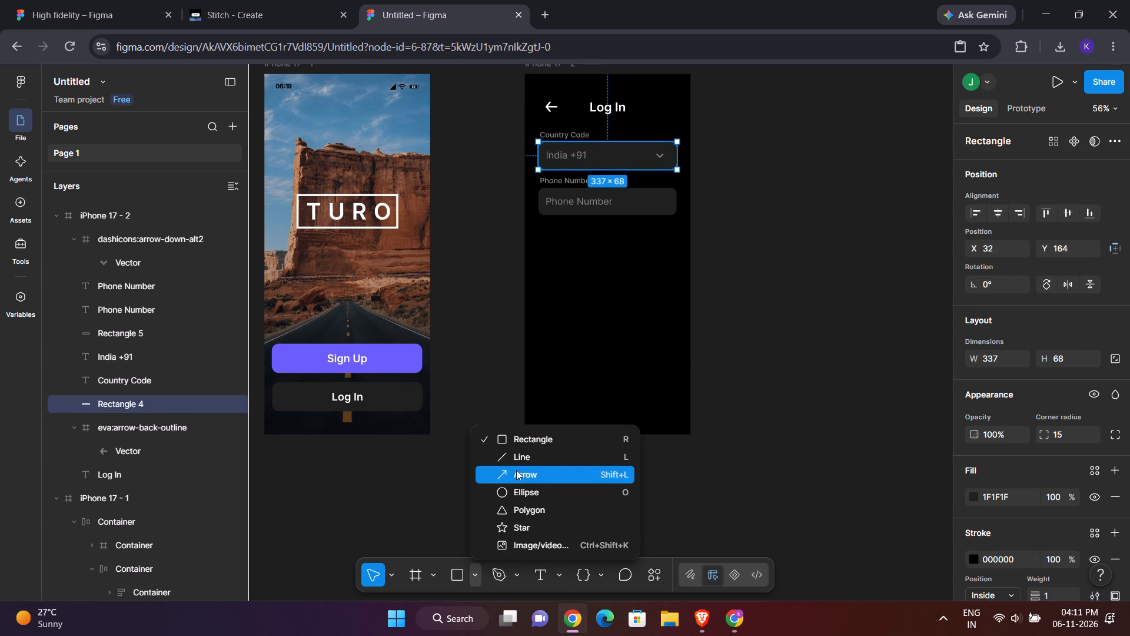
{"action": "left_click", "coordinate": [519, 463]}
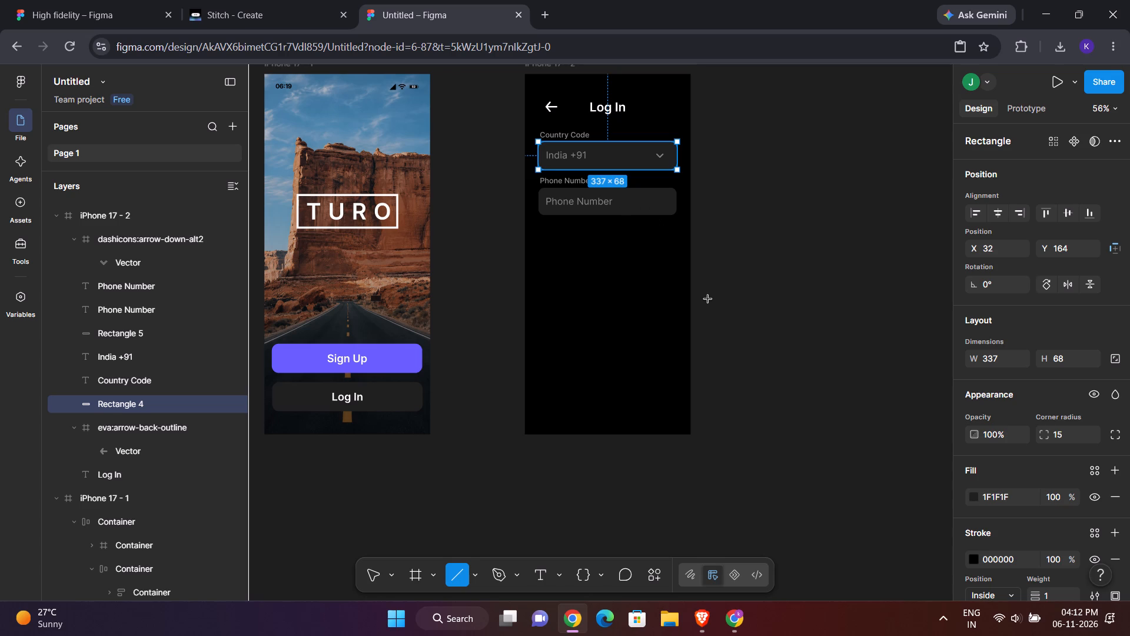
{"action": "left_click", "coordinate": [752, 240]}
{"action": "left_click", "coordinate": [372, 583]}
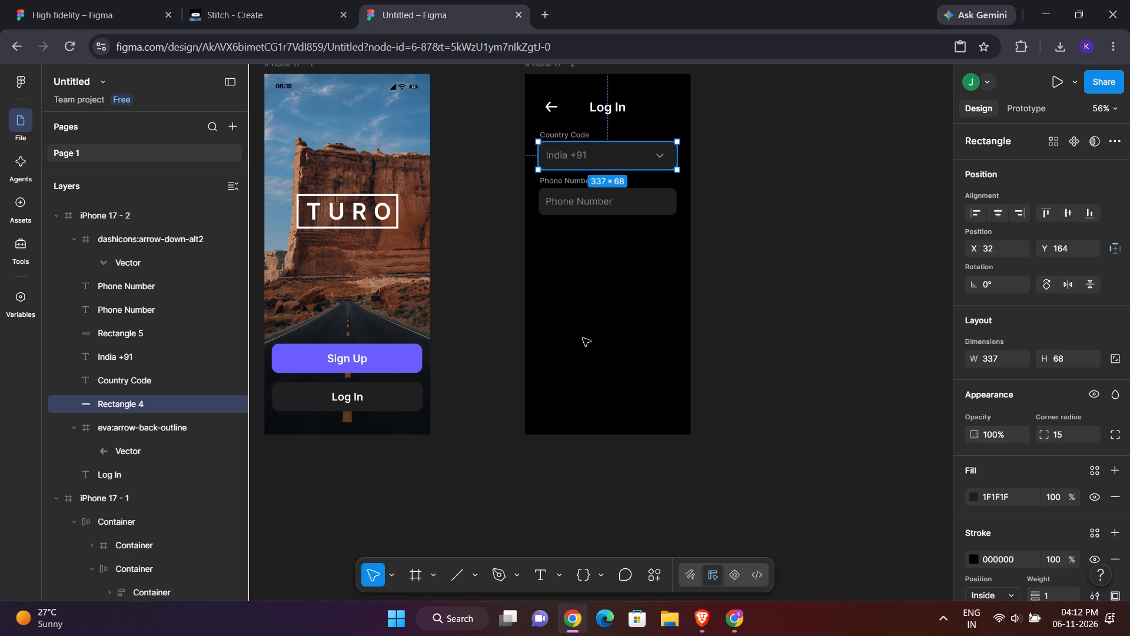
Duplicate the Phone Number field's rectangle and place the copy below it at X 32, Y 386.
{"action": "left_click", "coordinate": [625, 199]}
{"action": "key", "text": "ctrl+c"}
{"action": "key", "text": "ctrl+v"}
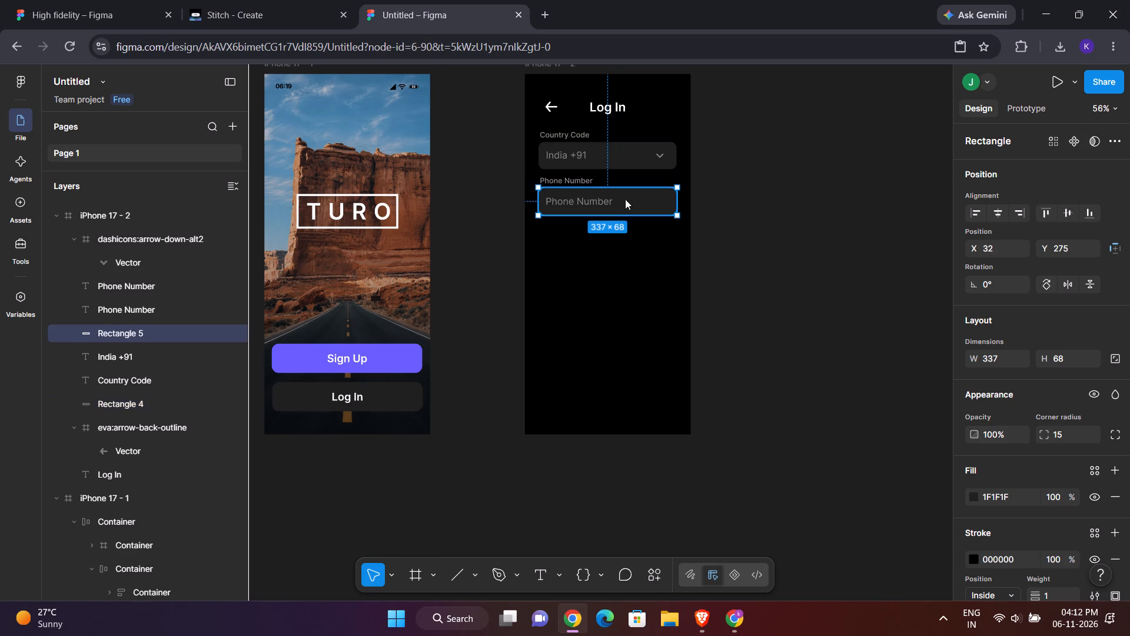
{"action": "left_click_drag", "start_coordinate": [642, 200], "coordinate": [647, 256]}
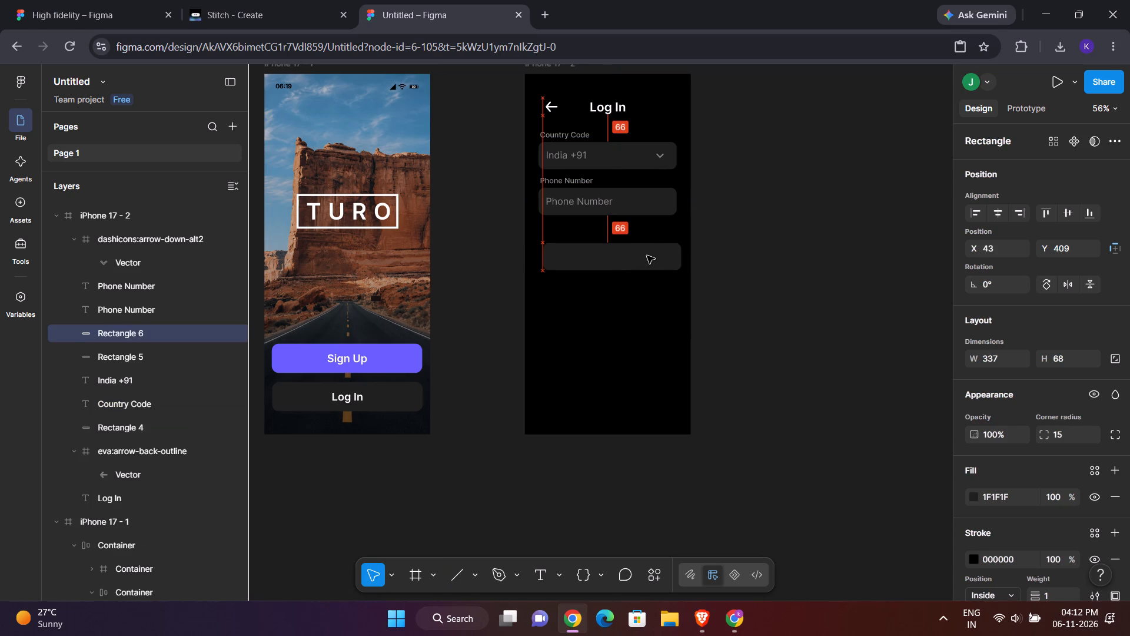
{"action": "left_click_drag", "start_coordinate": [647, 256], "coordinate": [642, 249]}
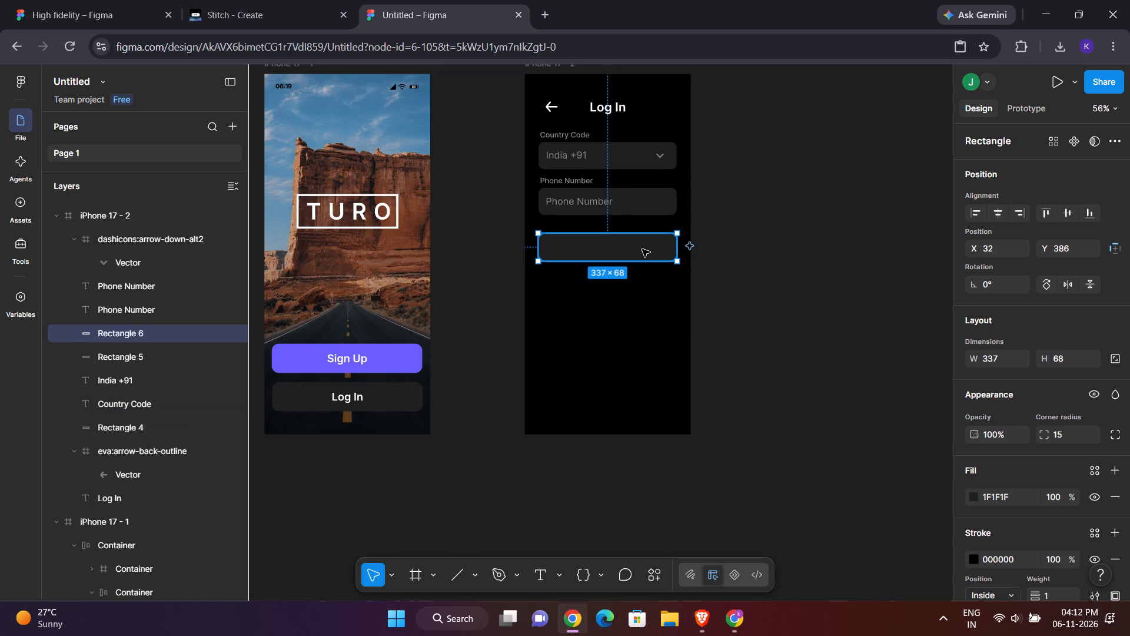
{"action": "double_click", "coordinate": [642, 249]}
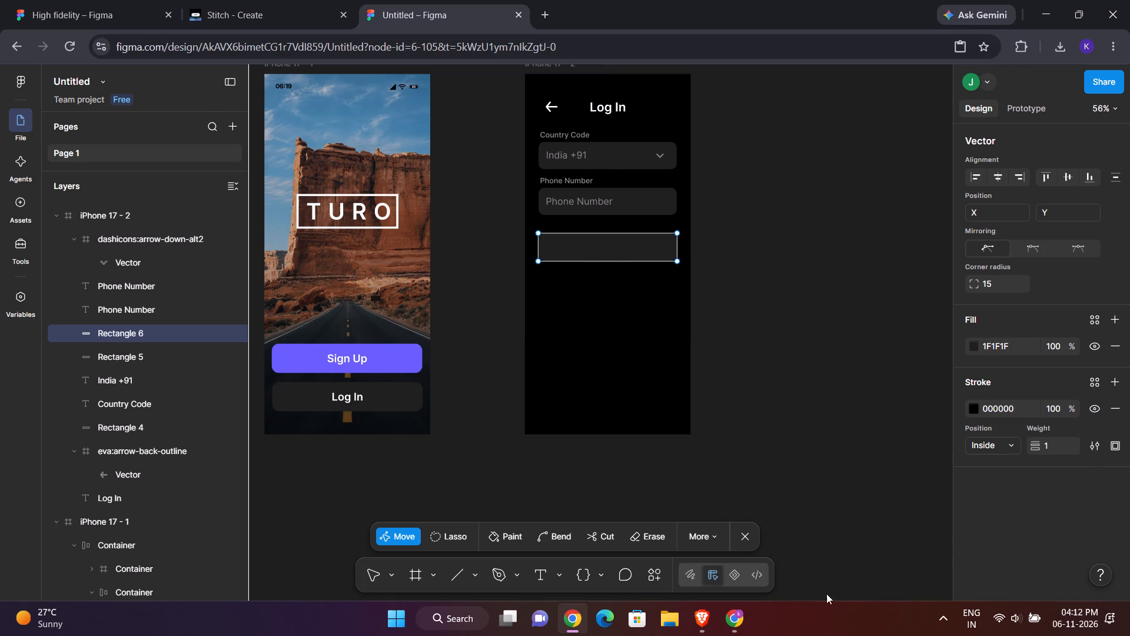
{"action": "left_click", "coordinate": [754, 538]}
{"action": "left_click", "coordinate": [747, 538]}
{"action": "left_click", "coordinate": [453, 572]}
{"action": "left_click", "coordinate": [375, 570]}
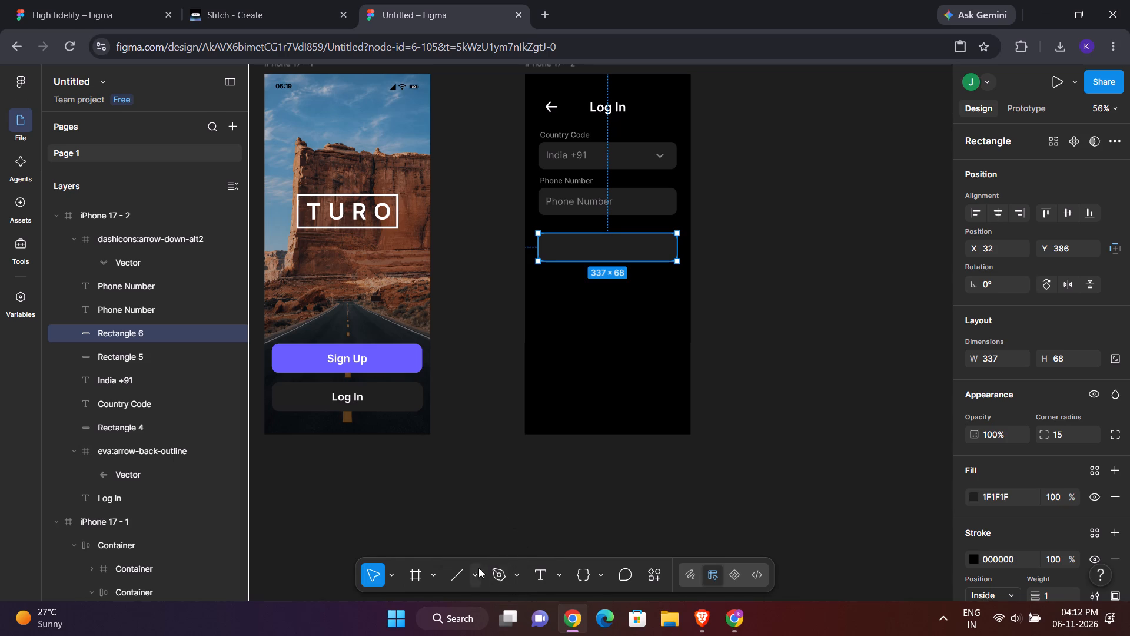
Duplicate the Phone Number placeholder text into the new empty rectangle and change its wording to "Continue".
{"action": "left_click", "coordinate": [592, 209]}
{"action": "key", "text": "ctrl+c"}
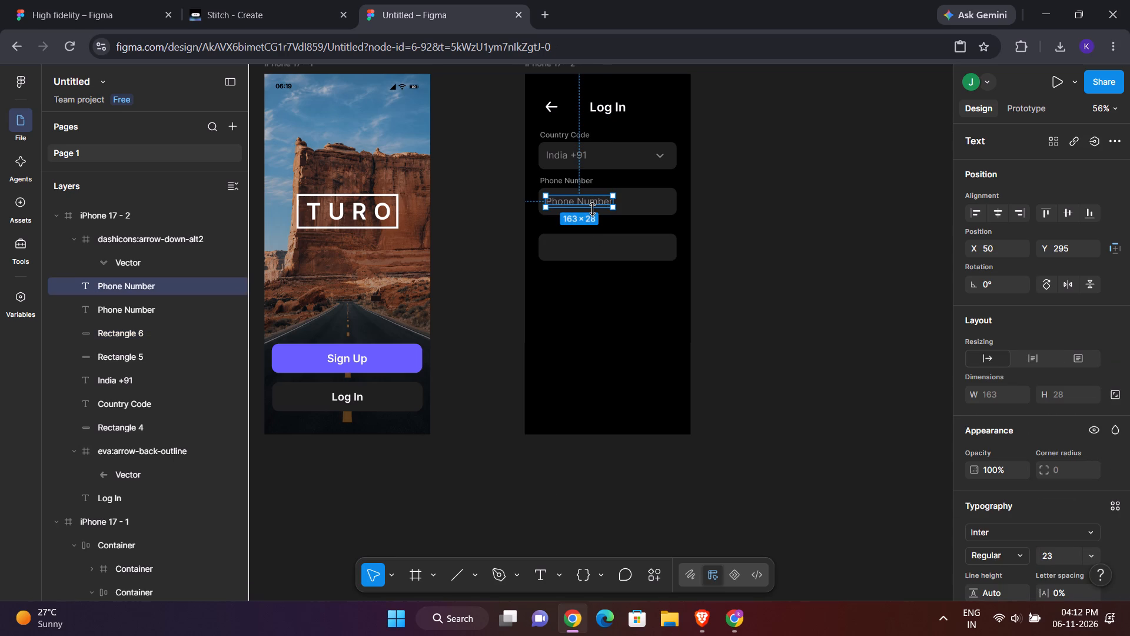
{"action": "key", "text": "ctrl+v"}
{"action": "left_click_drag", "start_coordinate": [596, 207], "coordinate": [609, 240]}
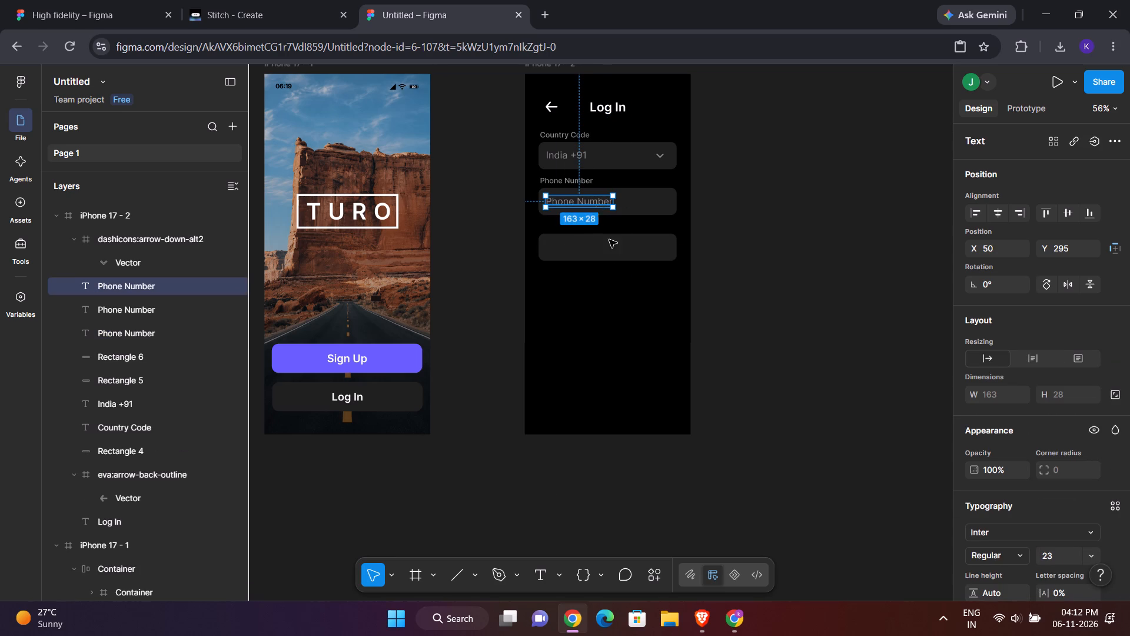
{"action": "left_click_drag", "start_coordinate": [609, 240], "coordinate": [616, 248]}
{"action": "double_click", "coordinate": [616, 248]}
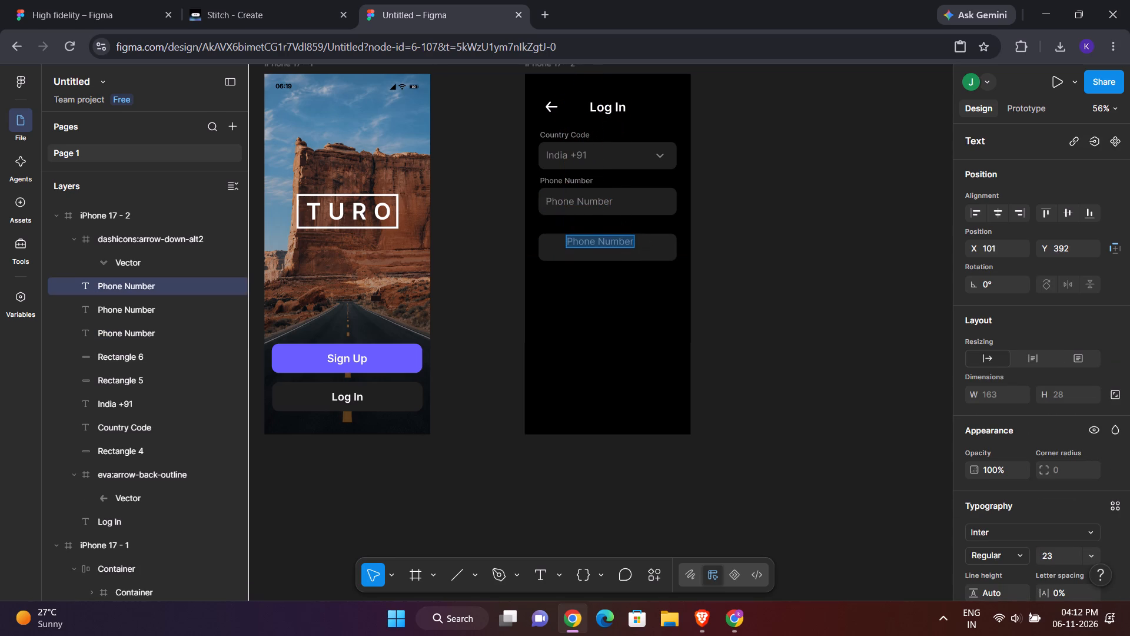
{"action": "type", "text": "Continue"}
{"action": "key", "text": "BackSpace"}
{"action": "key", "text": "e"}
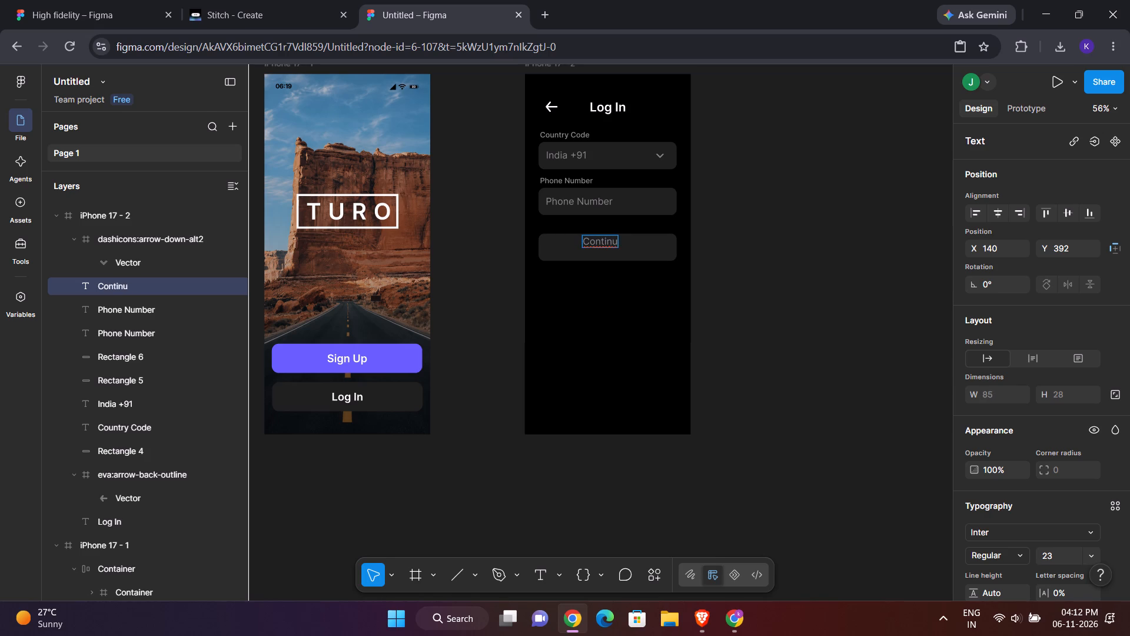
{"action": "left_click", "coordinate": [734, 270]}
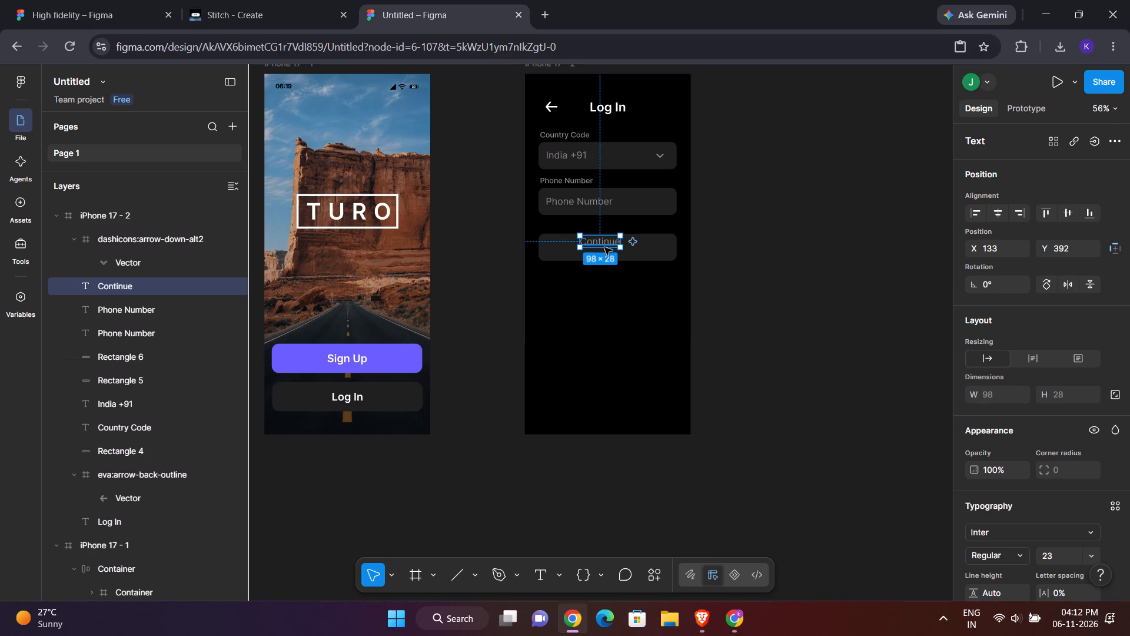
Centre the Continue text horizontally and vertically inside its rectangle, at Y 406.
{"action": "left_click_drag", "start_coordinate": [603, 243], "coordinate": [607, 249]}
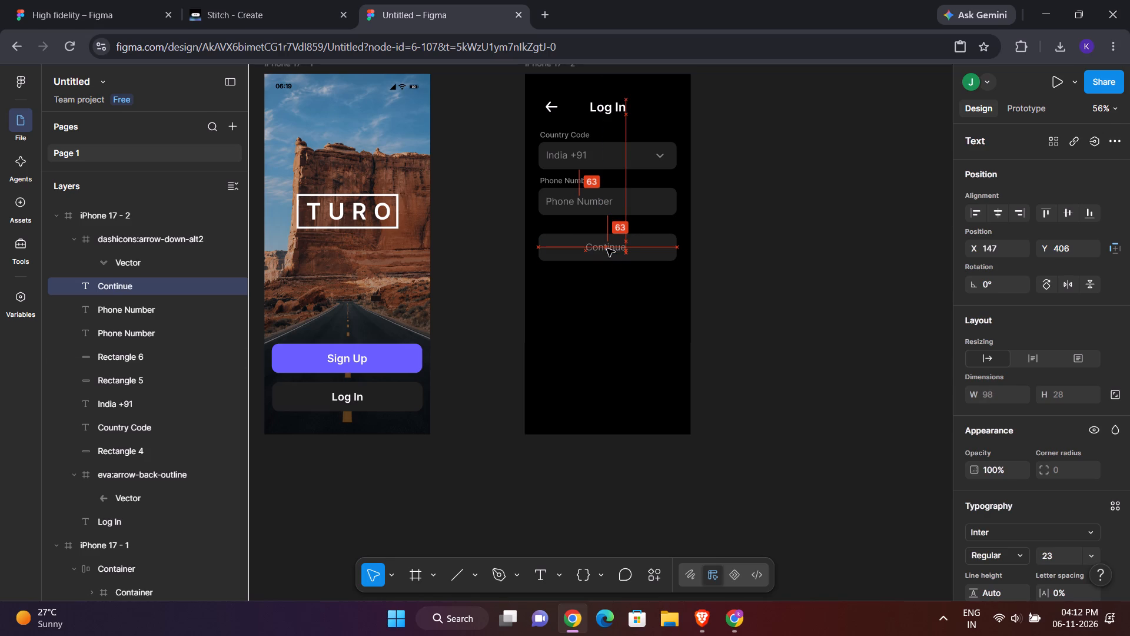
{"action": "left_click_drag", "start_coordinate": [607, 249], "coordinate": [608, 248]}
{"action": "left_click_drag", "start_coordinate": [608, 248], "coordinate": [609, 249]}
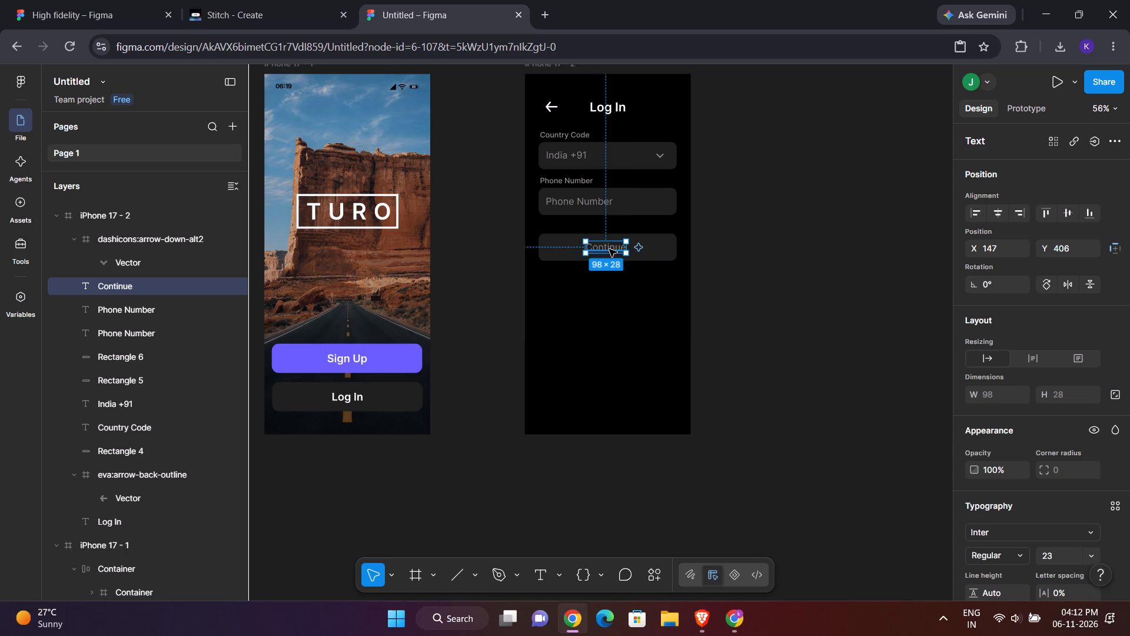
{"action": "left_click", "coordinate": [605, 247]}
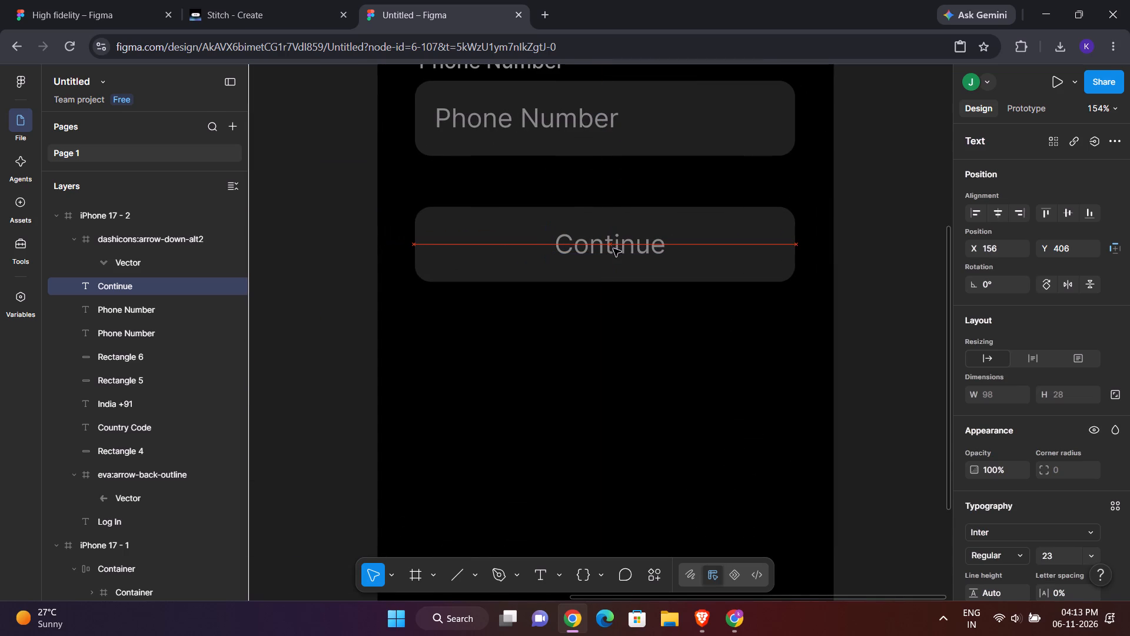
{"action": "left_click", "coordinate": [886, 297]}
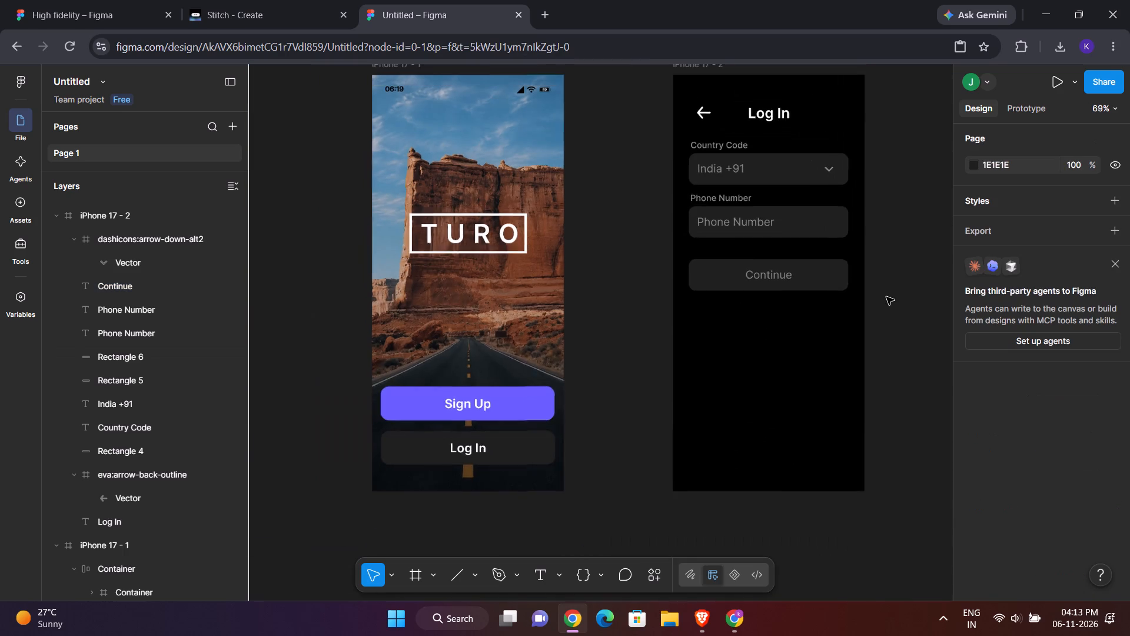
Move the Continue text and its rectangle together slightly down, widening the gap below the Phone Number field.
{"action": "scroll", "coordinate": [886, 297], "scroll_direction": "left", "scroll_amount": 1}
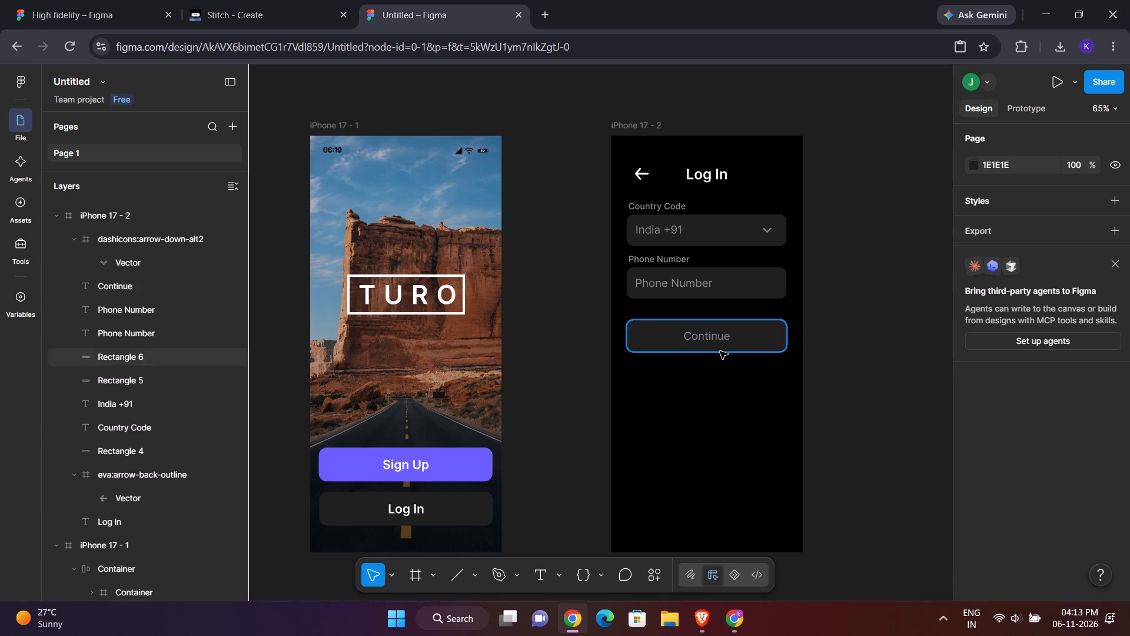
{"action": "left_click_drag", "start_coordinate": [550, 318], "coordinate": [695, 348]}
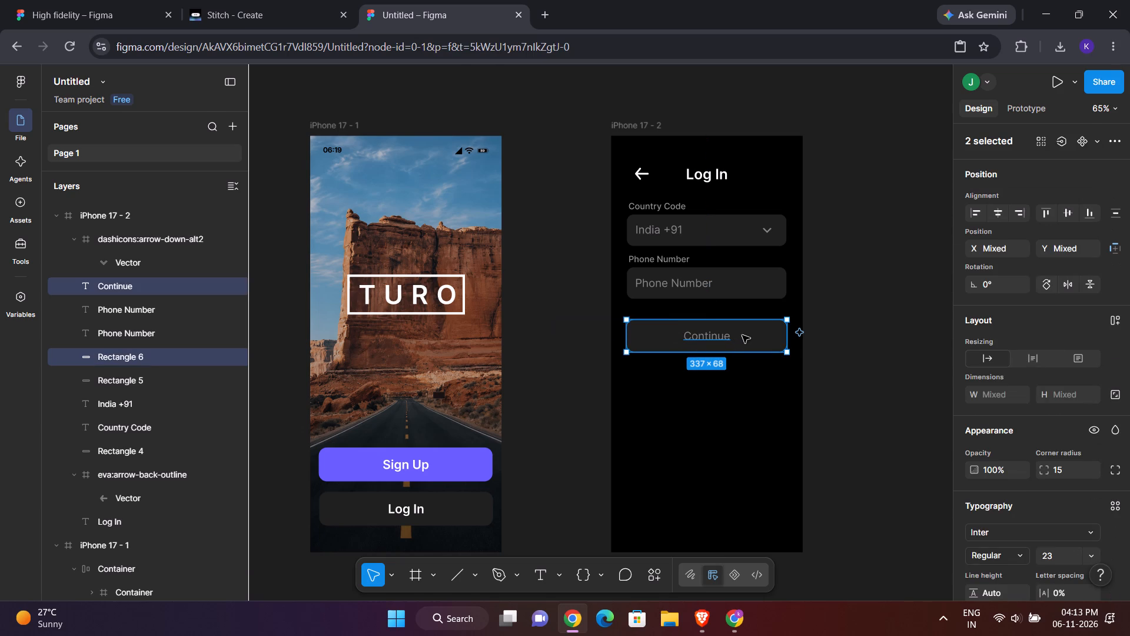
{"action": "left_click_drag", "start_coordinate": [742, 335], "coordinate": [743, 345]}
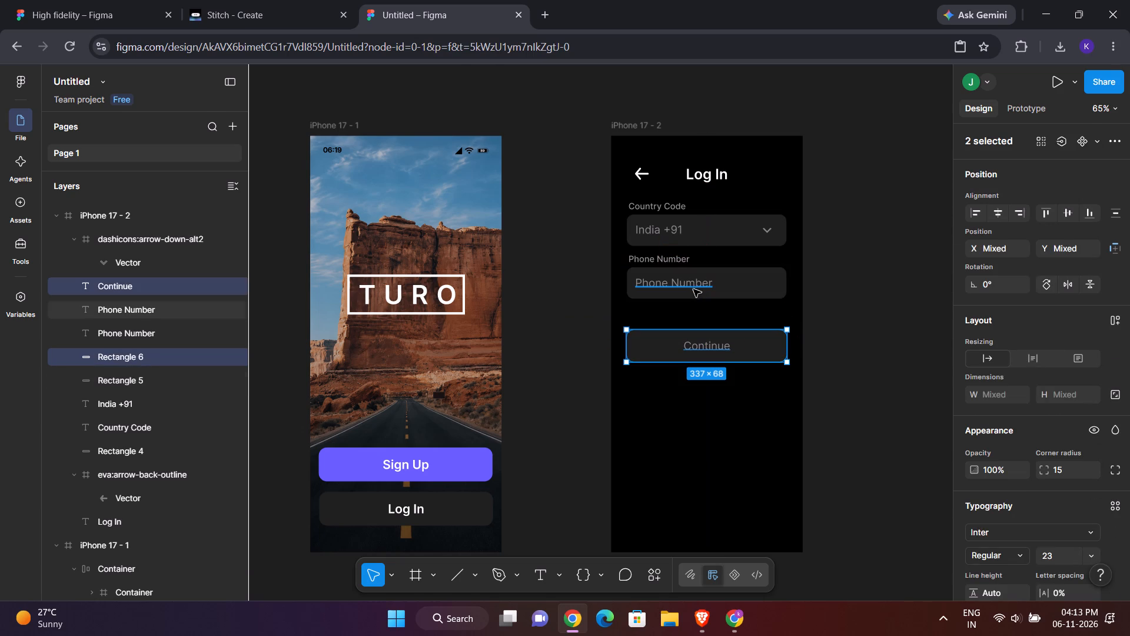
Duplicate the small Phone Number label and place the copy just below the Phone Number field at X 36, Y 343.
{"action": "left_click", "coordinate": [692, 288]}
{"action": "double_click", "coordinate": [664, 263]}
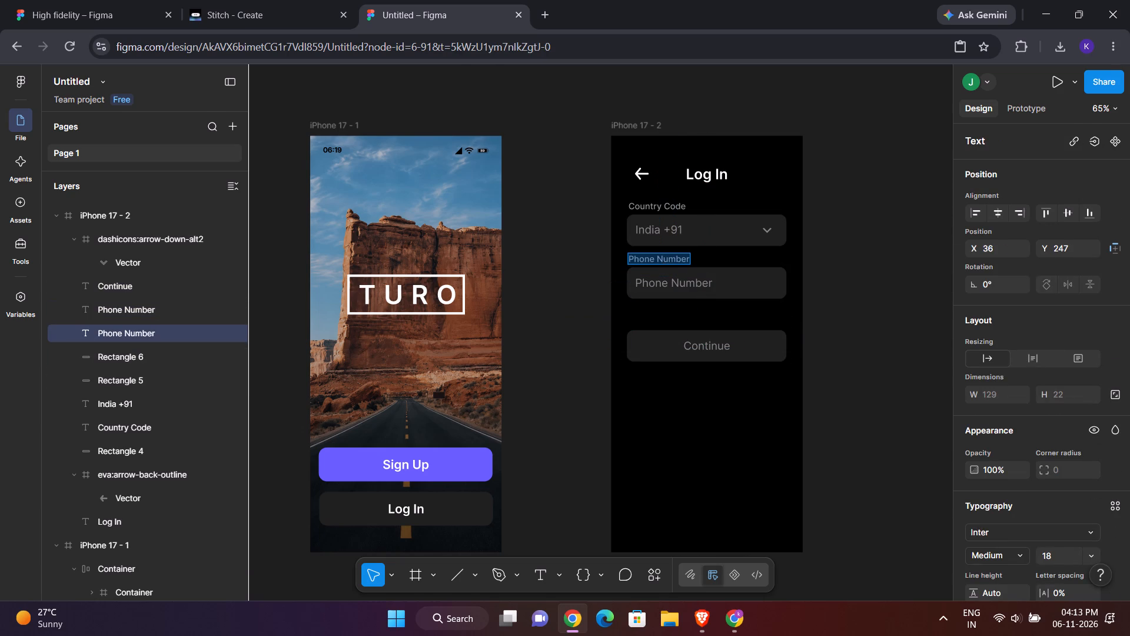
{"action": "left_click", "coordinate": [827, 260]}
{"action": "key", "text": "ctrl+c"}
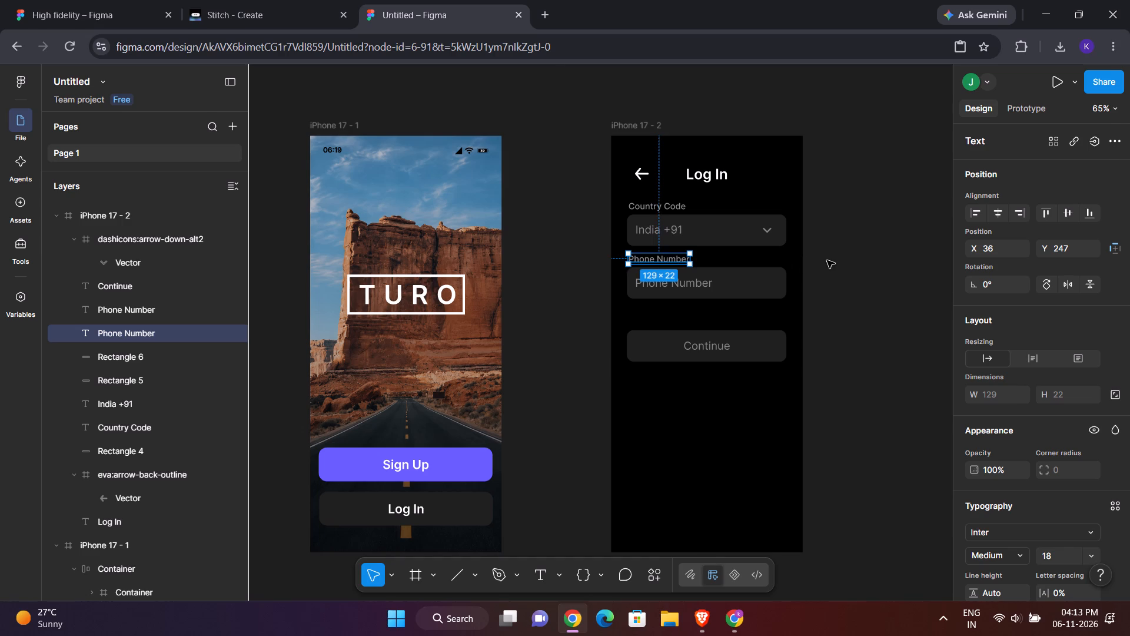
{"action": "key", "text": "ctrl+v"}
{"action": "left_click_drag", "start_coordinate": [653, 257], "coordinate": [653, 271]}
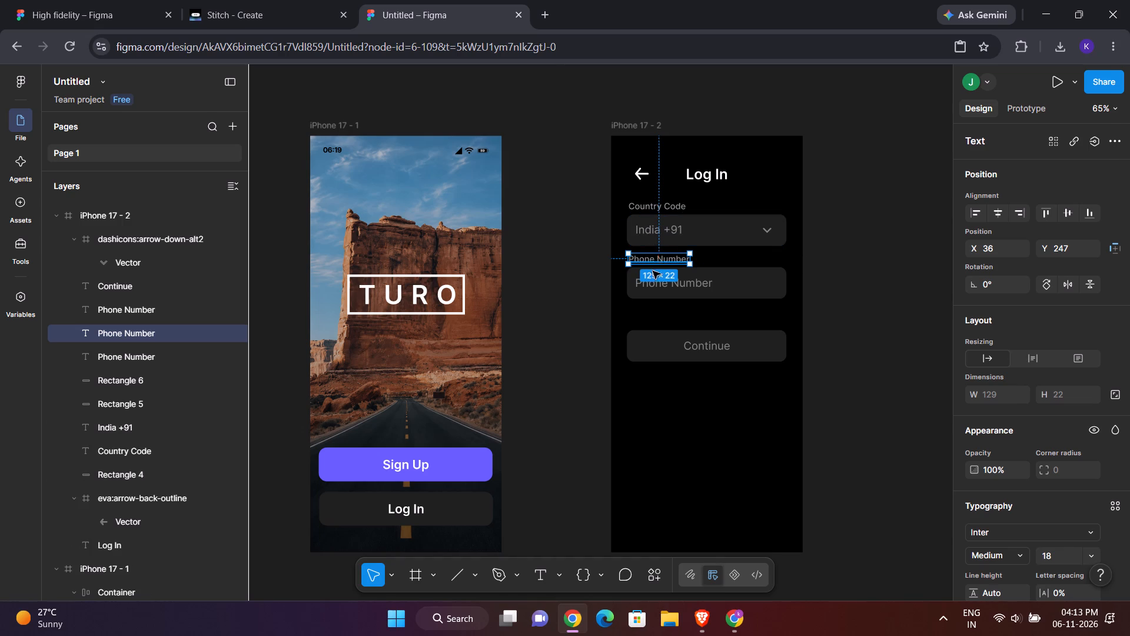
{"action": "left_click_drag", "start_coordinate": [653, 271], "coordinate": [654, 303]}
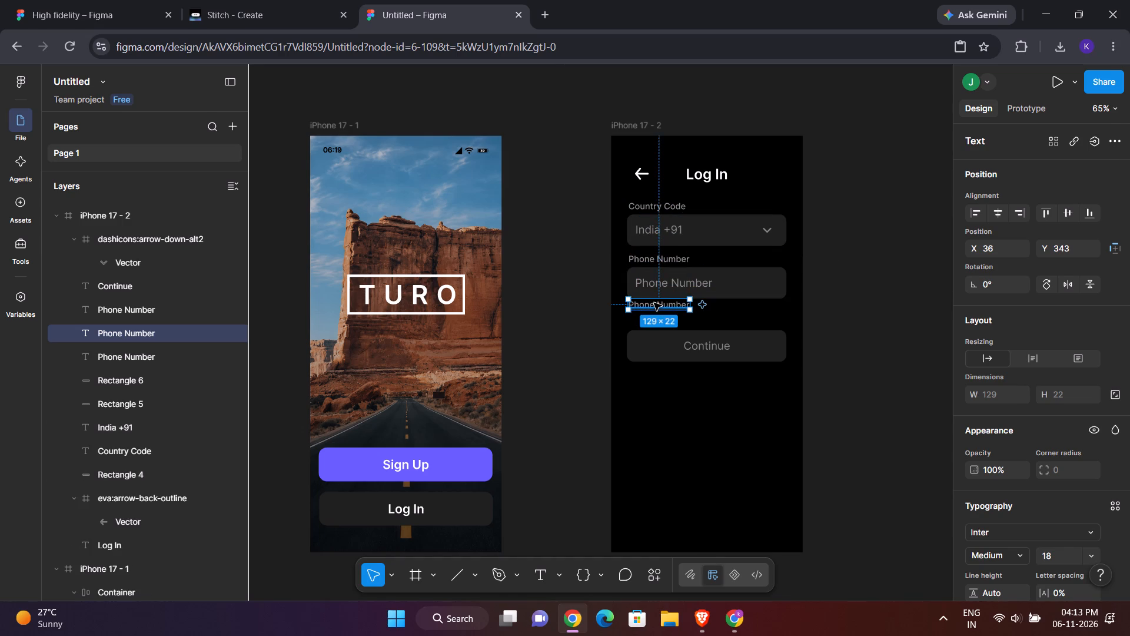
Replace the copied label's wording below the Phone Number field with "You'll receive an otp".
{"action": "double_click", "coordinate": [654, 303]}
{"action": "key", "text": "BackSpace"}
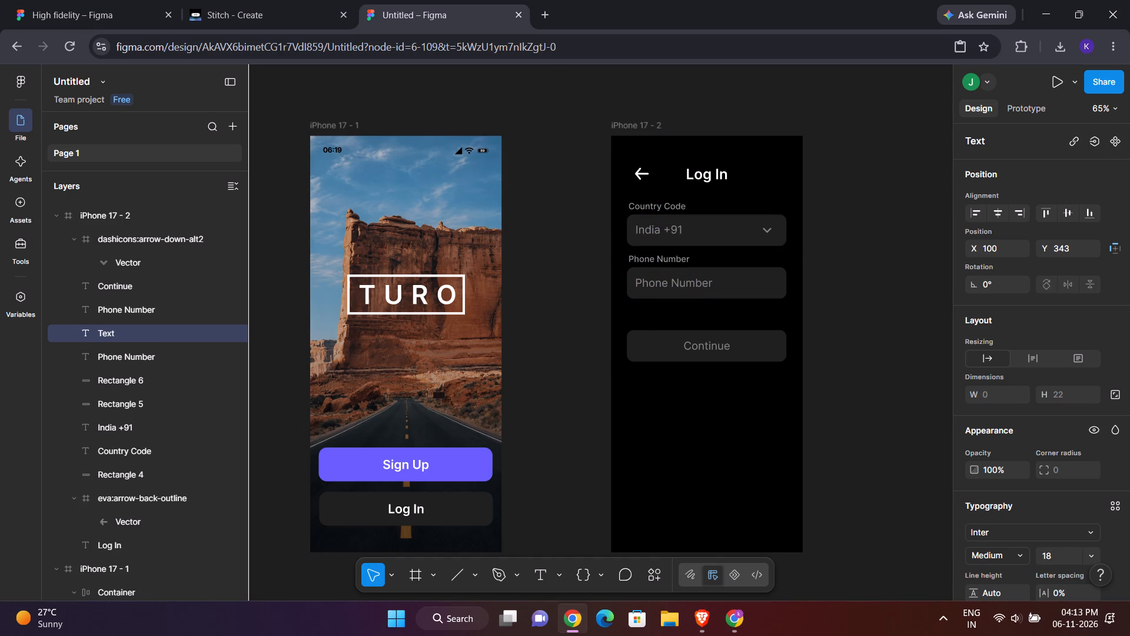
{"action": "type", "text": "YO"}
{"action": "key", "text": "BackSpace"}
{"action": "type", "text": "ou'll"}
{"action": "key", "text": "space"}
{"action": "type", "text": "Re"}
{"action": "key", "text": "BackSpace"}
{"action": "key", "text": "BackSpace"}
{"action": "type", "text": "receive a"}
{"action": "type", "text": "n otp"}
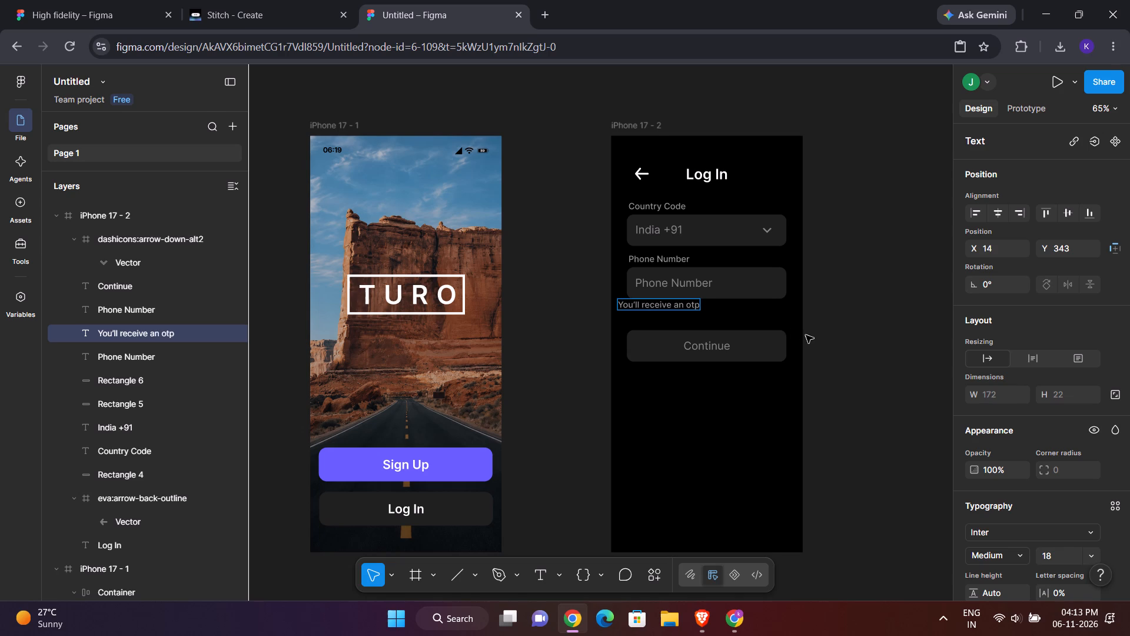
{"action": "left_click", "coordinate": [840, 336]}
Move the otp helper text to about Y 354, between the Phone Number field and Continue rectangle, aligned with their left edges.
{"action": "left_click_drag", "start_coordinate": [680, 308], "coordinate": [693, 312]}
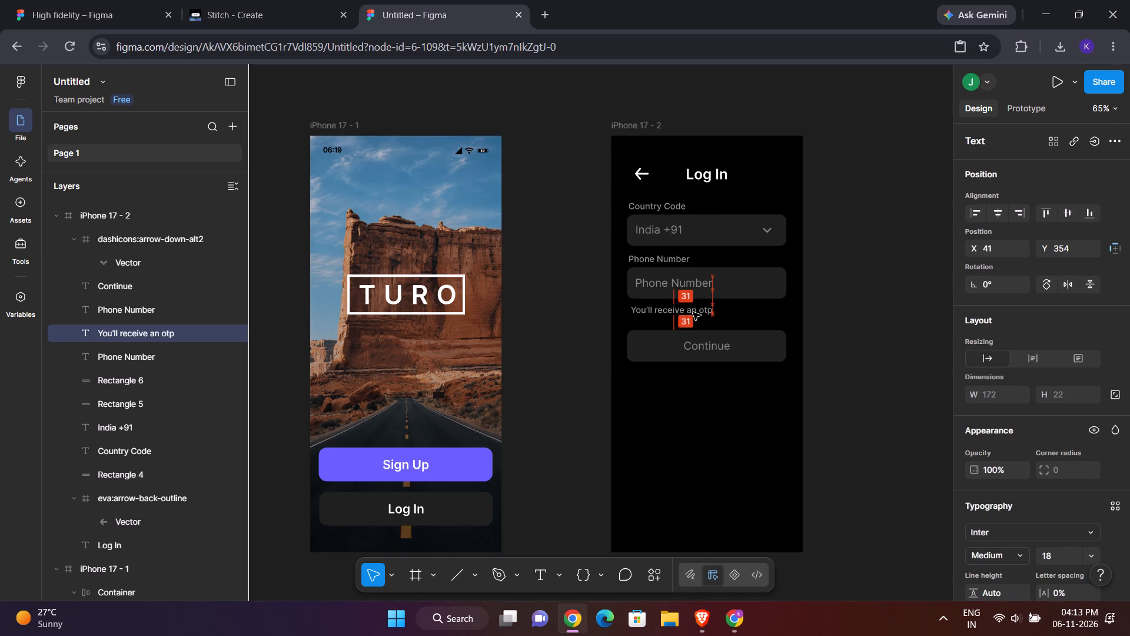
{"action": "left_click_drag", "start_coordinate": [693, 312], "coordinate": [690, 312]}
{"action": "left_click", "coordinate": [961, 336]}
{"action": "left_click", "coordinate": [807, 283]}
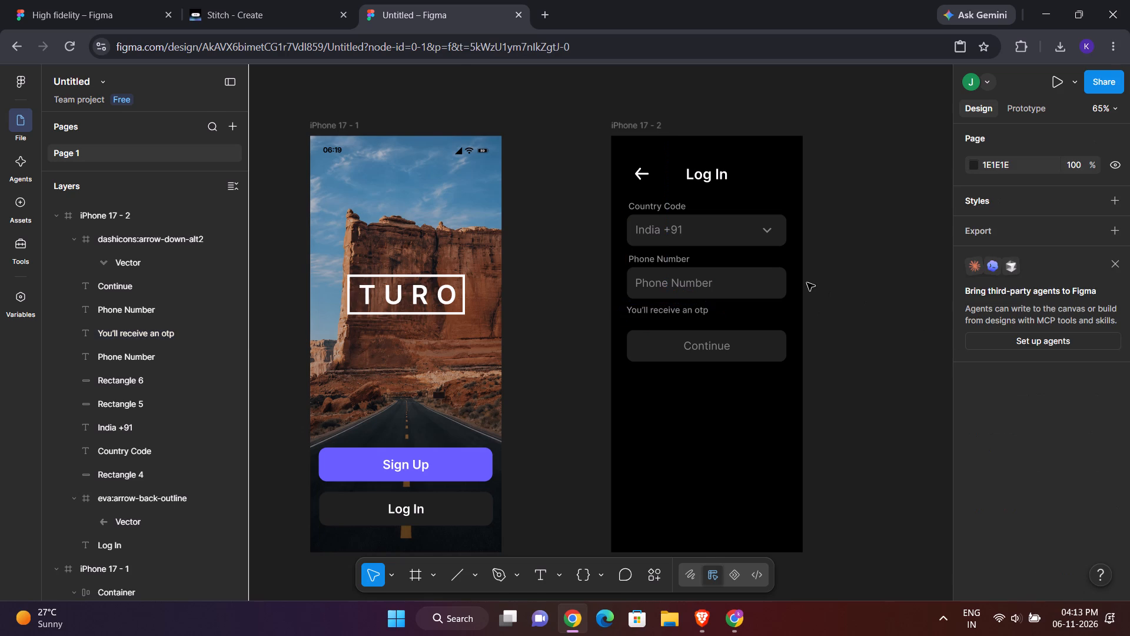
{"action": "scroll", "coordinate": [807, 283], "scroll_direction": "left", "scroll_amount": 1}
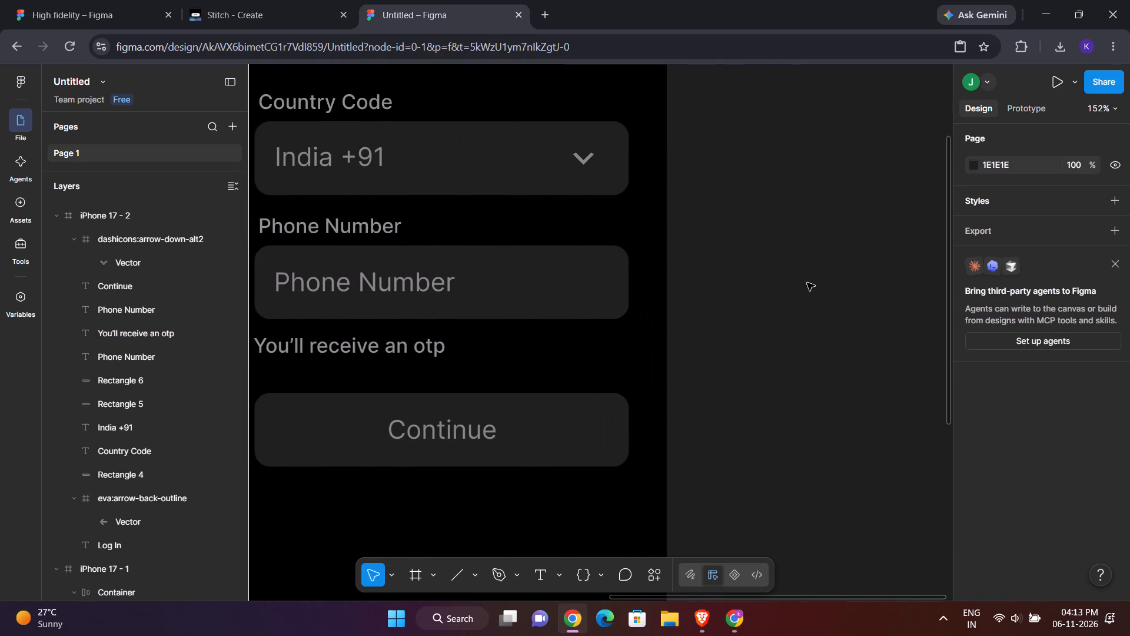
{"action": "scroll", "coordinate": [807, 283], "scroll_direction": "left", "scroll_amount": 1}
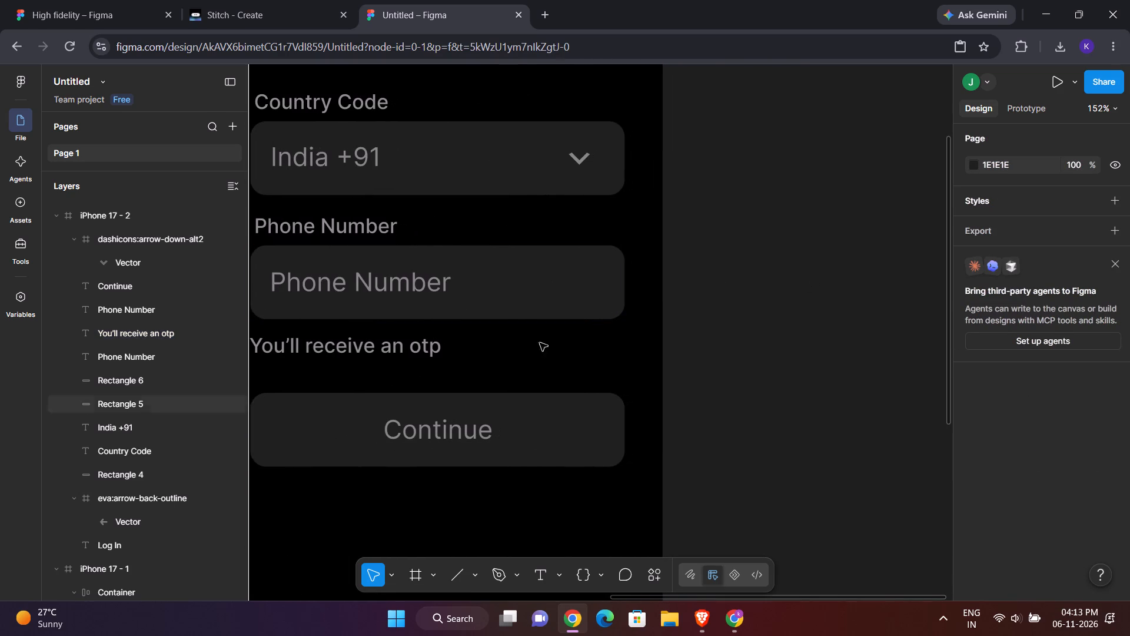
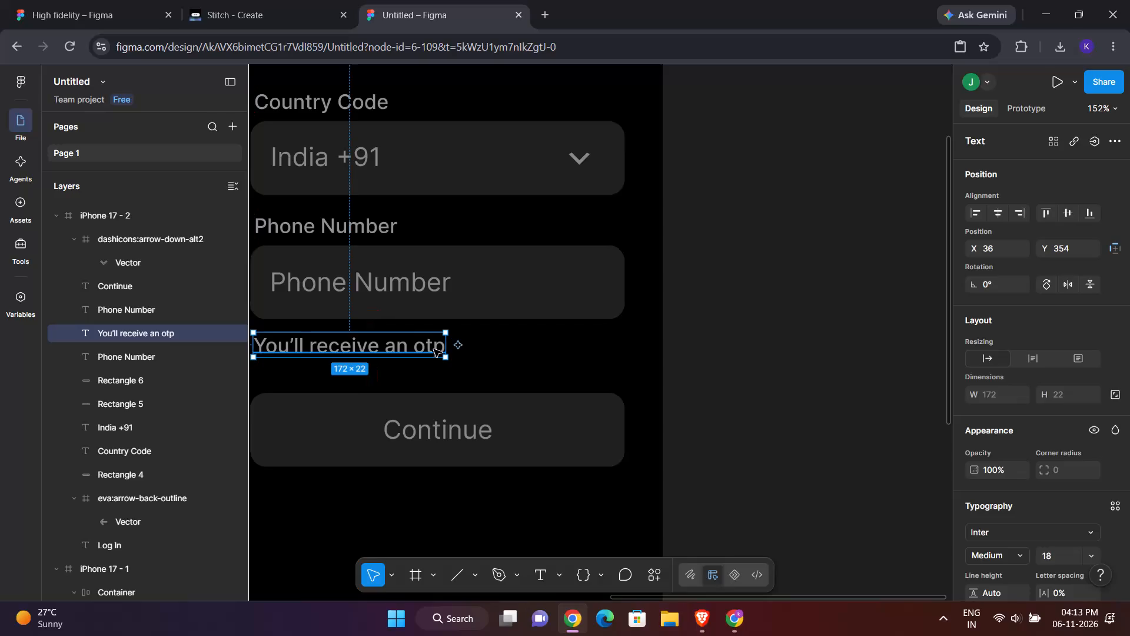
Set the font size of the "You'll receive an otp" text on the Log In screen to 15.
{"action": "left_click", "coordinate": [750, 276]}
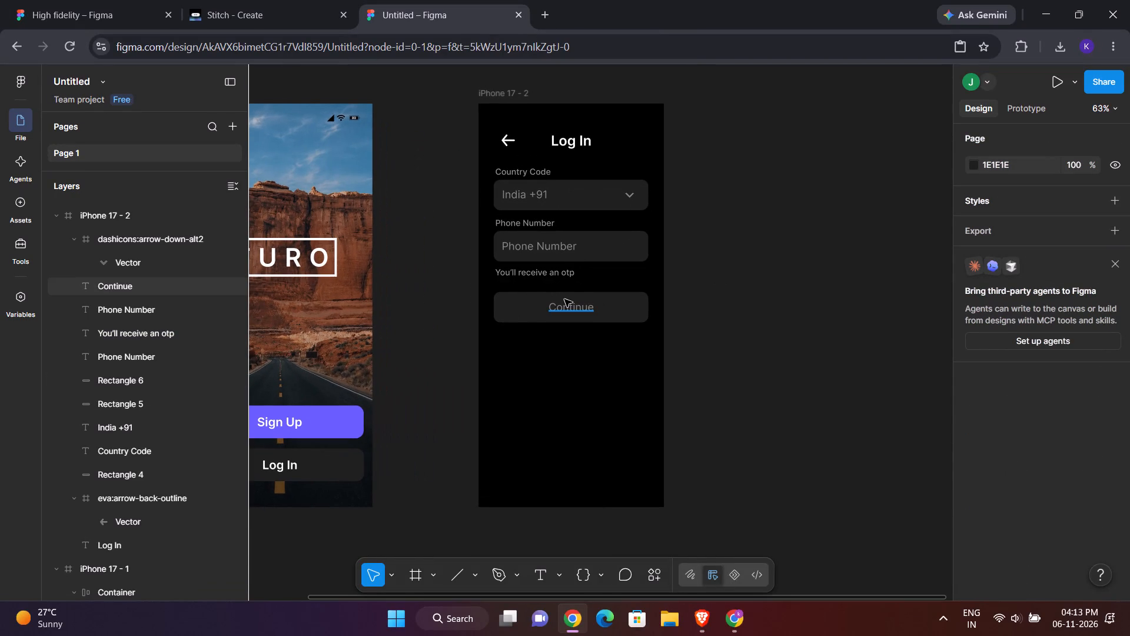
{"action": "scroll", "coordinate": [513, 284], "scroll_direction": "left", "scroll_amount": 1}
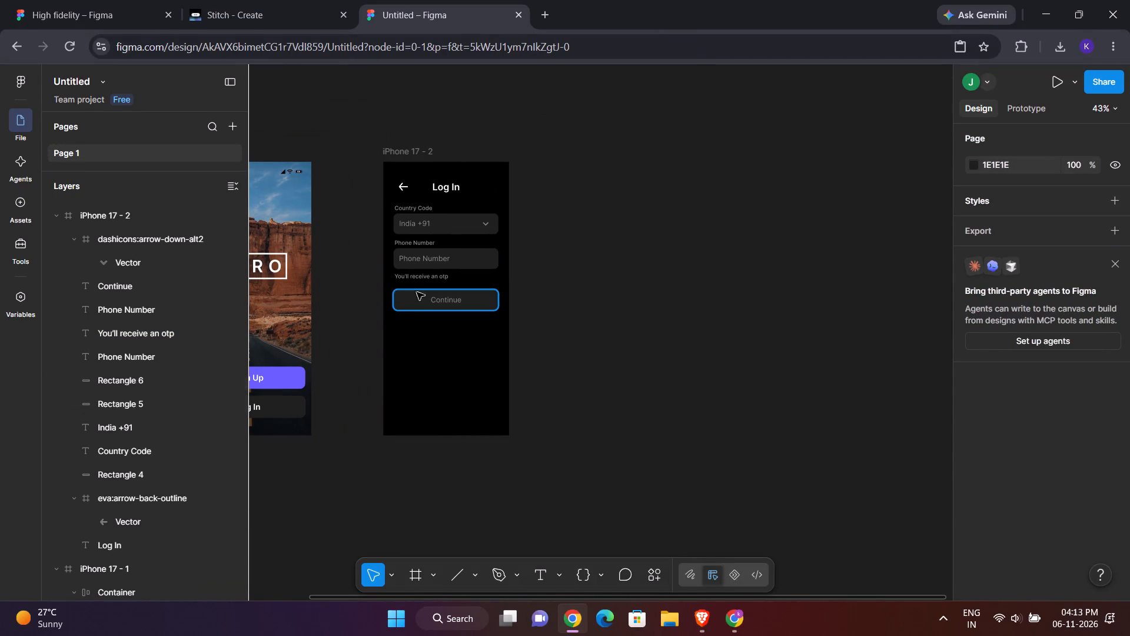
{"action": "left_click", "coordinate": [420, 276]}
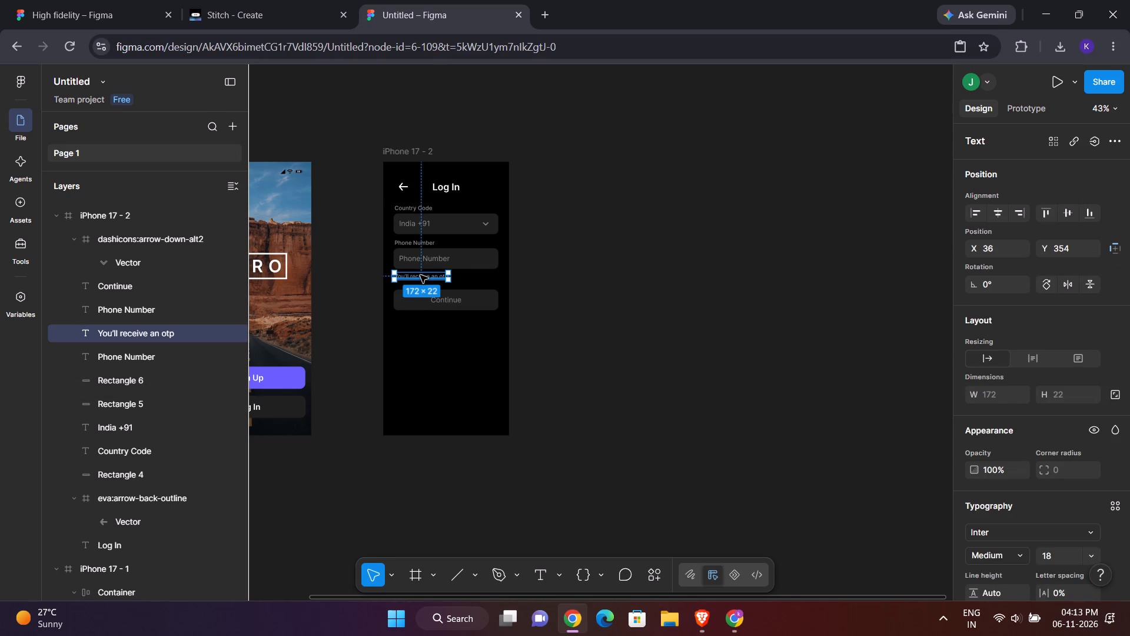
{"action": "left_click", "coordinate": [426, 276]}
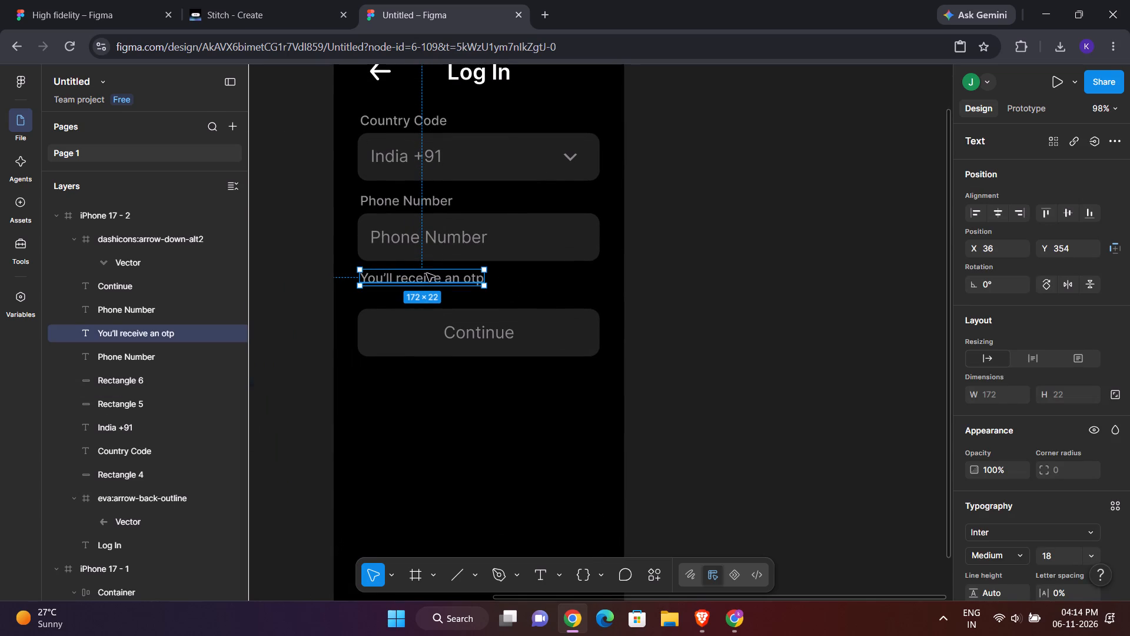
{"action": "left_click", "coordinate": [667, 297]}
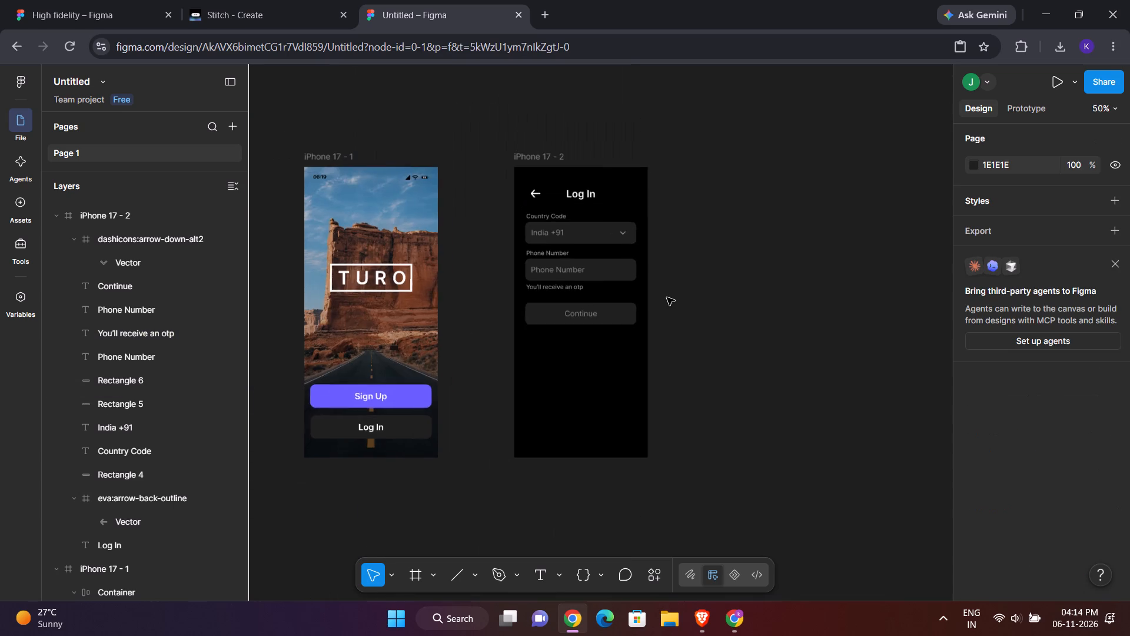
{"action": "scroll", "coordinate": [667, 297], "scroll_direction": "left", "scroll_amount": 2}
{"action": "left_click", "coordinate": [372, 276]}
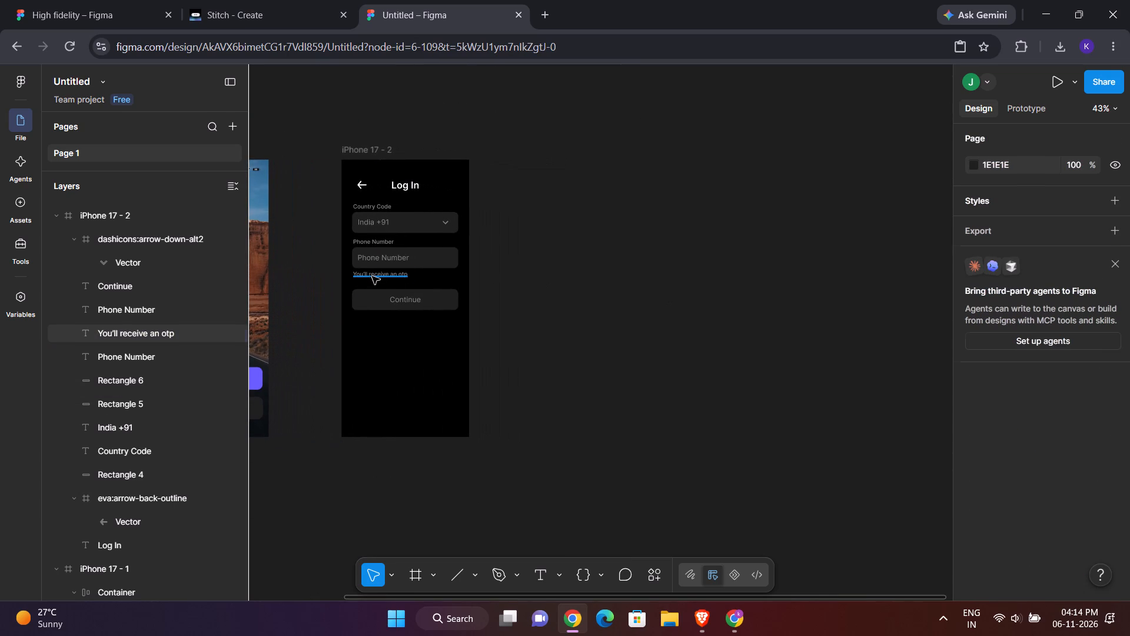
{"action": "scroll", "coordinate": [1042, 432], "scroll_direction": "down", "scroll_amount": 3}
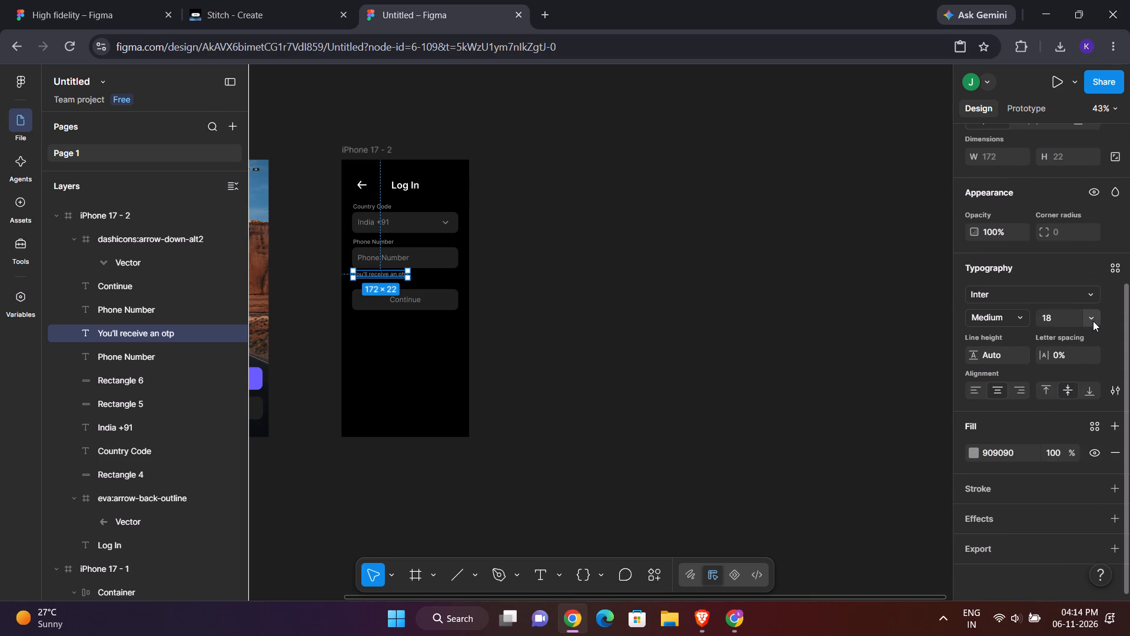
{"action": "left_click", "coordinate": [1093, 320]}
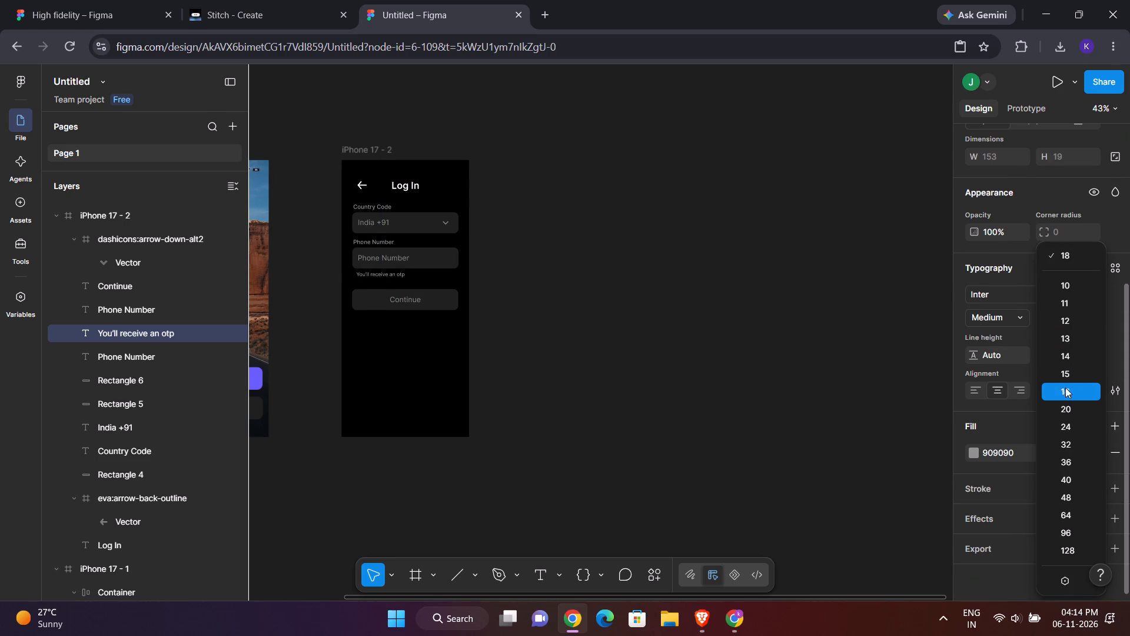
{"action": "left_click", "coordinate": [1071, 373]}
{"action": "left_click", "coordinate": [636, 322]}
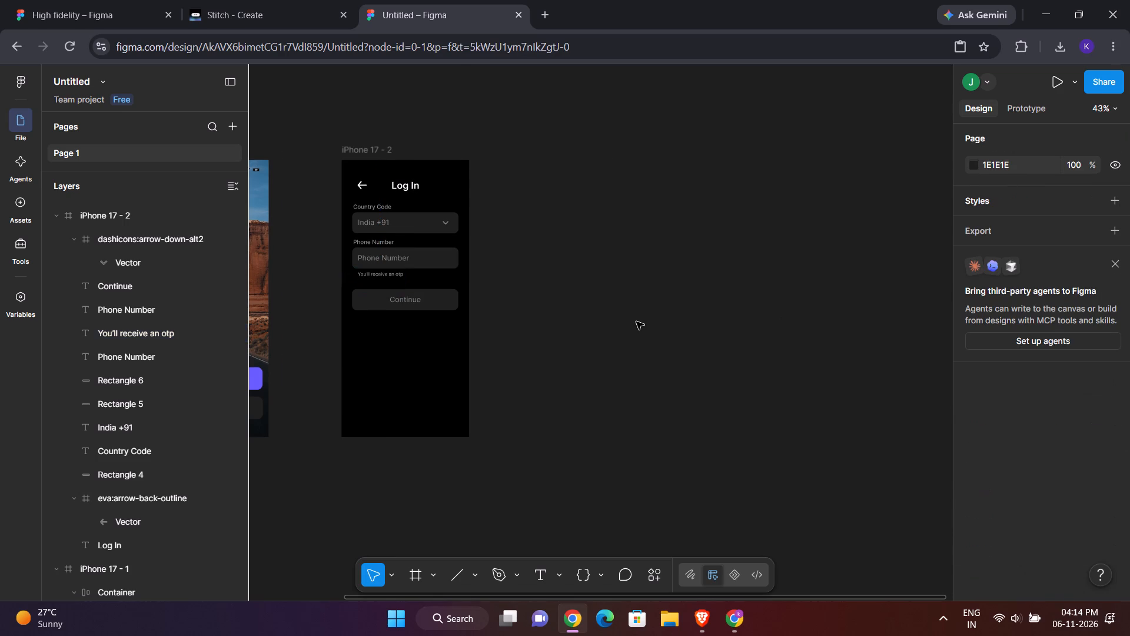
Move the Continue button's rectangle and label up together, to about 27 px below the "You'll receive an otp" text.
{"action": "scroll", "coordinate": [636, 322], "scroll_direction": "right", "scroll_amount": 2}
{"action": "left_click_drag", "start_coordinate": [557, 267], "coordinate": [648, 291]}
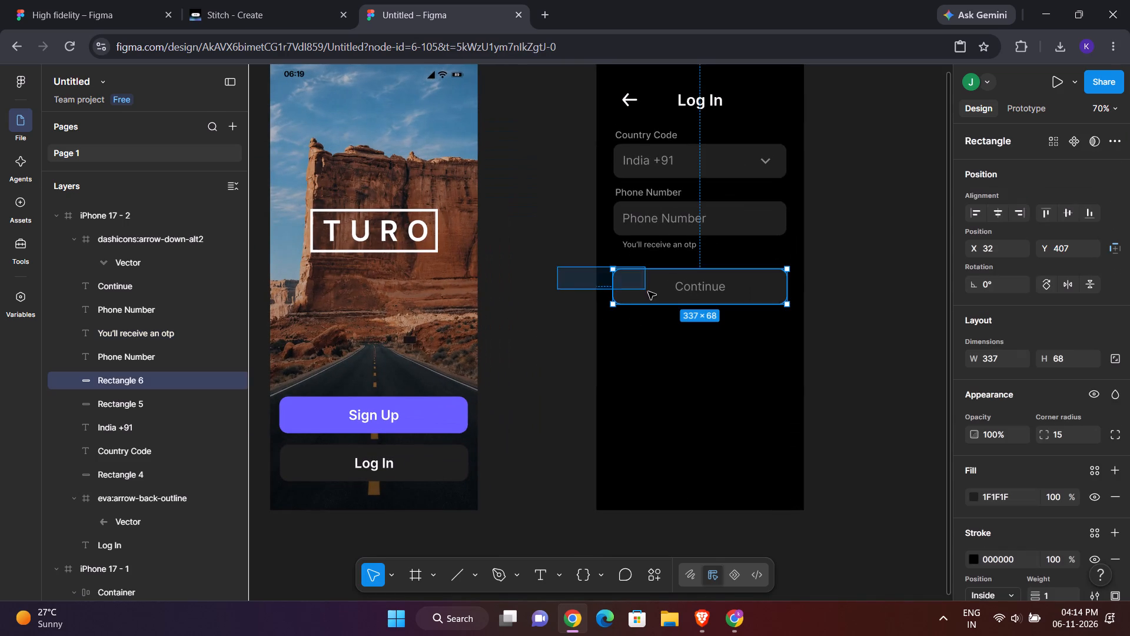
{"action": "left_click", "coordinate": [717, 287]}
{"action": "left_click_drag", "start_coordinate": [571, 277], "coordinate": [646, 290]}
{"action": "left_click", "coordinate": [752, 289]}
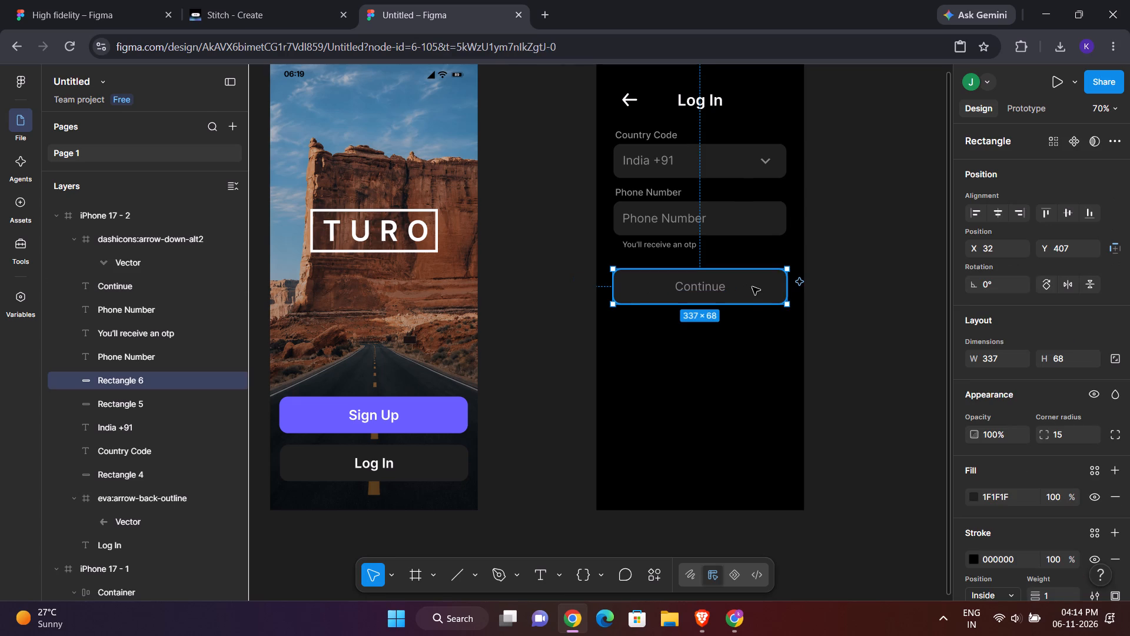
{"action": "key", "text": "ctrl+z"}
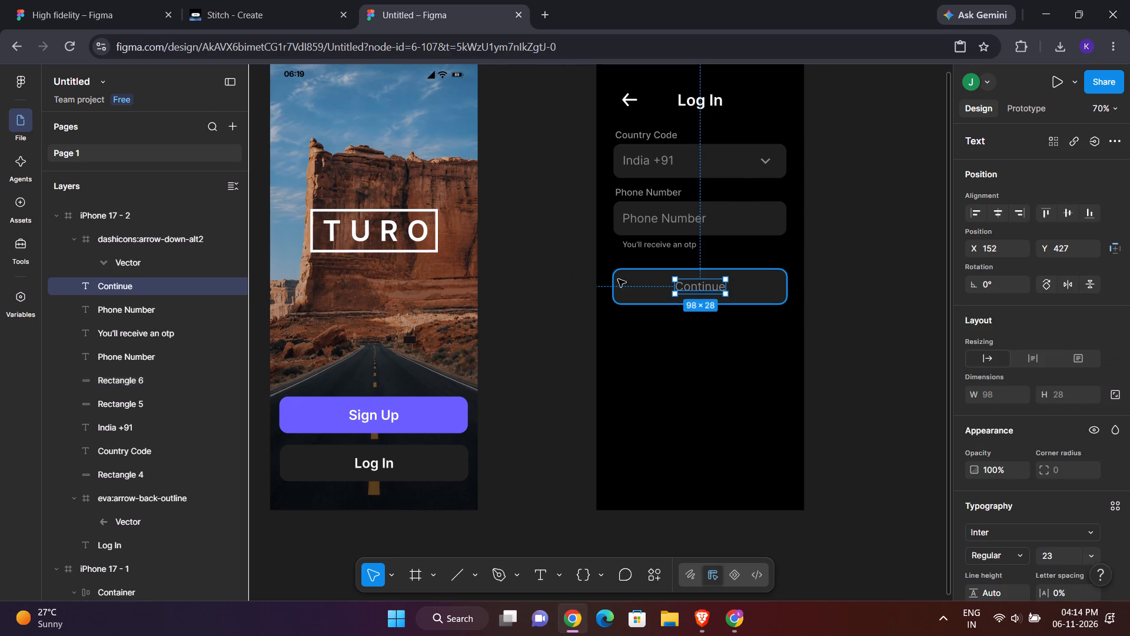
{"action": "left_click_drag", "start_coordinate": [586, 279], "coordinate": [748, 301]}
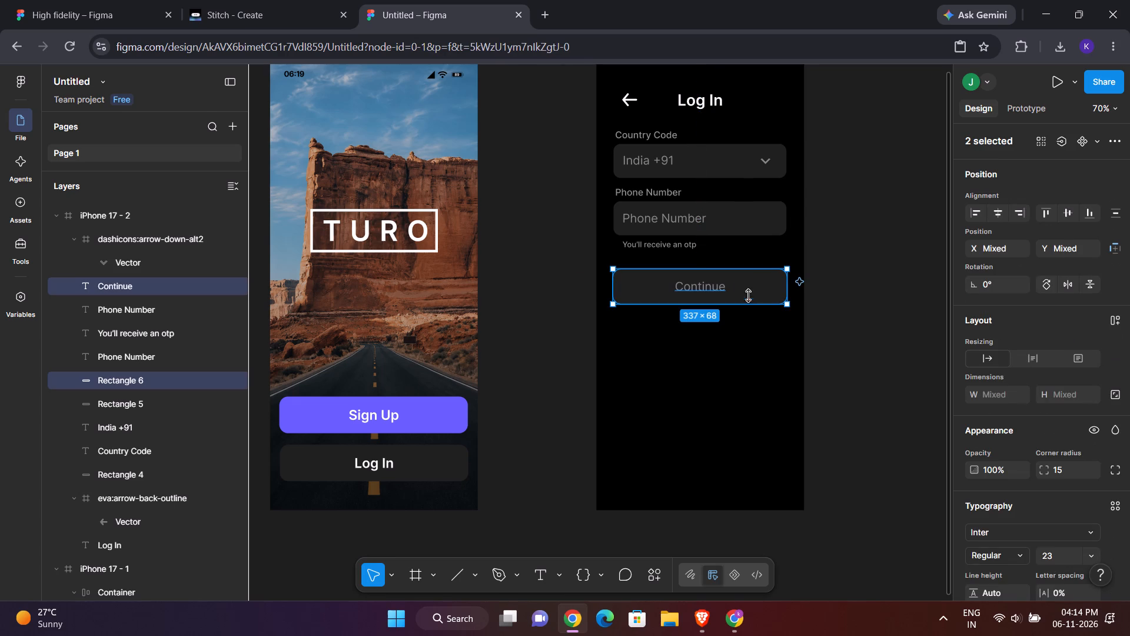
{"action": "left_click", "coordinate": [748, 293]}
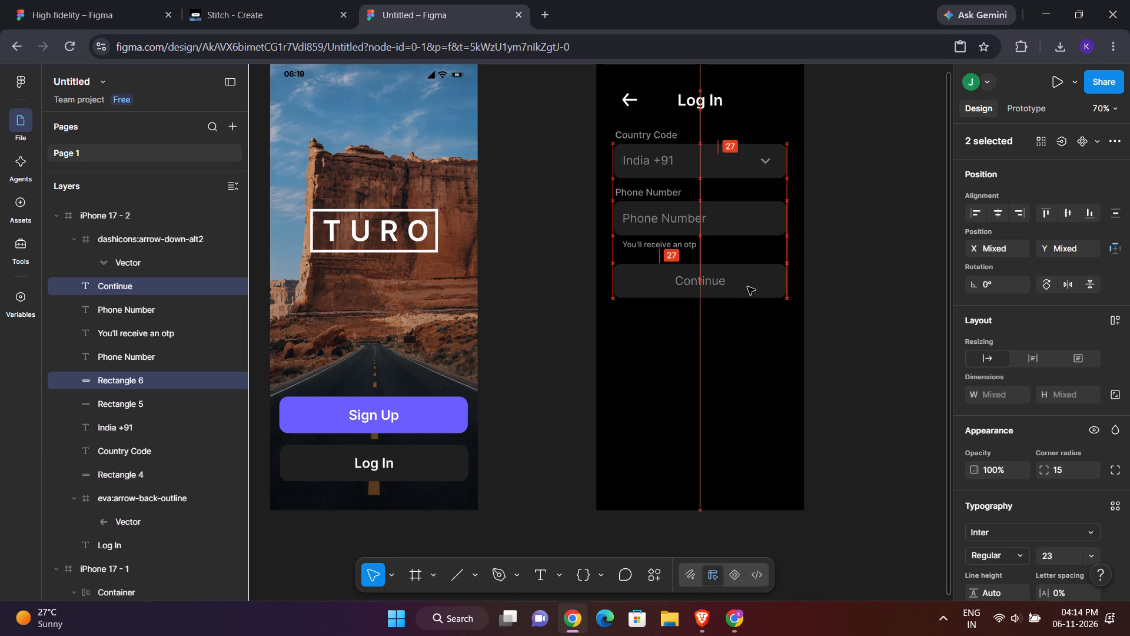
{"action": "left_click", "coordinate": [848, 317]}
Shift the "You'll receive an otp" text sideways to X 36, lining it up with the field labels above.
{"action": "scroll", "coordinate": [848, 317], "scroll_direction": "left", "scroll_amount": 3}
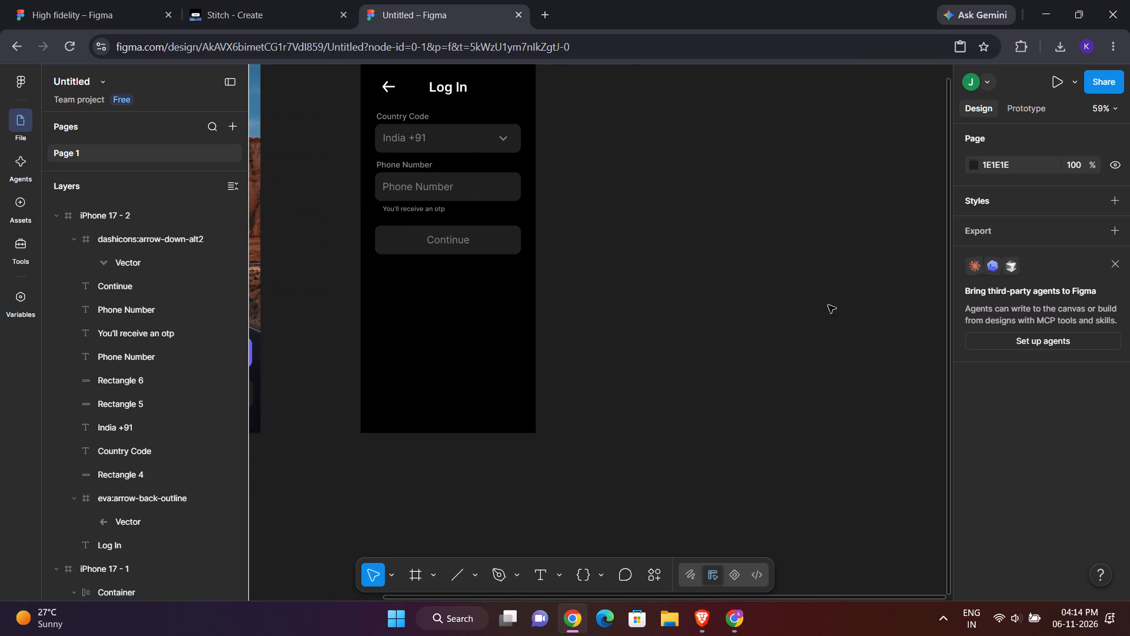
{"action": "left_click_drag", "start_coordinate": [439, 210], "coordinate": [436, 210]}
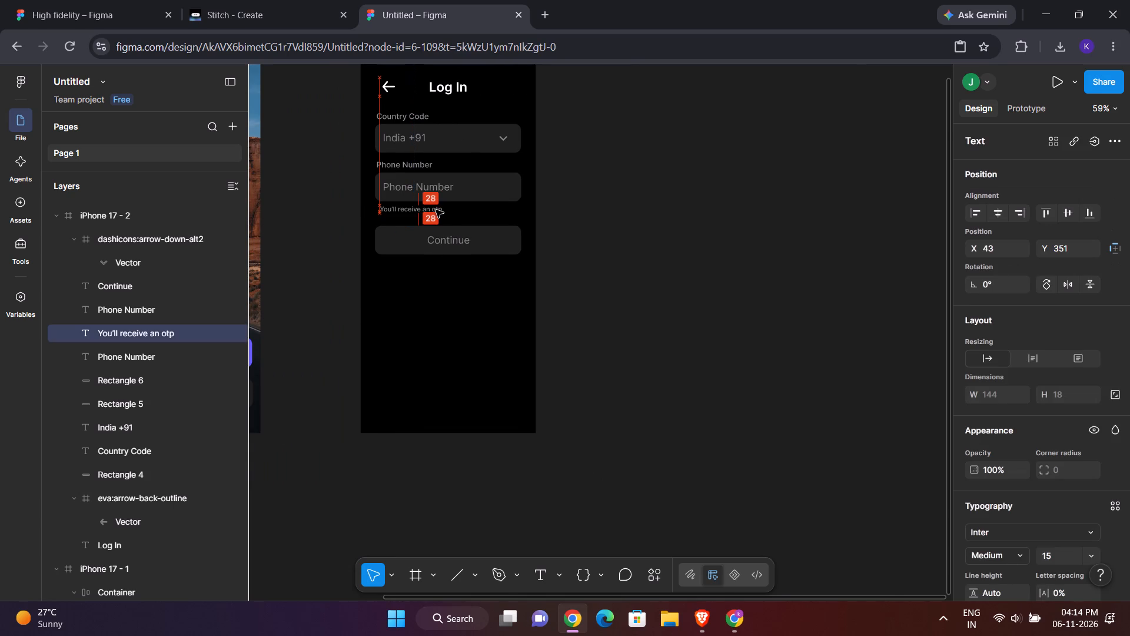
{"action": "left_click_drag", "start_coordinate": [436, 210], "coordinate": [433, 210]}
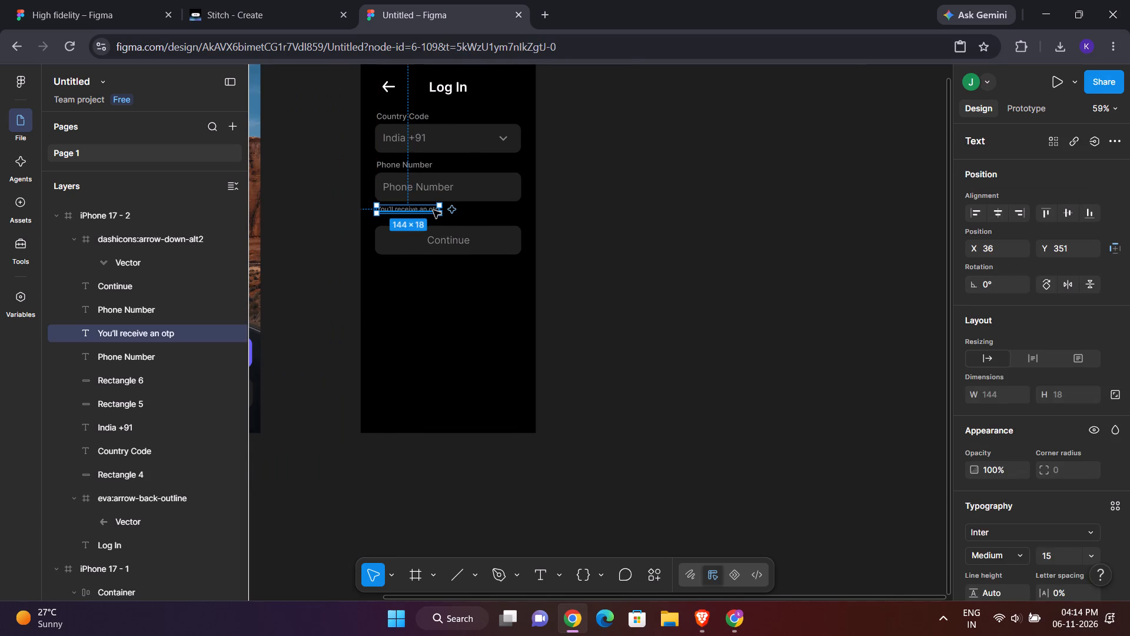
{"action": "left_click", "coordinate": [556, 232]}
Copy the social login buttons from the Login page in the High fidelity file.
{"action": "scroll", "coordinate": [556, 232], "scroll_direction": "down", "scroll_amount": 1}
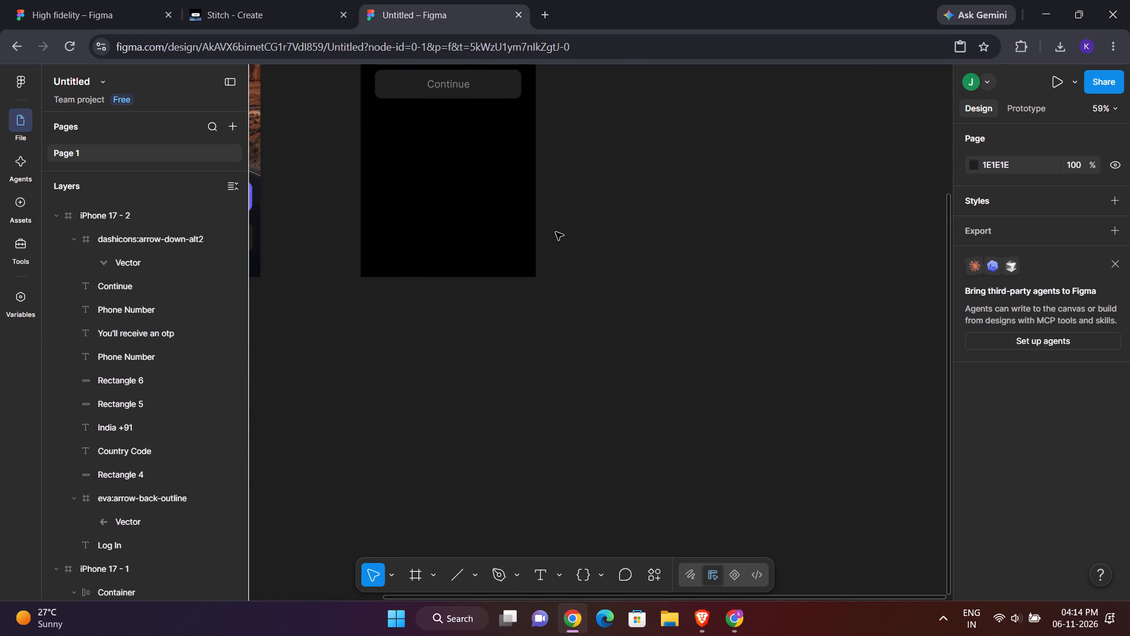
{"action": "scroll", "coordinate": [556, 232], "scroll_direction": "up", "scroll_amount": 1}
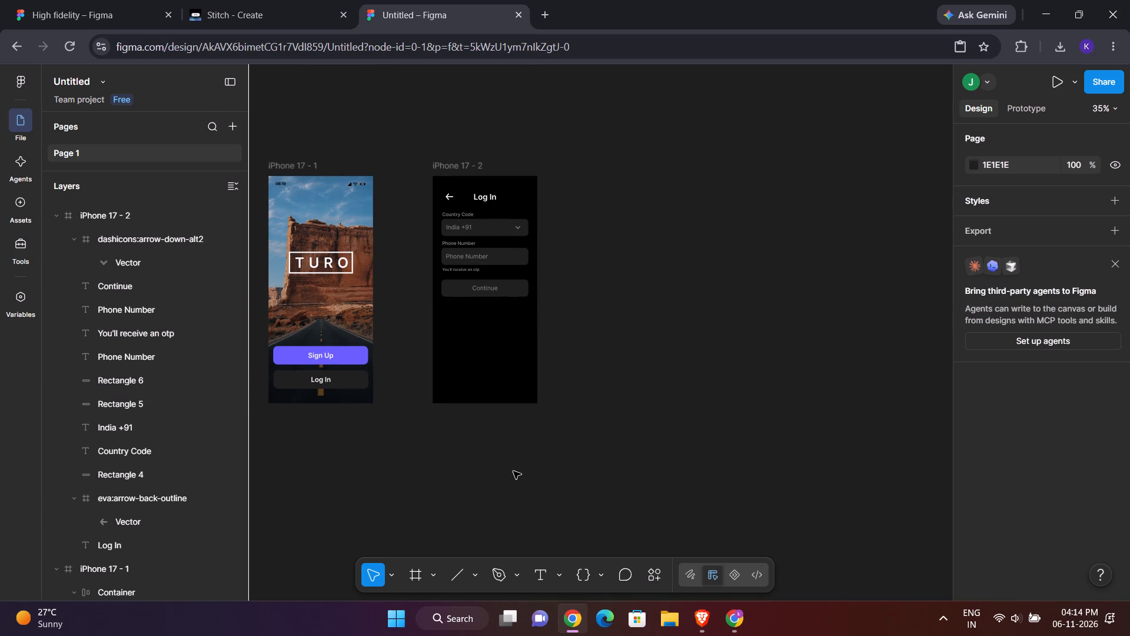
{"action": "left_click", "coordinate": [97, 0]}
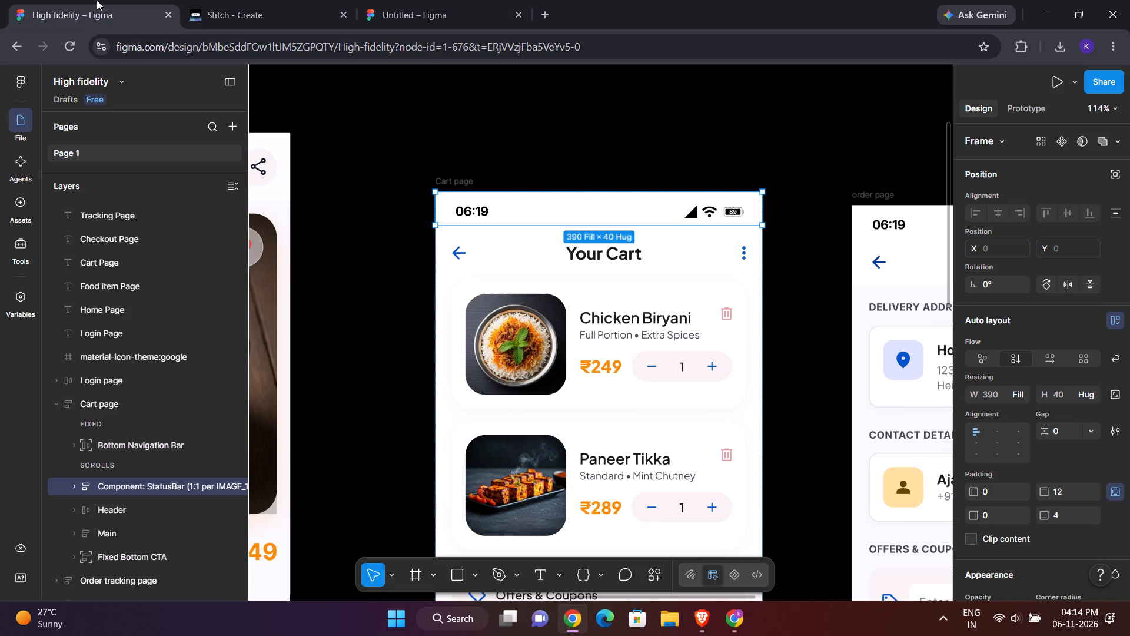
{"action": "left_click", "coordinate": [335, 259]}
{"action": "scroll", "coordinate": [335, 259], "scroll_direction": "right", "scroll_amount": 3}
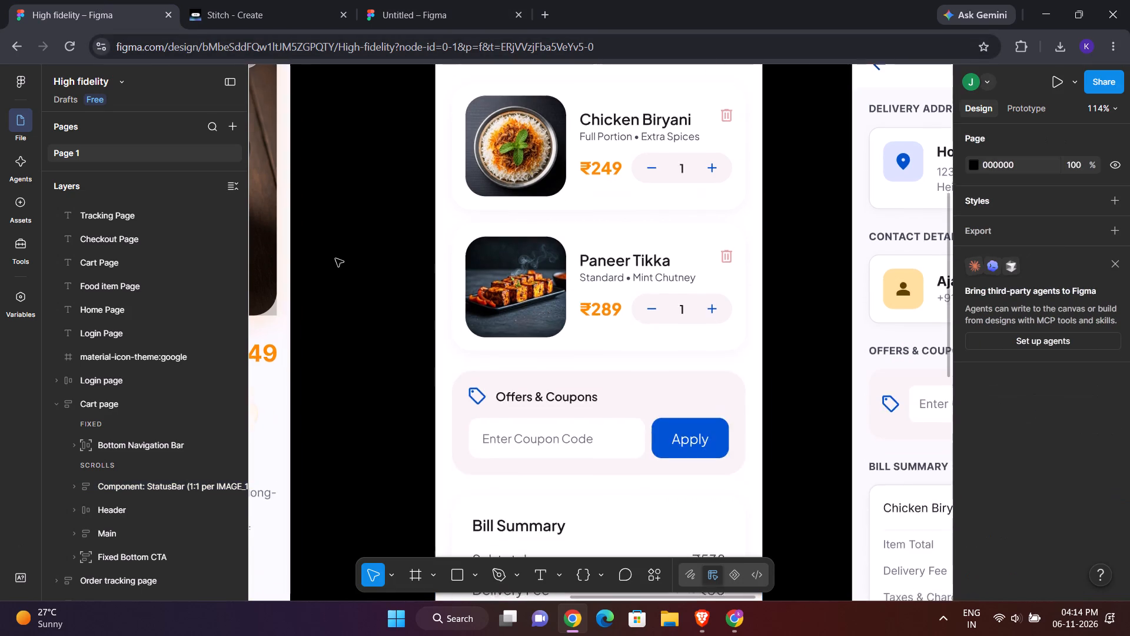
{"action": "scroll", "coordinate": [335, 259], "scroll_direction": "right", "scroll_amount": 3}
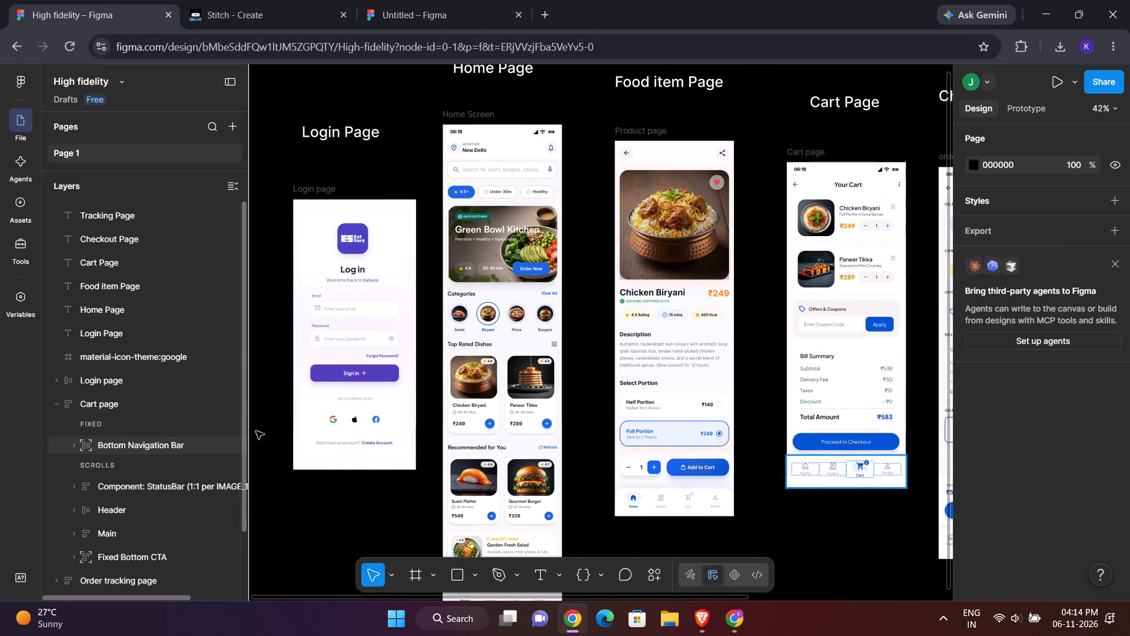
{"action": "scroll", "coordinate": [276, 425], "scroll_direction": "down", "scroll_amount": 1}
{"action": "double_click", "coordinate": [333, 326]}
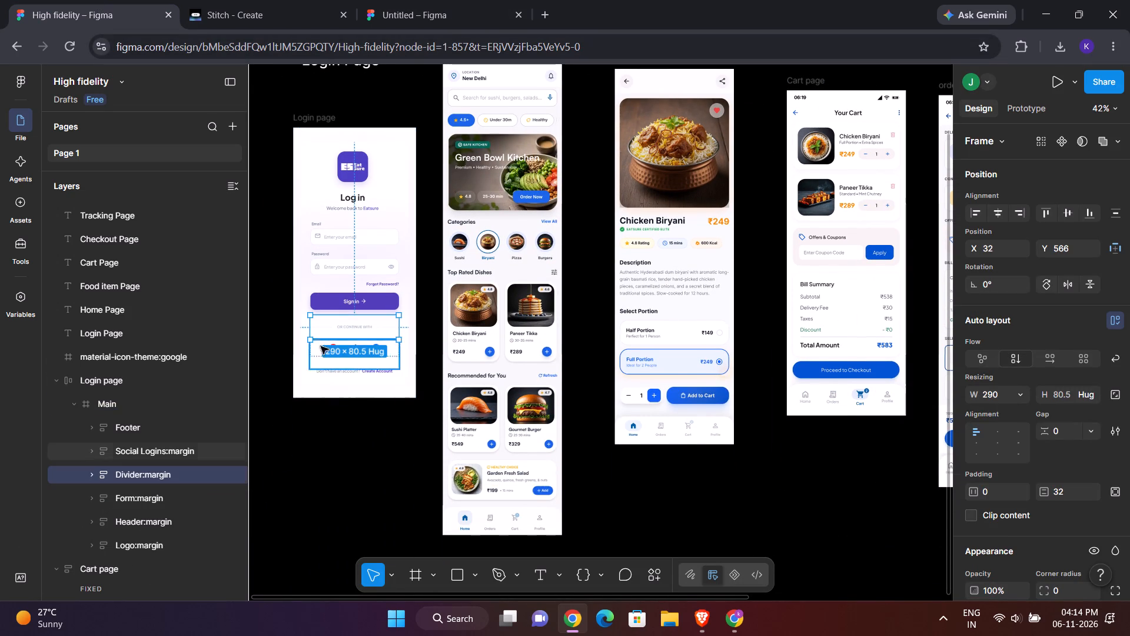
{"action": "left_click", "coordinate": [294, 353]}
{"action": "double_click", "coordinate": [344, 349]}
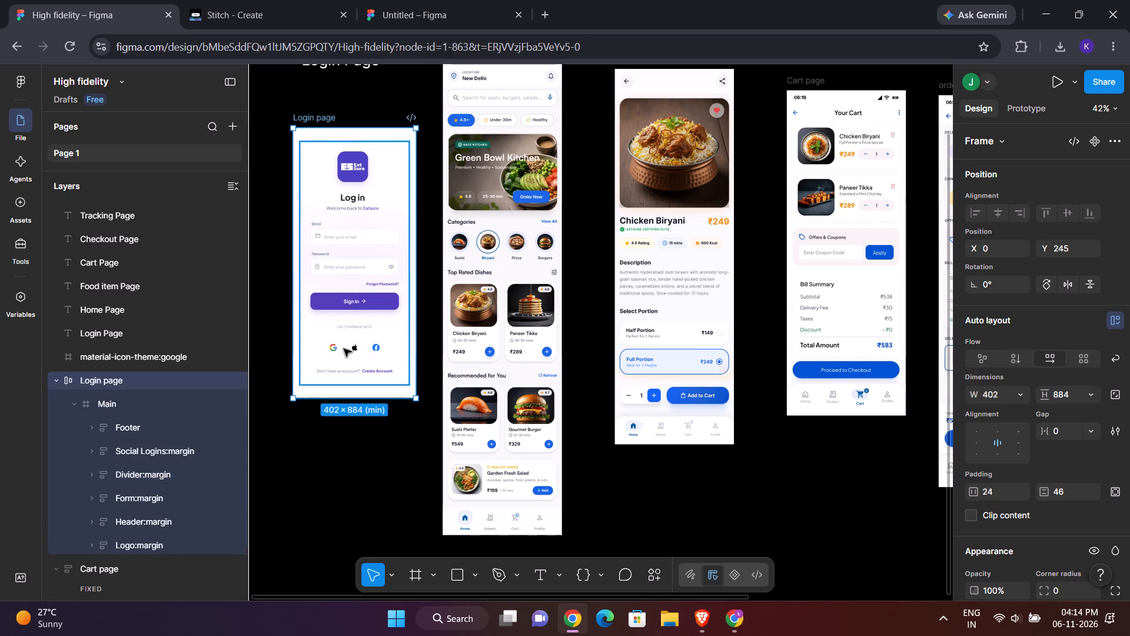
{"action": "key", "text": "ctrl+c"}
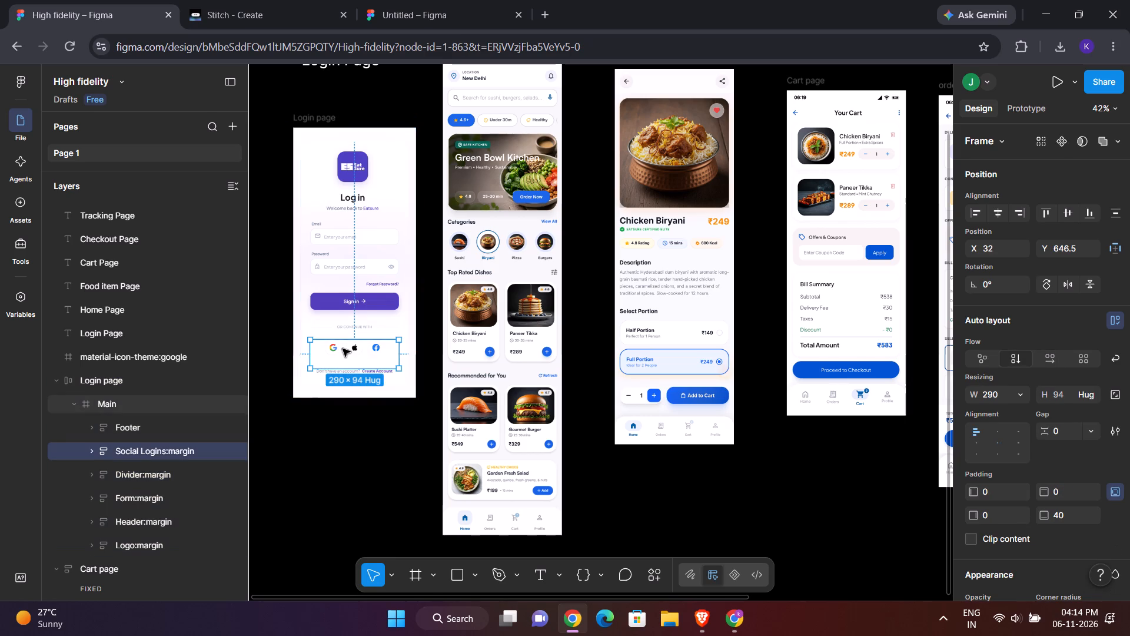
Paste the copied social login buttons into the Untitled file.
{"action": "left_click", "coordinate": [448, 0]}
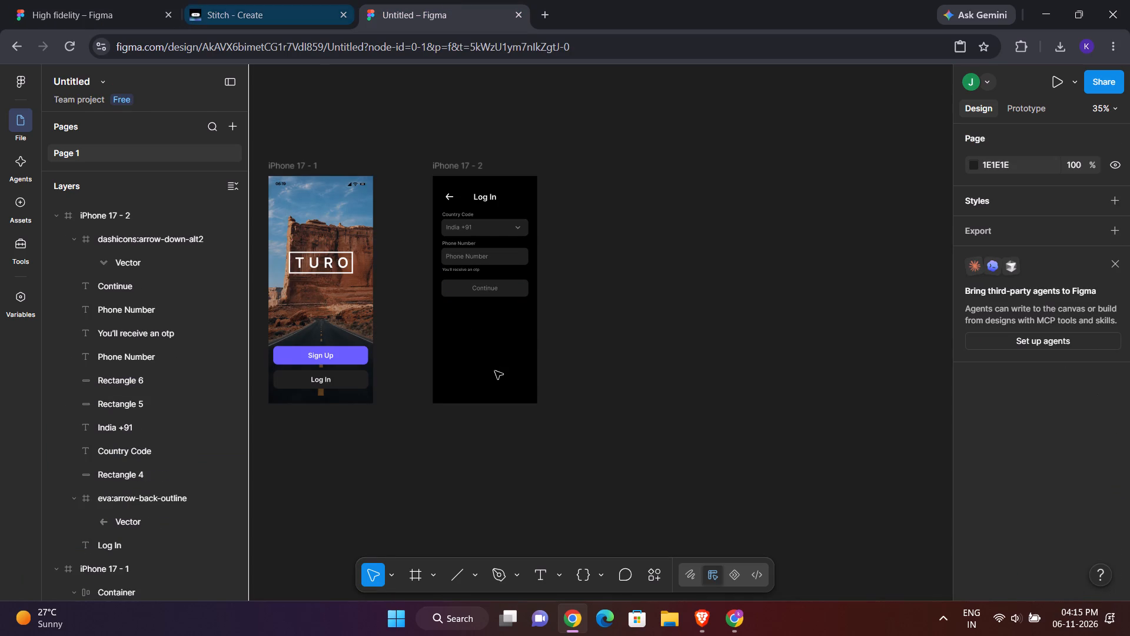
{"action": "left_click", "coordinate": [495, 371]}
{"action": "key", "text": "ctrl+v"}
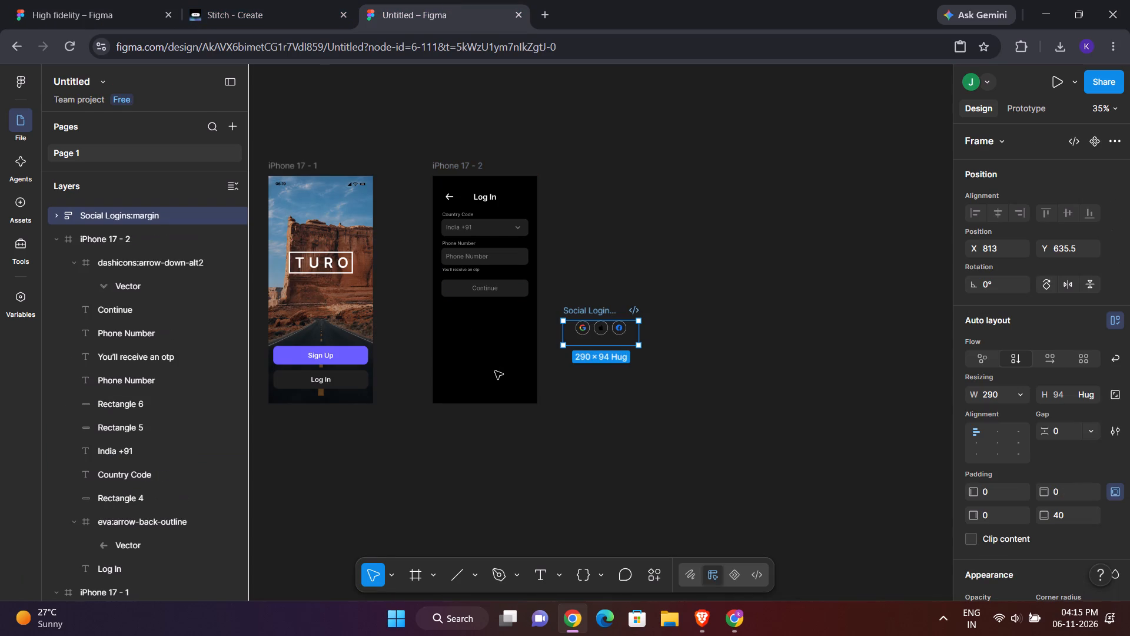
Move the Social Logins row out of its margin frame into iPhone 17 - 2, centred below Continue at X 56, Y 642.
{"action": "left_click_drag", "start_coordinate": [620, 343], "coordinate": [560, 342]}
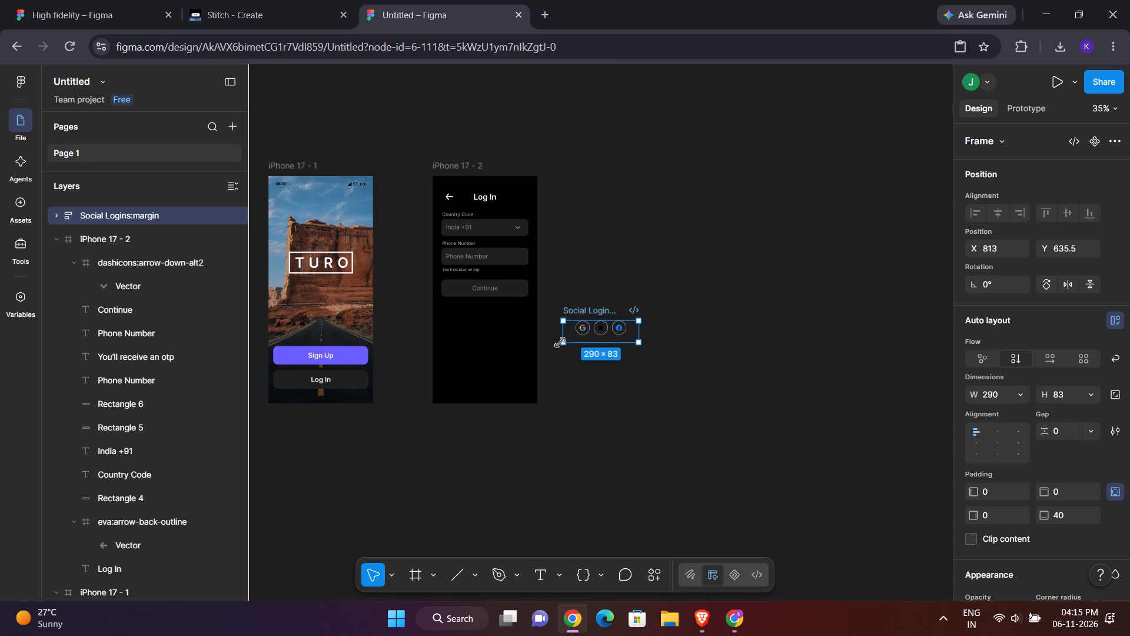
{"action": "key", "text": "ctrl+z"}
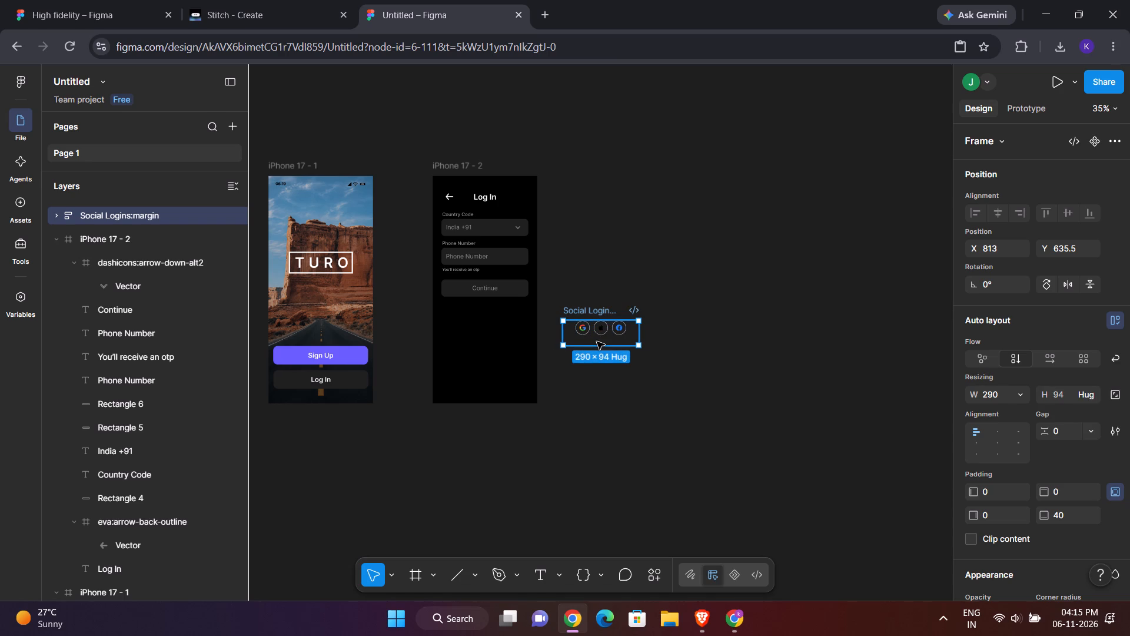
{"action": "left_click", "coordinate": [603, 336]}
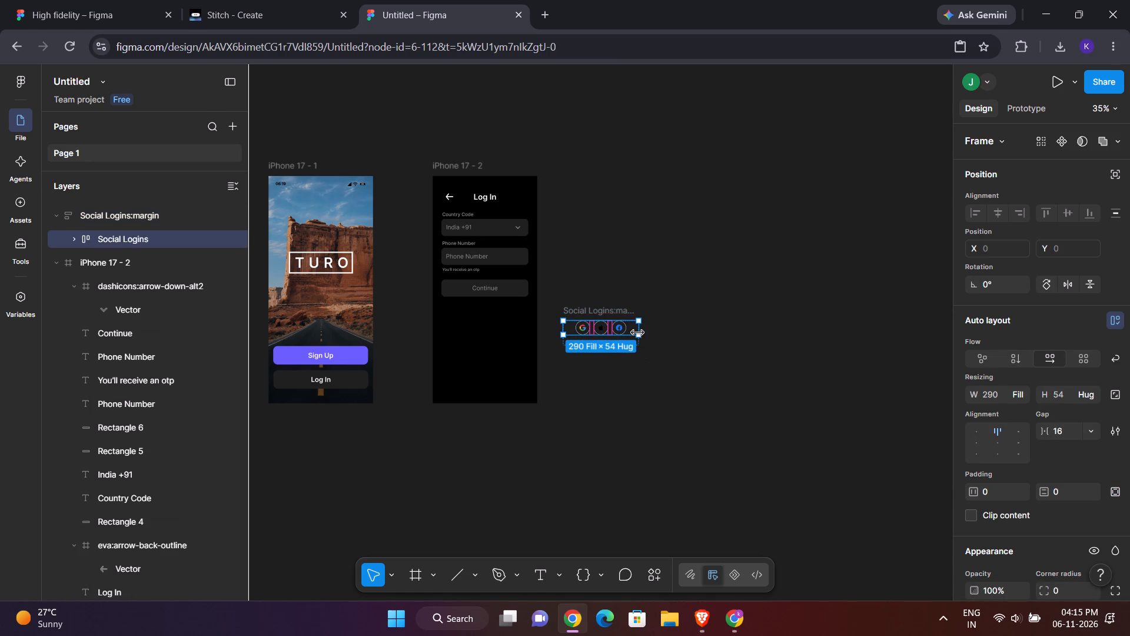
{"action": "left_click_drag", "start_coordinate": [632, 330], "coordinate": [519, 357]}
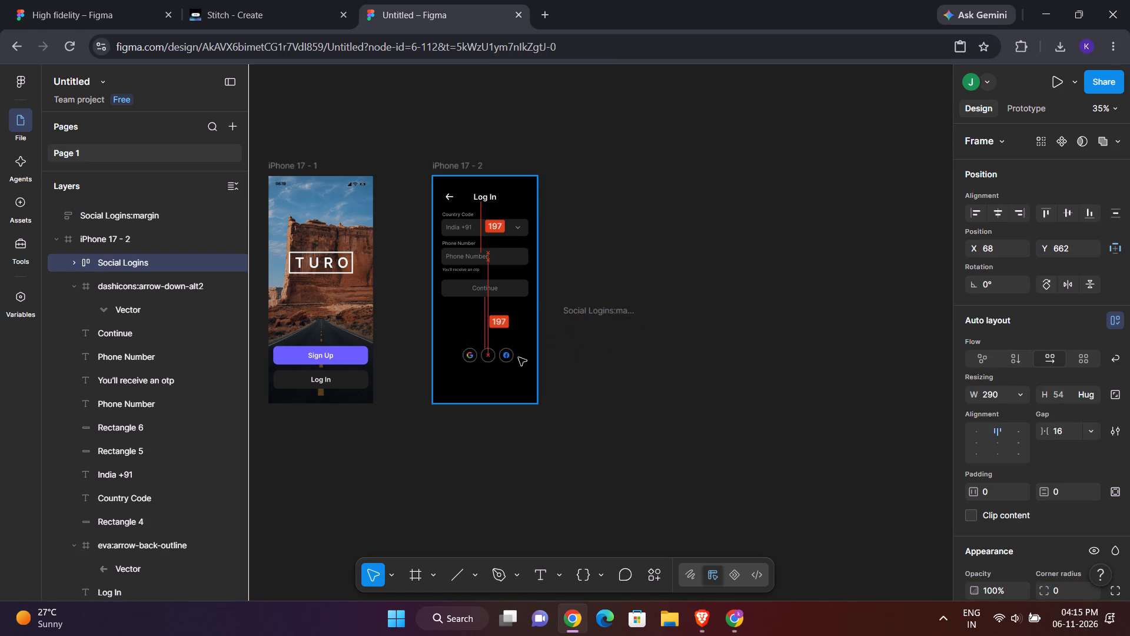
{"action": "left_click_drag", "start_coordinate": [519, 357], "coordinate": [514, 353]}
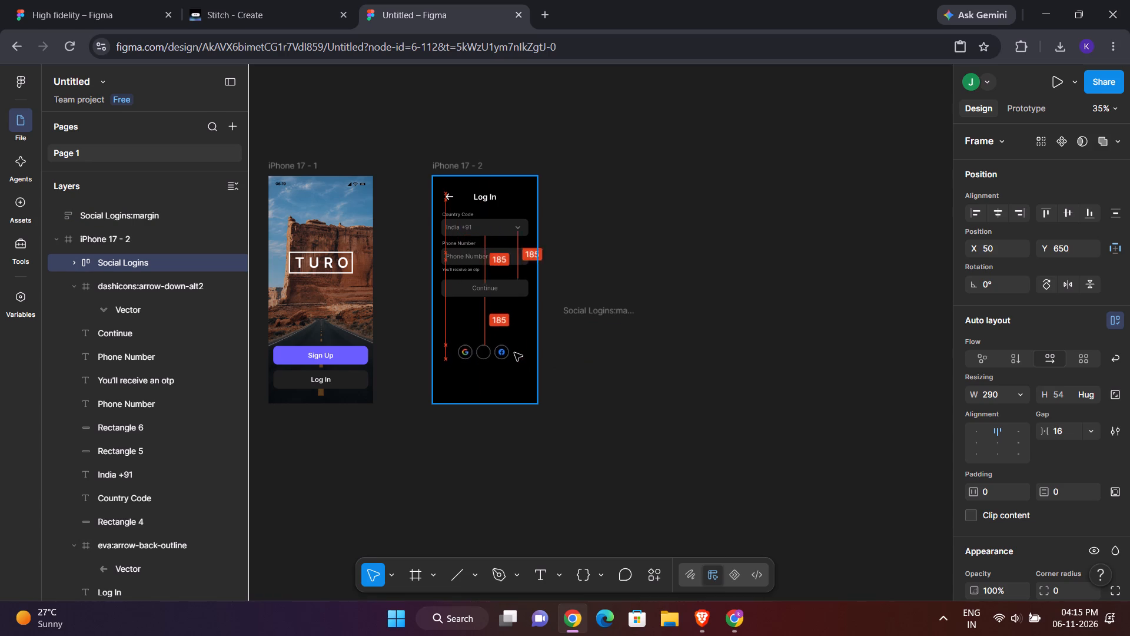
{"action": "left_click_drag", "start_coordinate": [514, 353], "coordinate": [515, 352]}
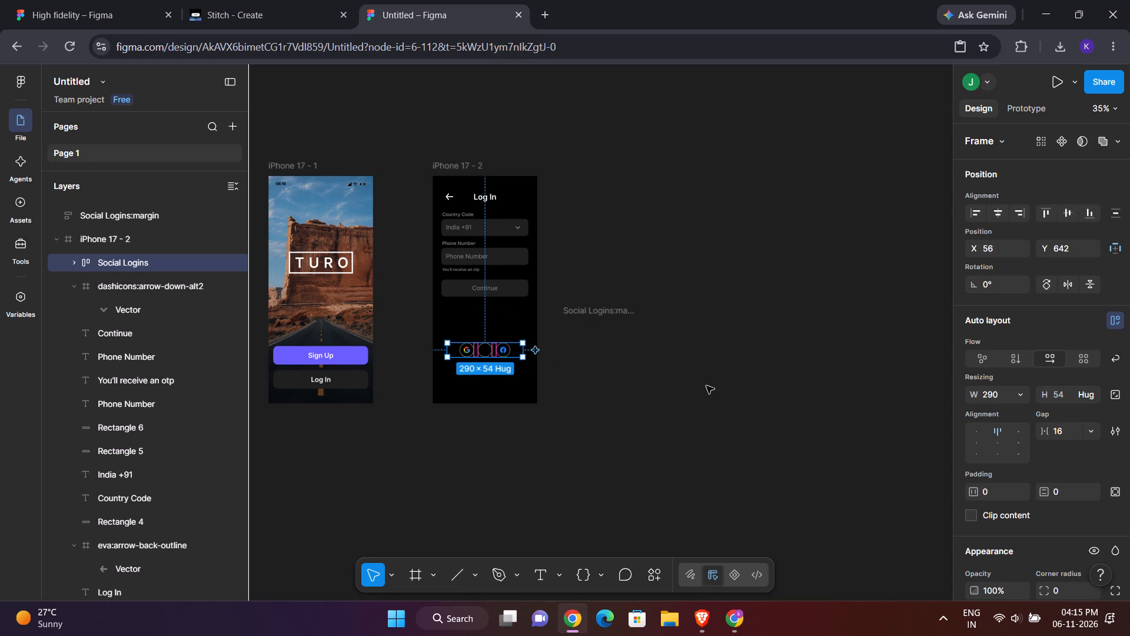
Inspect the Apple and Google buttons' properties and colours, and check the original social login row in the High fidelity file.
{"action": "double_click", "coordinate": [490, 352]}
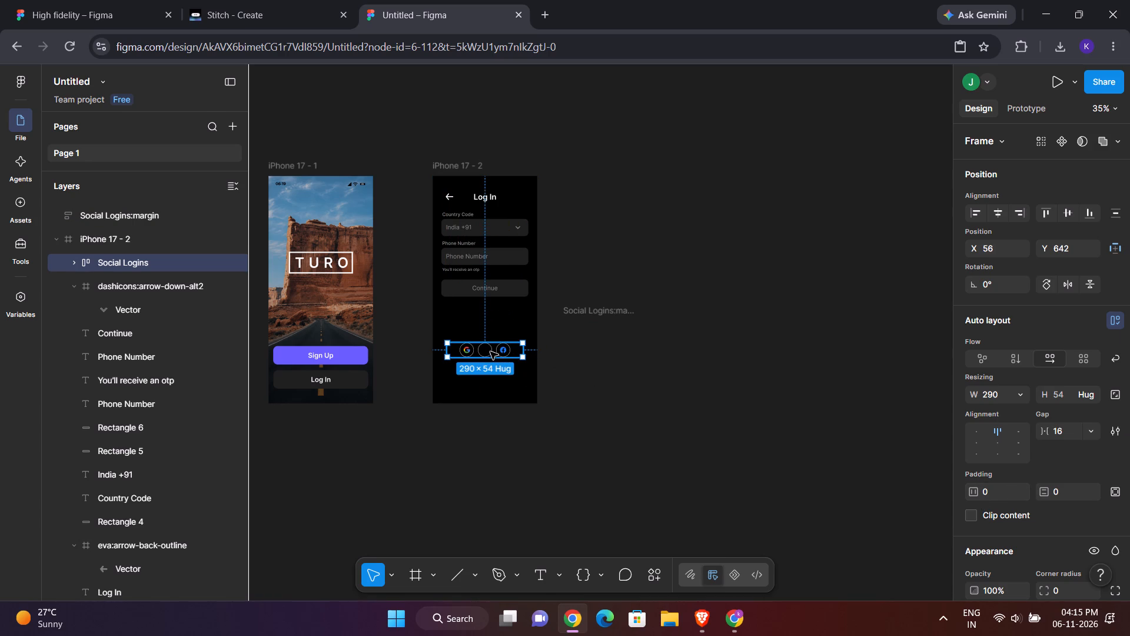
{"action": "left_click", "coordinate": [486, 350]}
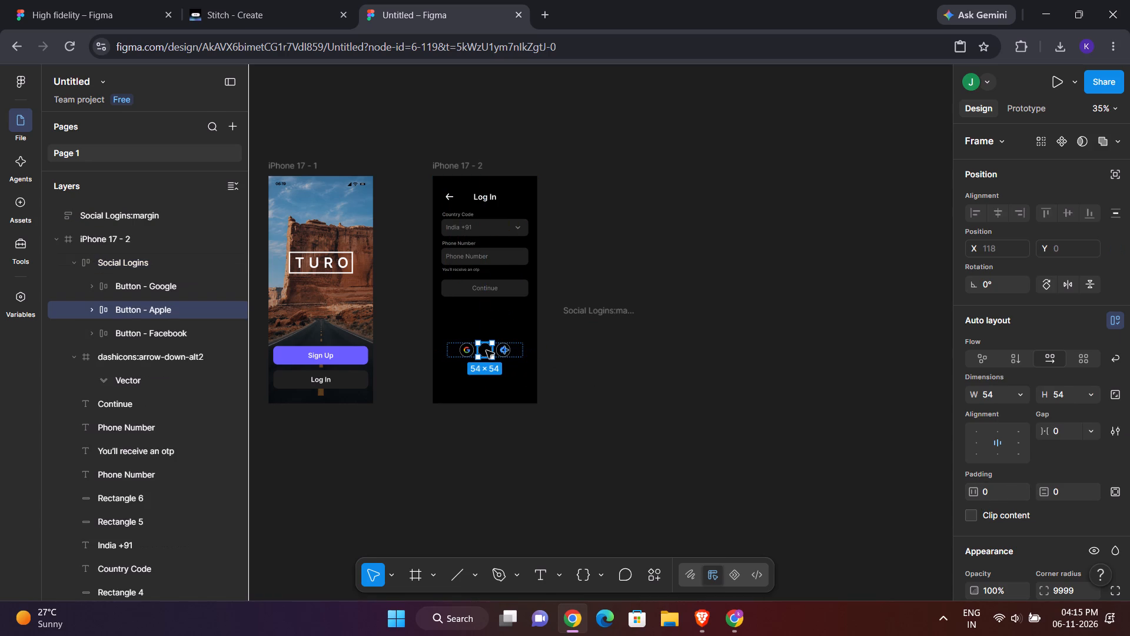
{"action": "left_click", "coordinate": [418, 348]}
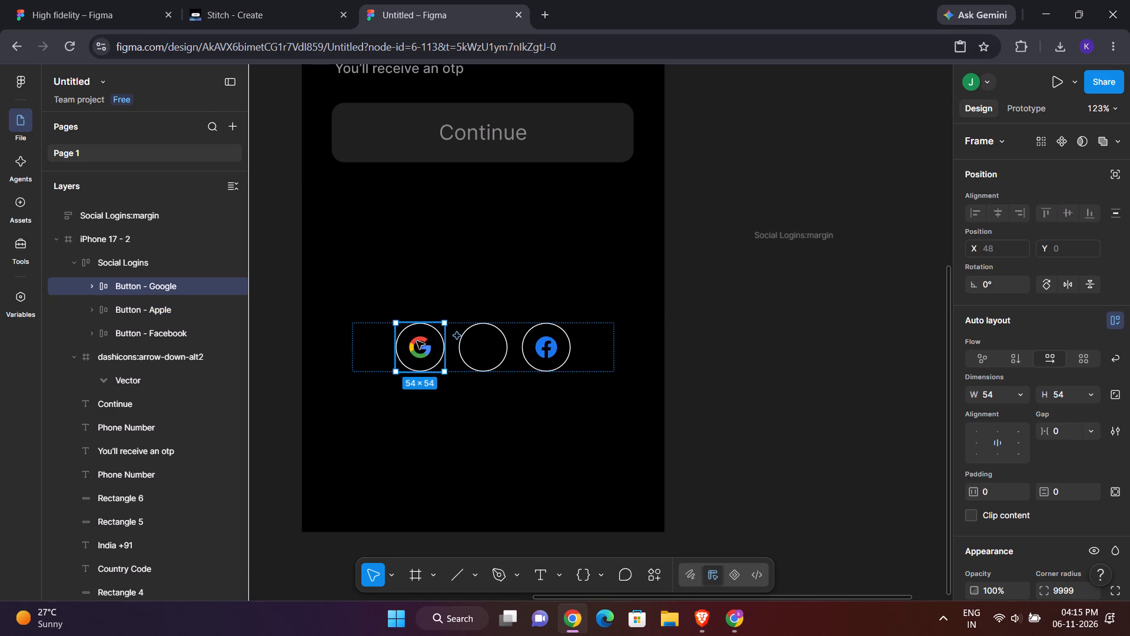
{"action": "scroll", "coordinate": [977, 471], "scroll_direction": "down", "scroll_amount": 2}
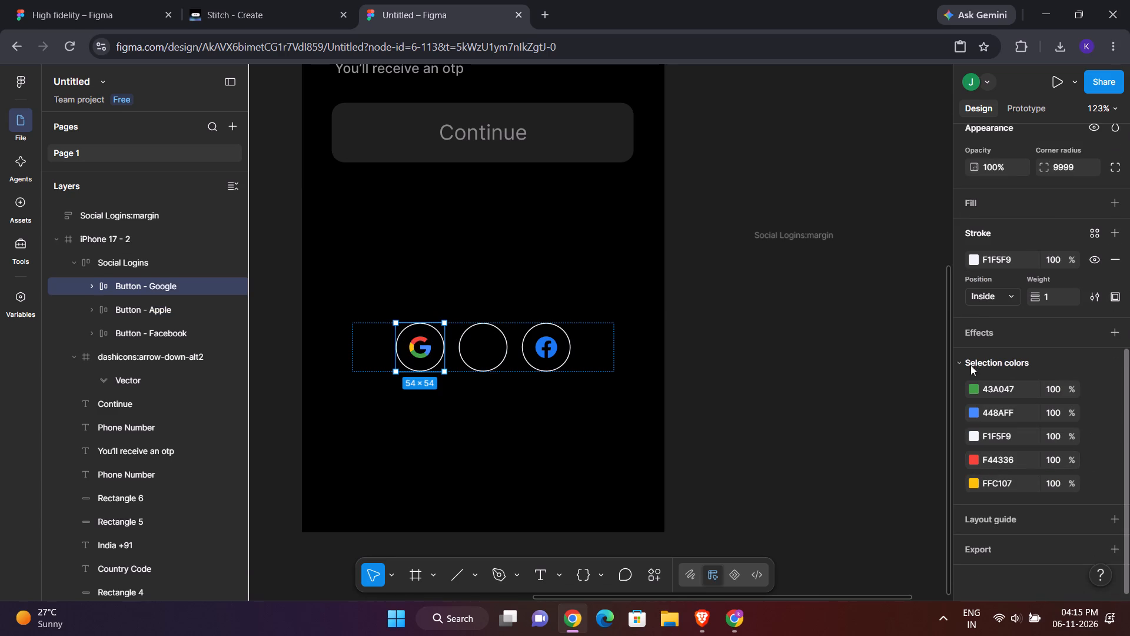
{"action": "left_click", "coordinate": [407, 344]}
{"action": "left_click", "coordinate": [251, 0]}
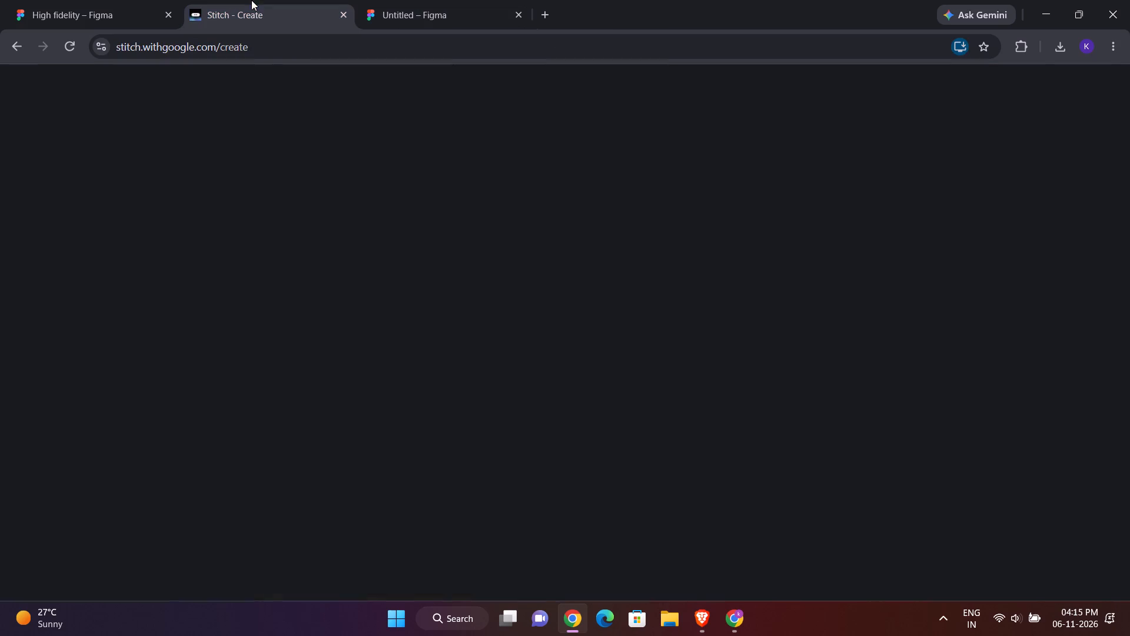
{"action": "left_click", "coordinate": [168, 0]}
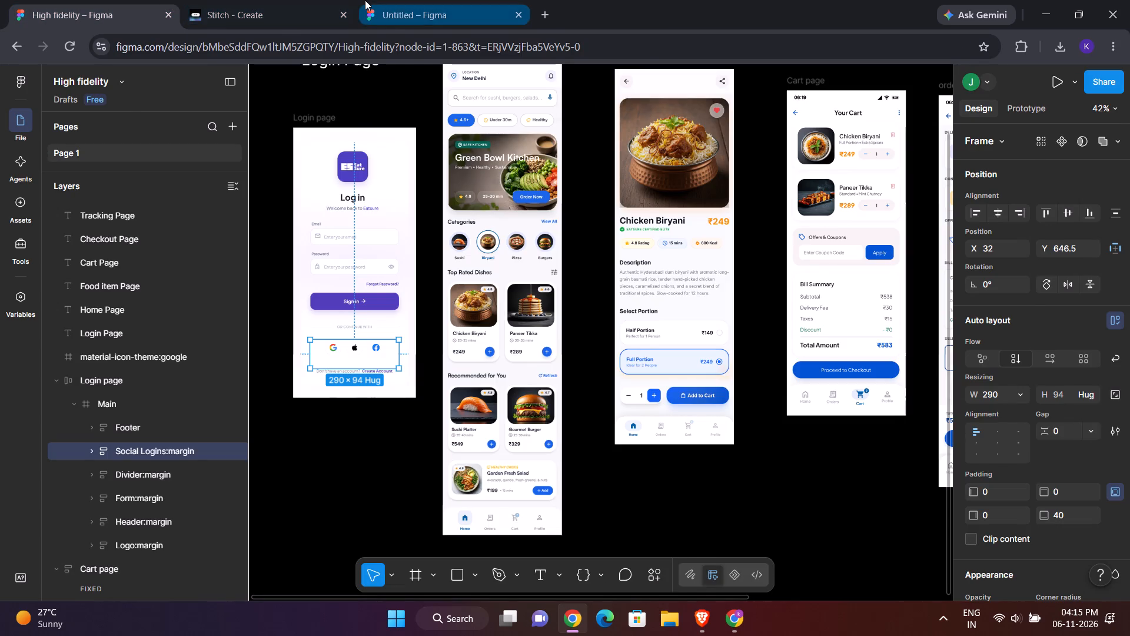
Delete the leftover empty Social Logins:margin frame beside iPhone 17 - 2 in the Untitled file.
{"action": "left_click", "coordinate": [365, 0]}
{"action": "left_click", "coordinate": [792, 242]}
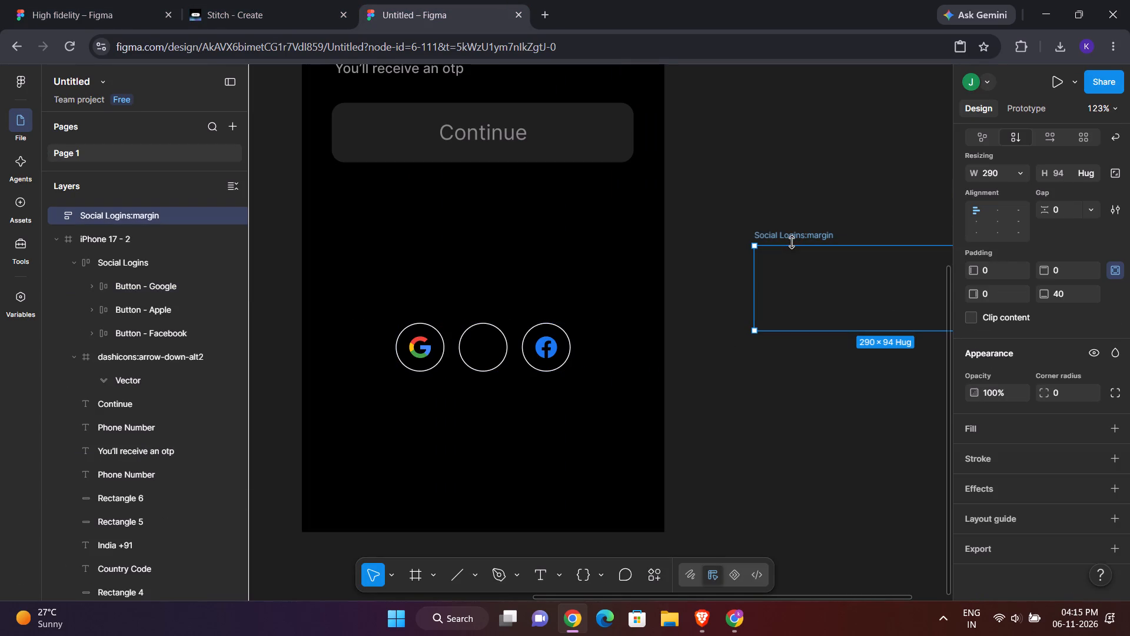
{"action": "key", "text": "Delete"}
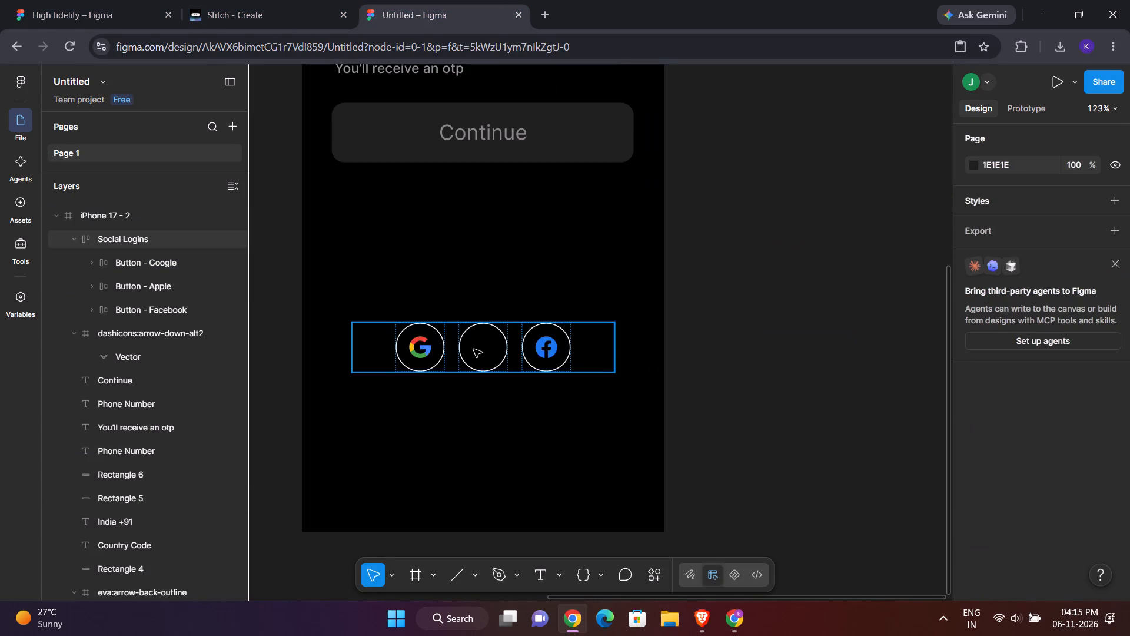
Recolour the Apple icon in the social login row to white, FFFFFF.
{"action": "double_click", "coordinate": [474, 349]}
{"action": "double_click", "coordinate": [481, 349]}
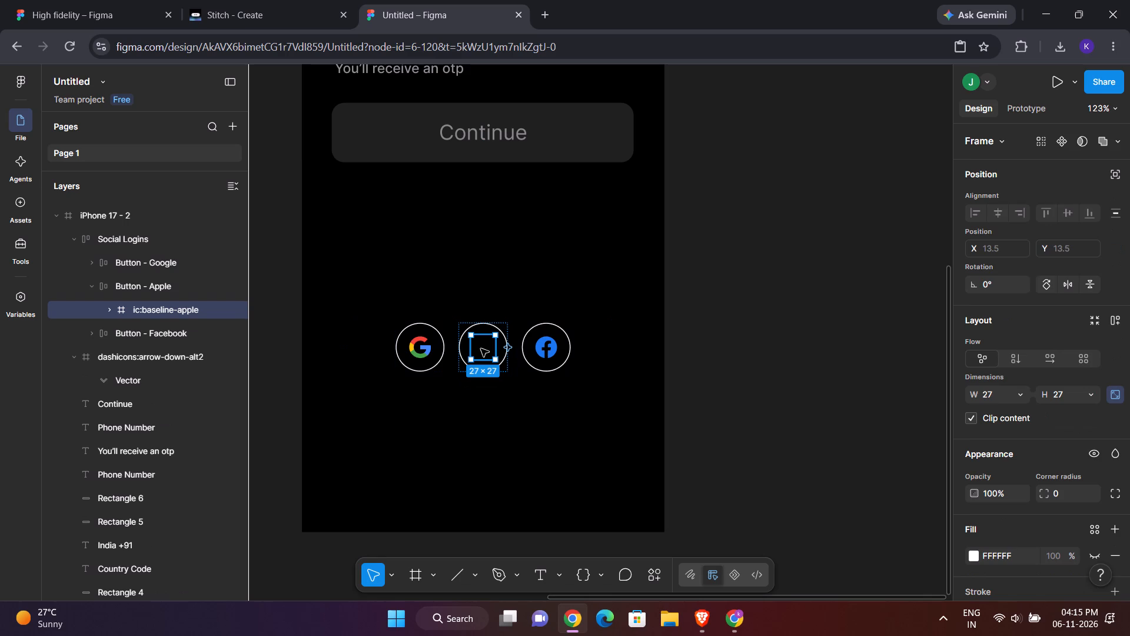
{"action": "scroll", "coordinate": [1032, 598], "scroll_direction": "down", "scroll_amount": 2}
{"action": "left_click", "coordinate": [976, 505]}
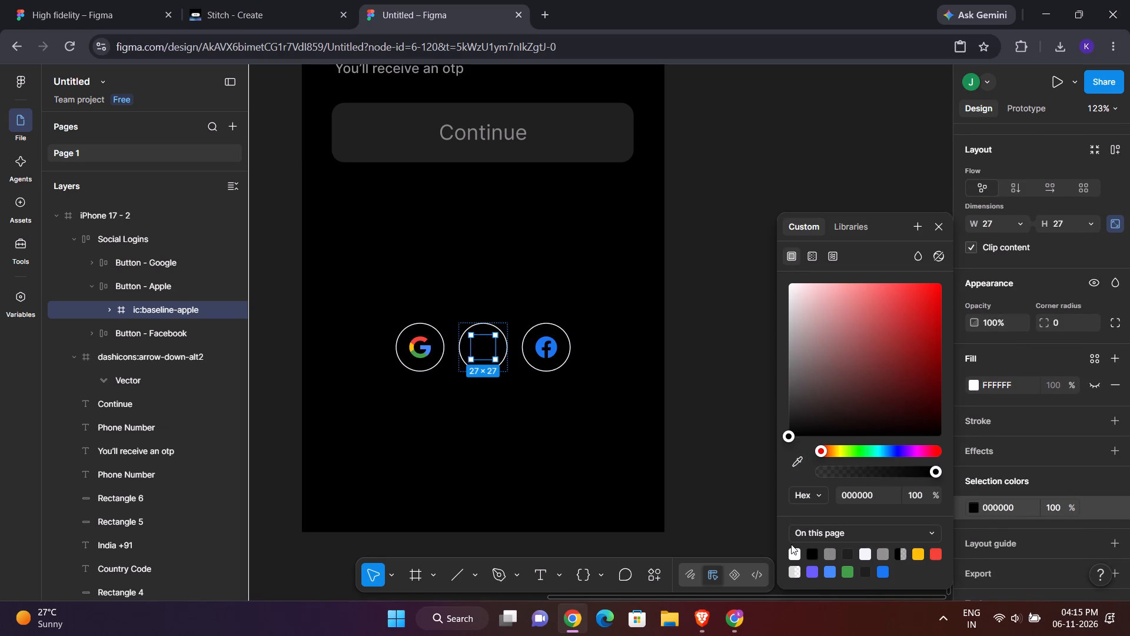
{"action": "left_click", "coordinate": [792, 551]}
{"action": "left_click", "coordinate": [703, 171]}
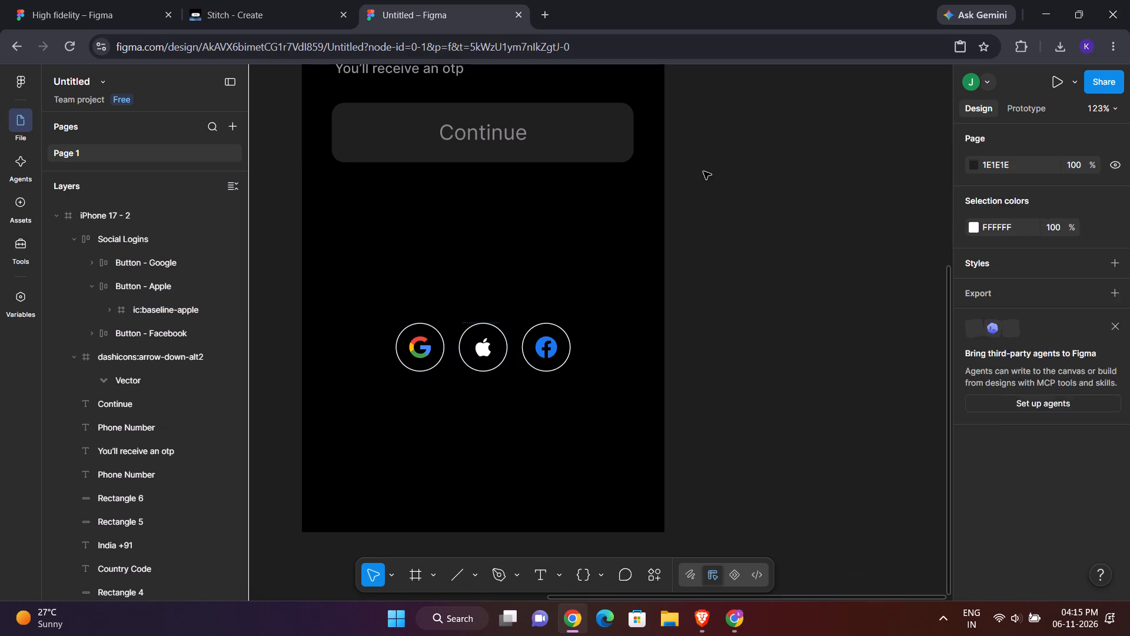
Examine the Facebook button's stroke and selection colours in the Log In screen's social login row.
{"action": "scroll", "coordinate": [703, 171], "scroll_direction": "up", "scroll_amount": 1}
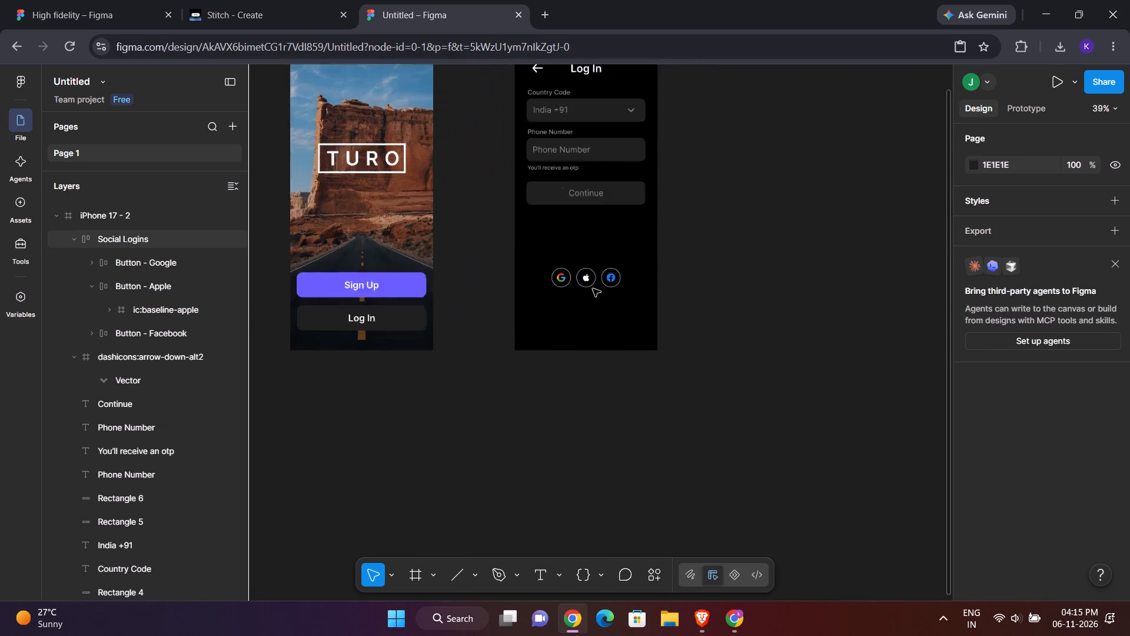
{"action": "left_click", "coordinate": [632, 253]}
{"action": "left_click", "coordinate": [638, 259]}
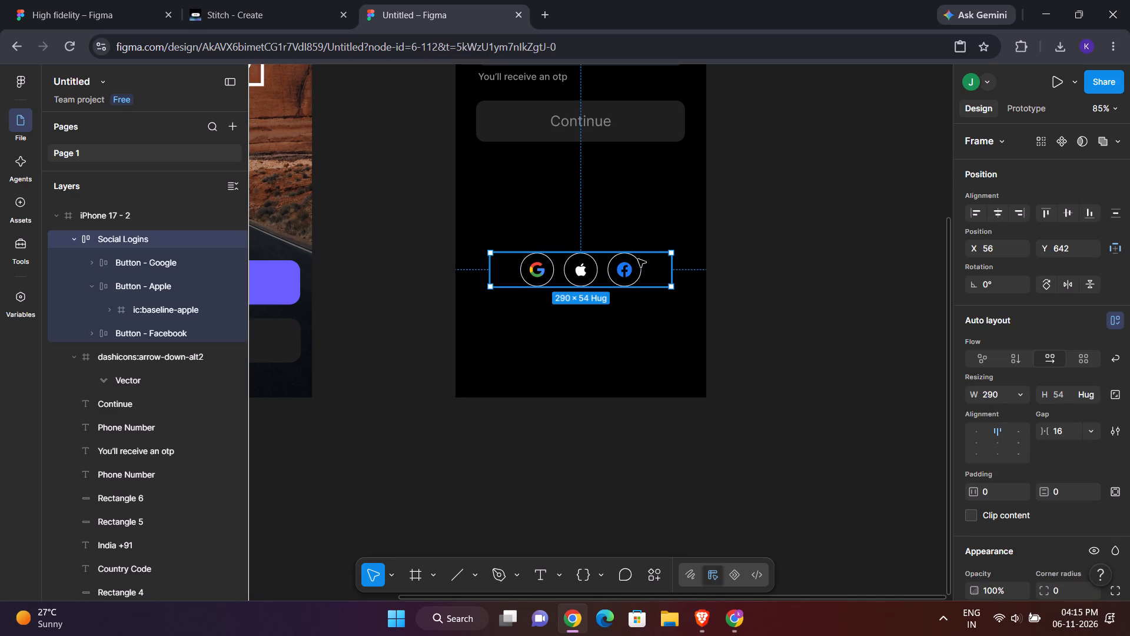
{"action": "double_click", "coordinate": [634, 259]}
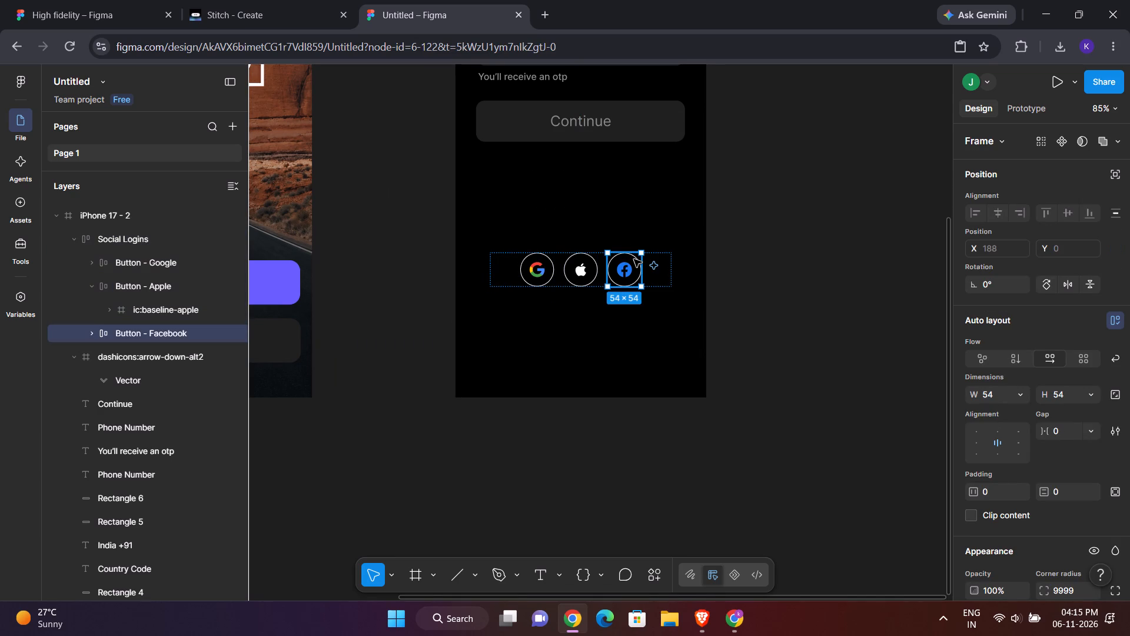
{"action": "scroll", "coordinate": [940, 411], "scroll_direction": "down", "scroll_amount": 3}
{"action": "scroll", "coordinate": [1028, 449], "scroll_direction": "down", "scroll_amount": 4}
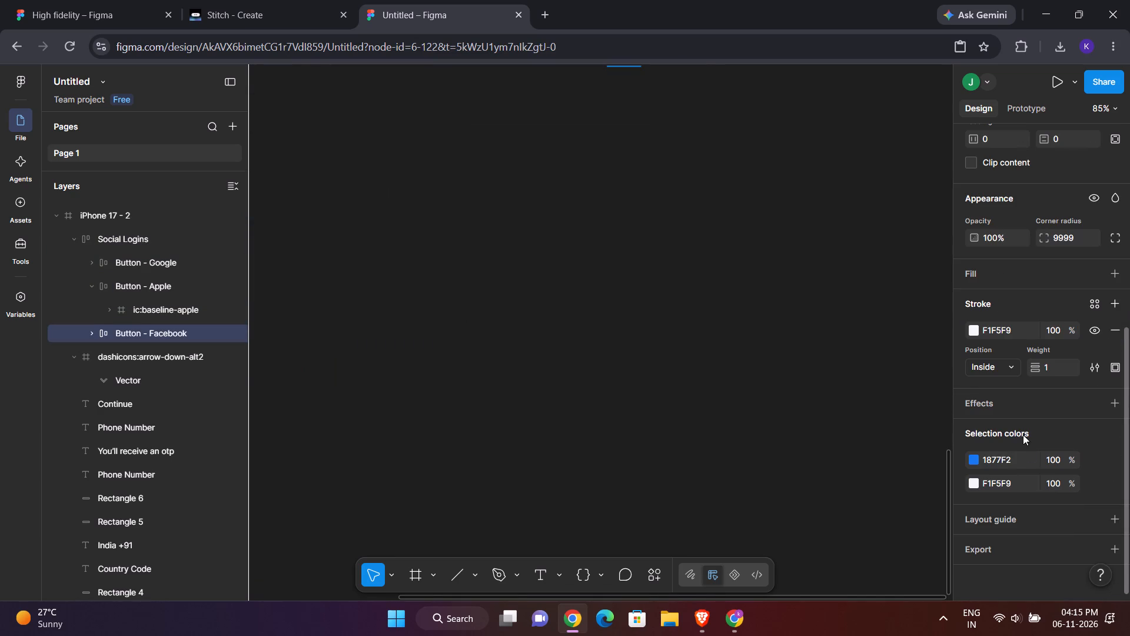
{"action": "scroll", "coordinate": [968, 483], "scroll_direction": "up", "scroll_amount": 4}
{"action": "scroll", "coordinate": [779, 270], "scroll_direction": "up", "scroll_amount": 7}
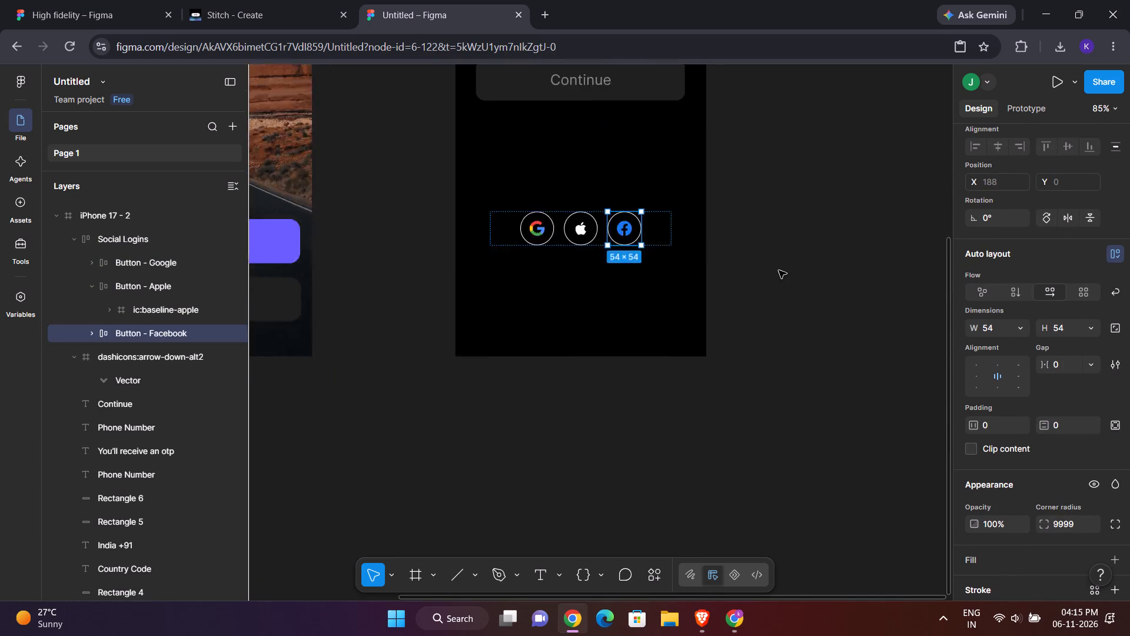
{"action": "left_click", "coordinate": [799, 345]}
{"action": "scroll", "coordinate": [799, 345], "scroll_direction": "left", "scroll_amount": 1}
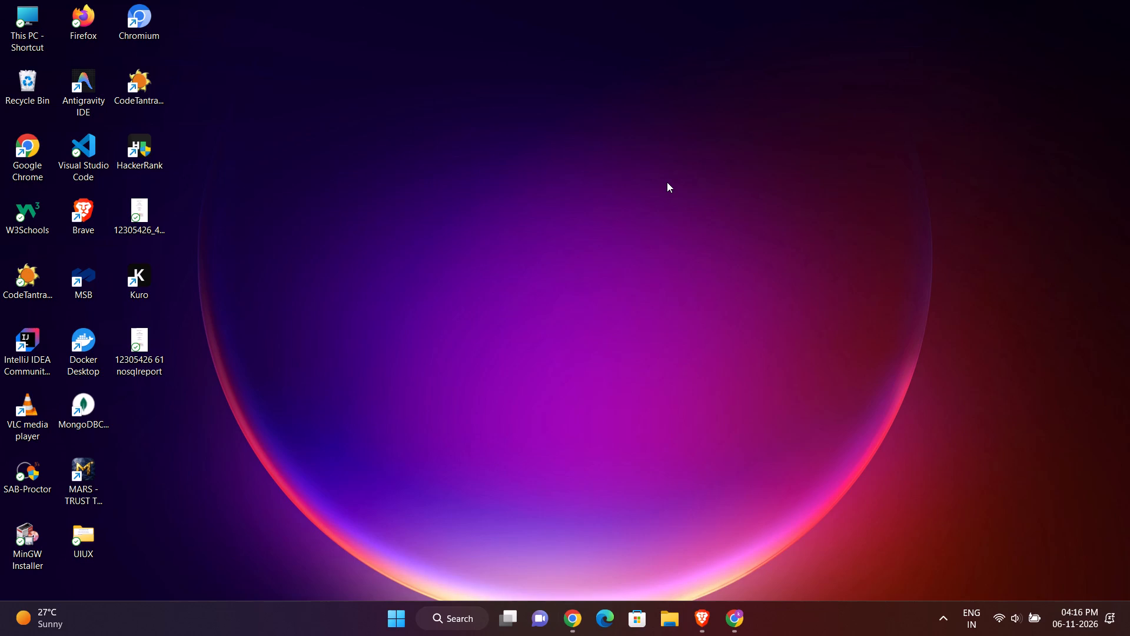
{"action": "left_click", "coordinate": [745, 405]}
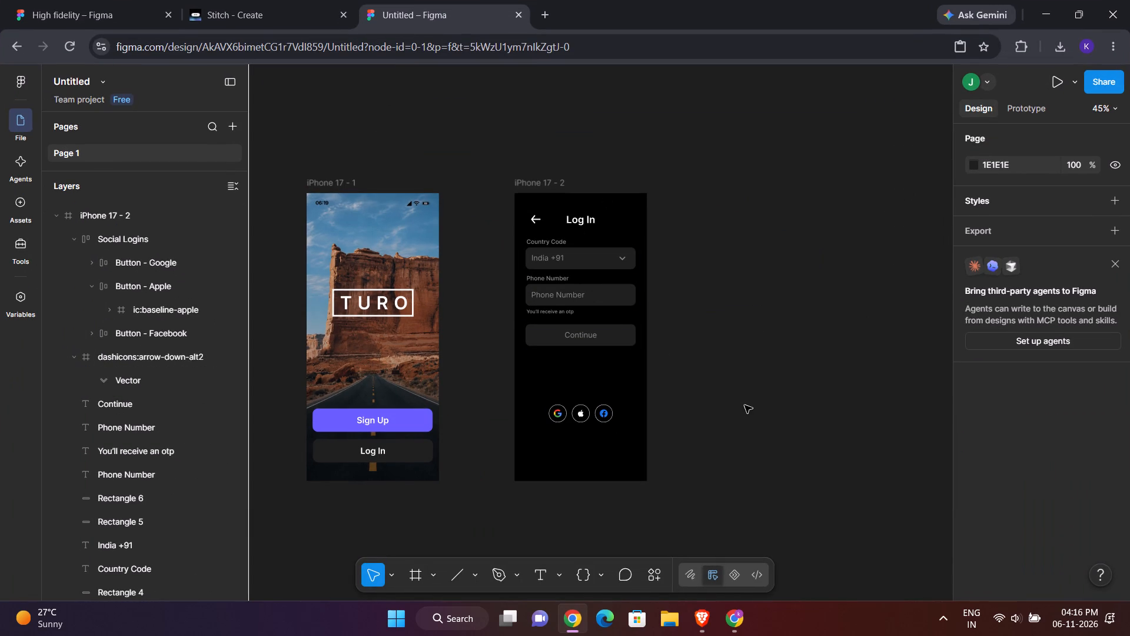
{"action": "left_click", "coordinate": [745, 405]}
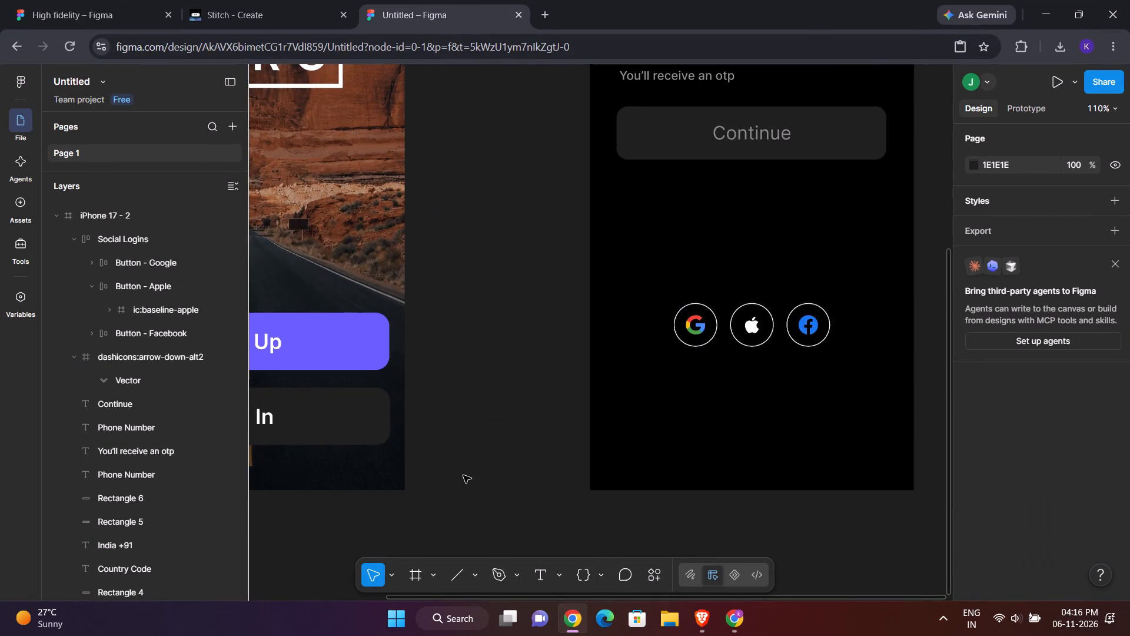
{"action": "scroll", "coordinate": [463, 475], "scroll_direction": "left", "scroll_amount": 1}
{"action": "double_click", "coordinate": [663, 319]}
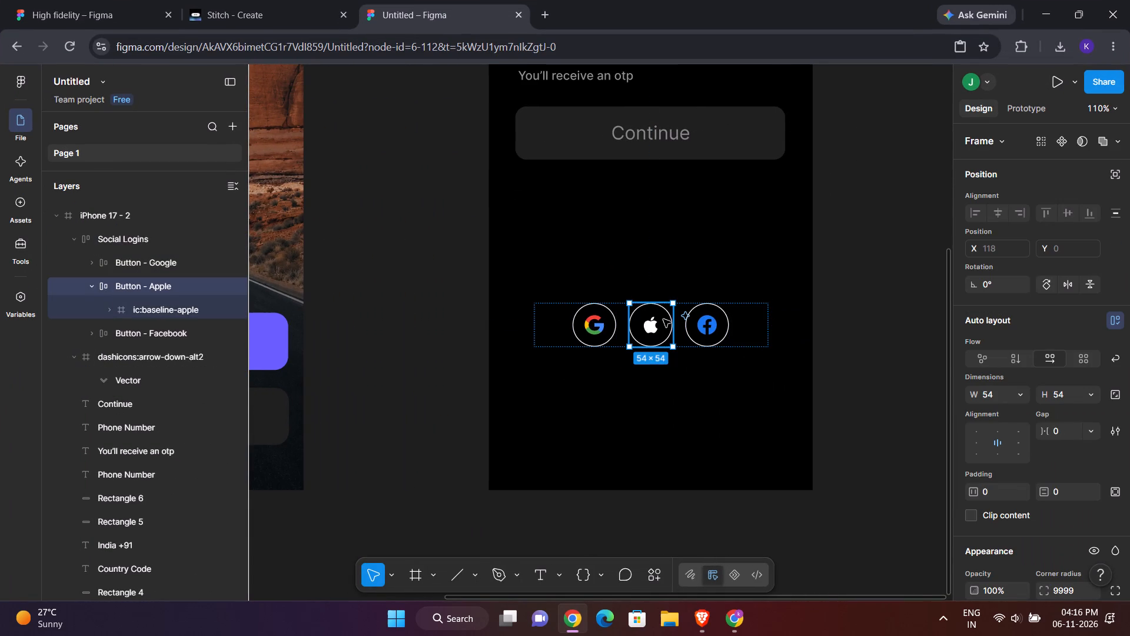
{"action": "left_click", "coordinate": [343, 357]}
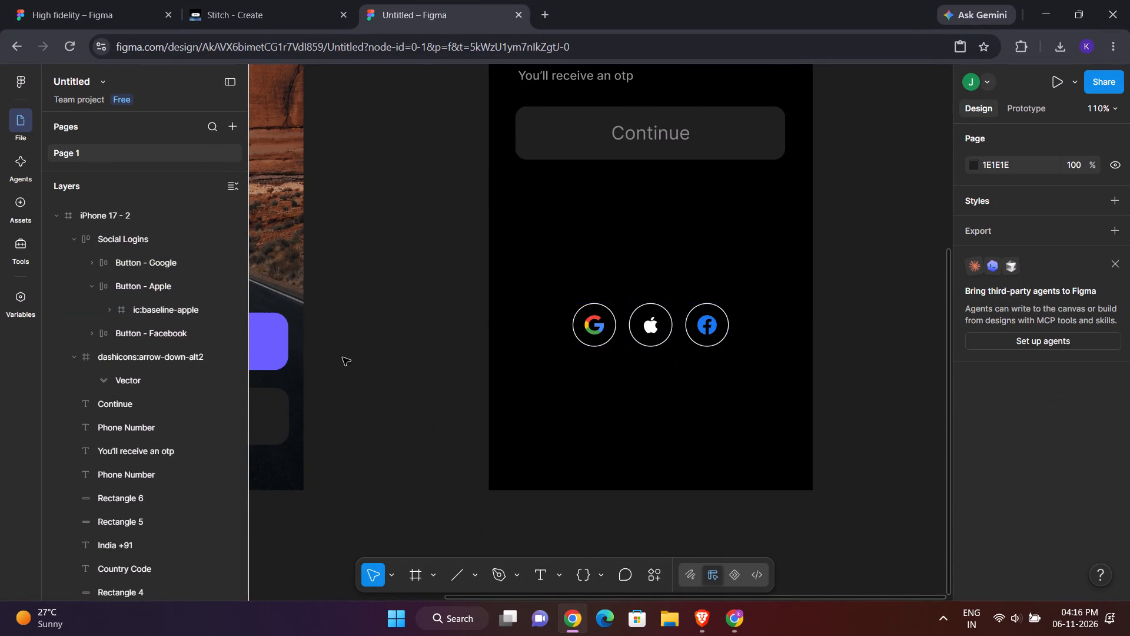
Duplicate the "You'll receive an otp" text and place the copy below the Continue button at about X 97, Y 513.
{"action": "scroll", "coordinate": [343, 357], "scroll_direction": "up", "scroll_amount": 2}
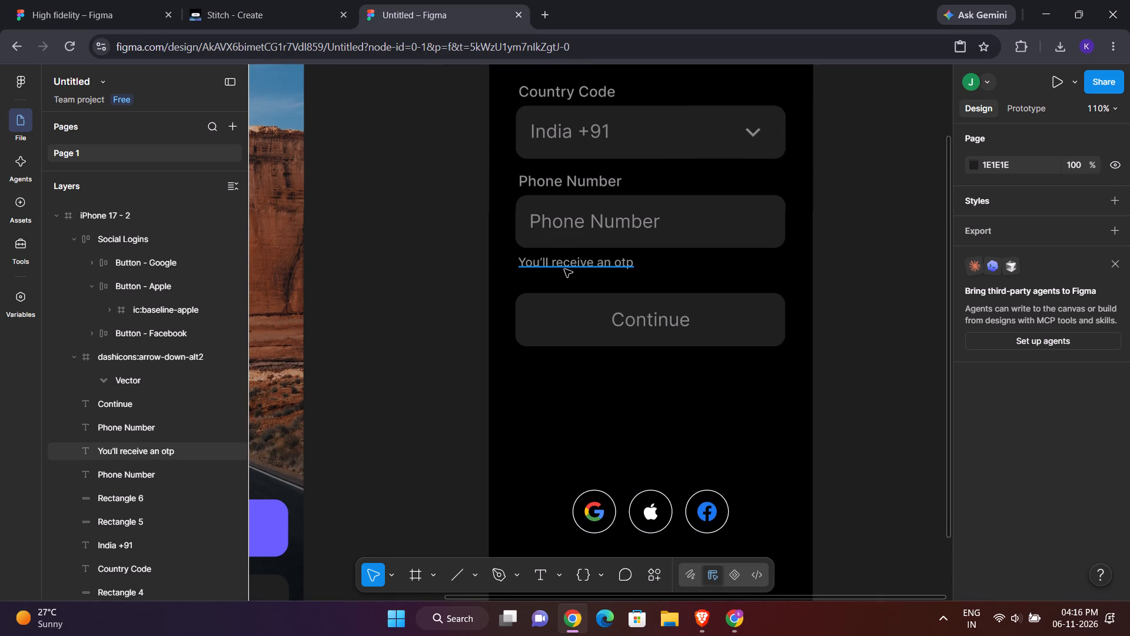
{"action": "left_click", "coordinate": [564, 269]}
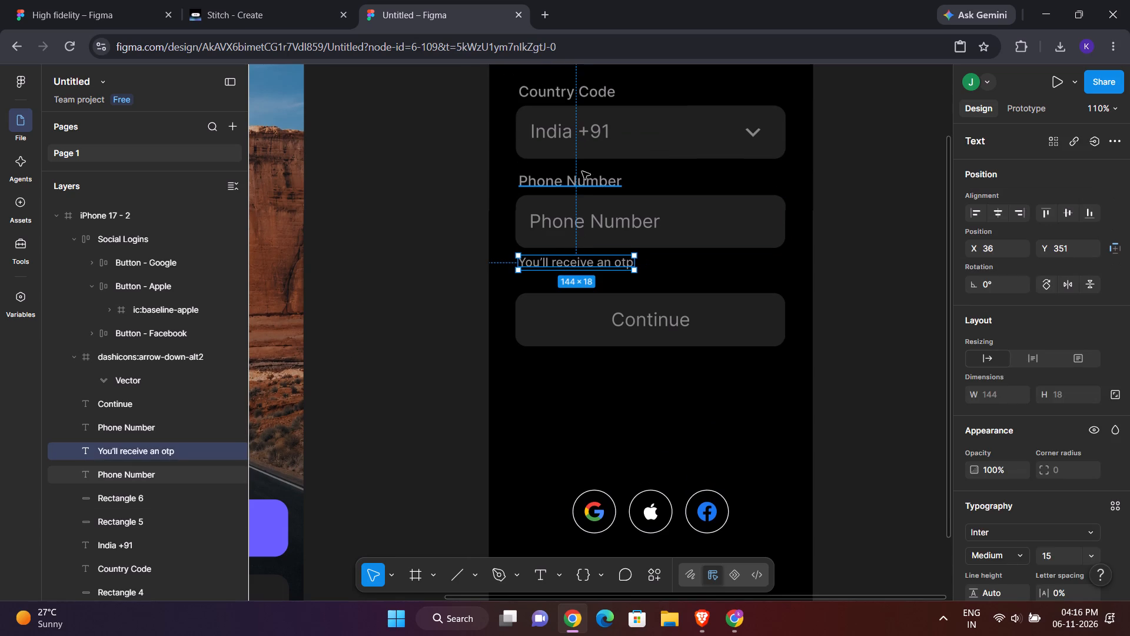
{"action": "left_click", "coordinate": [582, 171]}
{"action": "left_click", "coordinate": [590, 264]}
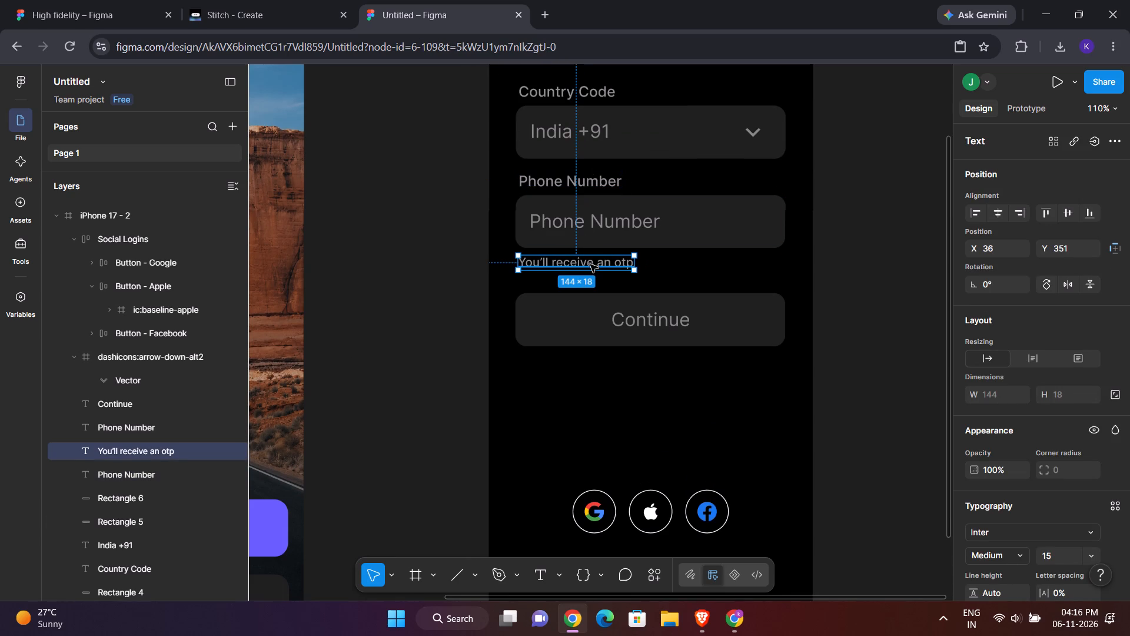
{"action": "key", "text": "ctrl+c"}
{"action": "left_click", "coordinate": [652, 362]}
{"action": "key", "text": "ctrl+v"}
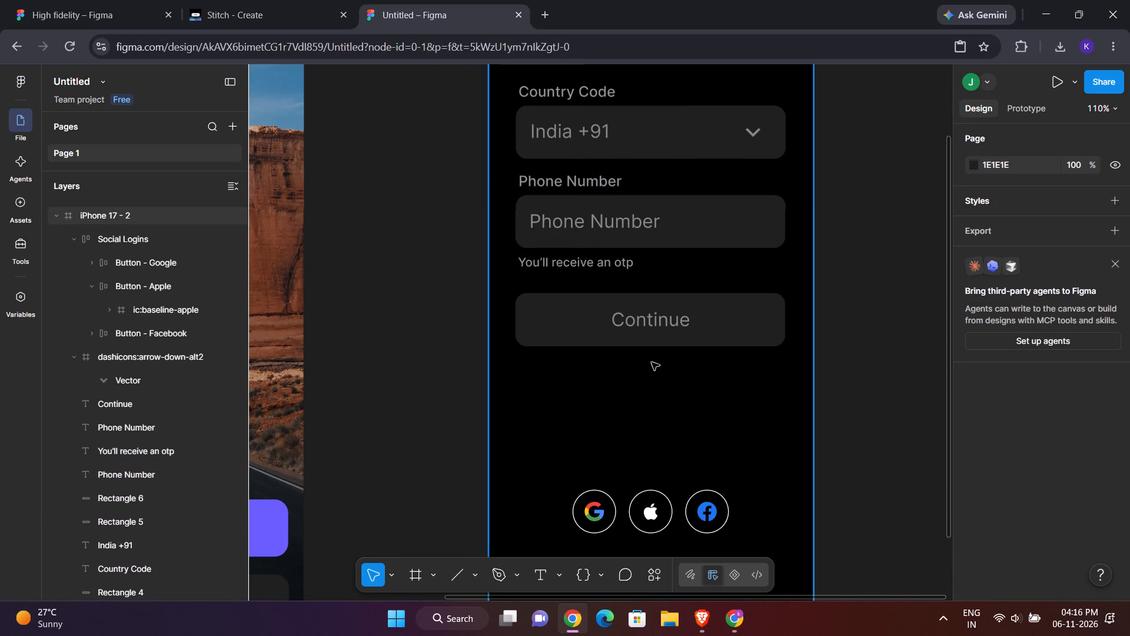
{"action": "left_click_drag", "start_coordinate": [600, 268], "coordinate": [660, 402]}
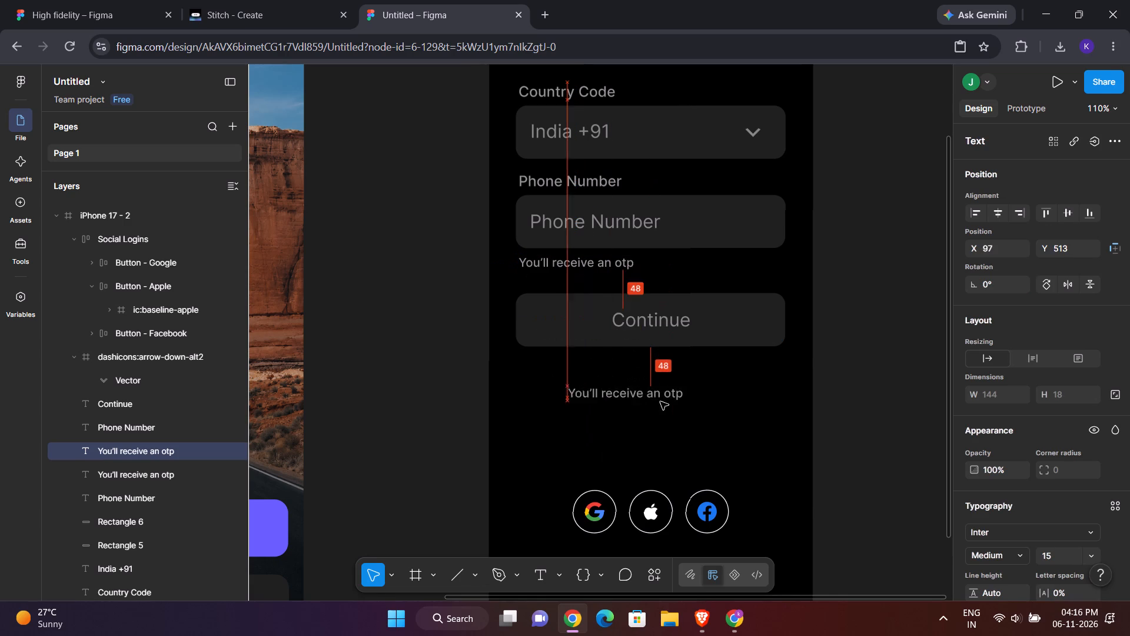
Move the copied otp text below the Continue button to about X 124, Y 508 and replace its wording with "Or Continue with".
{"action": "left_click_drag", "start_coordinate": [660, 402], "coordinate": [672, 394]}
{"action": "double_click", "coordinate": [672, 394]}
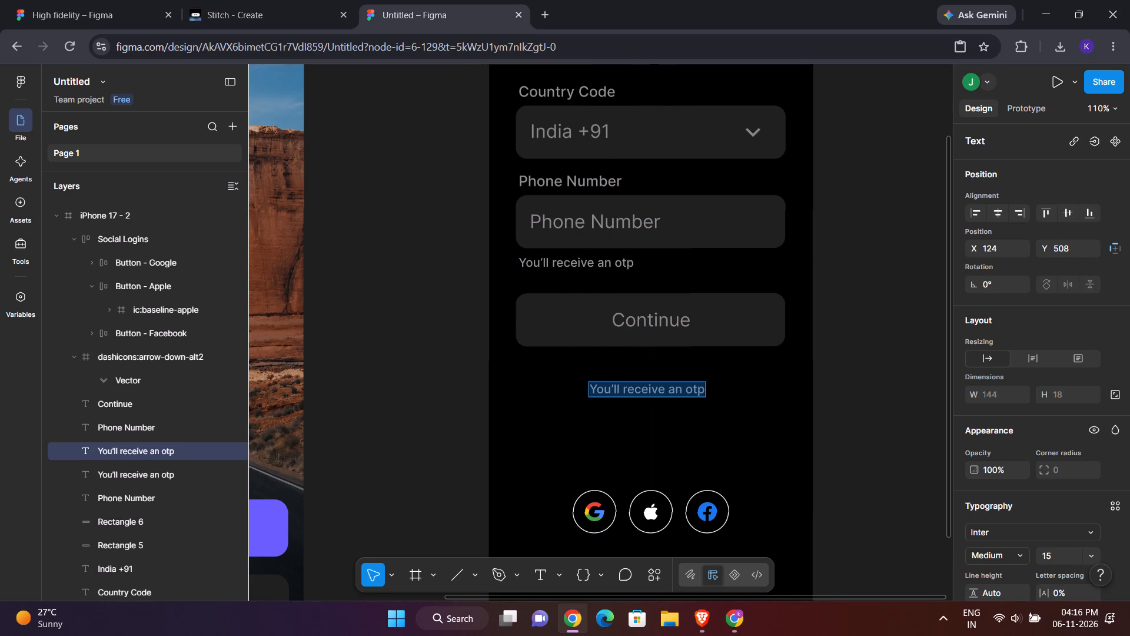
{"action": "key", "text": "BackSpace"}
{"action": "type", "text": "Or Continue with"}
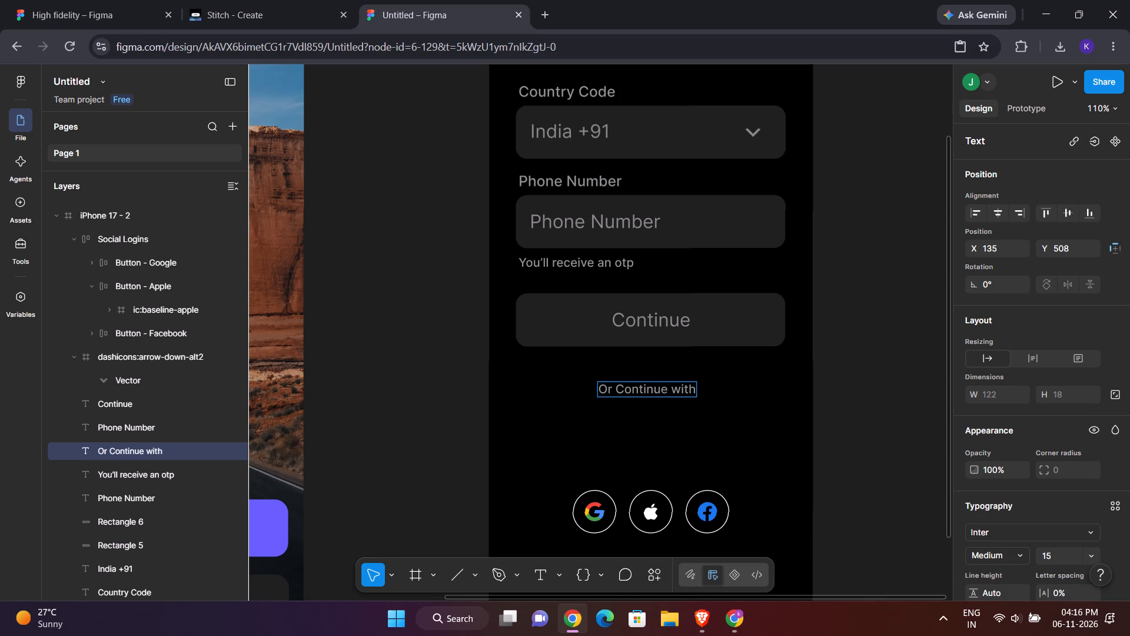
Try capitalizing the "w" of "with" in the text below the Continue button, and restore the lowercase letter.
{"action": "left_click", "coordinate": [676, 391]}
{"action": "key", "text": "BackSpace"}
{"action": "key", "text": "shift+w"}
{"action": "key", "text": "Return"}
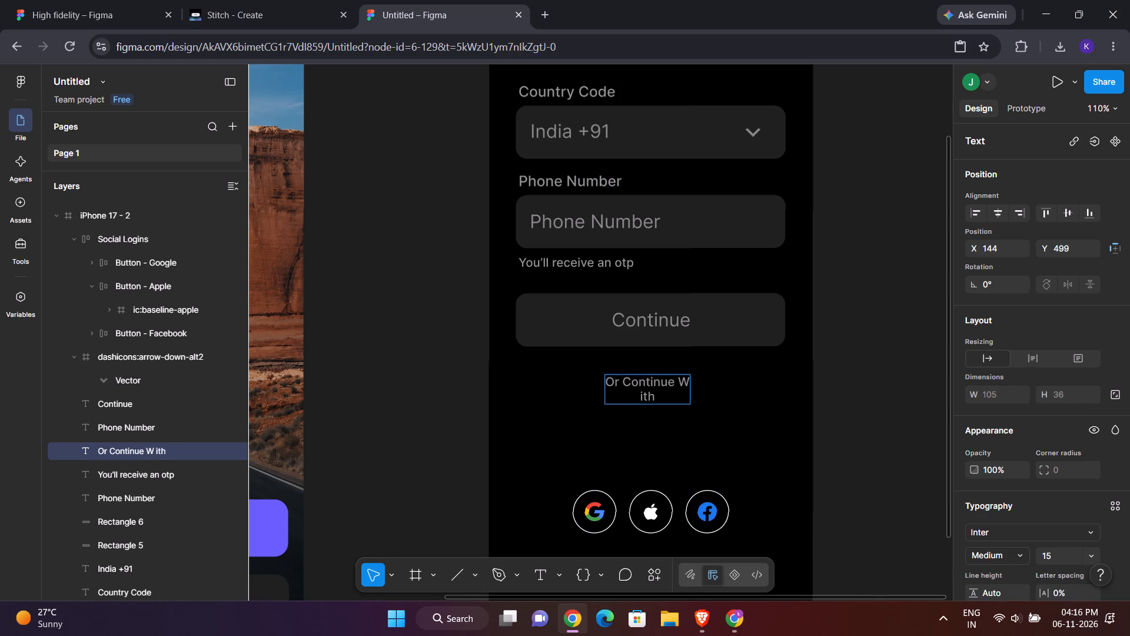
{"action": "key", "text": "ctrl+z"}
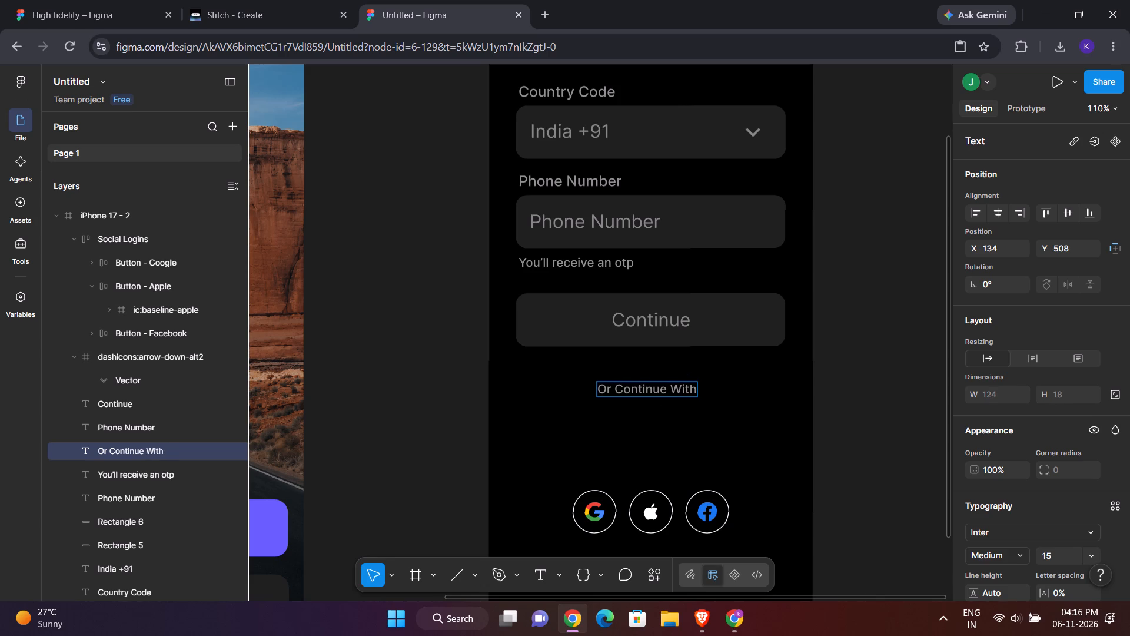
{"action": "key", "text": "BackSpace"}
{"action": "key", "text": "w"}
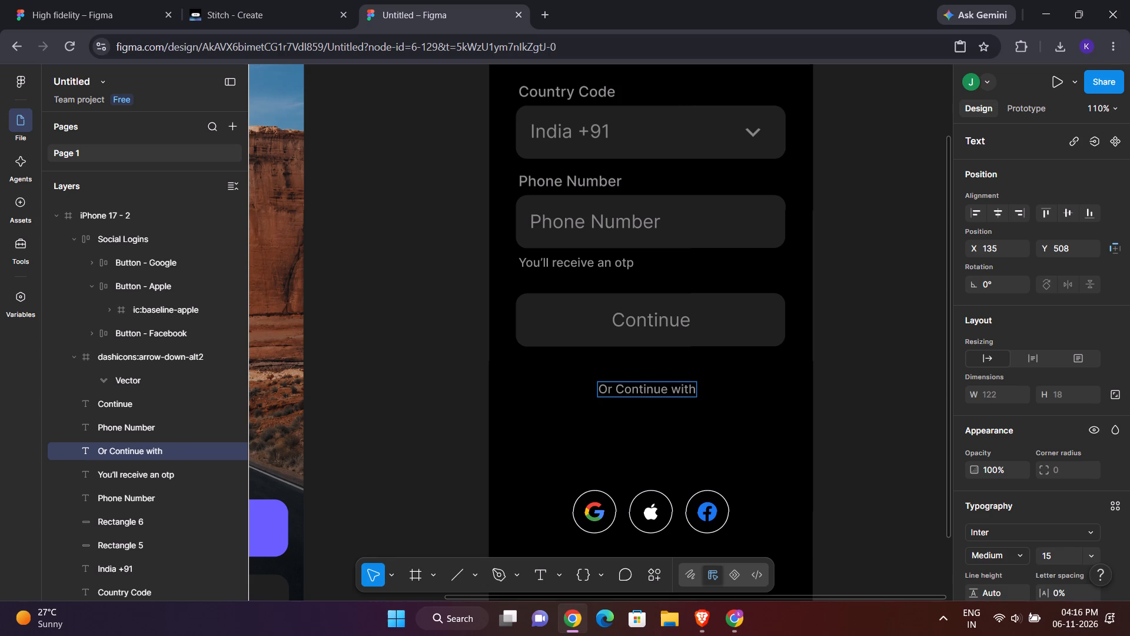
Change the capital C and O to lowercase so the text reads "or continue with".
{"action": "left_click", "coordinate": [623, 386]}
{"action": "key", "text": "BackSpace"}
{"action": "key", "text": "c"}
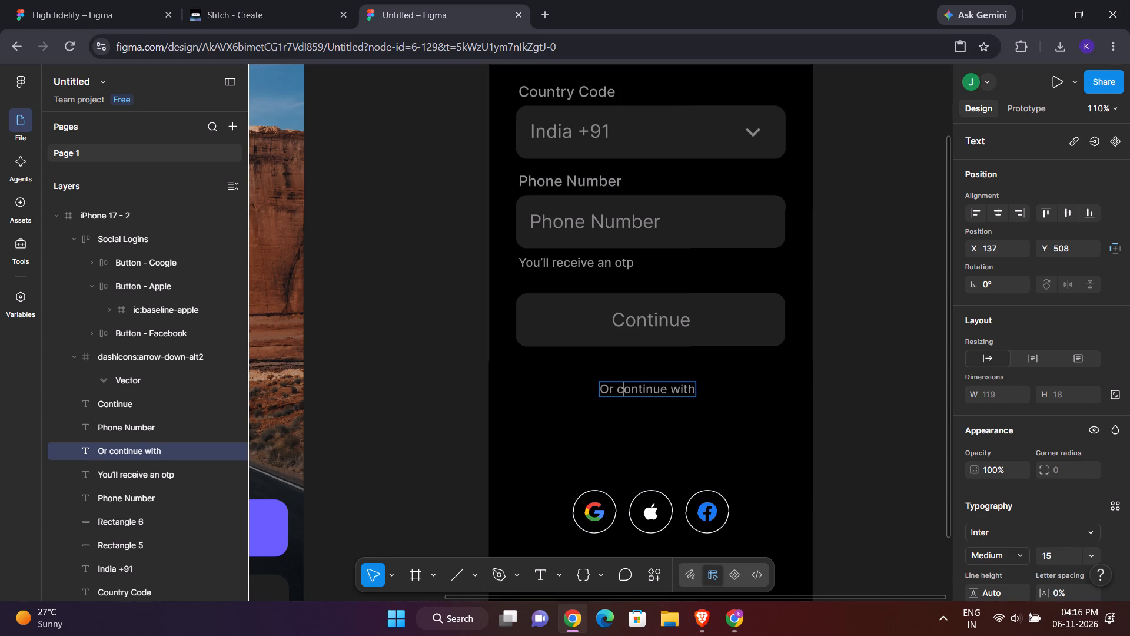
{"action": "left_click", "coordinate": [606, 389]}
{"action": "key", "text": "BackSpace"}
{"action": "key", "text": "o"}
{"action": "left_click", "coordinate": [872, 420]}
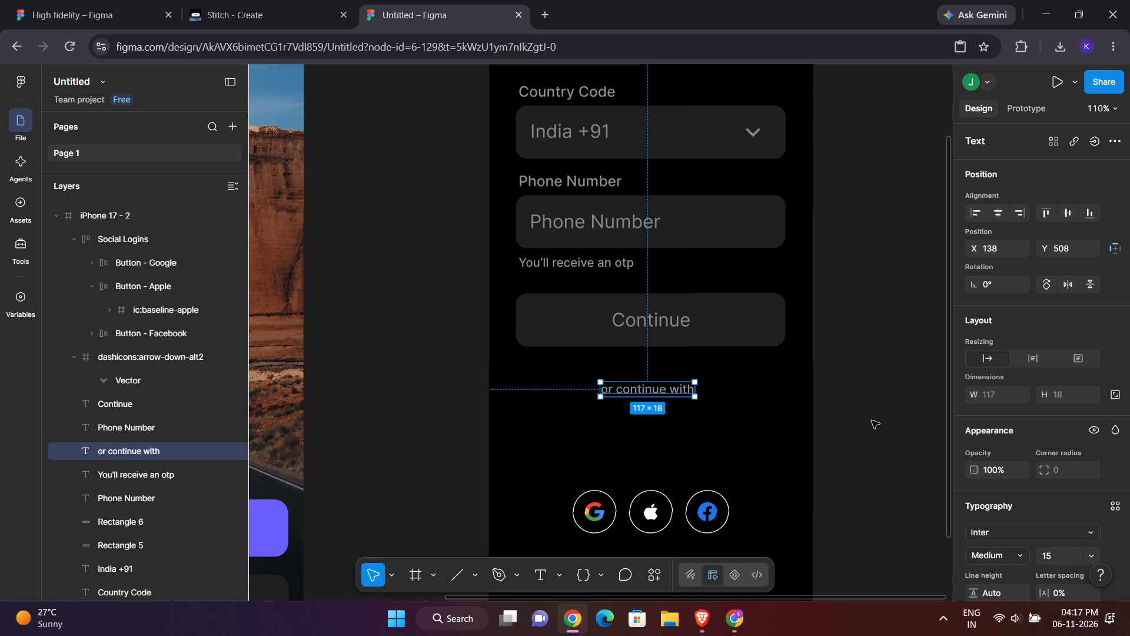
Shift the "or continue with" text slightly sideways to centre it beneath the Continue button.
{"action": "left_click_drag", "start_coordinate": [668, 393], "coordinate": [671, 393]}
Reposition the "or continue with" text centred between the Continue button and the social login icons, at about X 142, Y 528.
{"action": "left_click_drag", "start_coordinate": [671, 393], "coordinate": [690, 395]}
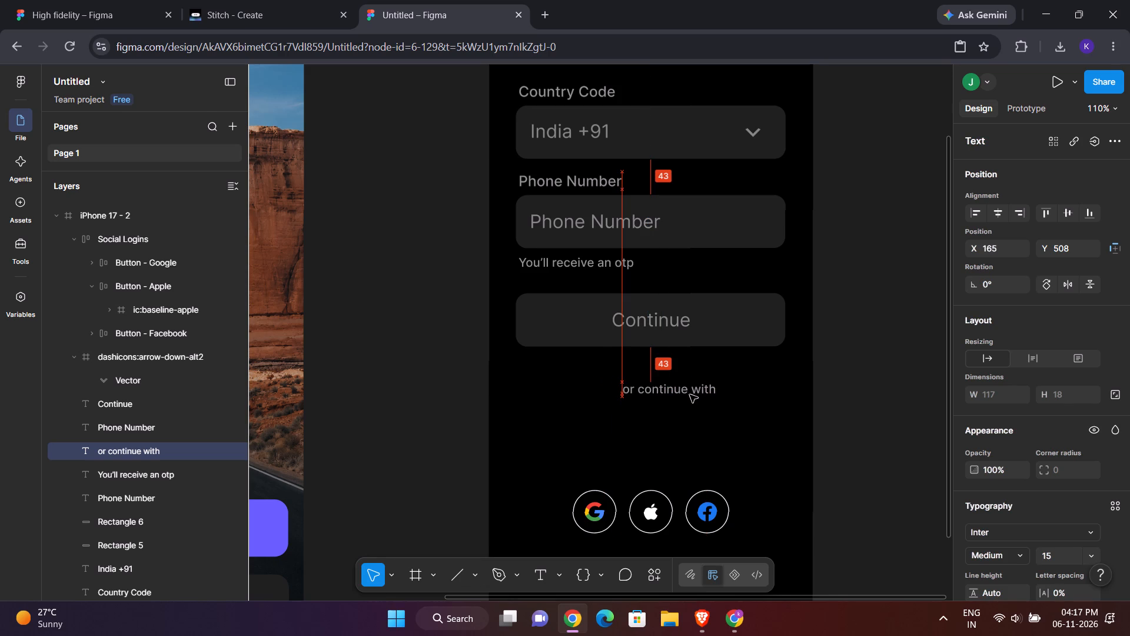
{"action": "left_click_drag", "start_coordinate": [690, 395], "coordinate": [659, 443]}
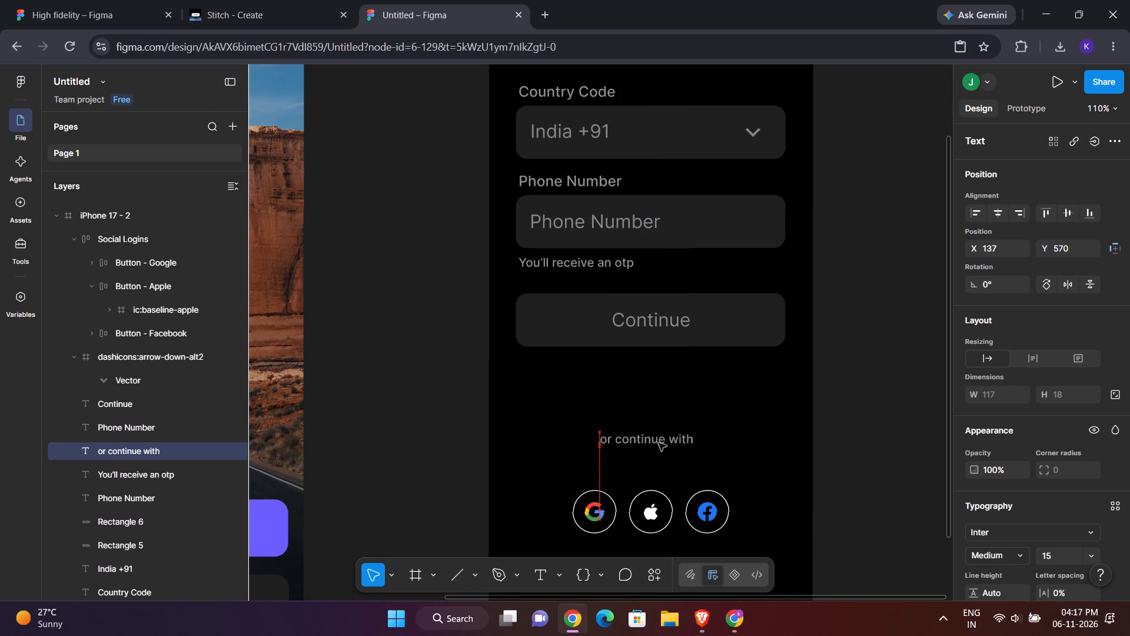
{"action": "left_click_drag", "start_coordinate": [659, 443], "coordinate": [675, 409]}
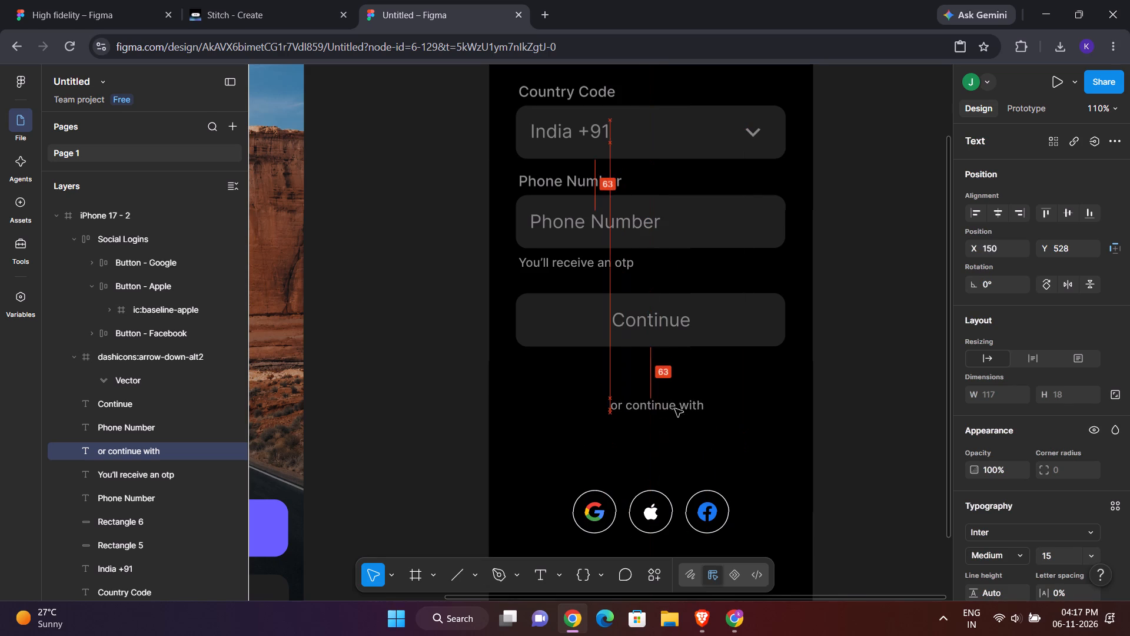
{"action": "left_click_drag", "start_coordinate": [675, 409], "coordinate": [670, 403]}
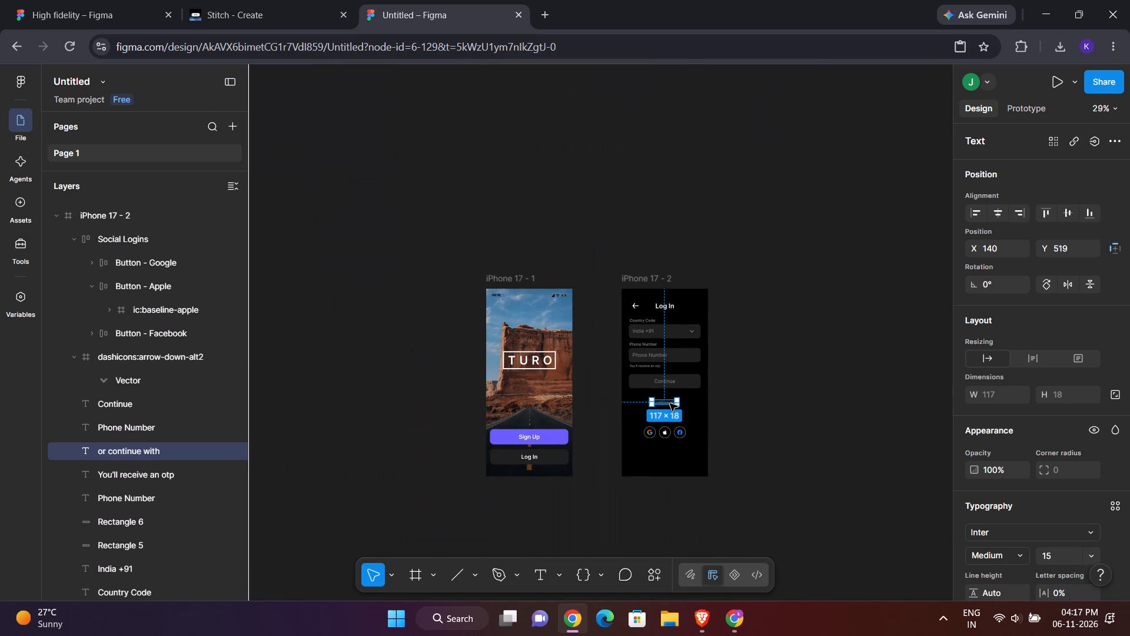
{"action": "left_click", "coordinate": [751, 403]}
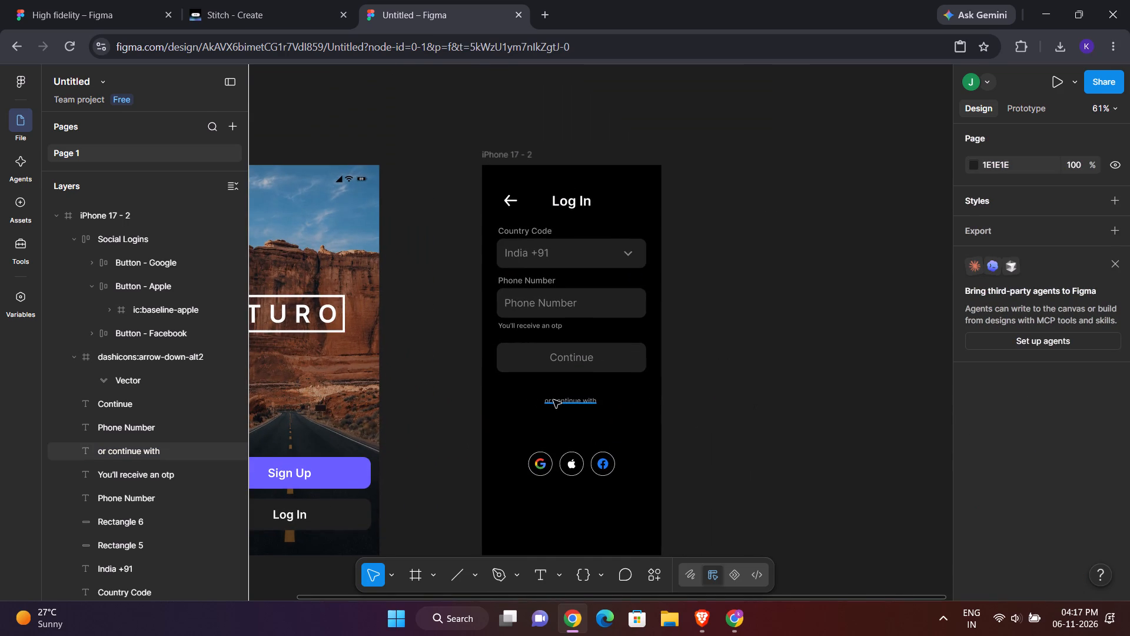
{"action": "left_click", "coordinate": [553, 400]}
{"action": "left_click", "coordinate": [571, 400]}
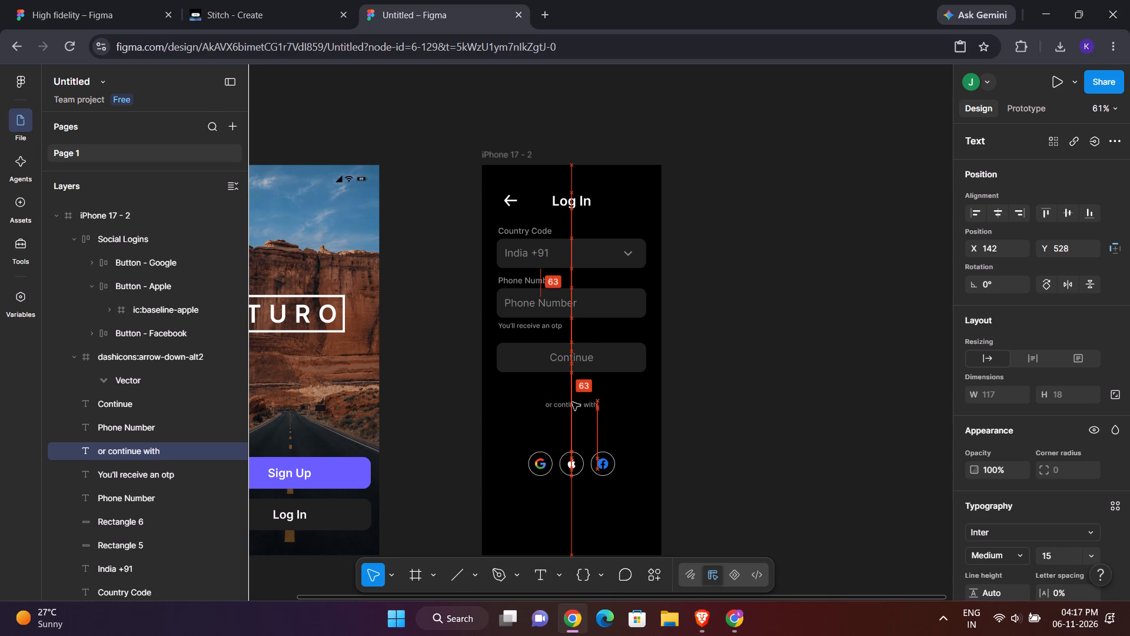
{"action": "left_click", "coordinate": [867, 491]}
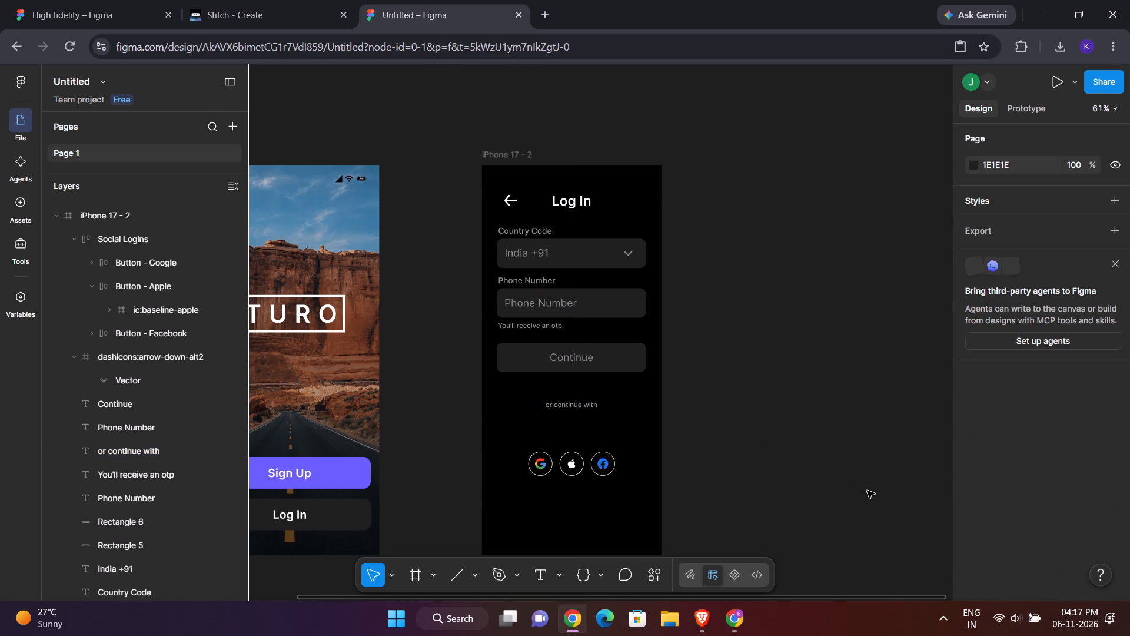
Draw a horizontal white divider line about 106 px long before the "or continue with" text, at about X 31, Y 537.
{"action": "scroll", "coordinate": [867, 491], "scroll_direction": "down", "scroll_amount": 1}
{"action": "left_click", "coordinate": [455, 571]}
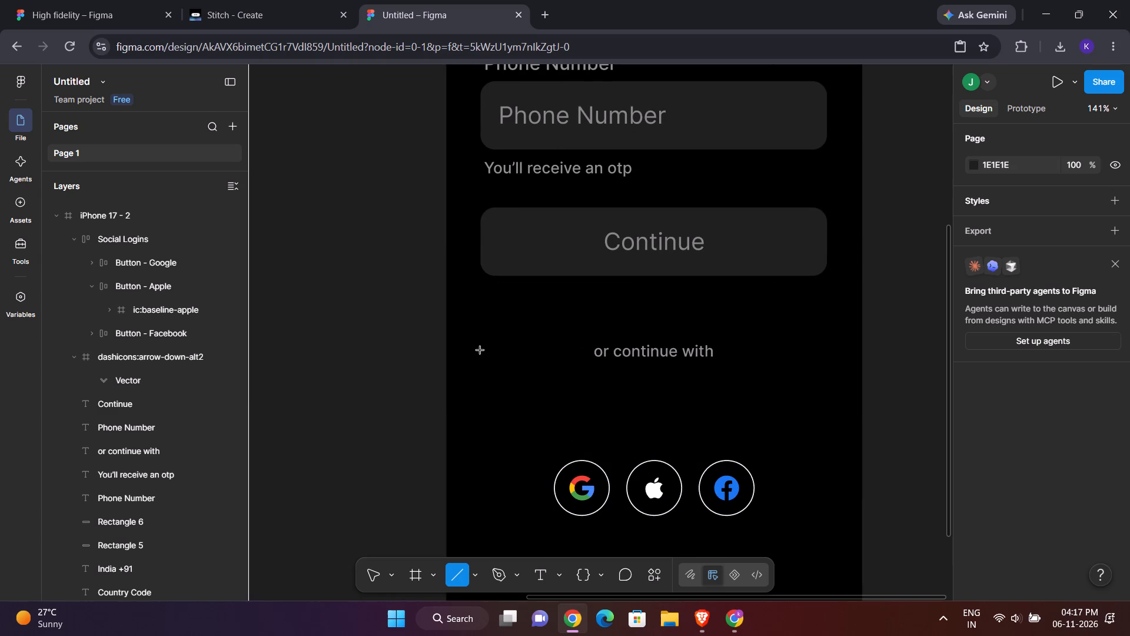
{"action": "left_click_drag", "start_coordinate": [478, 351], "coordinate": [577, 350]}
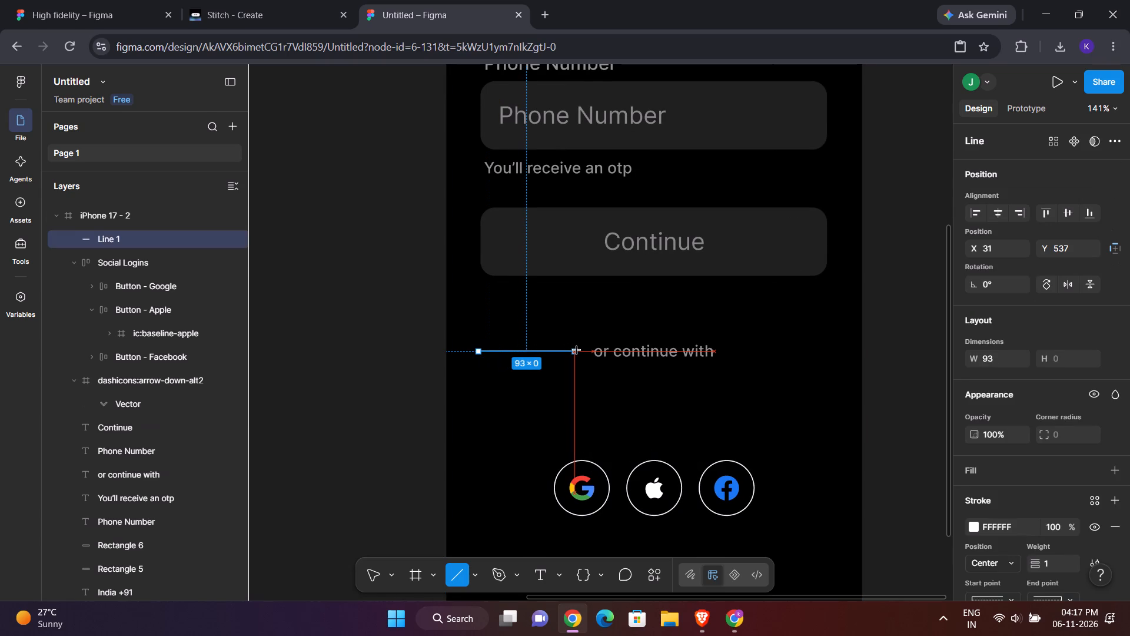
{"action": "left_click_drag", "start_coordinate": [577, 350], "coordinate": [586, 352]}
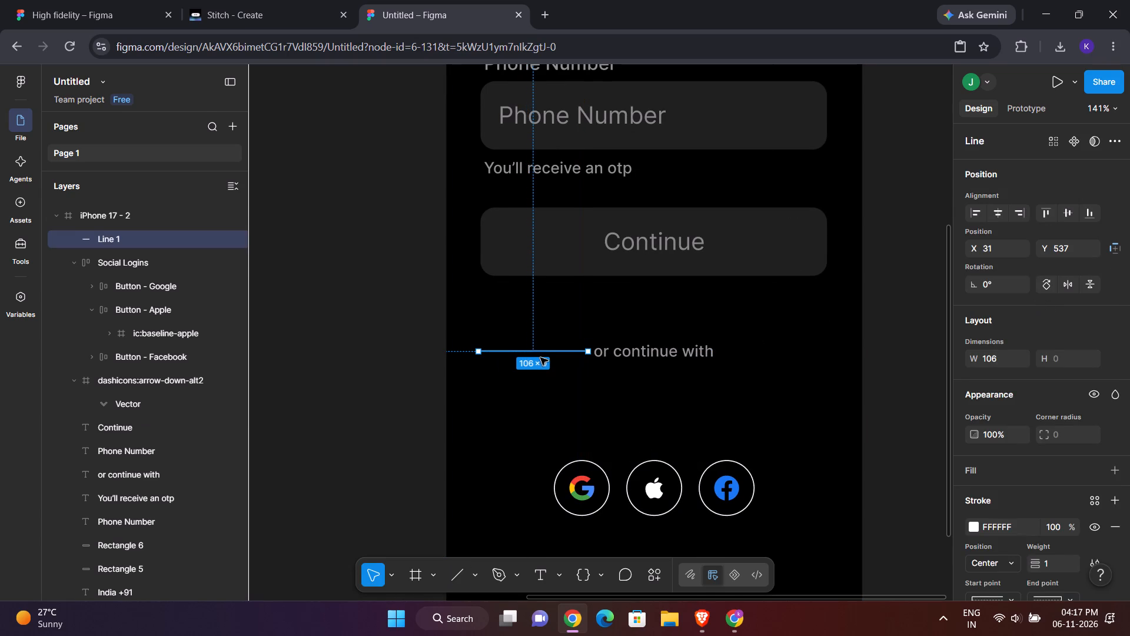
Duplicate the divider line and place the copy after the "or continue with" text, at about X 271, Y 537.
{"action": "key", "text": "ctrl+c"}
{"action": "key", "text": "ctrl+v"}
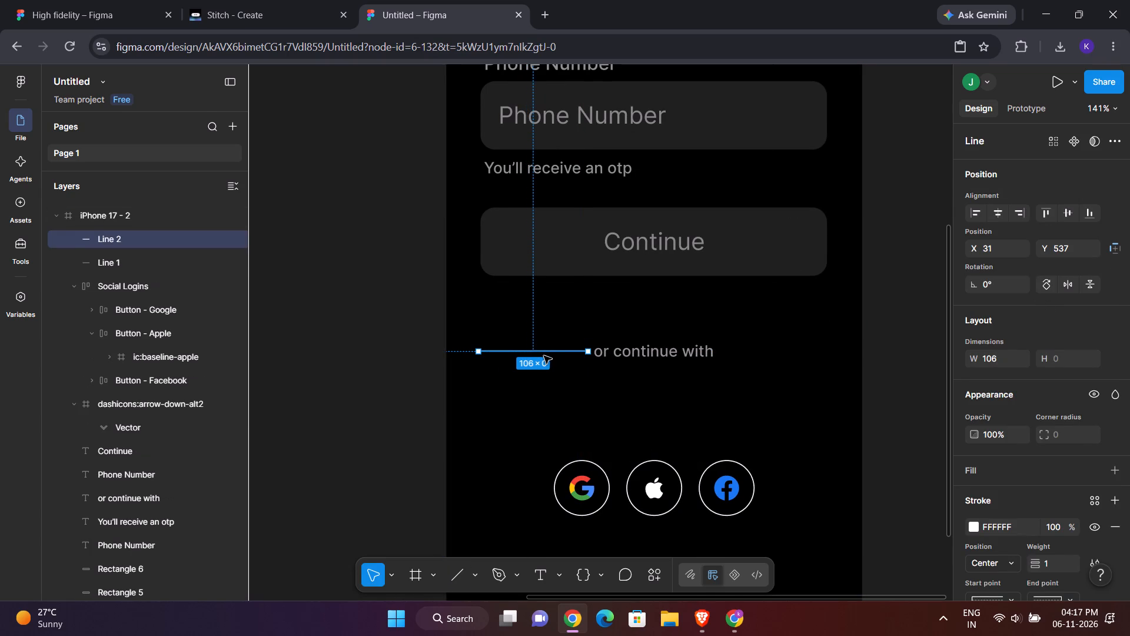
{"action": "left_click_drag", "start_coordinate": [534, 353], "coordinate": [794, 355]}
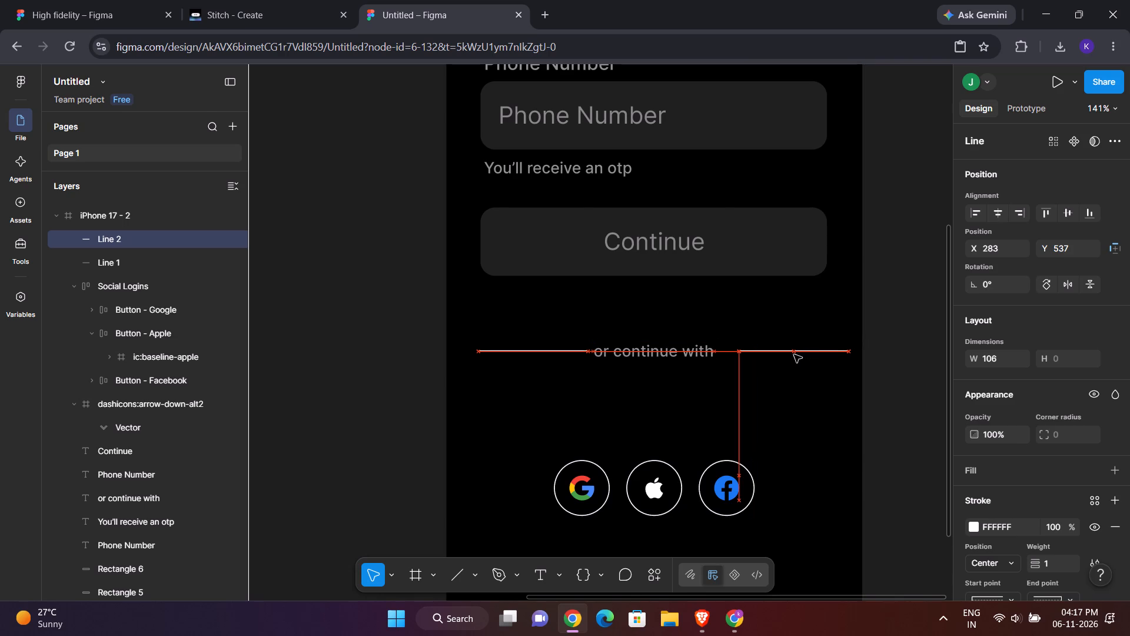
{"action": "left_click_drag", "start_coordinate": [794, 355], "coordinate": [782, 355]}
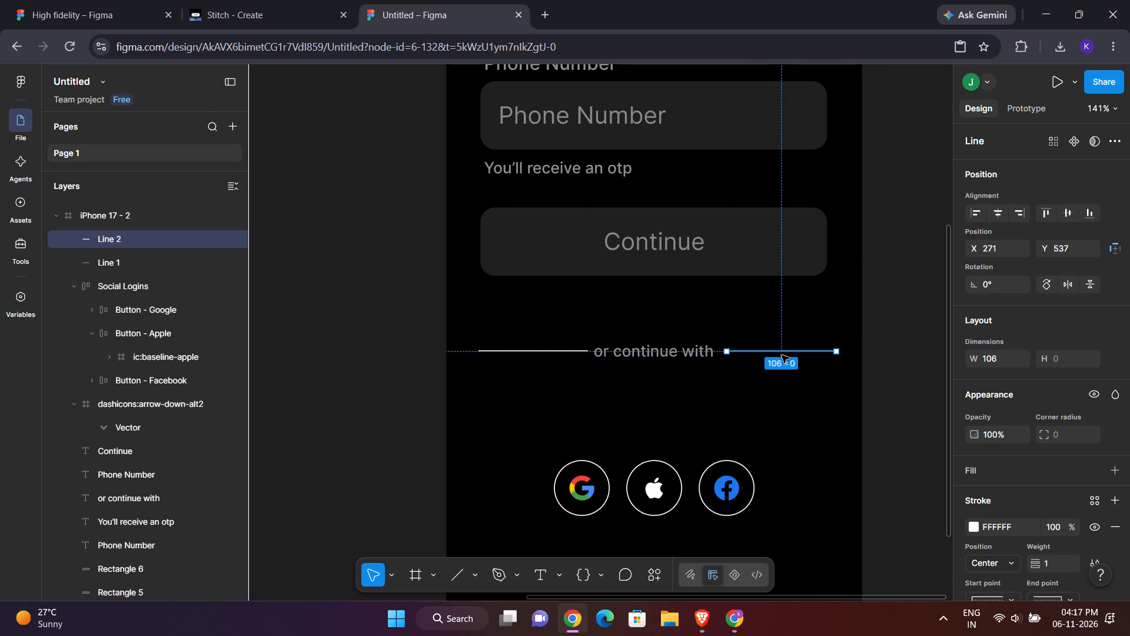
{"action": "left_click", "coordinate": [959, 327]}
{"action": "left_click", "coordinate": [889, 320]}
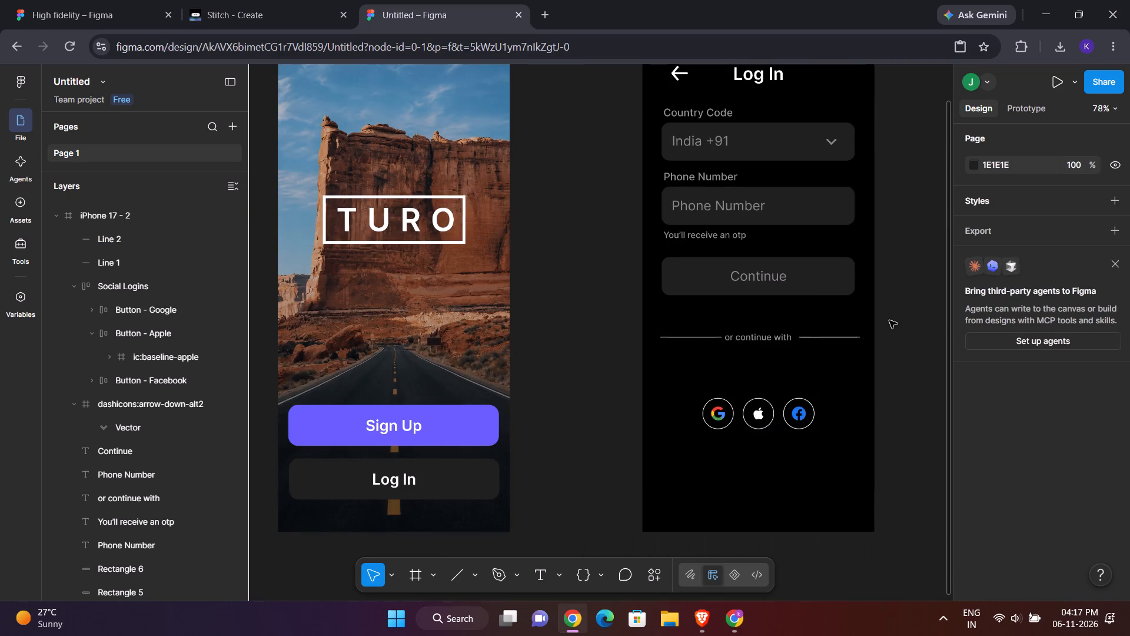
Shift the divider line before the "or continue with" text outward to about X 25, keeping it level with the other line.
{"action": "scroll", "coordinate": [889, 320], "scroll_direction": "left", "scroll_amount": 1}
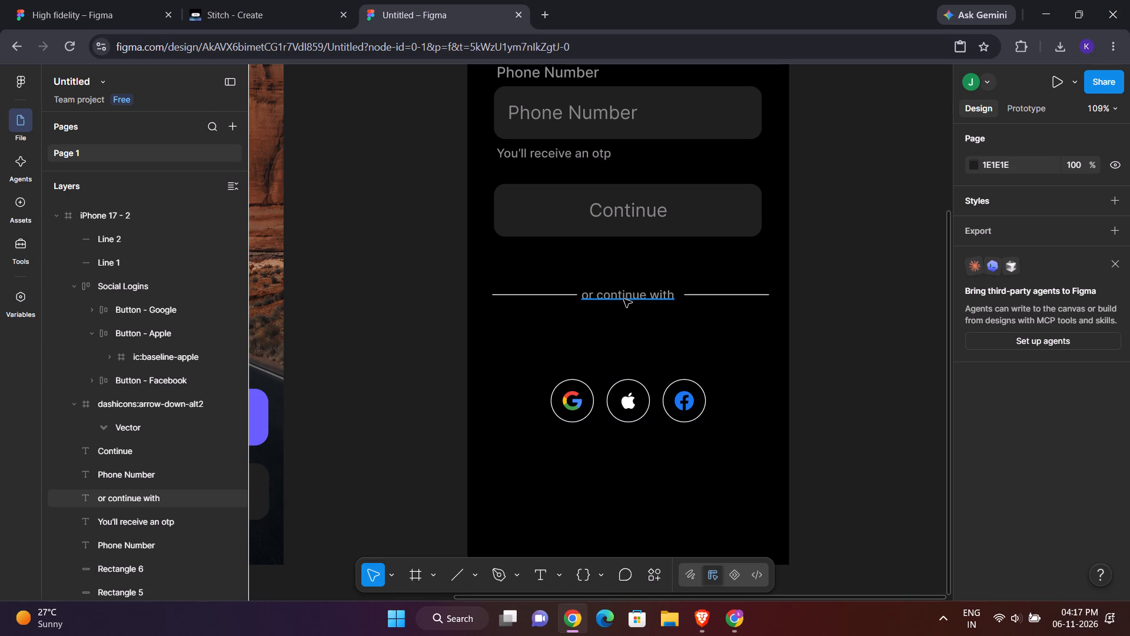
{"action": "left_click", "coordinate": [548, 296]}
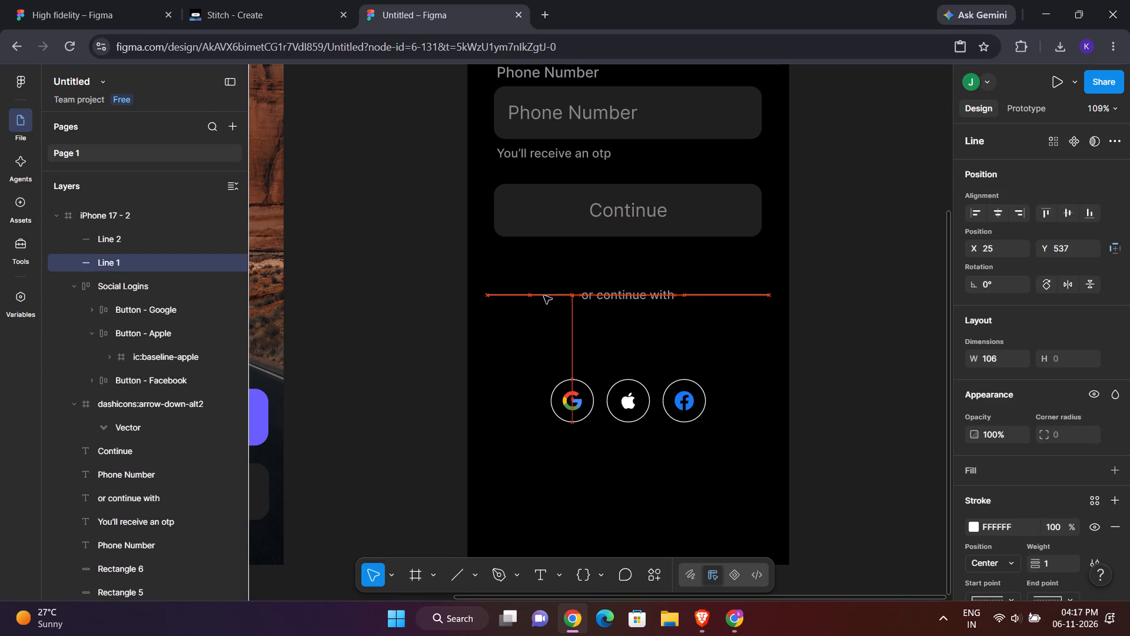
Shorten the divider lines beside "or continue with" at their outer ends, the left one to 96 px and the right one to 98 px.
{"action": "left_click_drag", "start_coordinate": [485, 292], "coordinate": [499, 293]}
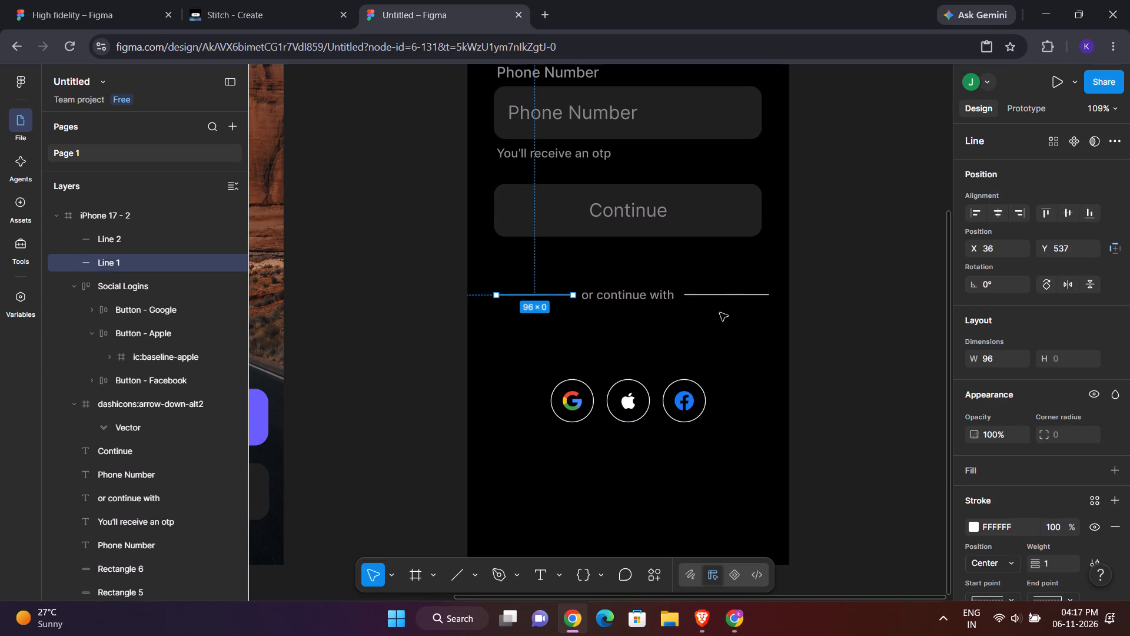
{"action": "left_click", "coordinate": [734, 296]}
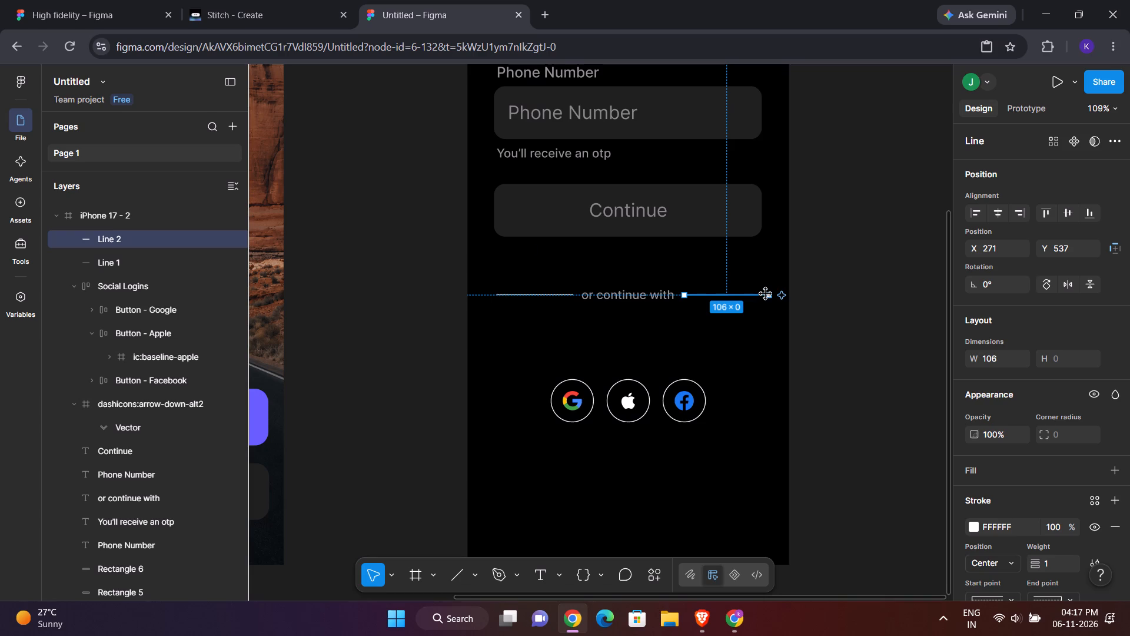
{"action": "left_click_drag", "start_coordinate": [767, 293], "coordinate": [762, 292]}
{"action": "left_click", "coordinate": [829, 299]}
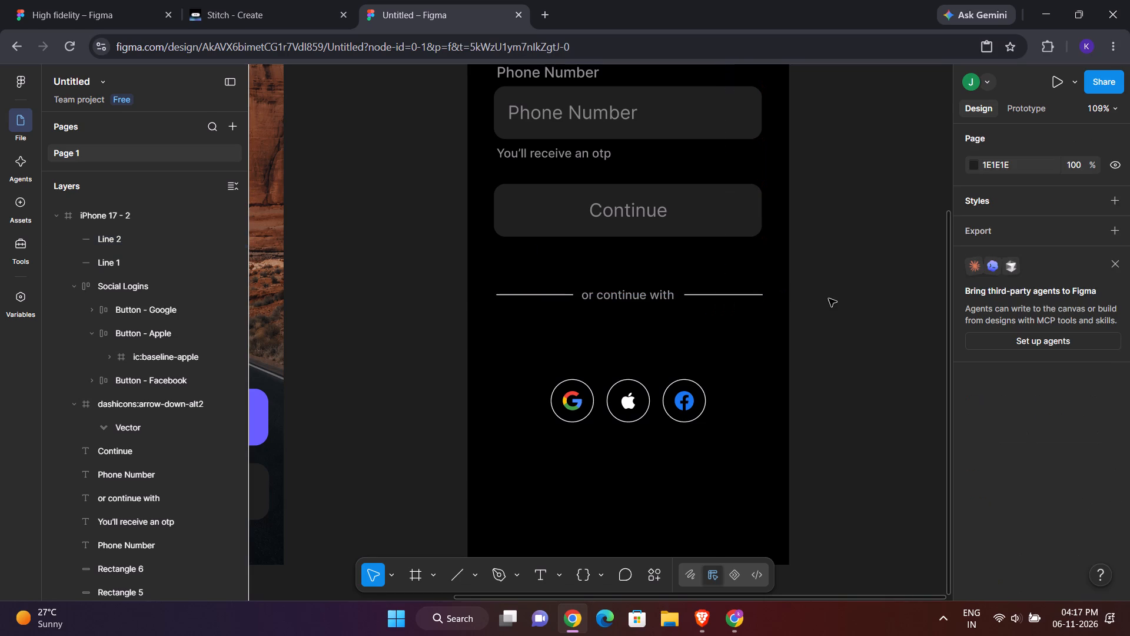
{"action": "left_click", "coordinate": [621, 294]}
{"action": "left_click", "coordinate": [707, 297]}
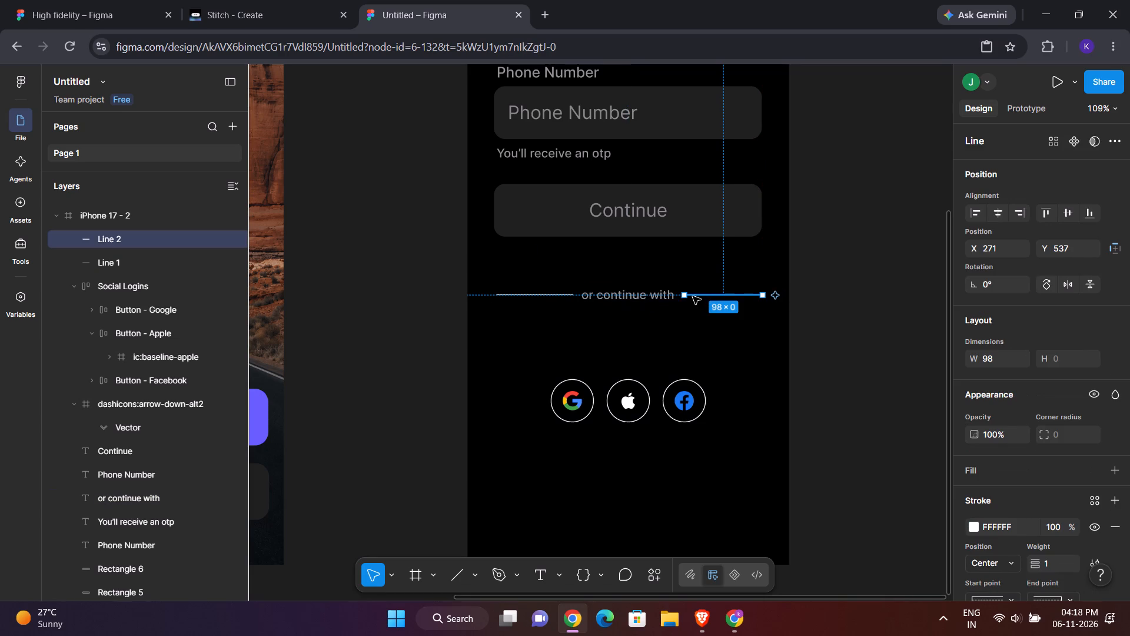
{"action": "left_click", "coordinate": [687, 295]}
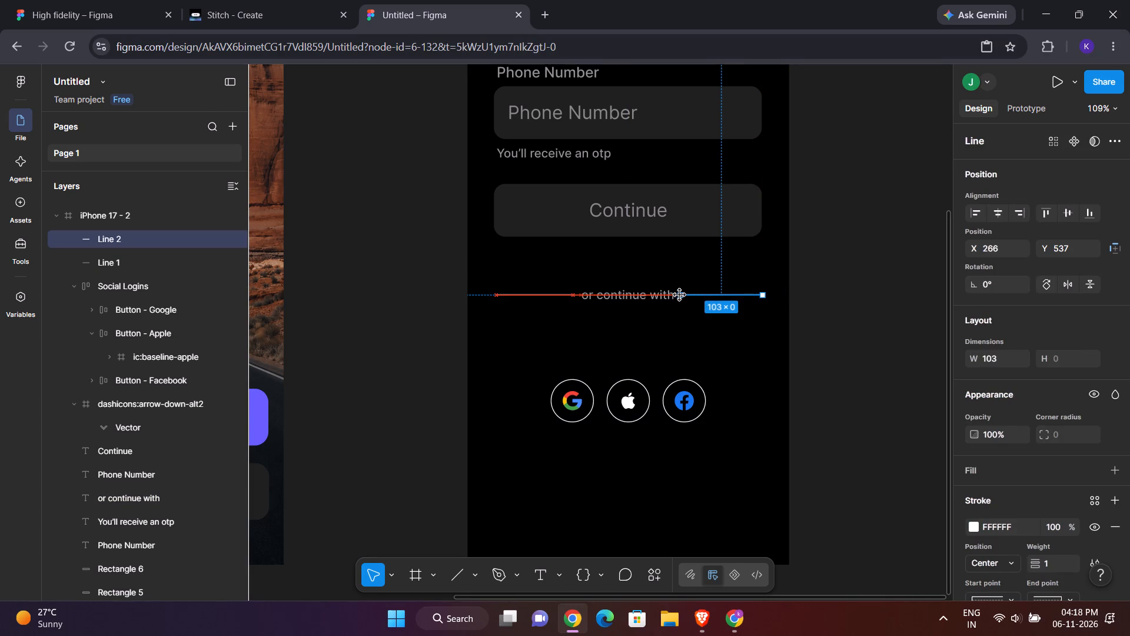
{"action": "left_click", "coordinate": [861, 300]}
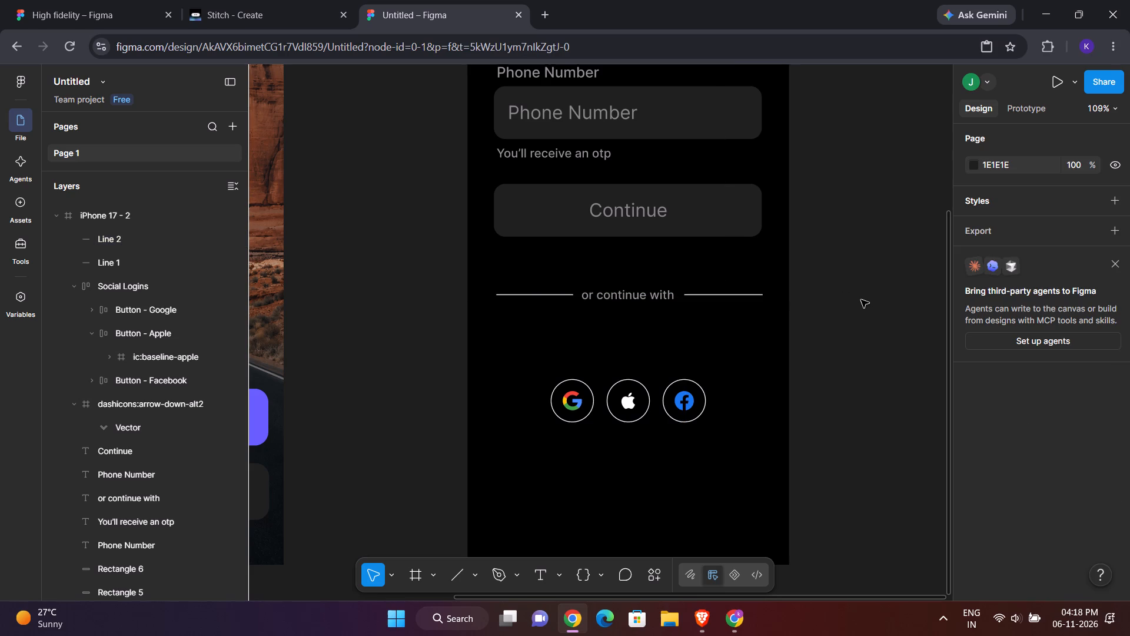
Set the left divider line's stroke to grey 909090, sampled from the "Country Code" label.
{"action": "scroll", "coordinate": [861, 300], "scroll_direction": "left", "scroll_amount": 1}
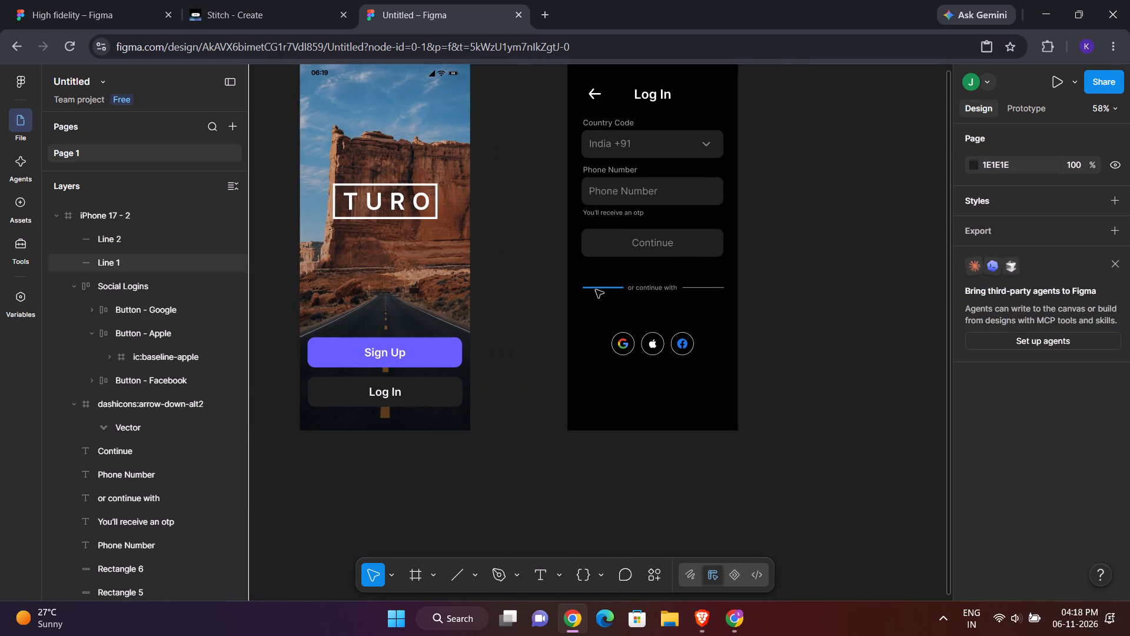
{"action": "left_click", "coordinate": [589, 284]}
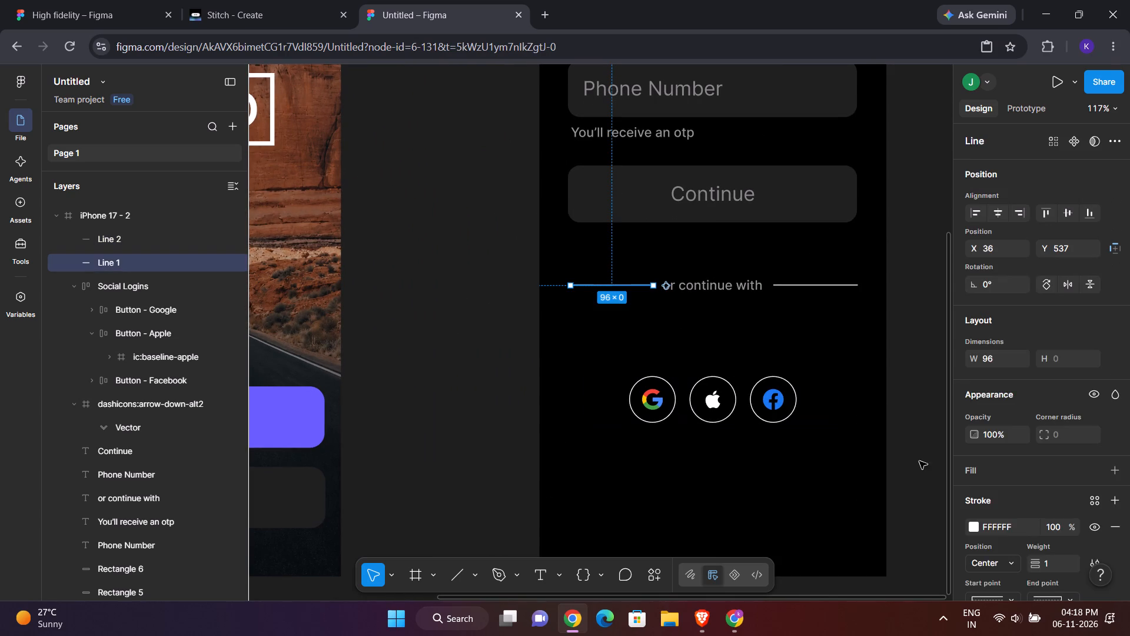
{"action": "scroll", "coordinate": [972, 515], "scroll_direction": "down", "scroll_amount": 2}
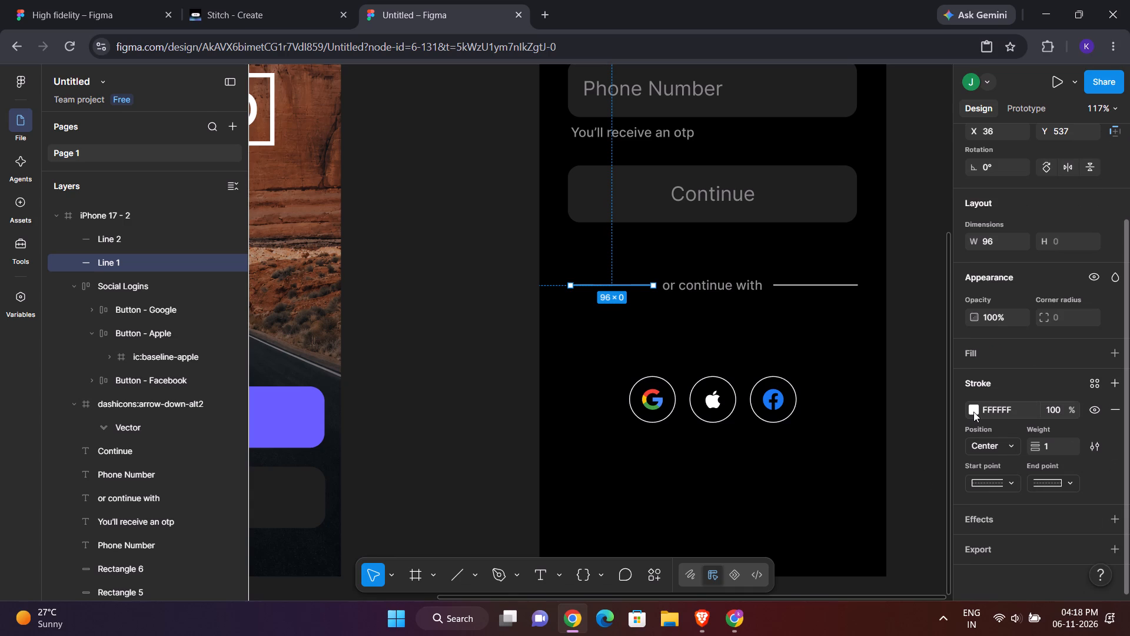
{"action": "left_click", "coordinate": [973, 412]}
{"action": "left_click", "coordinate": [794, 466]}
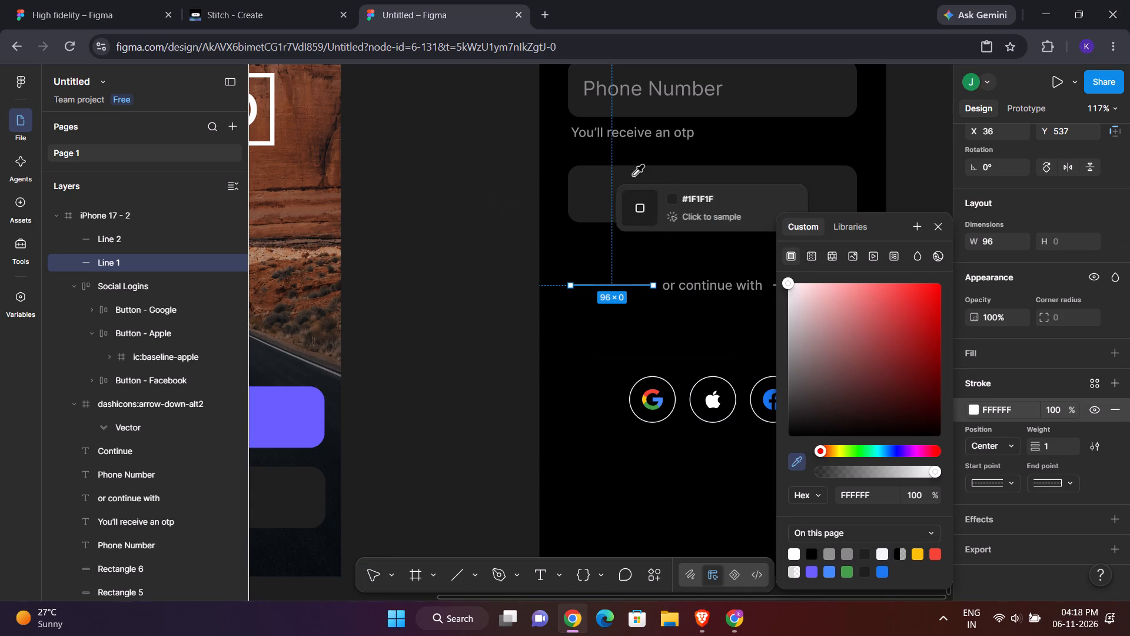
{"action": "scroll", "coordinate": [624, 132], "scroll_direction": "up", "scroll_amount": 2}
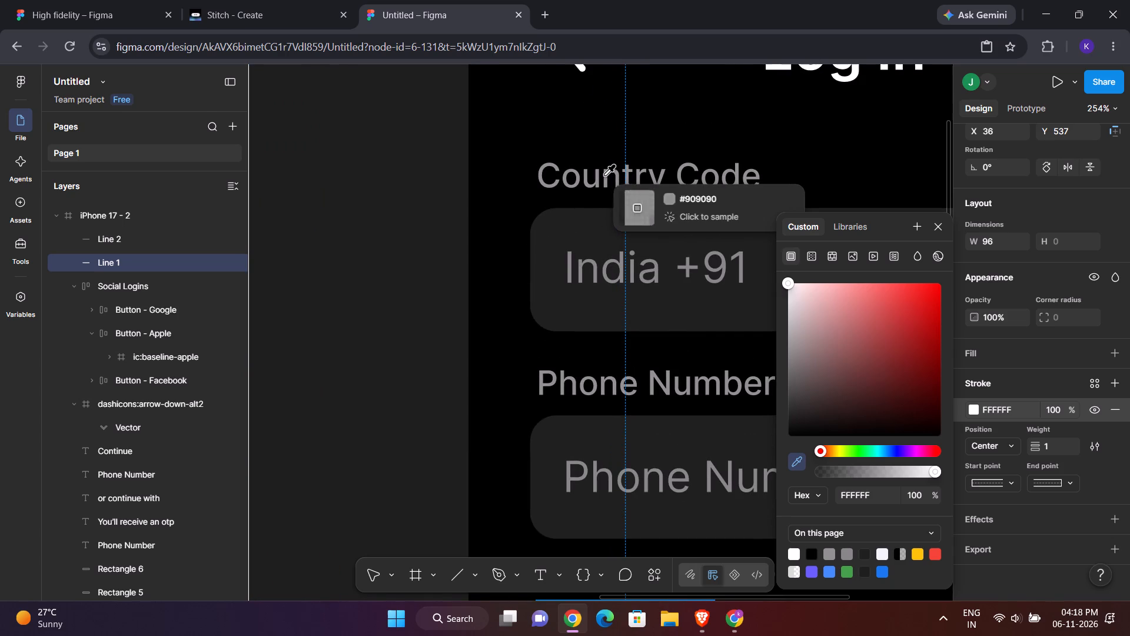
{"action": "left_click", "coordinate": [596, 177]}
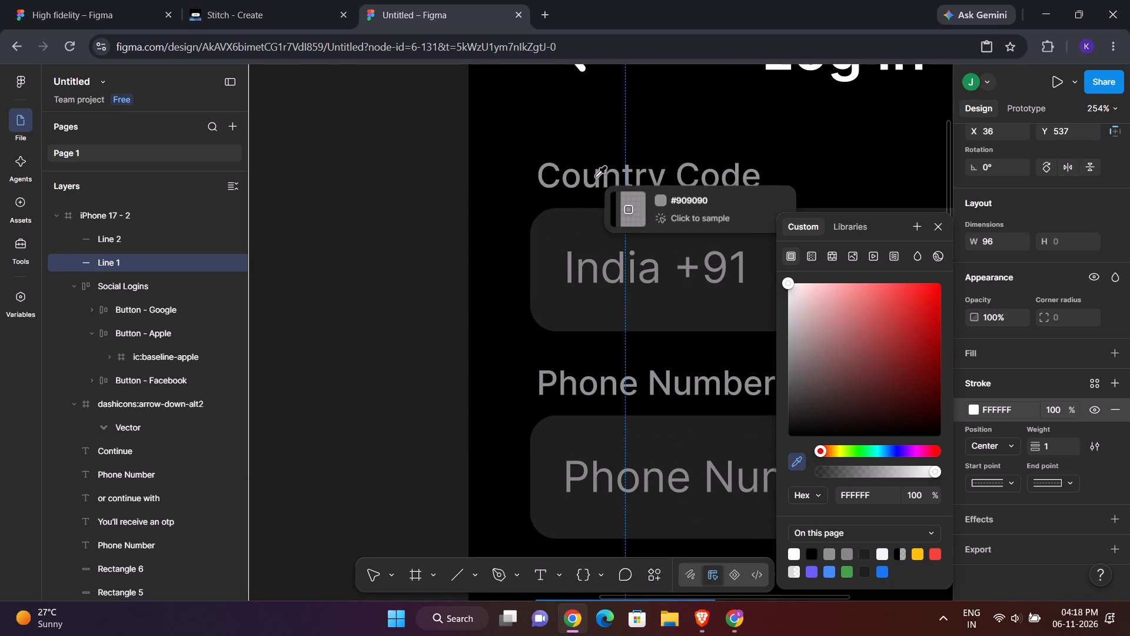
{"action": "left_click", "coordinate": [498, 264]}
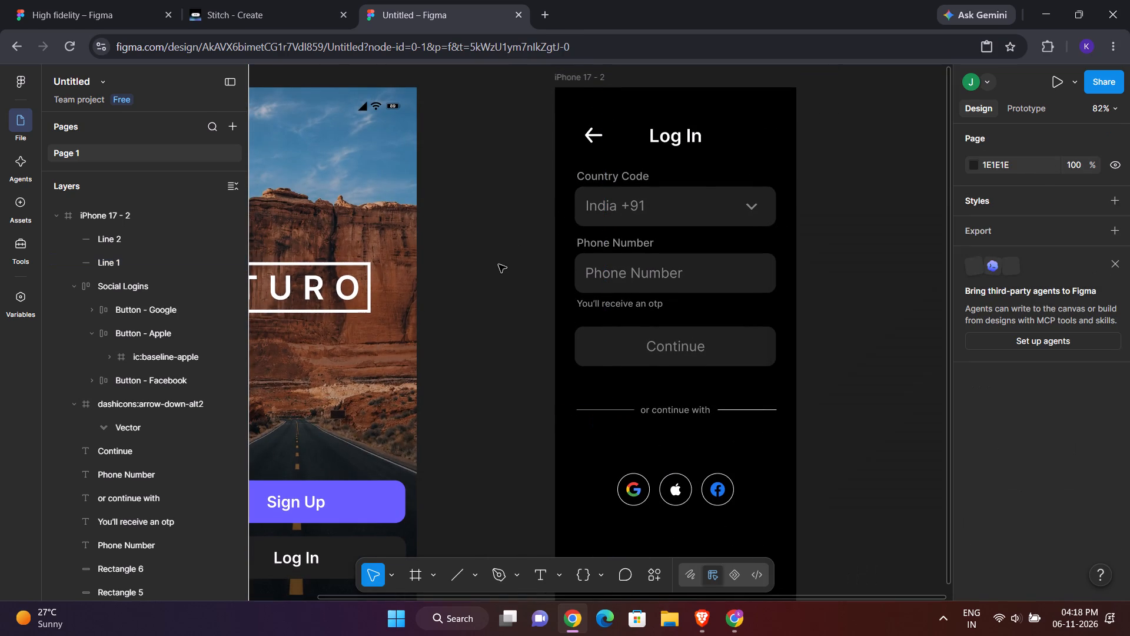
Set the right divider line's stroke to grey 909090, sampled from the "Phone Number" label.
{"action": "left_click", "coordinate": [734, 412]}
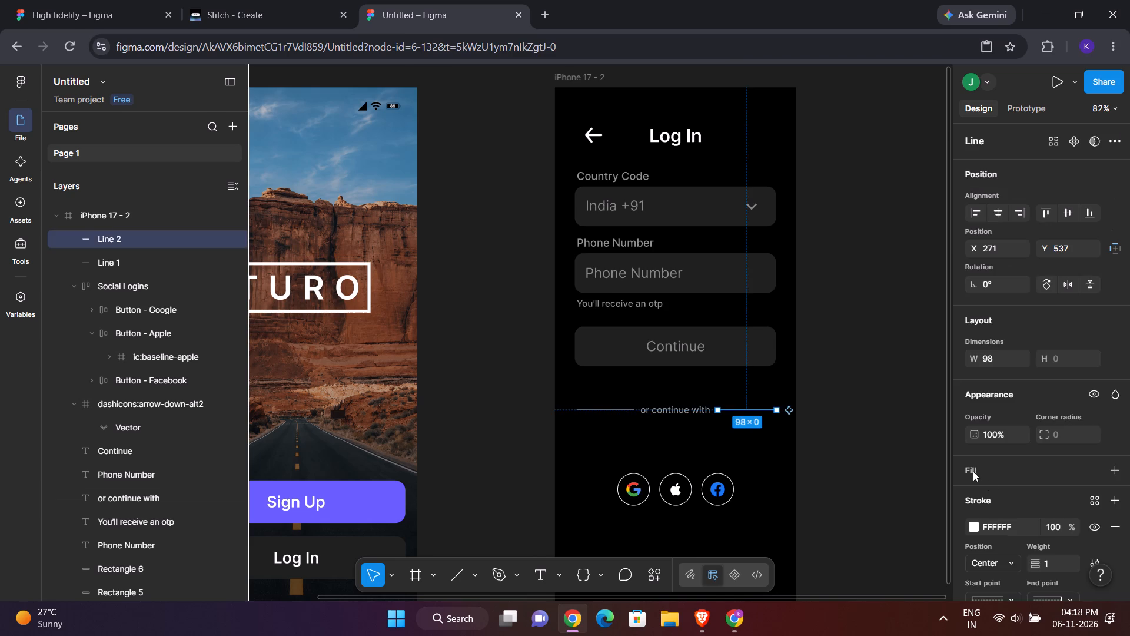
{"action": "left_click", "coordinate": [968, 528]}
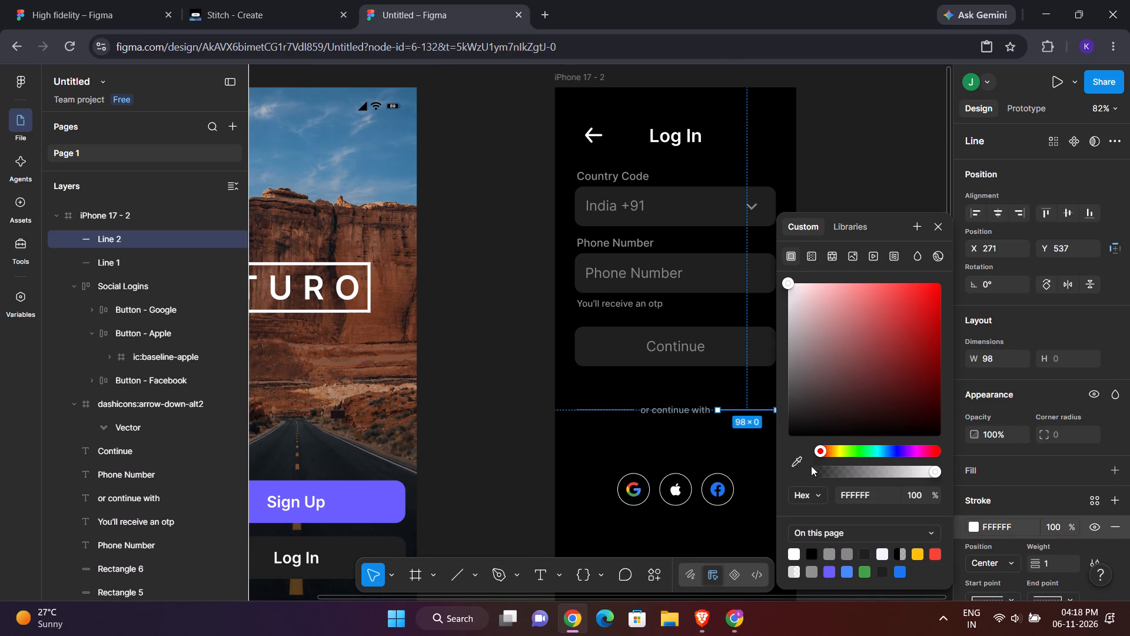
{"action": "left_click", "coordinate": [802, 462]}
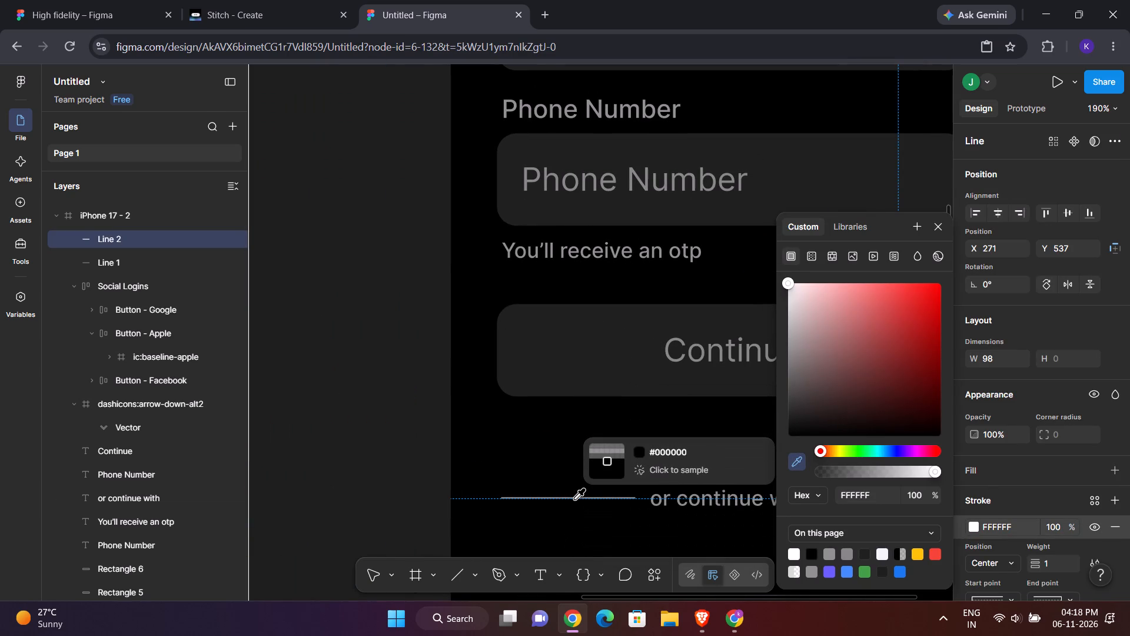
{"action": "left_click", "coordinate": [514, 102]}
{"action": "left_click", "coordinate": [411, 137]}
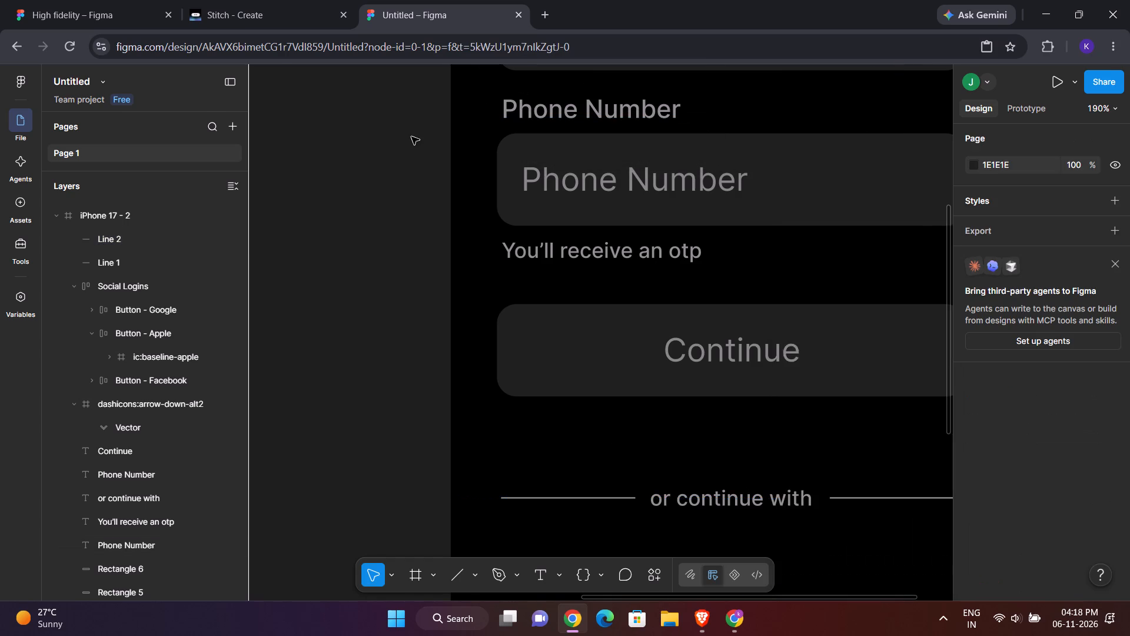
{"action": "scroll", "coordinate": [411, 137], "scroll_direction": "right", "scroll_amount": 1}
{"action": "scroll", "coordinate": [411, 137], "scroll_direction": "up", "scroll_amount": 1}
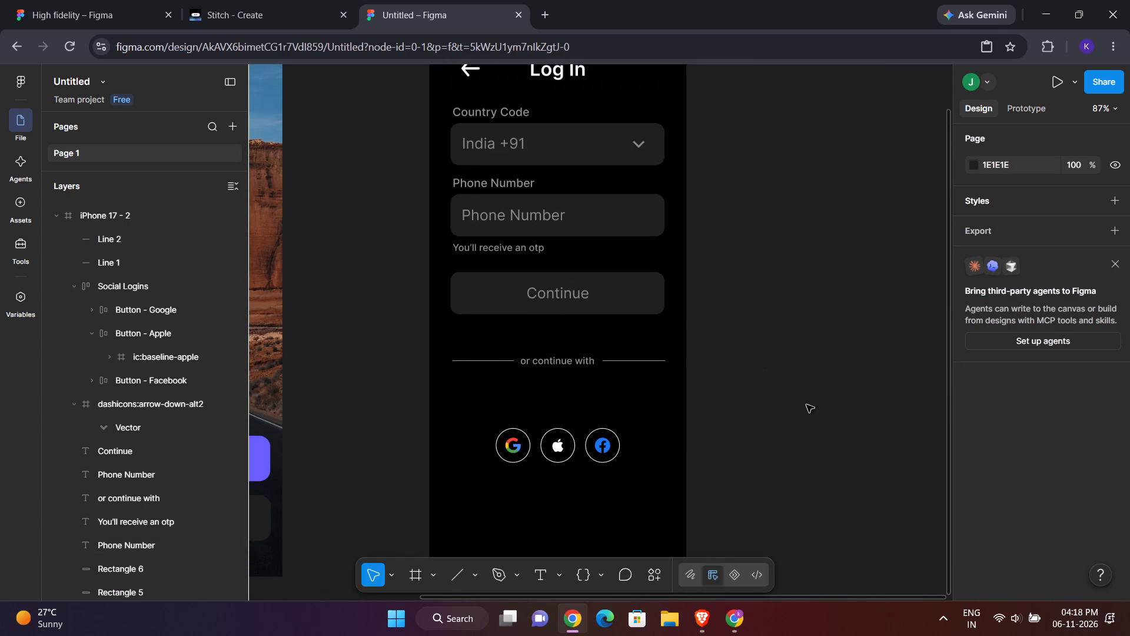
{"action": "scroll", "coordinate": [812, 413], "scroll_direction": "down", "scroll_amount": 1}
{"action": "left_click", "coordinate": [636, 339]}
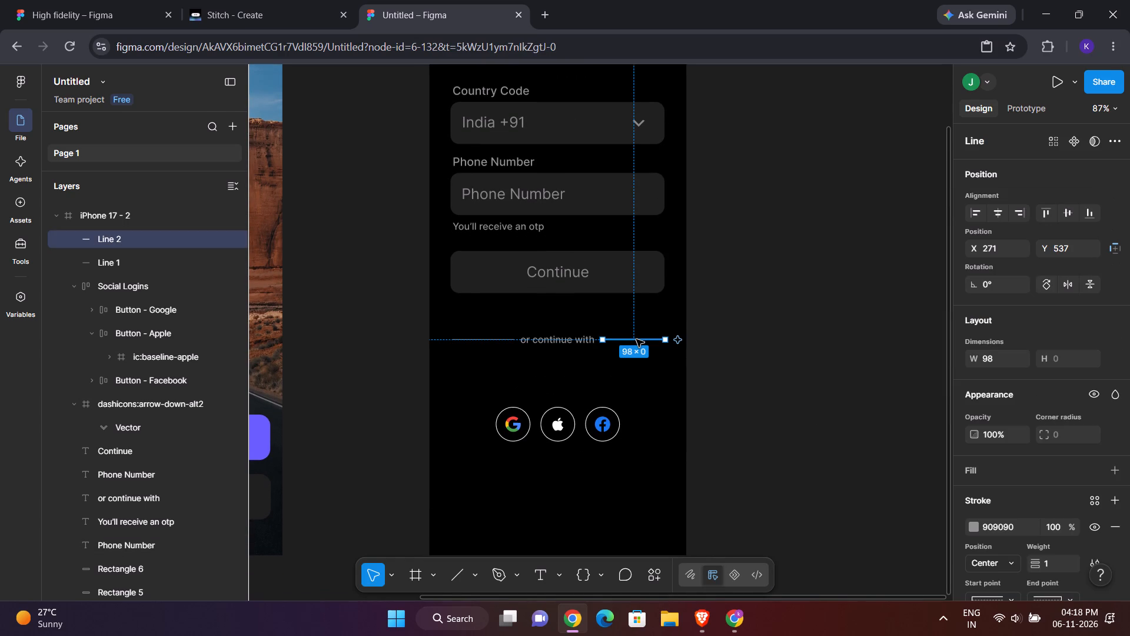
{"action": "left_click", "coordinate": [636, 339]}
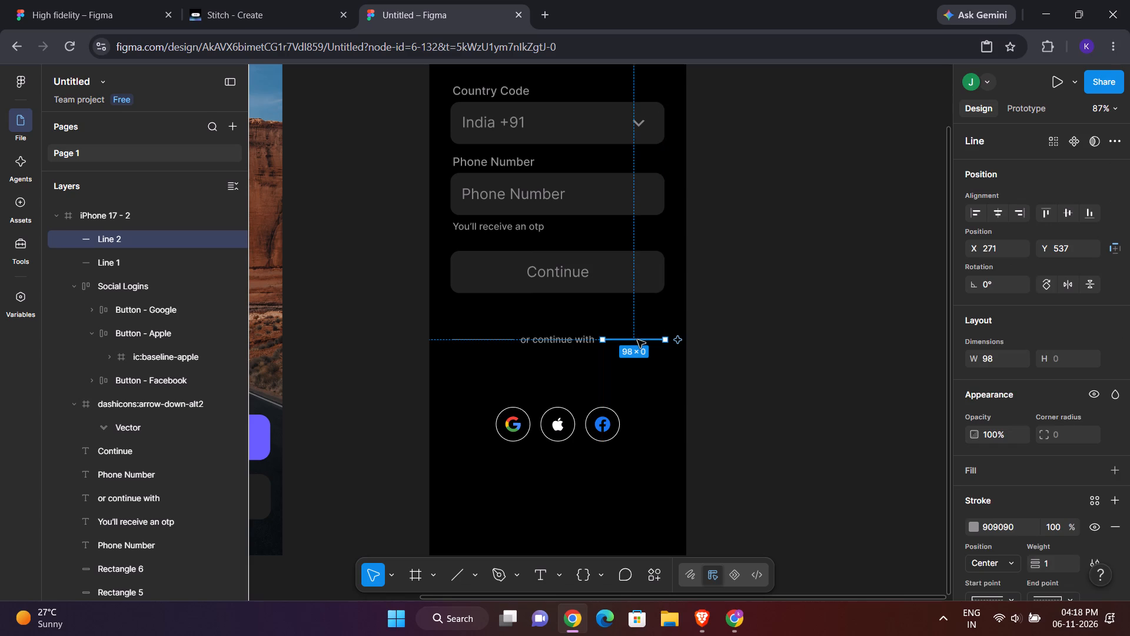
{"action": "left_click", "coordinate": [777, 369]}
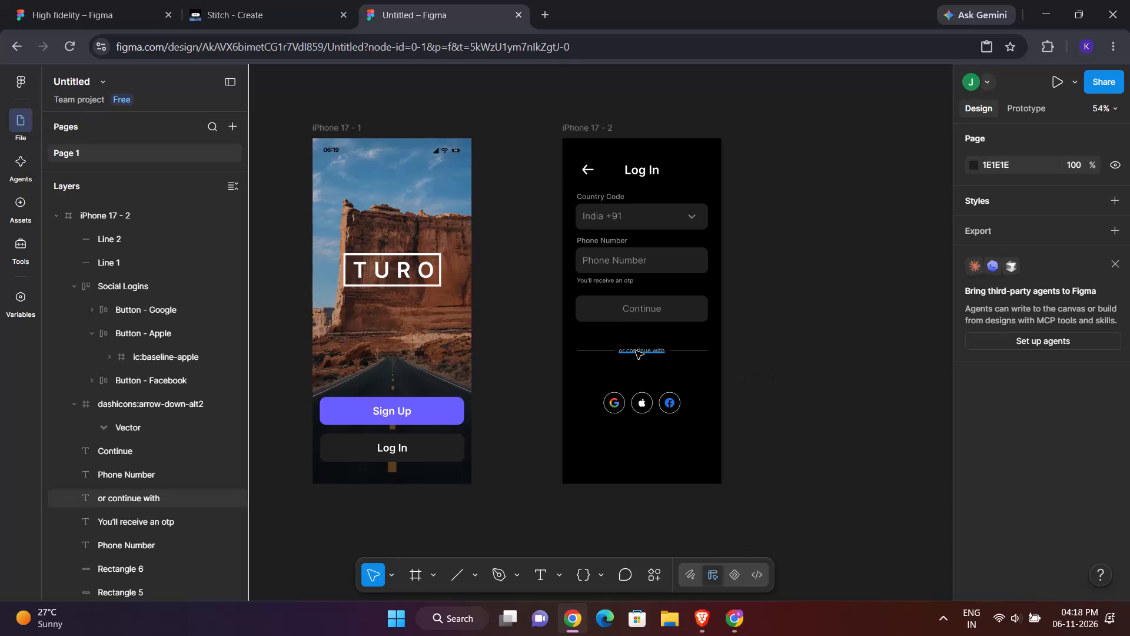
Move the Social Logins button group up to about Y 620, closer to the "or continue with" divider.
{"action": "left_click", "coordinate": [567, 389]}
{"action": "left_click_drag", "start_coordinate": [567, 389], "coordinate": [684, 406]}
{"action": "left_click_drag", "start_coordinate": [678, 405], "coordinate": [678, 396]}
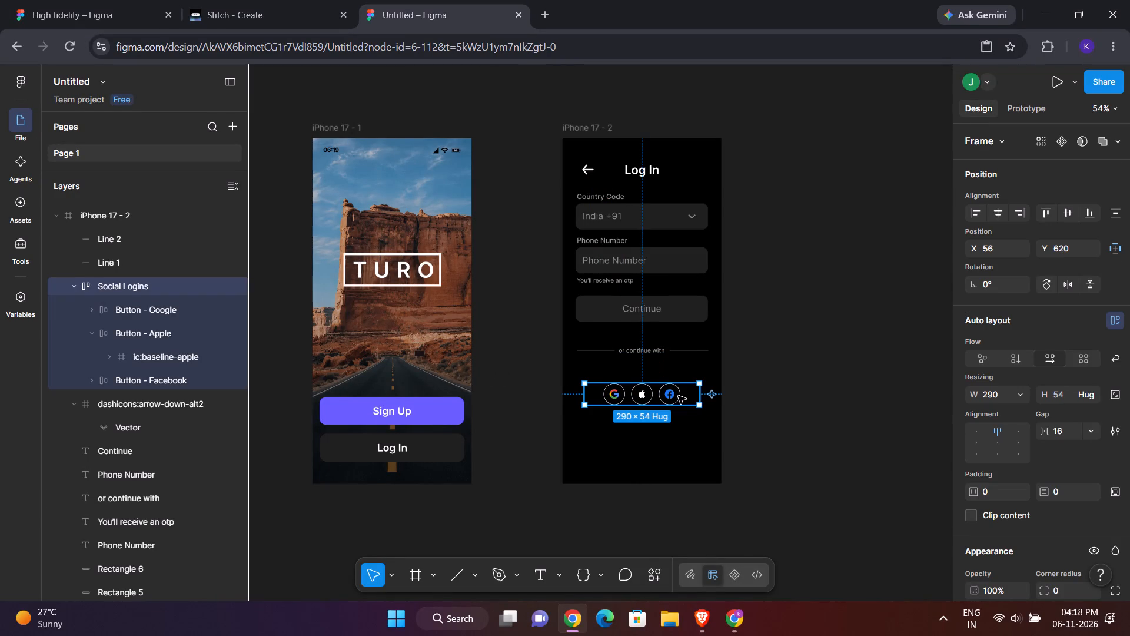
{"action": "left_click", "coordinate": [777, 463]}
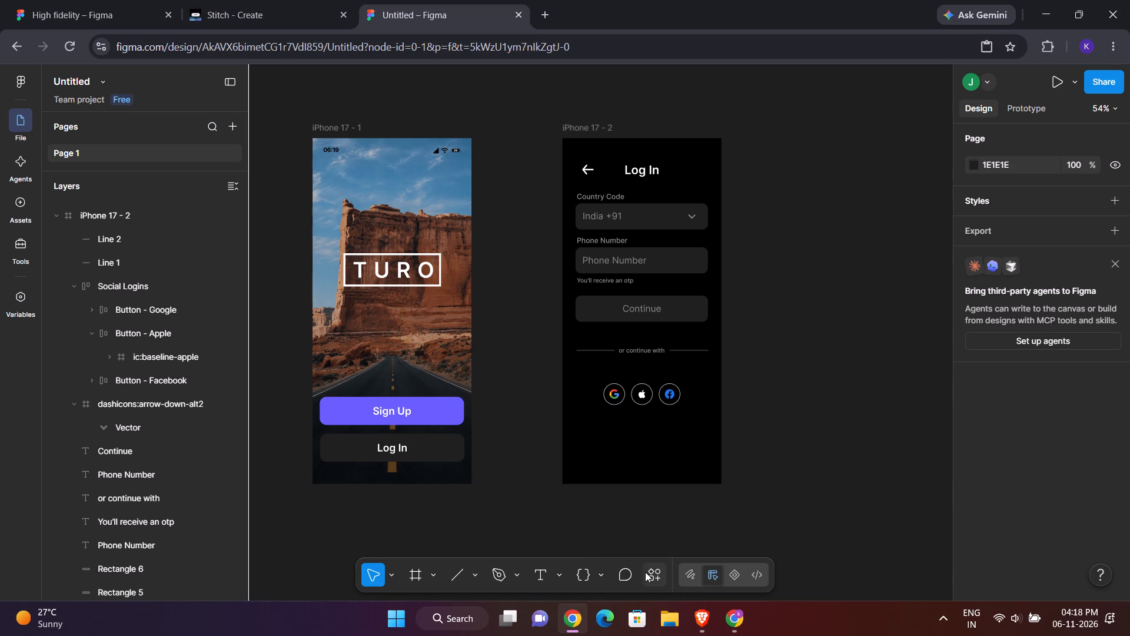
Open the Iconify plugin.
{"action": "left_click", "coordinate": [647, 571]}
{"action": "left_click", "coordinate": [527, 389]}
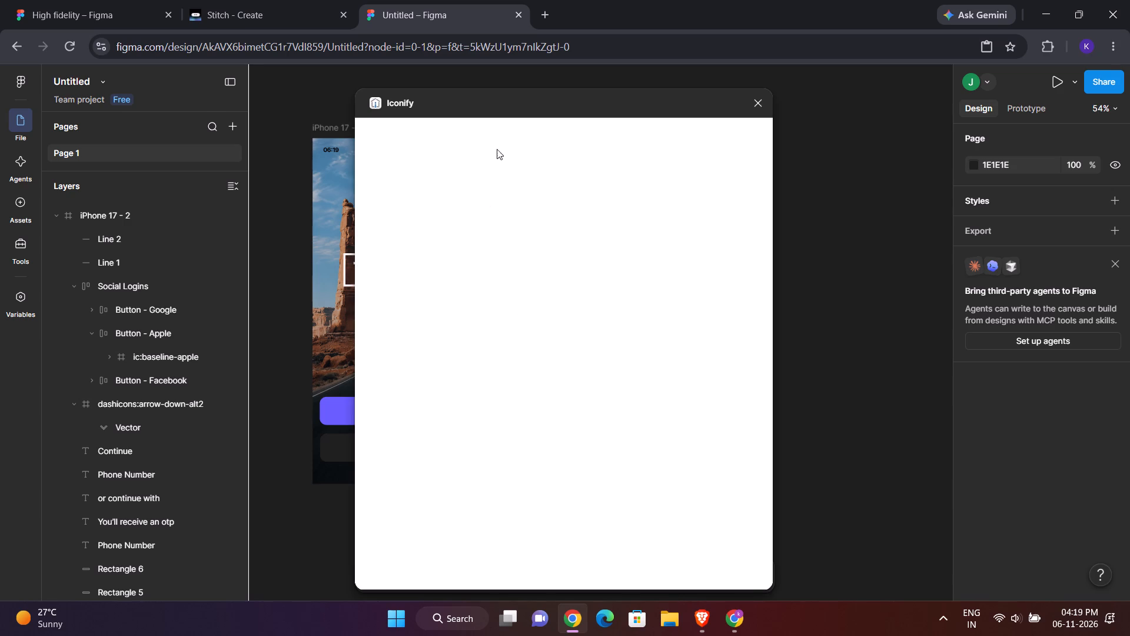
{"action": "left_click", "coordinate": [559, 327]}
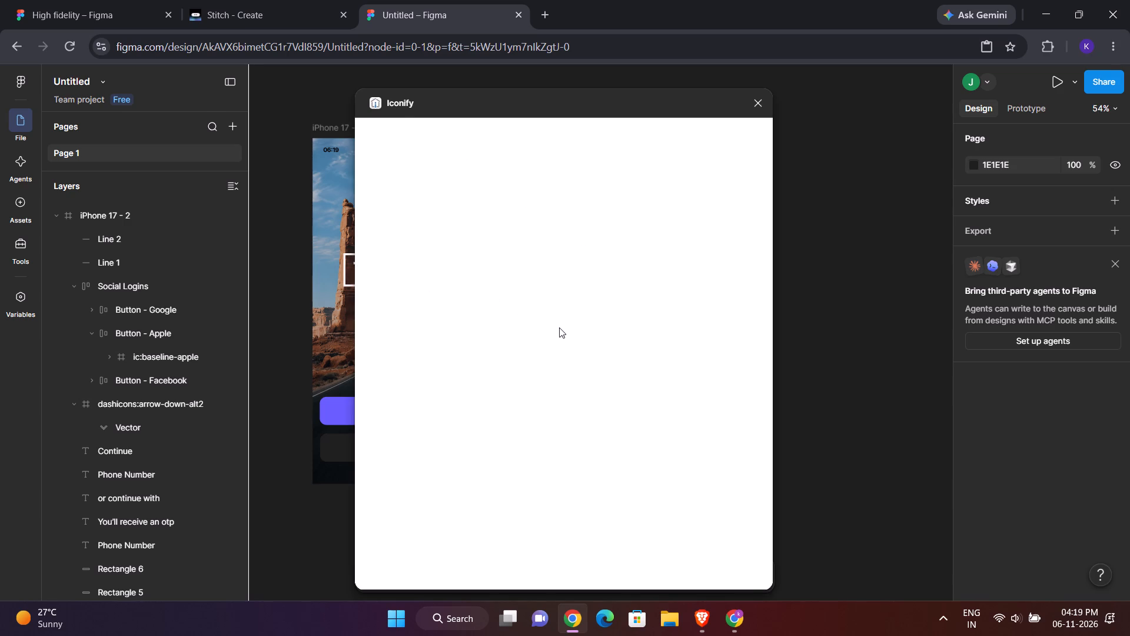
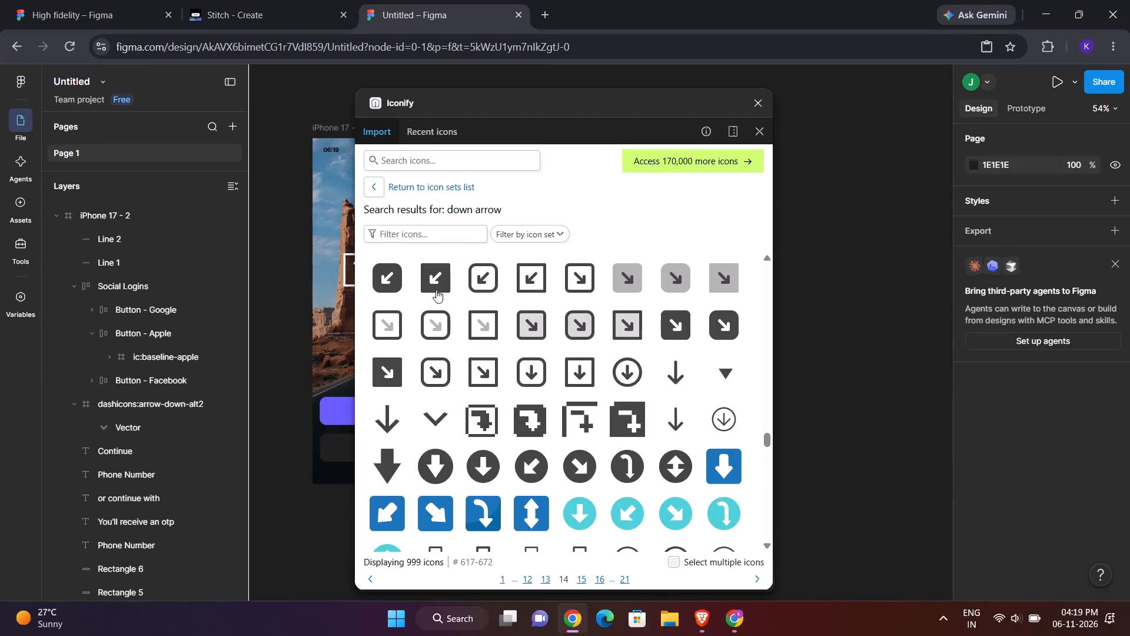
Search Iconify for google and import the multicolour flat-color-icons:google icon onto the empty canvas beside the Log In frame.
{"action": "left_click", "coordinate": [434, 150]}
{"action": "left_click", "coordinate": [433, 157]}
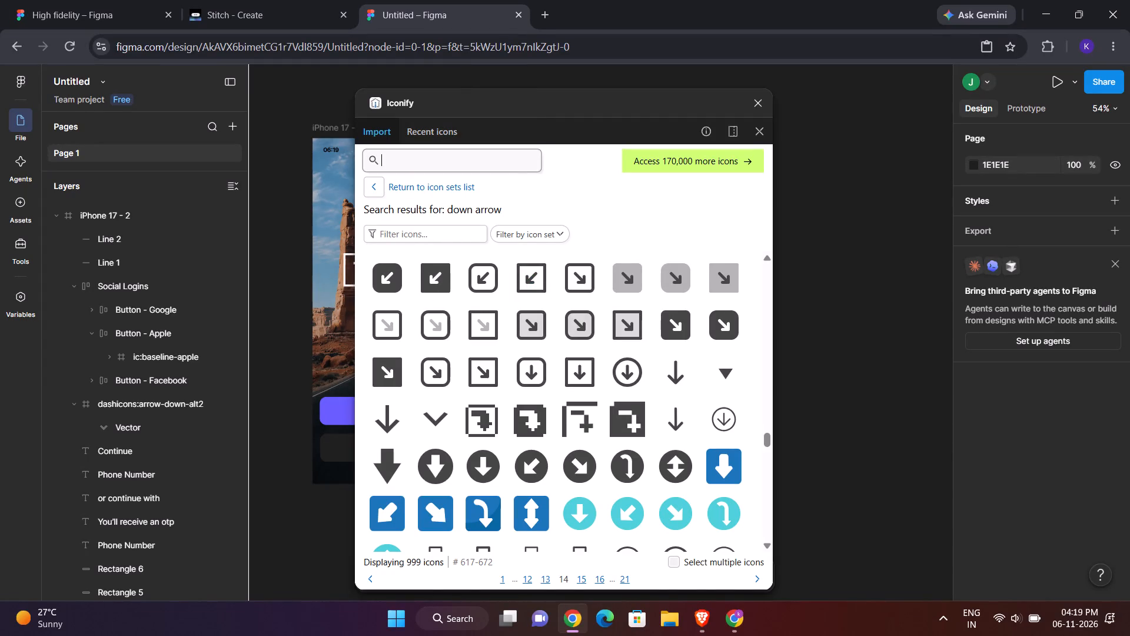
{"action": "type", "text": "google"}
{"action": "key", "text": "Return"}
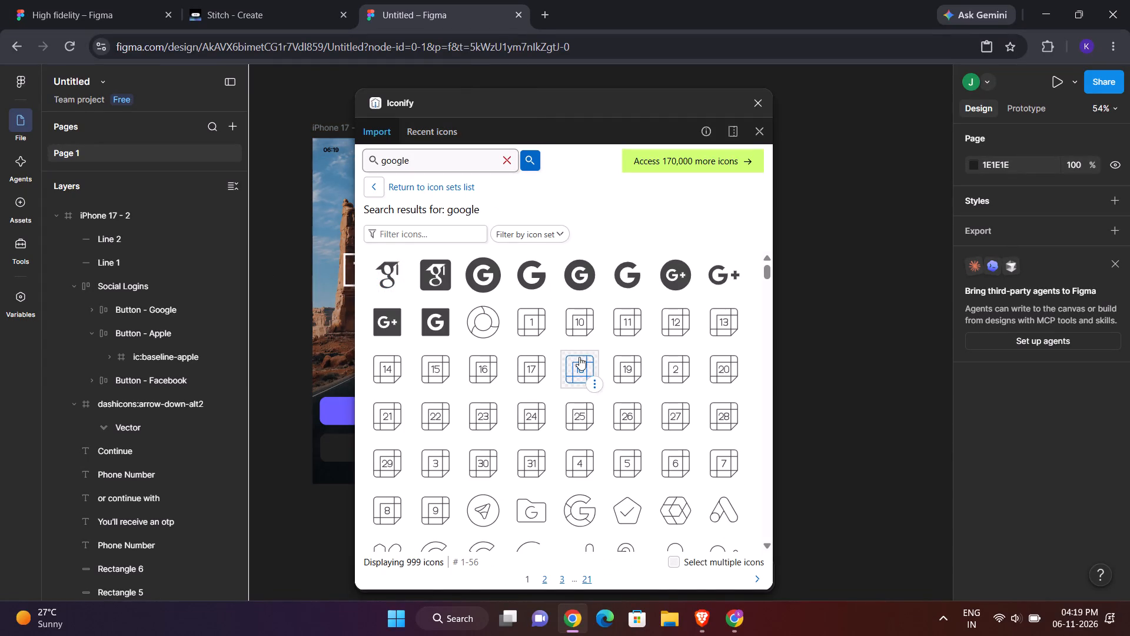
{"action": "scroll", "coordinate": [579, 357], "scroll_direction": "down", "scroll_amount": 4}
{"action": "scroll", "coordinate": [579, 357], "scroll_direction": "up", "scroll_amount": 8}
{"action": "scroll", "coordinate": [579, 357], "scroll_direction": "down", "scroll_amount": 7}
{"action": "scroll", "coordinate": [579, 357], "scroll_direction": "up", "scroll_amount": 1}
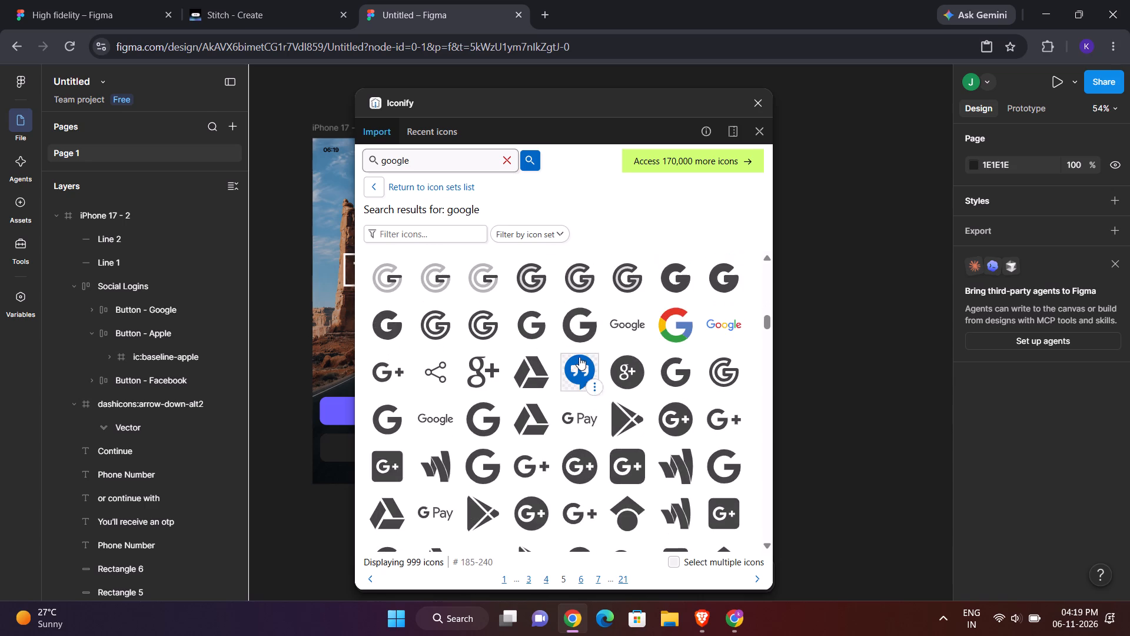
{"action": "scroll", "coordinate": [648, 324], "scroll_direction": "down", "scroll_amount": 3}
{"action": "scroll", "coordinate": [648, 324], "scroll_direction": "up", "scroll_amount": 2}
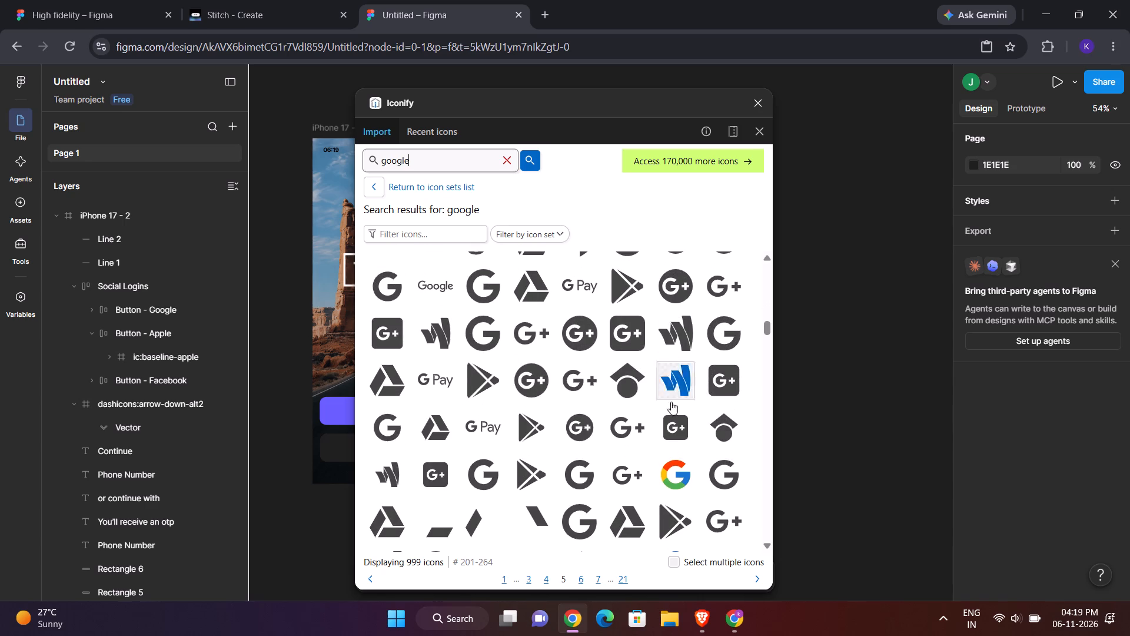
{"action": "left_click_drag", "start_coordinate": [671, 479], "coordinate": [814, 392]}
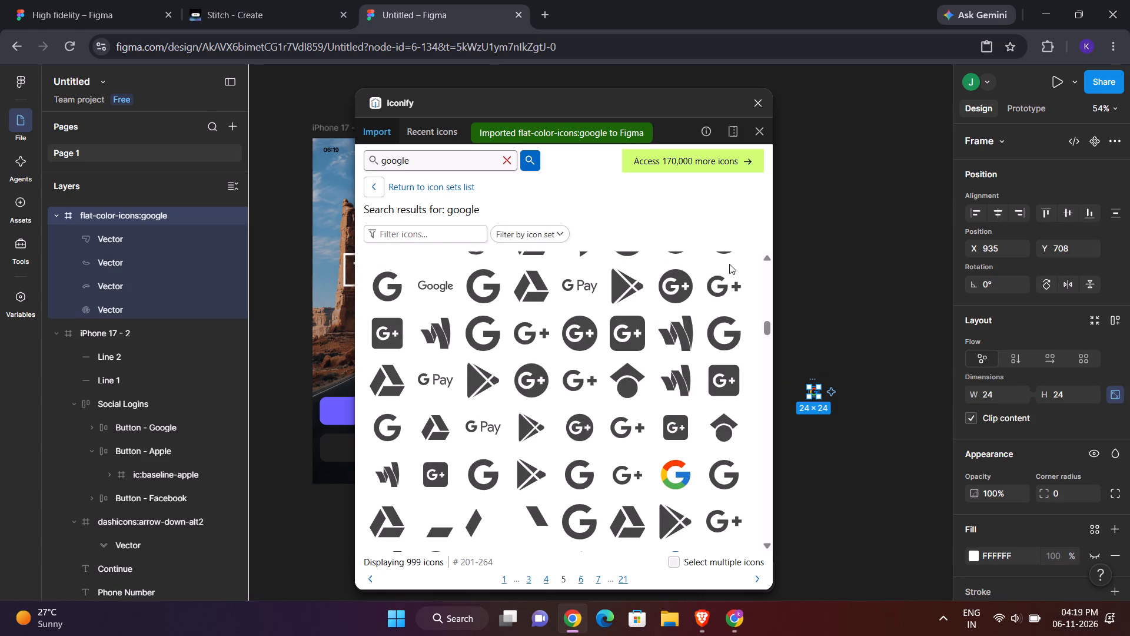
Search Iconify for apple and browse the resulting icons for a suitable Apple logo.
{"action": "left_click", "coordinate": [507, 162]}
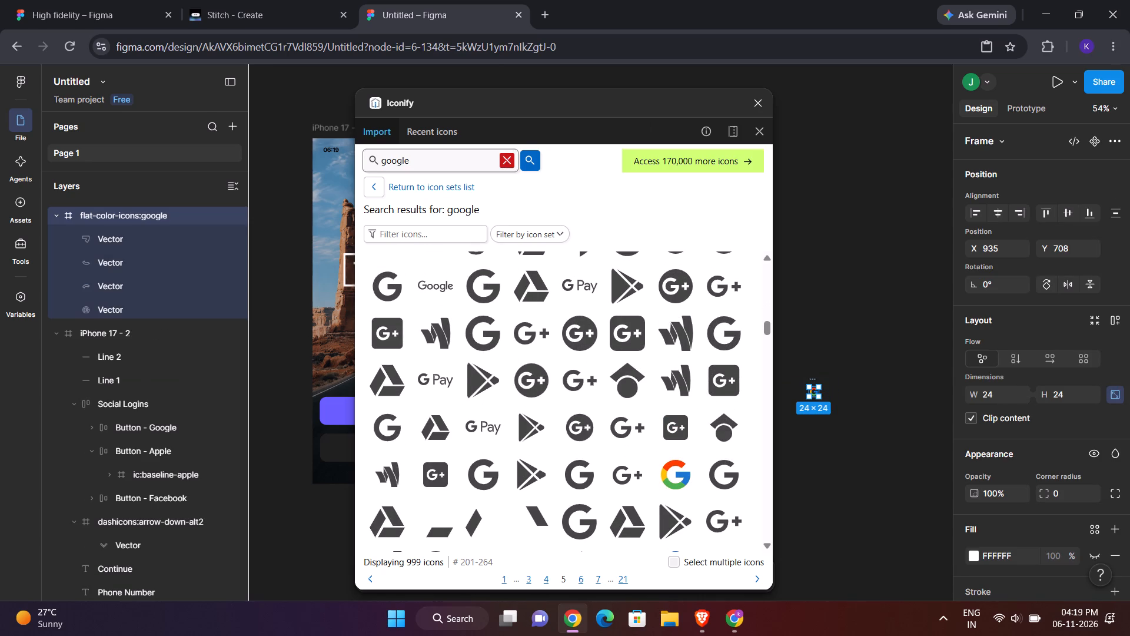
{"action": "type", "text": "apple"}
{"action": "key", "text": "Return"}
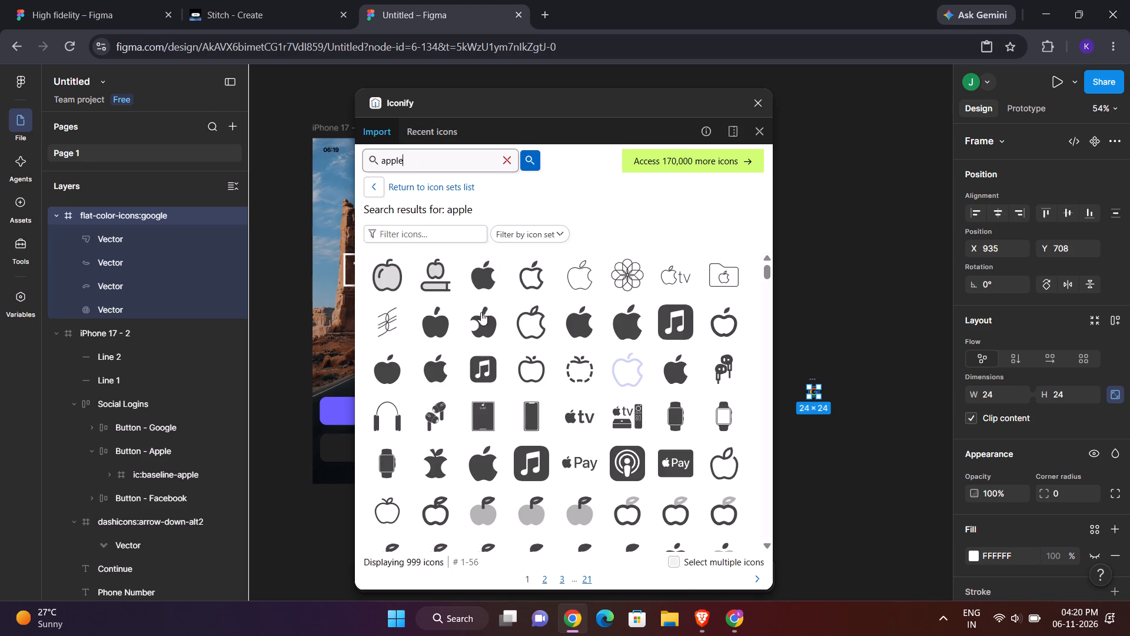
{"action": "scroll", "coordinate": [510, 389], "scroll_direction": "down", "scroll_amount": 1}
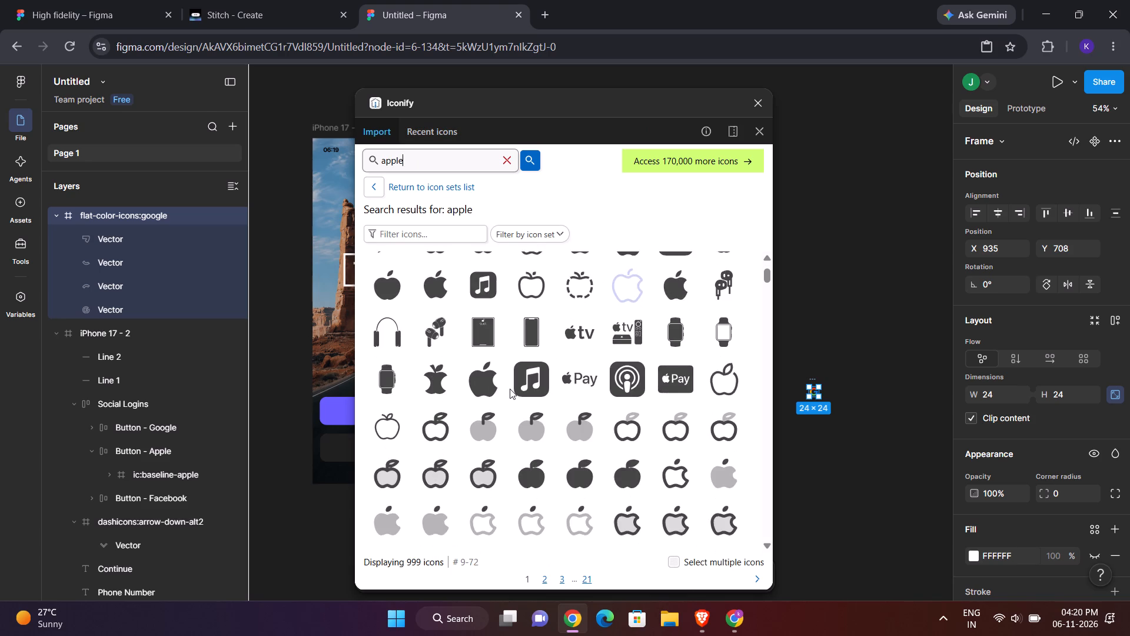
{"action": "scroll", "coordinate": [510, 389], "scroll_direction": "down", "scroll_amount": 4}
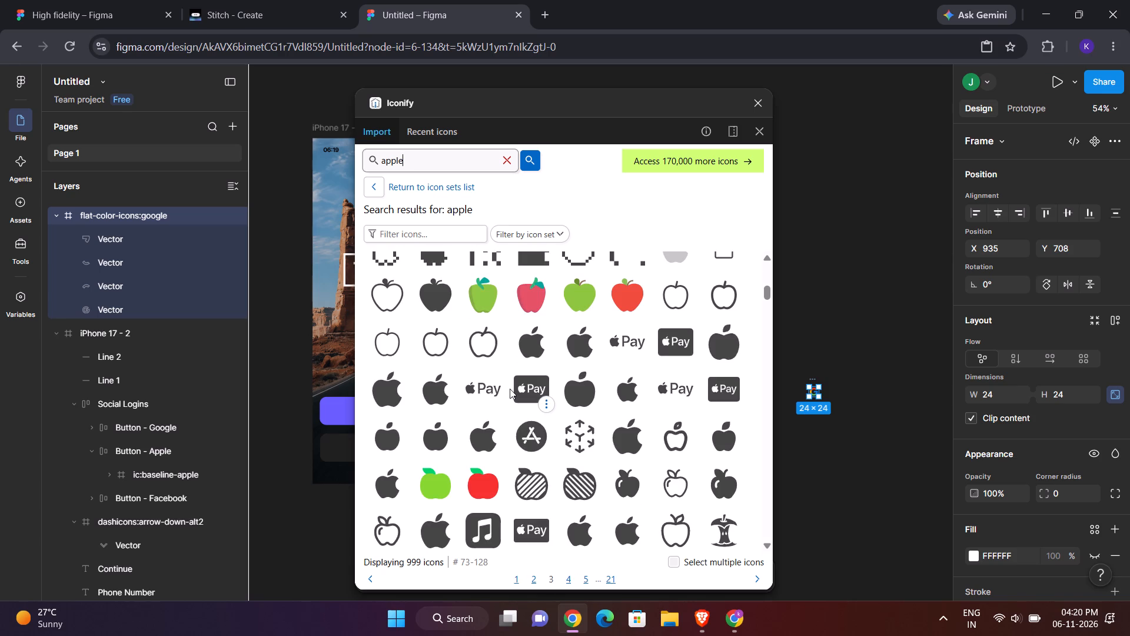
{"action": "scroll", "coordinate": [510, 389], "scroll_direction": "down", "scroll_amount": 3}
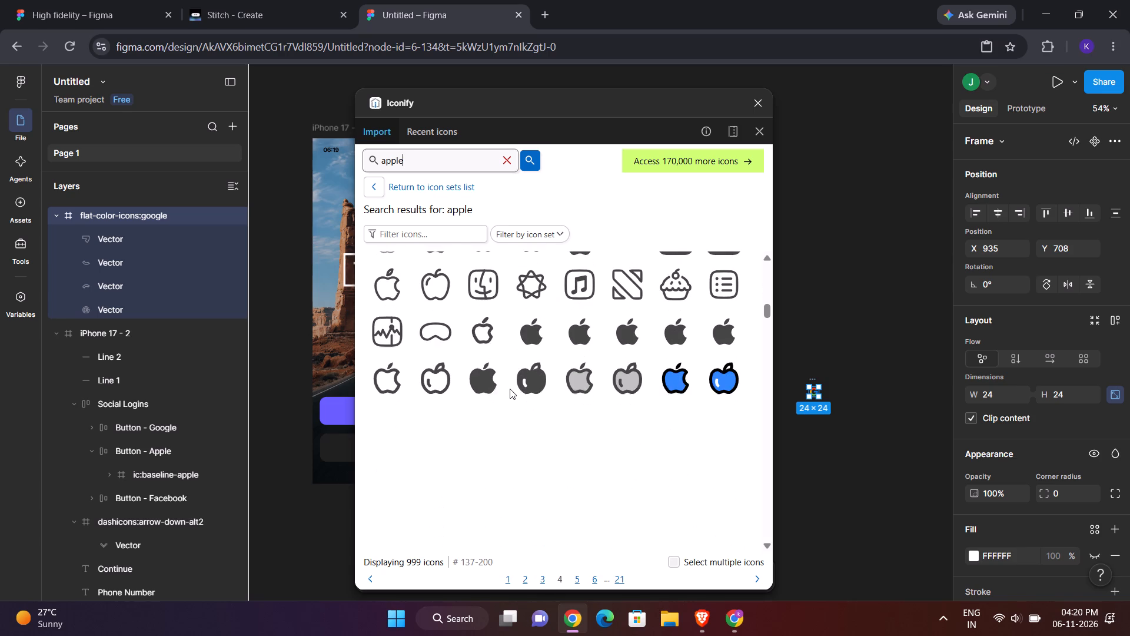
{"action": "scroll", "coordinate": [510, 389], "scroll_direction": "down", "scroll_amount": 3}
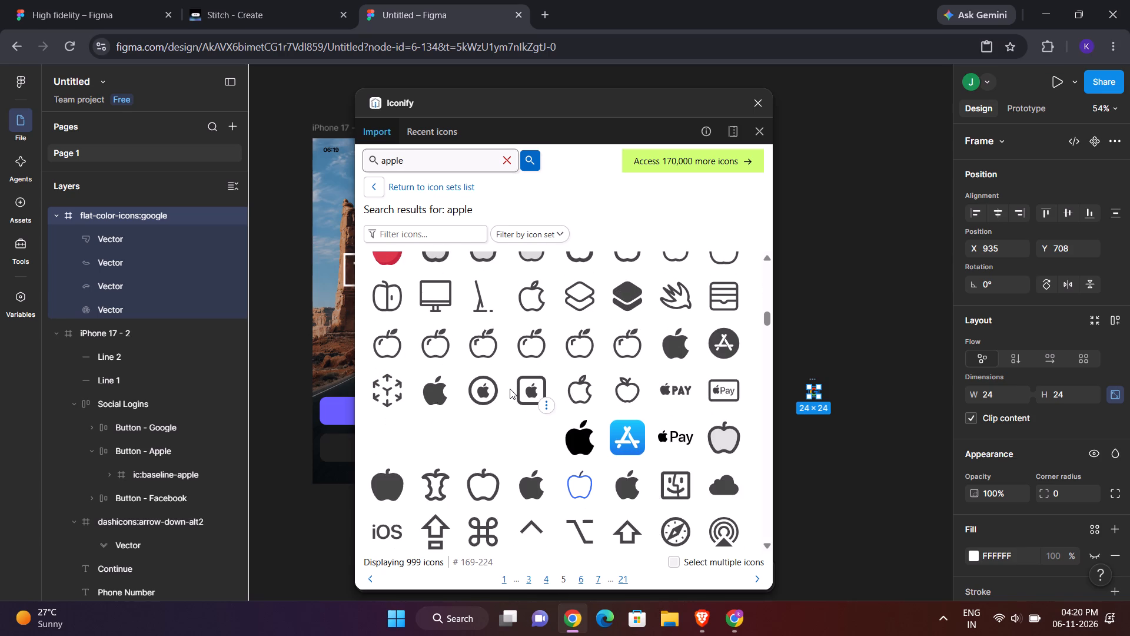
{"action": "scroll", "coordinate": [510, 389], "scroll_direction": "down", "scroll_amount": 2}
{"action": "scroll", "coordinate": [510, 389], "scroll_direction": "up", "scroll_amount": 1}
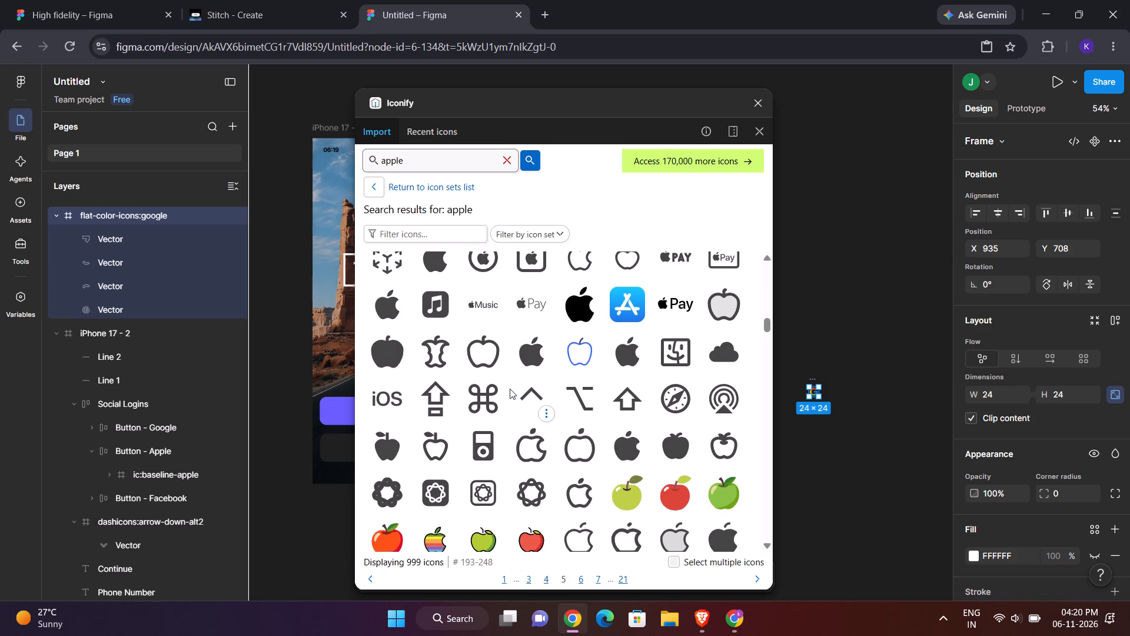
{"action": "scroll", "coordinate": [510, 389], "scroll_direction": "up", "scroll_amount": 1}
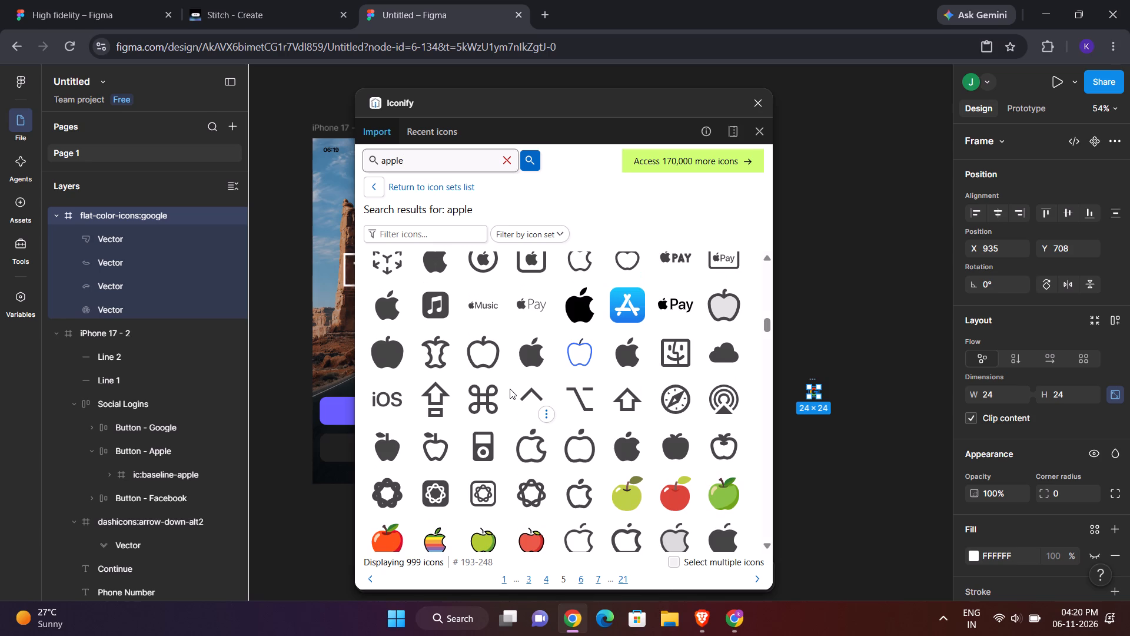
{"action": "scroll", "coordinate": [510, 389], "scroll_direction": "down", "scroll_amount": 3}
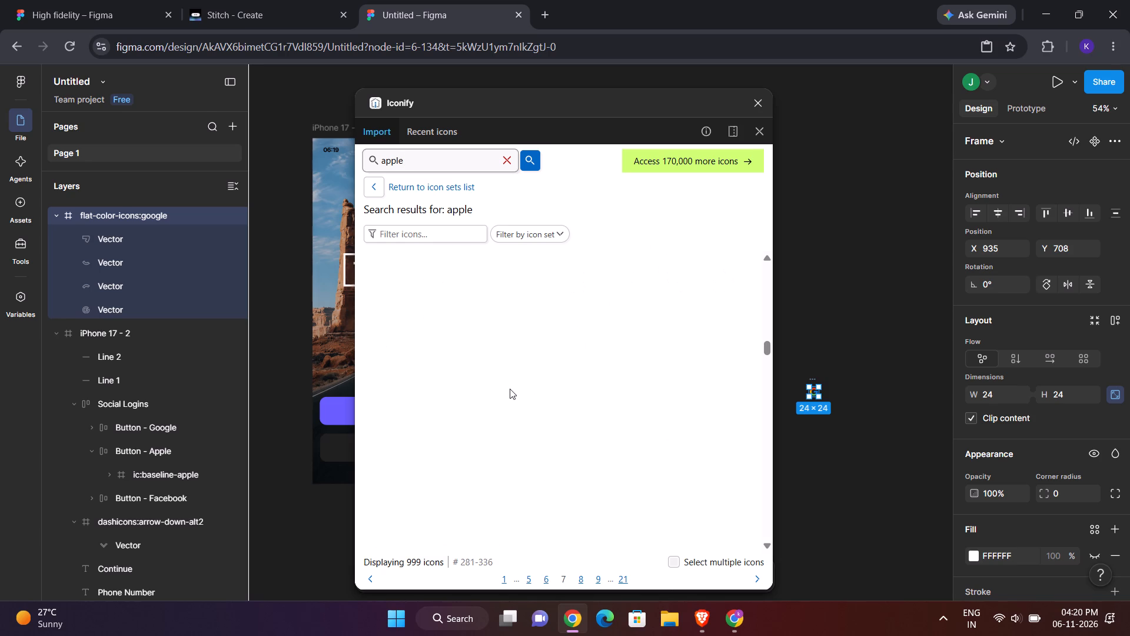
{"action": "scroll", "coordinate": [510, 389], "scroll_direction": "down", "scroll_amount": 1}
{"action": "scroll", "coordinate": [510, 389], "scroll_direction": "up", "scroll_amount": 19}
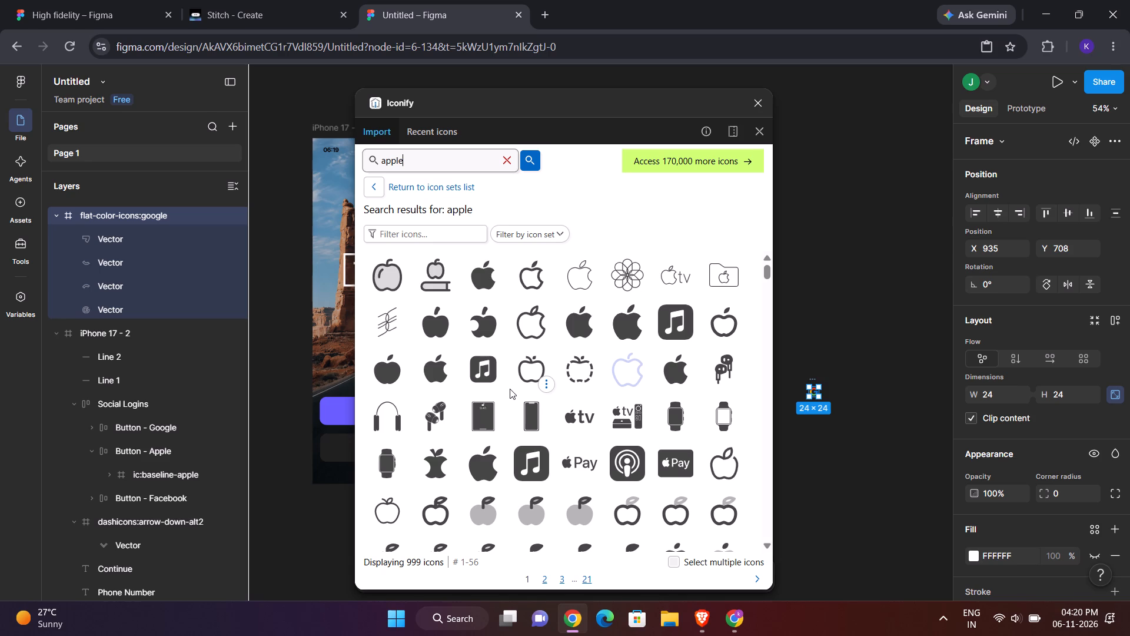
{"action": "scroll", "coordinate": [510, 389], "scroll_direction": "down", "scroll_amount": 5}
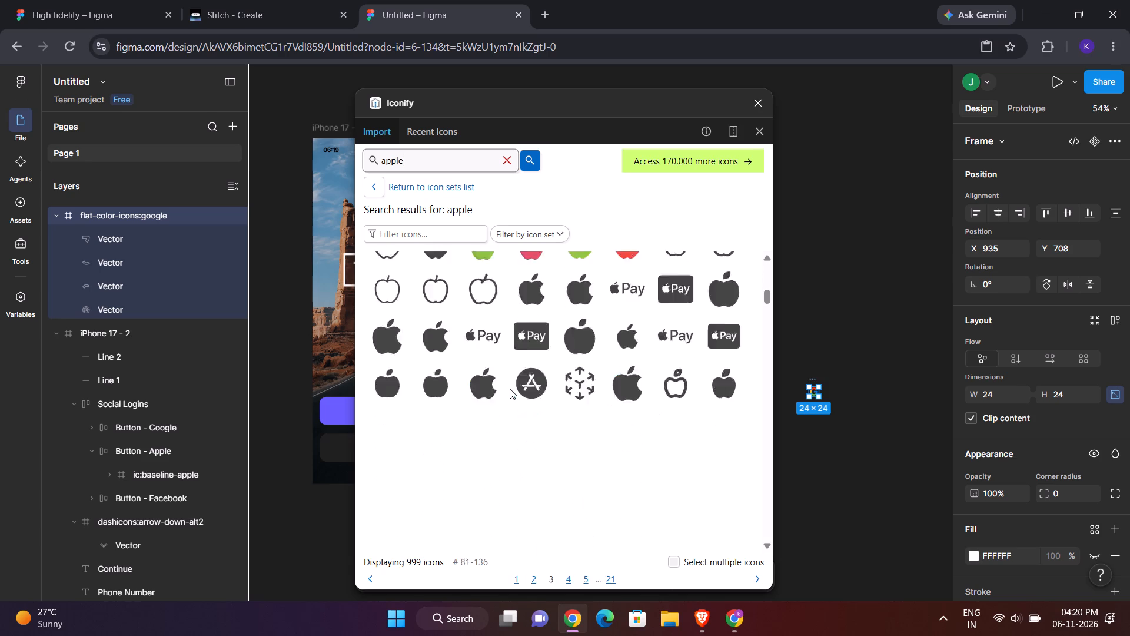
{"action": "scroll", "coordinate": [510, 389], "scroll_direction": "down", "scroll_amount": 4}
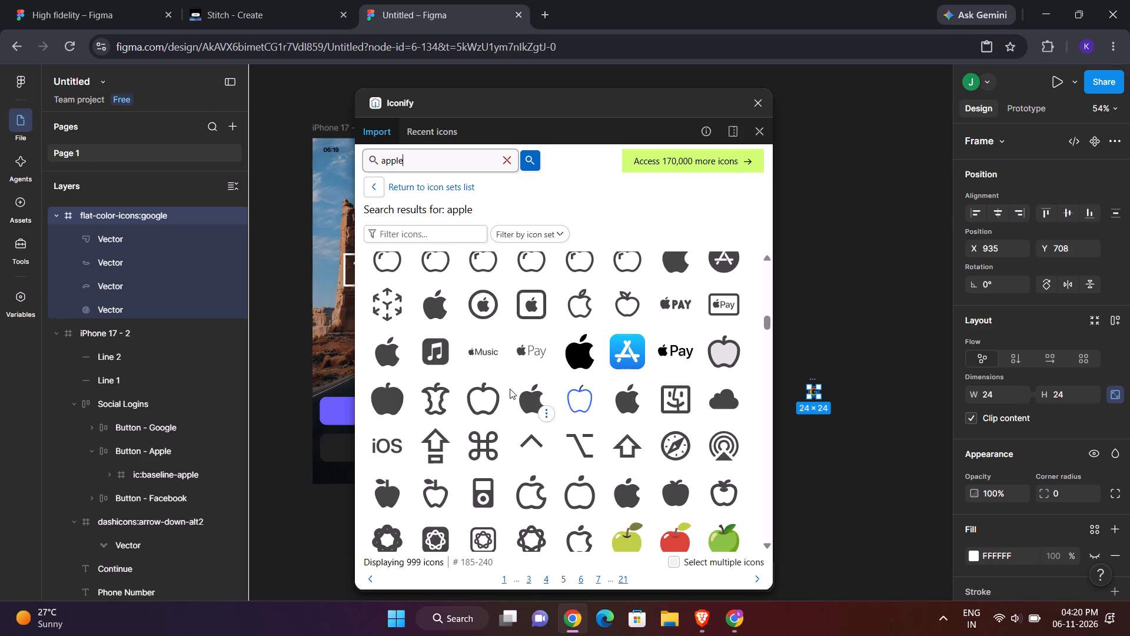
Look further through the apple icon results for a suitable Apple logo.
{"action": "scroll", "coordinate": [510, 389], "scroll_direction": "down", "scroll_amount": 8}
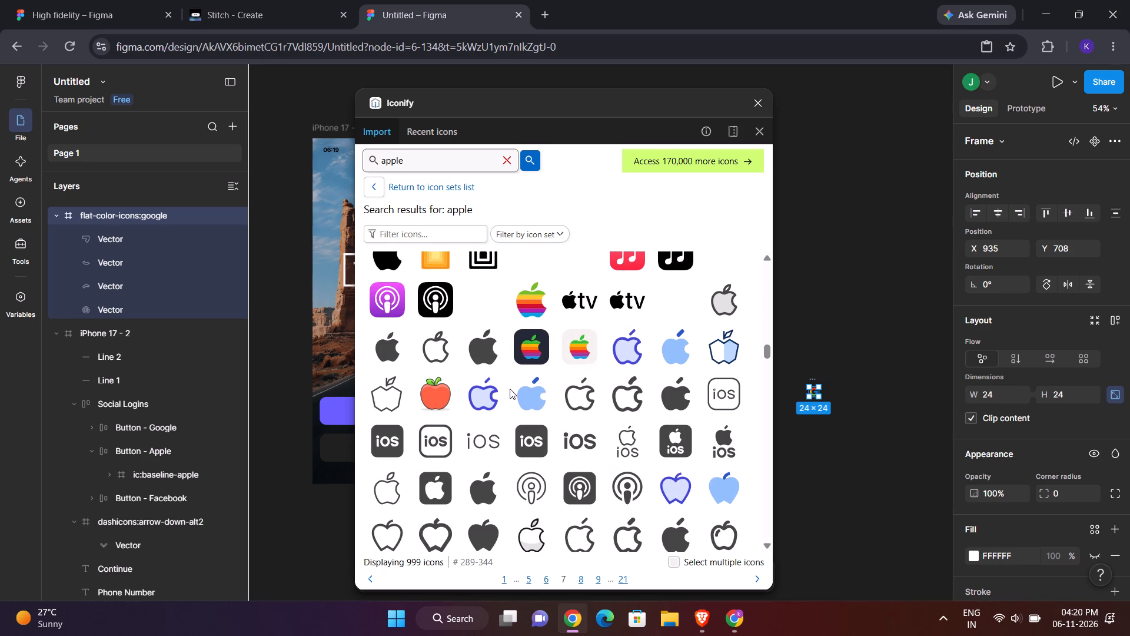
{"action": "scroll", "coordinate": [510, 389], "scroll_direction": "down", "scroll_amount": 3}
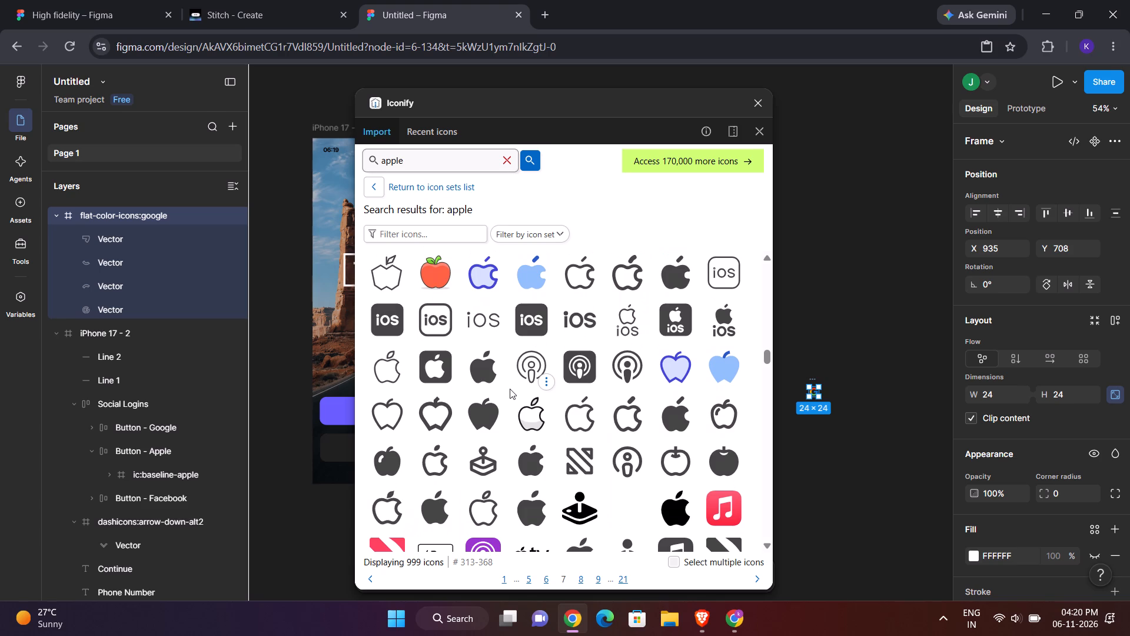
{"action": "scroll", "coordinate": [510, 389], "scroll_direction": "down", "scroll_amount": 2}
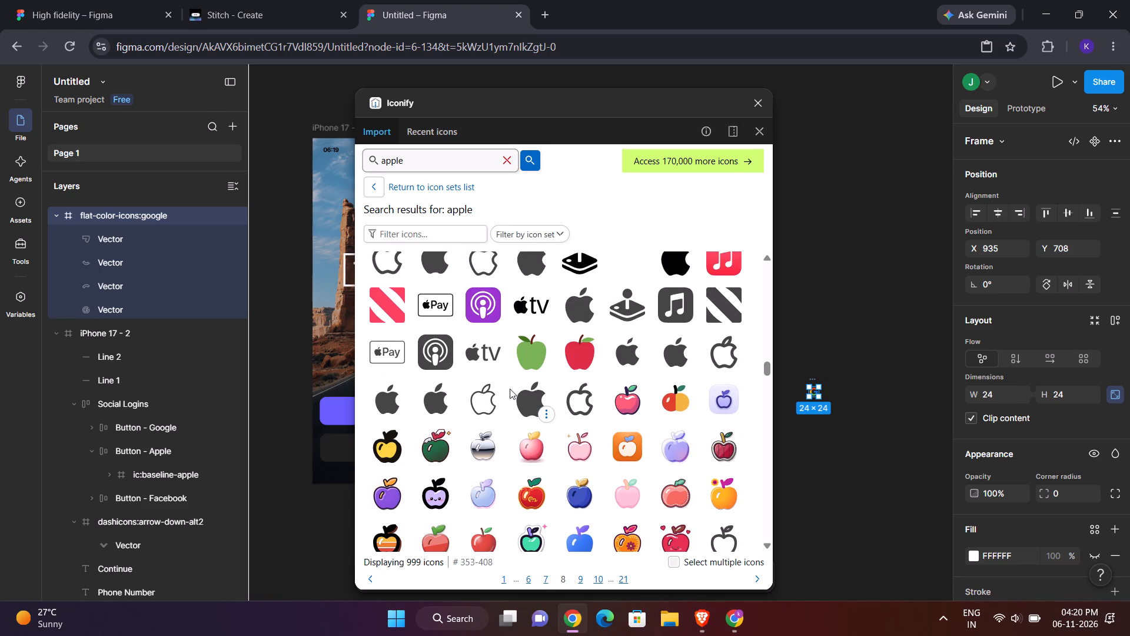
{"action": "scroll", "coordinate": [599, 418], "scroll_direction": "down", "scroll_amount": 2}
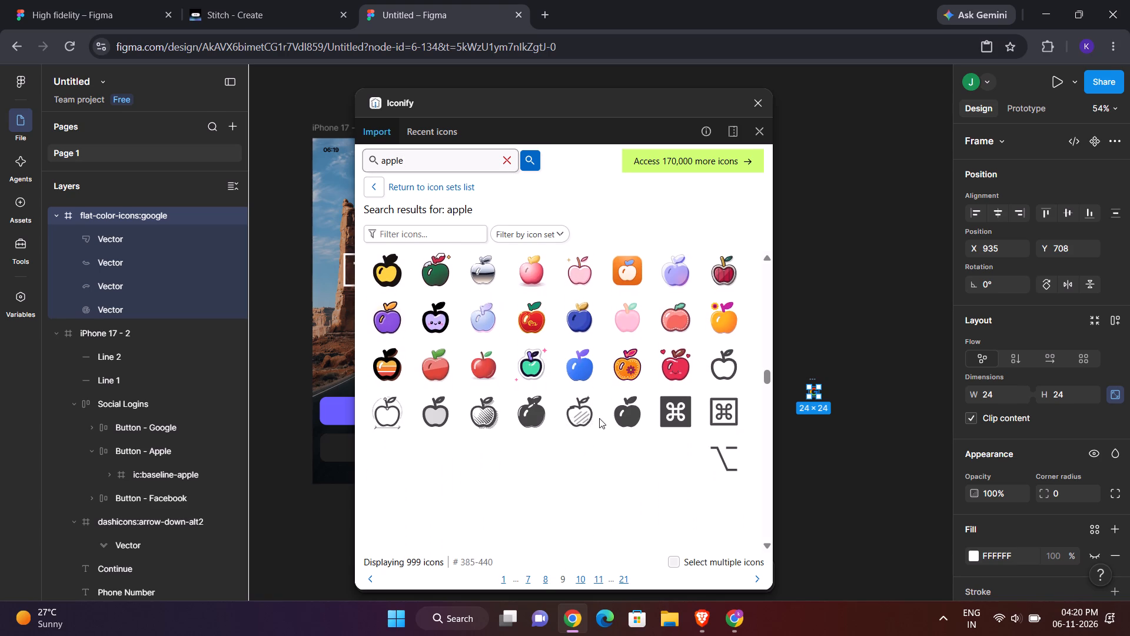
{"action": "scroll", "coordinate": [639, 440], "scroll_direction": "down", "scroll_amount": 2}
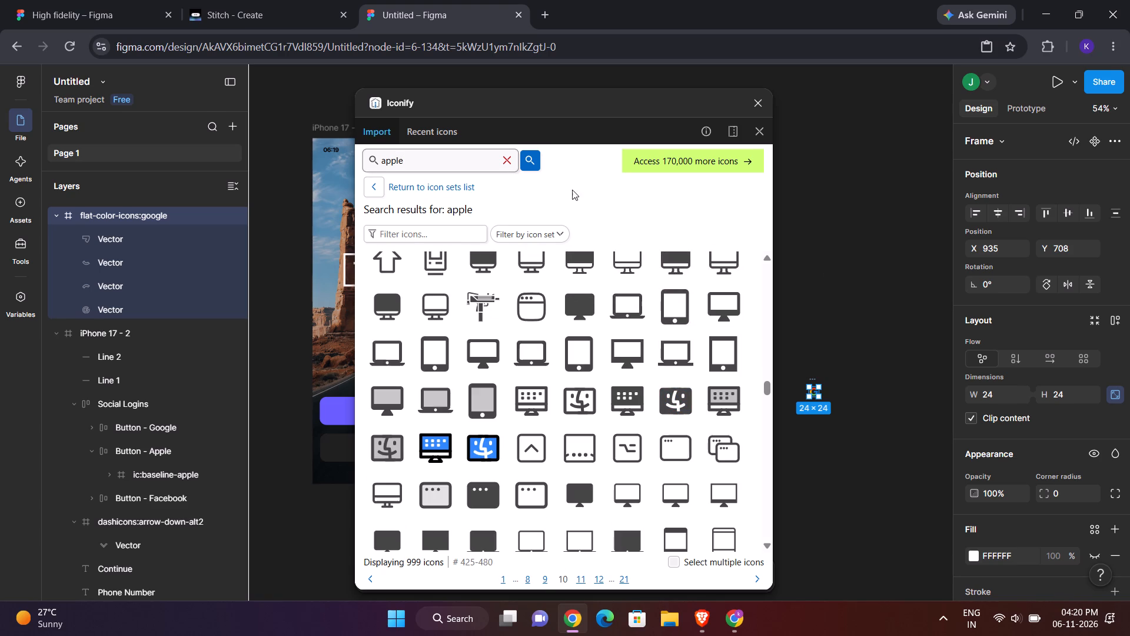
Search Iconify for facebook and browse the results for a suitable Facebook logo.
{"action": "left_click", "coordinate": [514, 156]}
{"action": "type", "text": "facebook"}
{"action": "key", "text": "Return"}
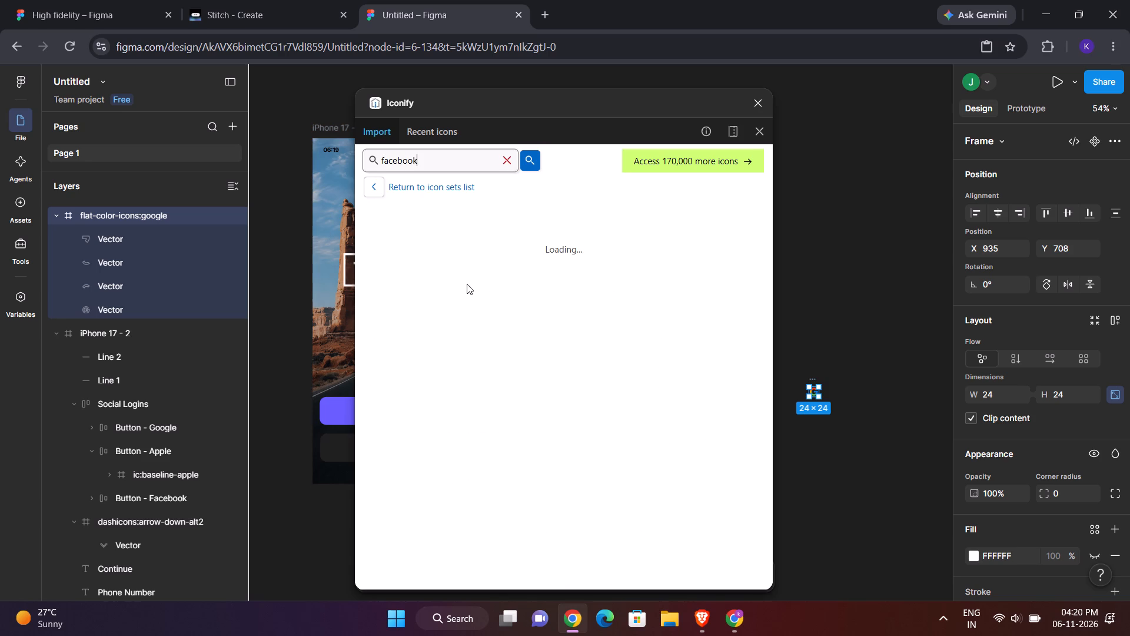
{"action": "scroll", "coordinate": [468, 349], "scroll_direction": "down", "scroll_amount": 1}
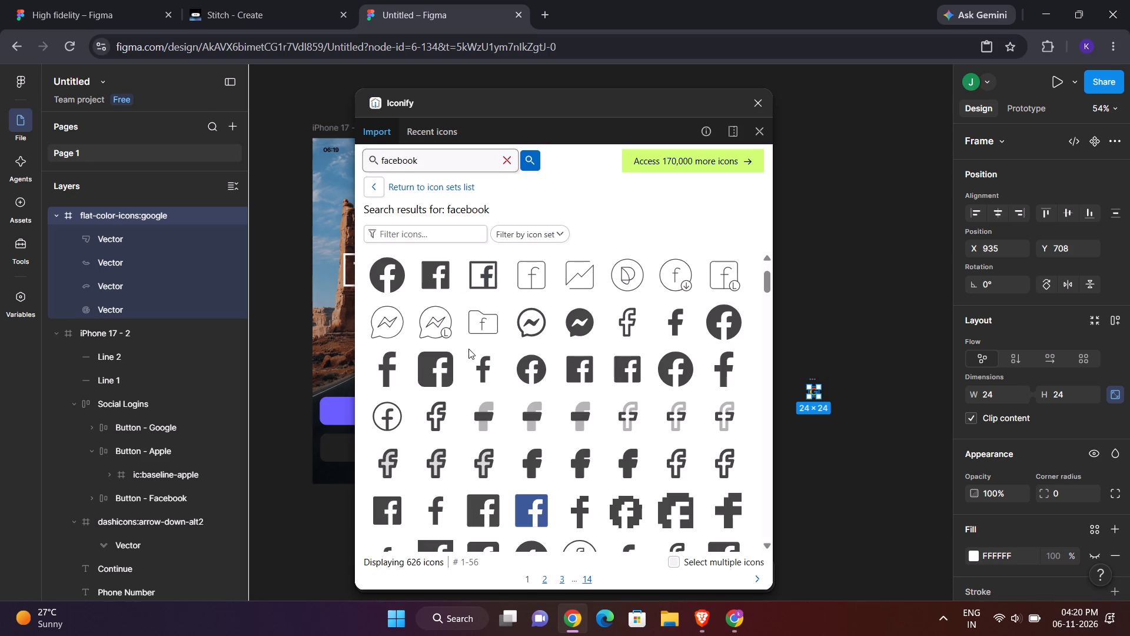
{"action": "scroll", "coordinate": [468, 349], "scroll_direction": "down", "scroll_amount": 1}
{"action": "scroll", "coordinate": [537, 399], "scroll_direction": "down", "scroll_amount": 1}
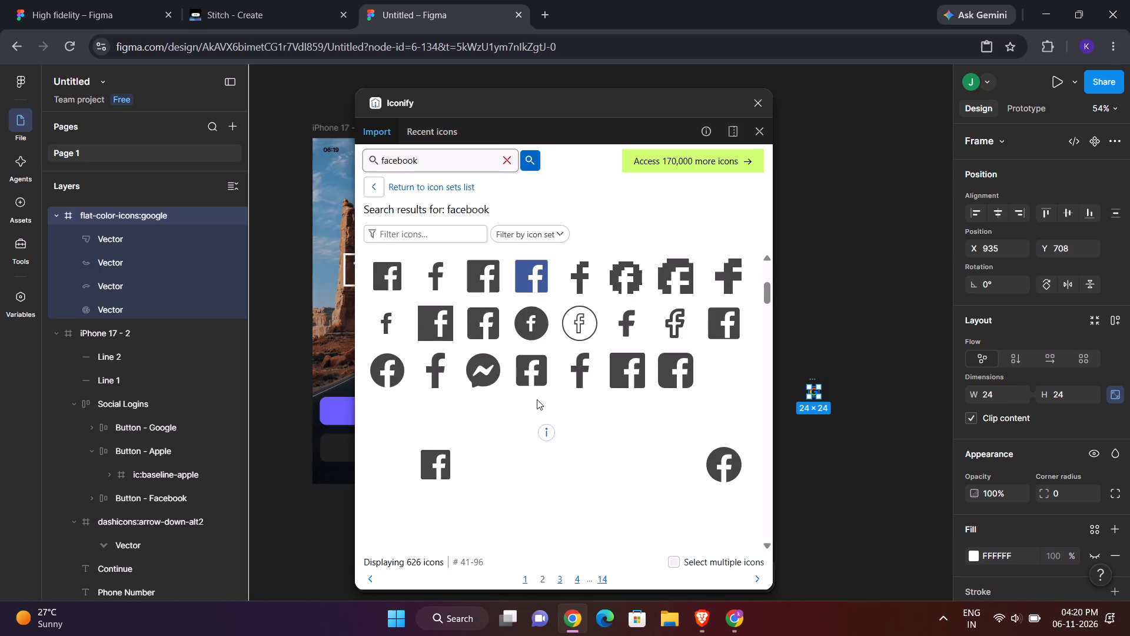
{"action": "scroll", "coordinate": [537, 399], "scroll_direction": "down", "scroll_amount": 1}
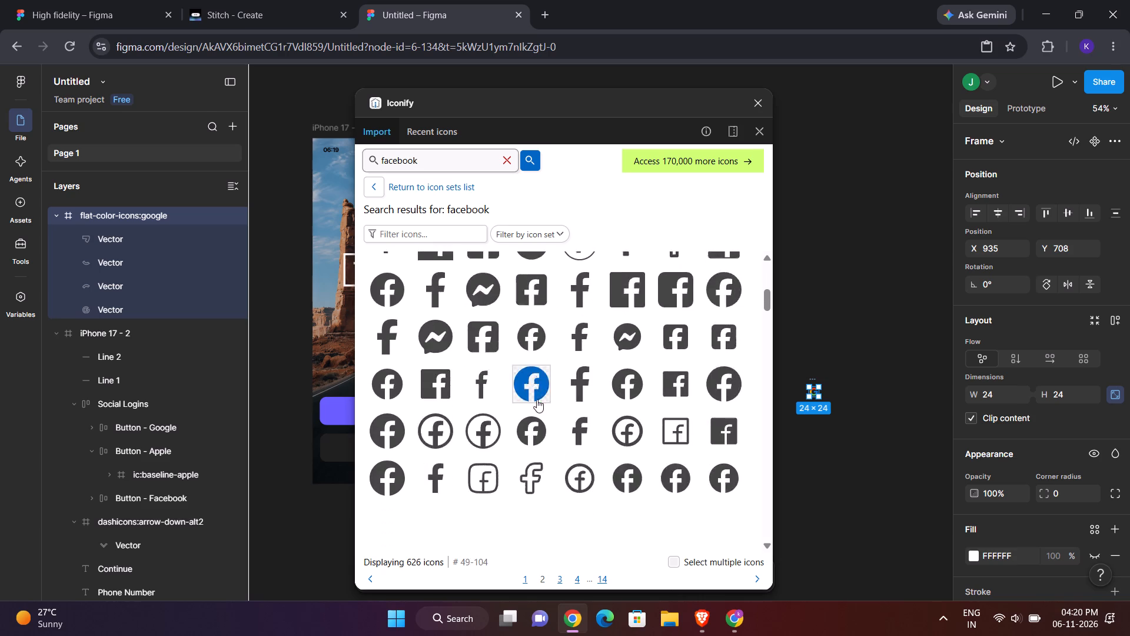
{"action": "scroll", "coordinate": [537, 399], "scroll_direction": "down", "scroll_amount": 1}
{"action": "scroll", "coordinate": [537, 399], "scroll_direction": "up", "scroll_amount": 1}
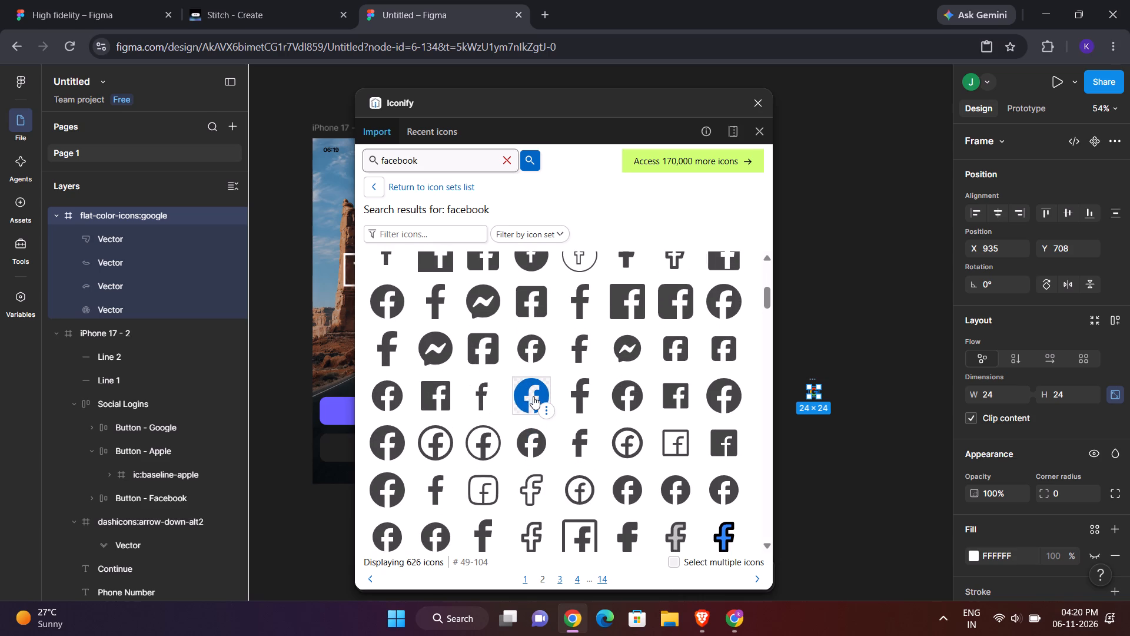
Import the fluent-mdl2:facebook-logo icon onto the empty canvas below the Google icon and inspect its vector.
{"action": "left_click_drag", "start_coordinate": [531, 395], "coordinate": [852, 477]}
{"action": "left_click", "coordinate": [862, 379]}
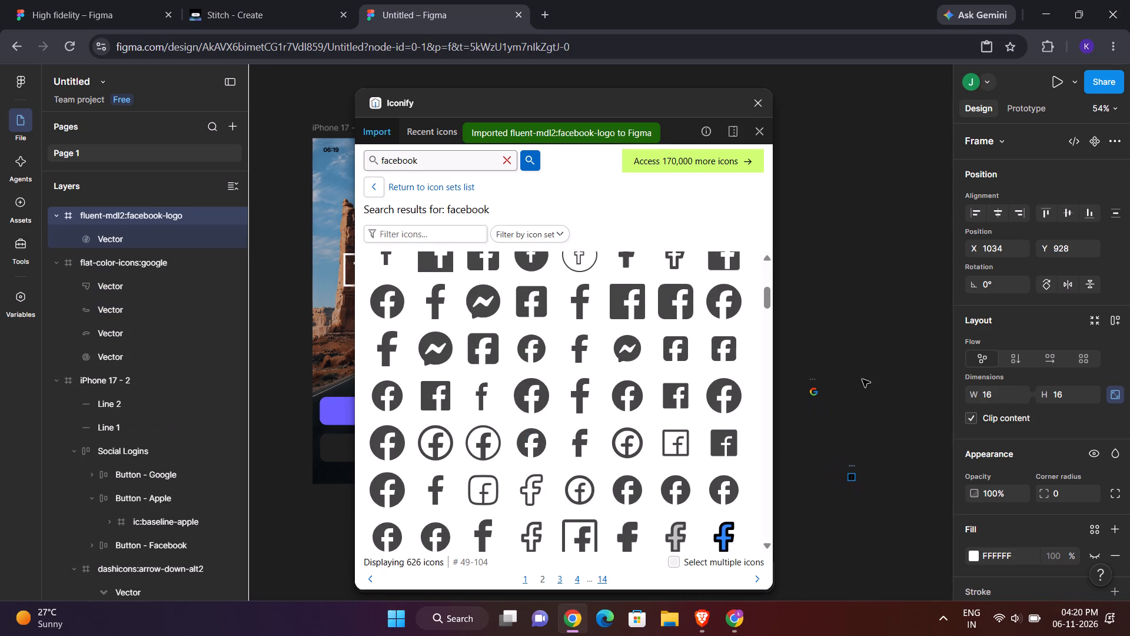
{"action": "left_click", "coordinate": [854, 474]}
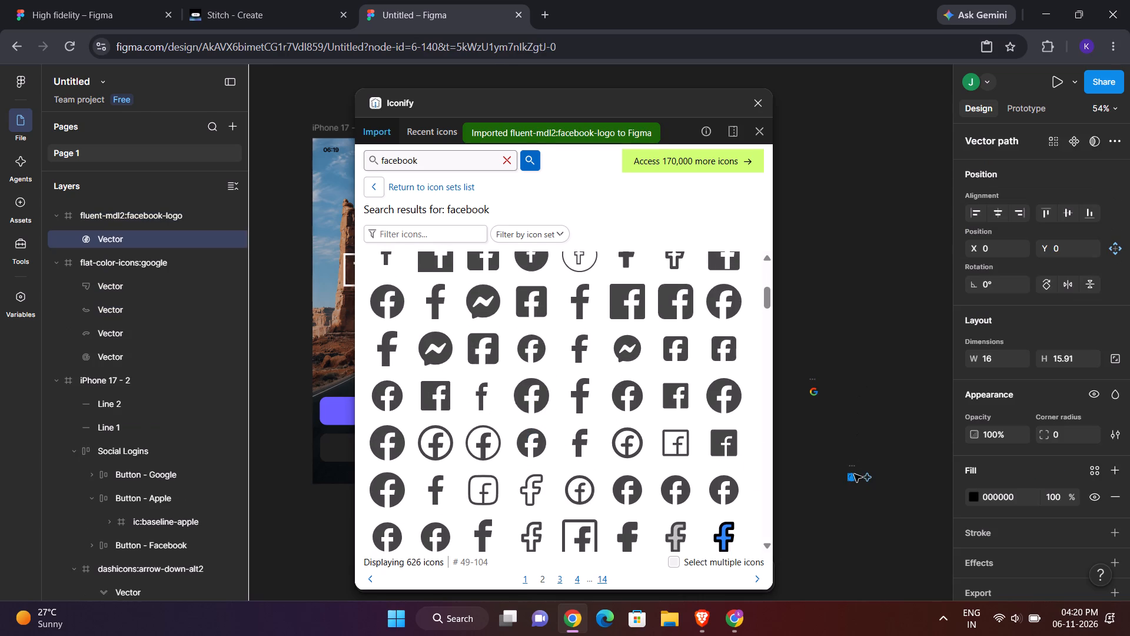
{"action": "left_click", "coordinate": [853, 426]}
Find the blue logos:facebook icon among the results and import it onto the empty canvas above the Google icon.
{"action": "scroll", "coordinate": [717, 470], "scroll_direction": "down", "scroll_amount": 1}
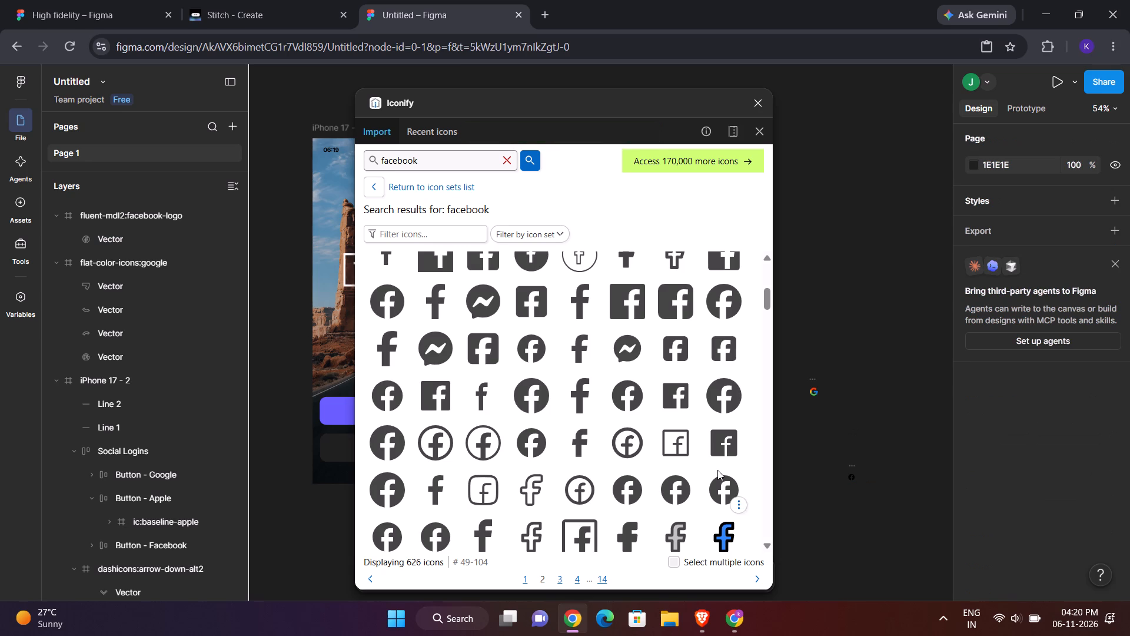
{"action": "scroll", "coordinate": [717, 470], "scroll_direction": "down", "scroll_amount": 3}
{"action": "scroll", "coordinate": [703, 438], "scroll_direction": "up", "scroll_amount": 1}
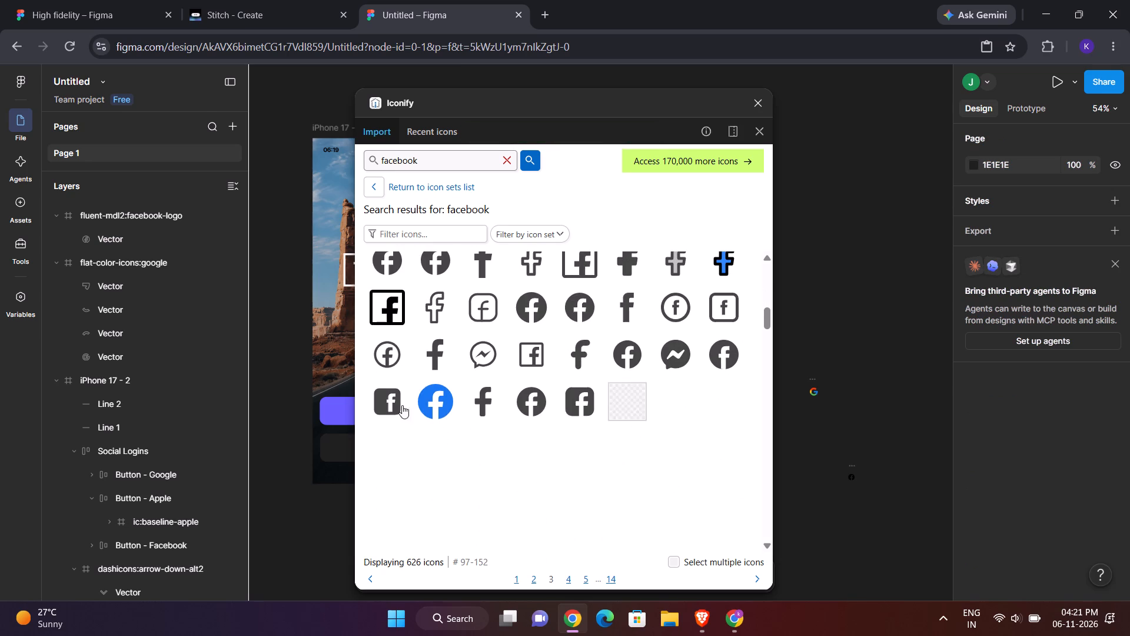
{"action": "left_click_drag", "start_coordinate": [433, 399], "coordinate": [838, 290]}
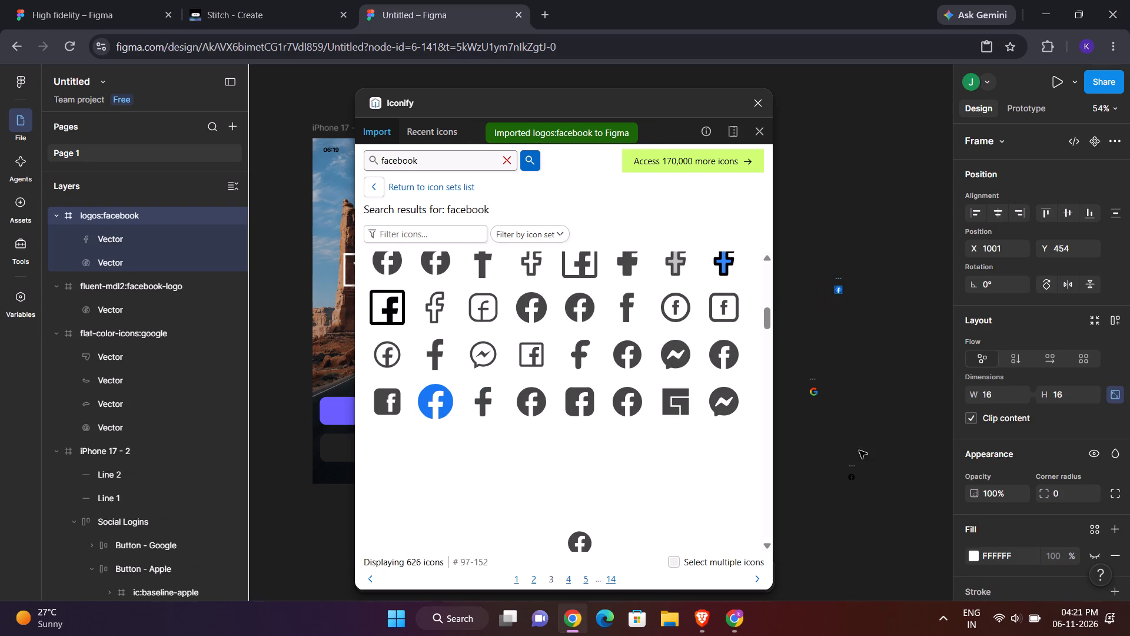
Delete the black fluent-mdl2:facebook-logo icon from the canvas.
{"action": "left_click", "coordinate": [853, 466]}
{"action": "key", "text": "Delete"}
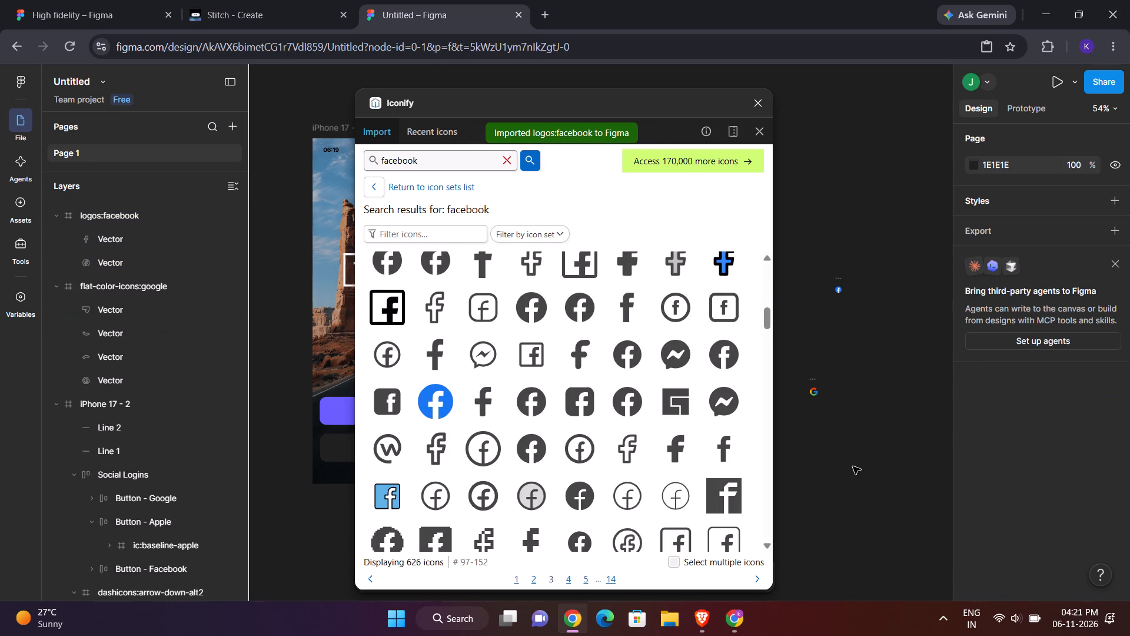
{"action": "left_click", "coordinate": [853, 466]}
Close the Iconify plugin.
{"action": "left_click", "coordinate": [757, 107]}
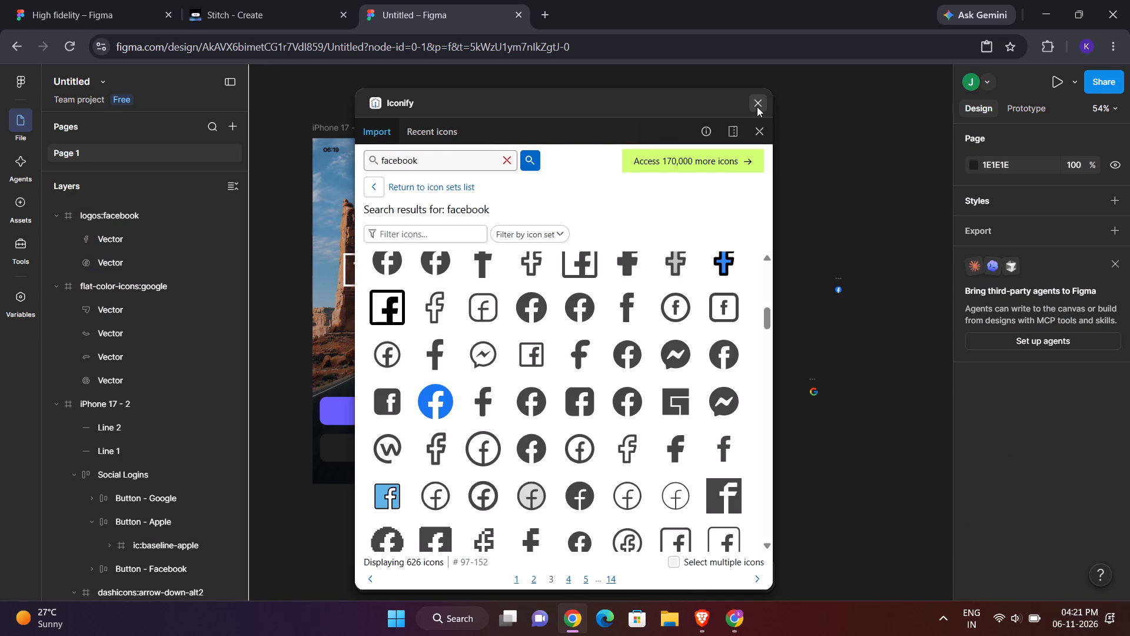
{"action": "left_click", "coordinate": [720, 320]}
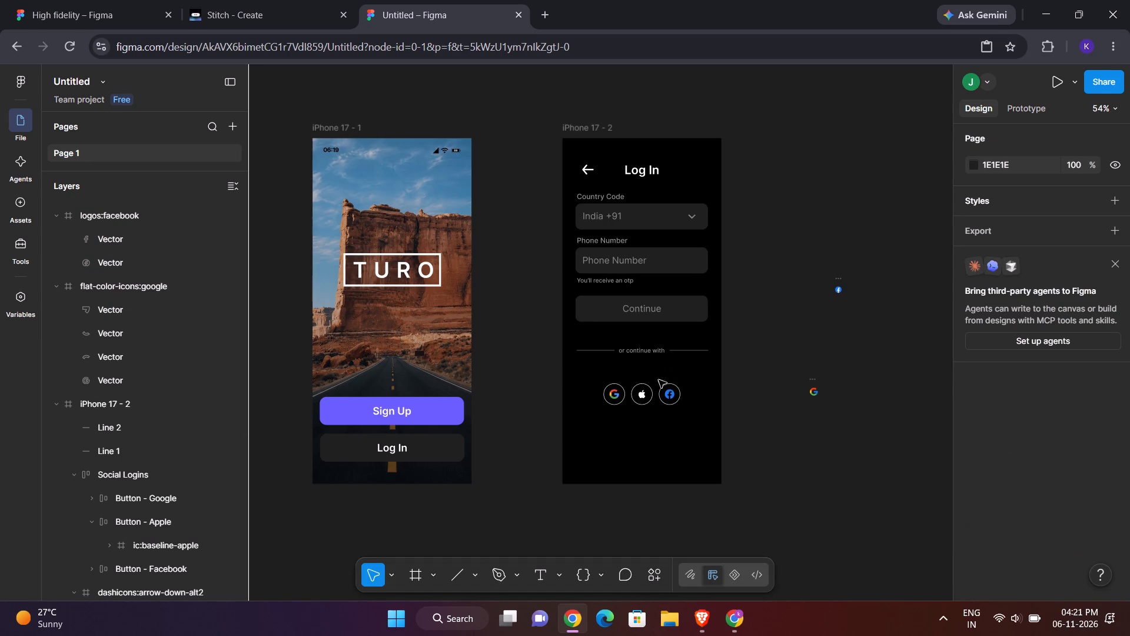
Copy the white Apple logo vector from inside the Apple login button on the Log In screen.
{"action": "triple_click", "coordinate": [643, 395]}
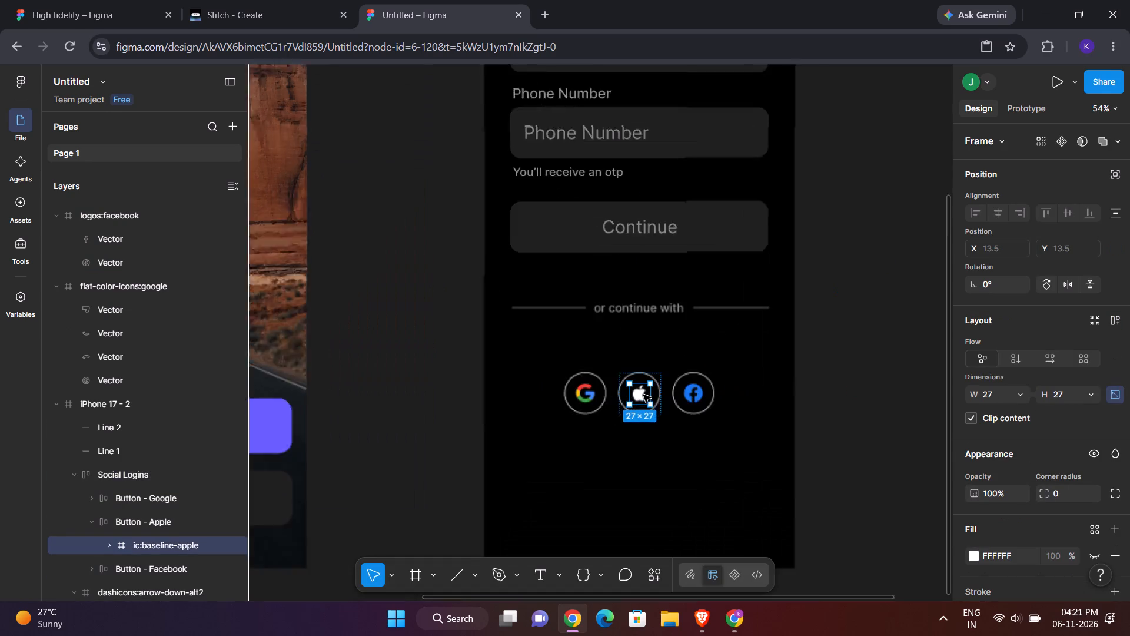
{"action": "double_click", "coordinate": [643, 395]}
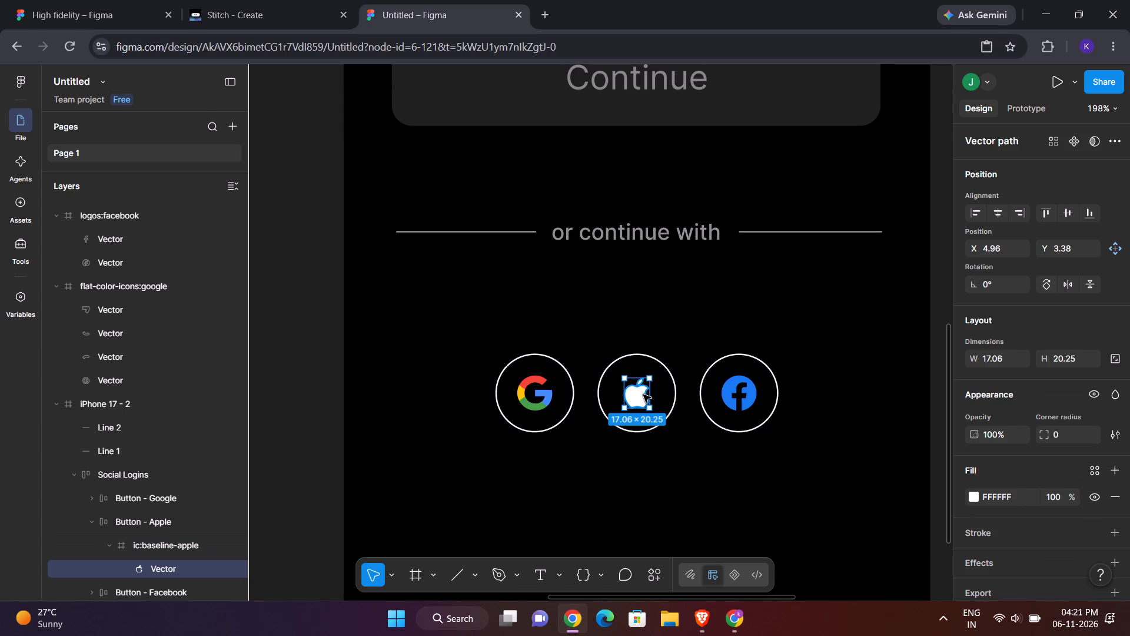
{"action": "key", "text": "ctrl+c"}
Delete the whole Social Logins button group below the "or continue with" divider.
{"action": "left_click_drag", "start_coordinate": [463, 334], "coordinate": [494, 343]}
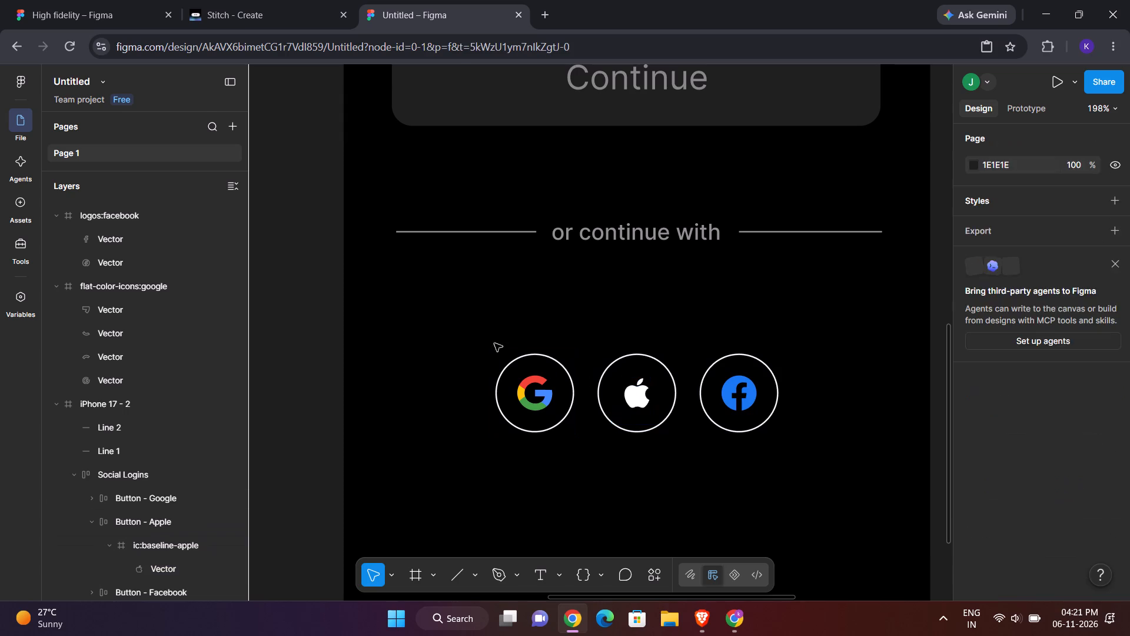
{"action": "left_click_drag", "start_coordinate": [494, 343], "coordinate": [719, 451]}
{"action": "key", "text": "Delete"}
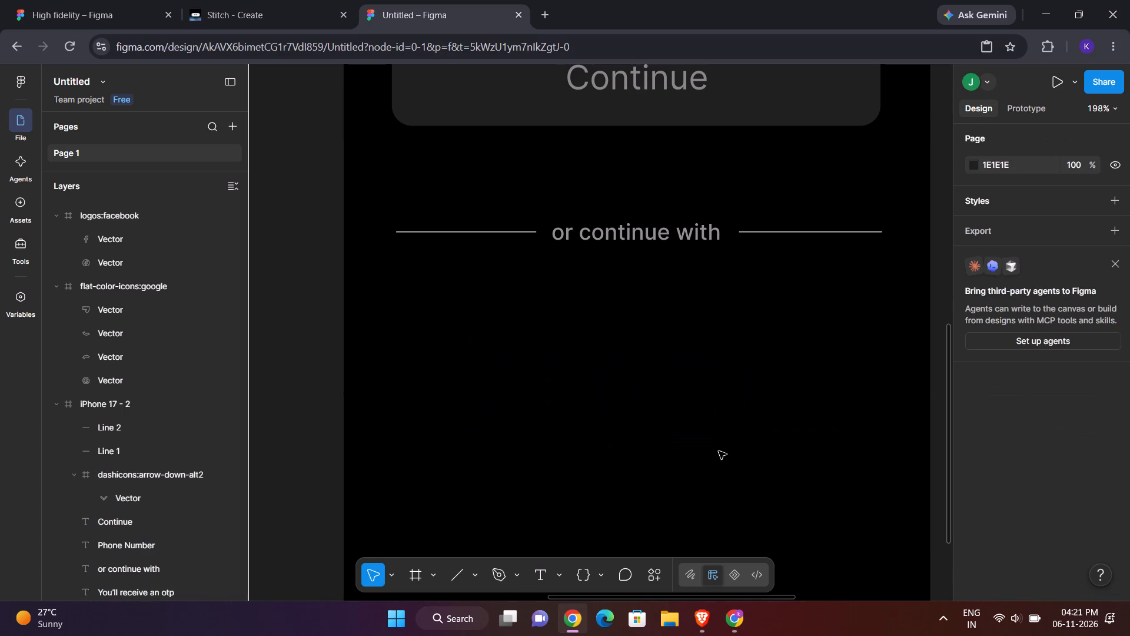
Paste the copied white Apple logo into the Log In frame below the "or continue with" divider.
{"action": "scroll", "coordinate": [719, 451], "scroll_direction": "left", "scroll_amount": 2}
{"action": "left_click", "coordinate": [719, 451]}
{"action": "scroll", "coordinate": [719, 451], "scroll_direction": "right", "scroll_amount": 1}
{"action": "key", "text": "ctrl+v"}
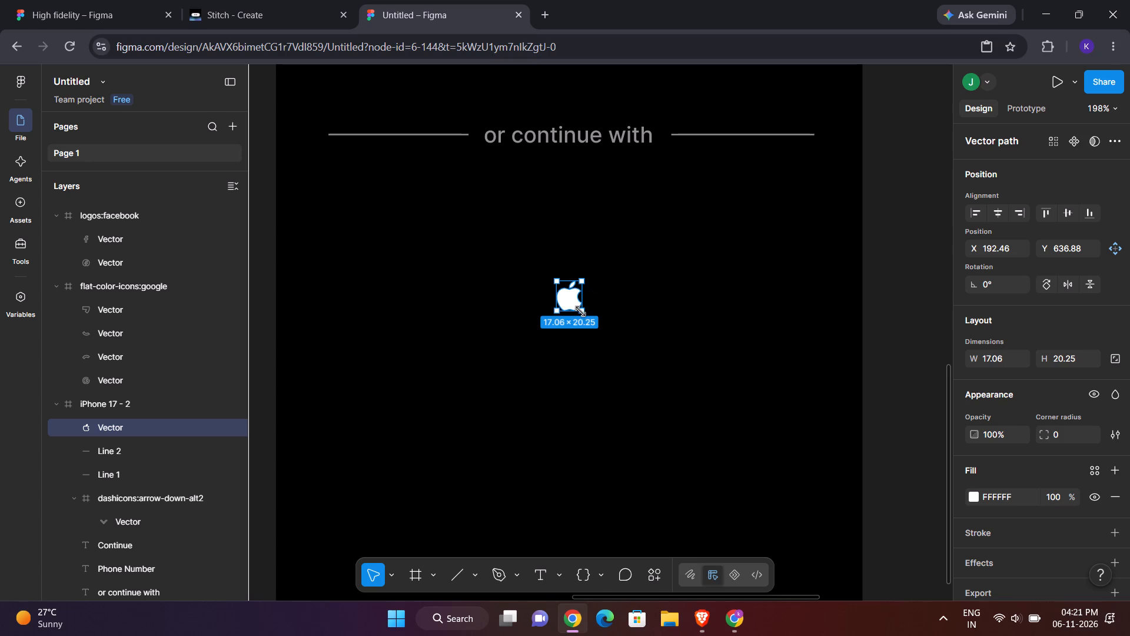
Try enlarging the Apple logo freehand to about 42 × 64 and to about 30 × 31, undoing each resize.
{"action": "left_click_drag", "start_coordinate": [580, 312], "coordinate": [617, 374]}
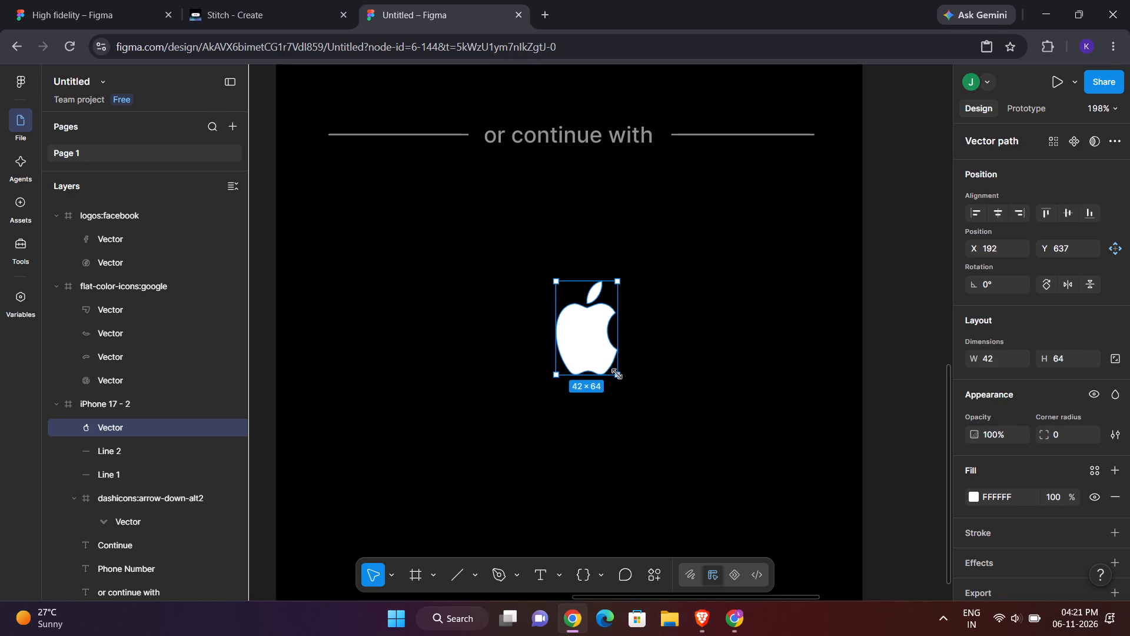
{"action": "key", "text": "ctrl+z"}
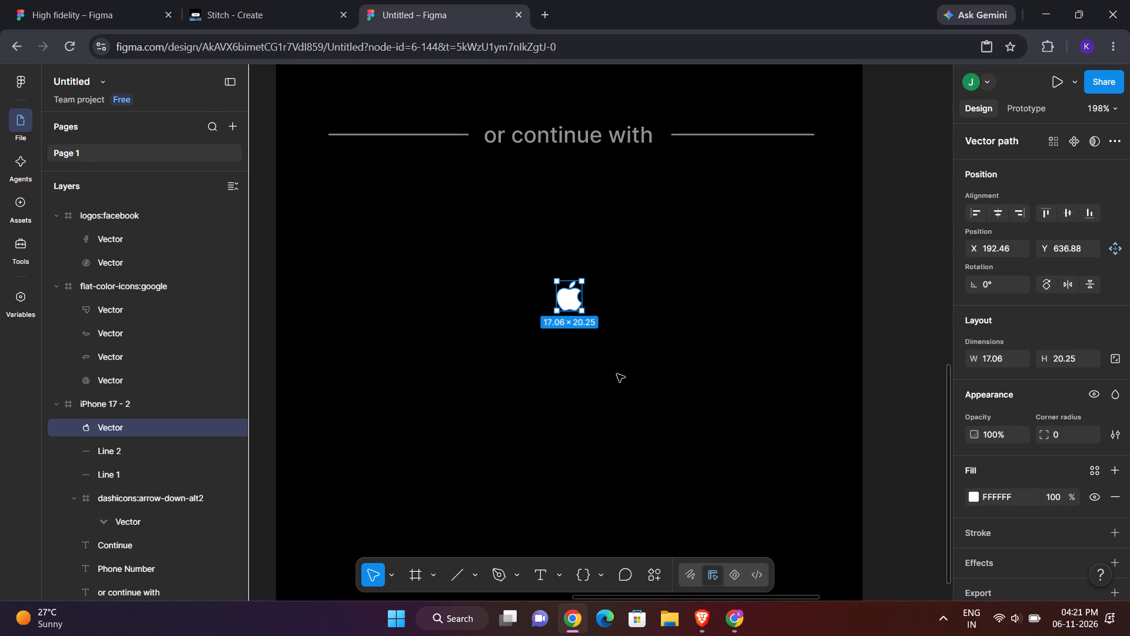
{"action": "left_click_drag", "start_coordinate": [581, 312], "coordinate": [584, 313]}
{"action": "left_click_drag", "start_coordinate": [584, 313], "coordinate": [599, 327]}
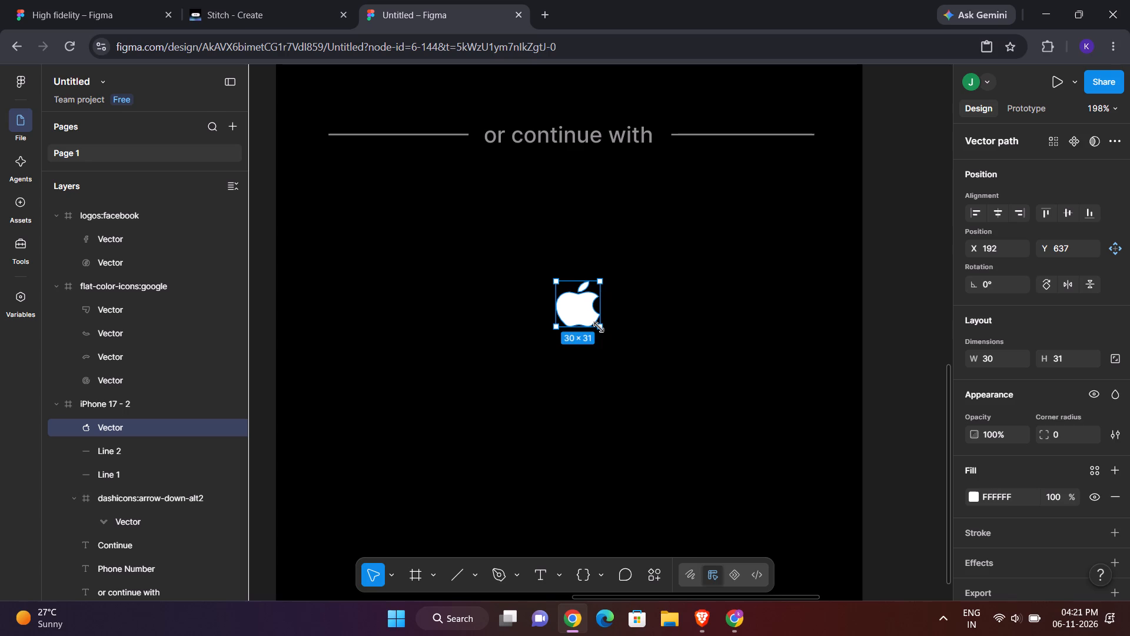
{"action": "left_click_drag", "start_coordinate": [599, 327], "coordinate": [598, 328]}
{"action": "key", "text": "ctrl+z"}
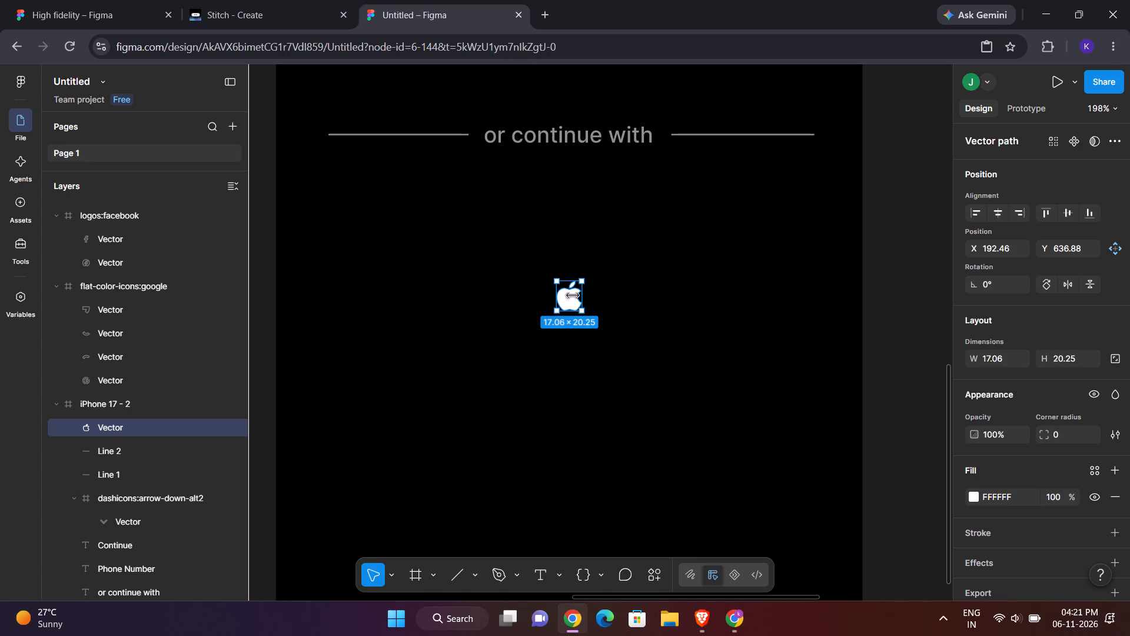
Enlarge the Apple logo freehand to about 26 × 28.
{"action": "left_click_drag", "start_coordinate": [580, 310], "coordinate": [590, 320]}
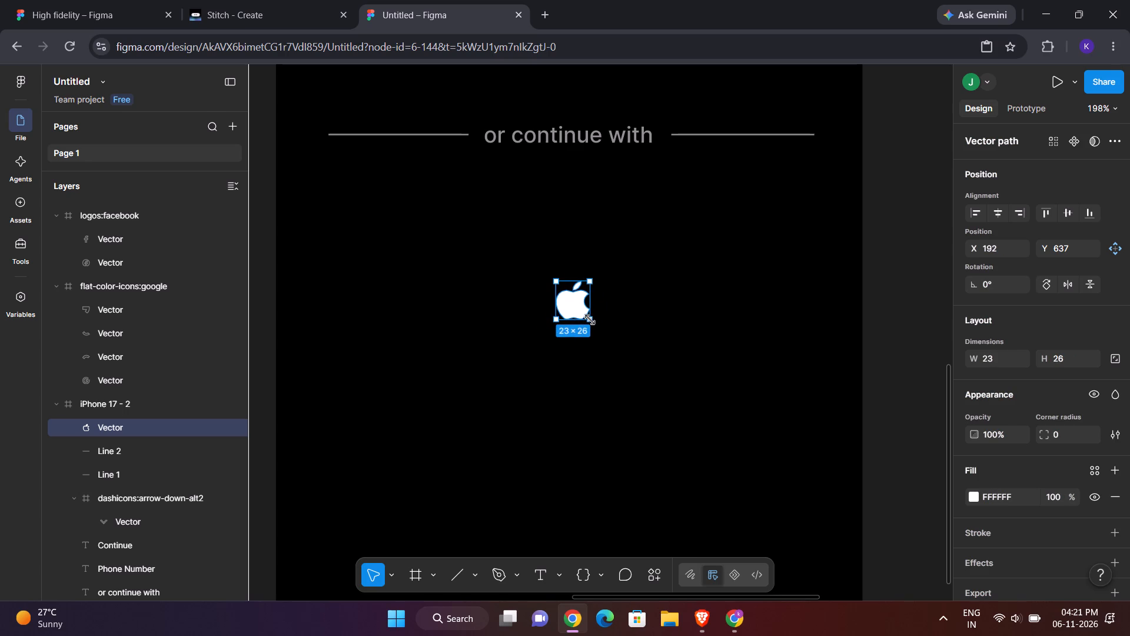
{"action": "left_click_drag", "start_coordinate": [590, 320], "coordinate": [594, 323]}
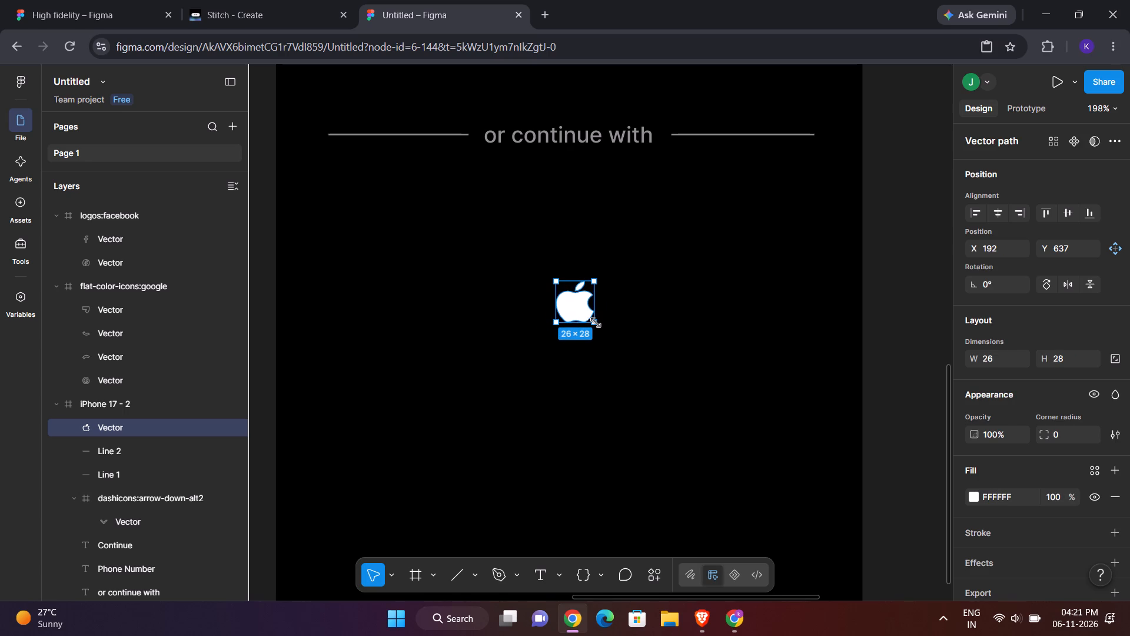
{"action": "left_click_drag", "start_coordinate": [596, 323], "coordinate": [598, 329]}
{"action": "key", "text": "ctrl+z"}
{"action": "left_click", "coordinate": [922, 344]}
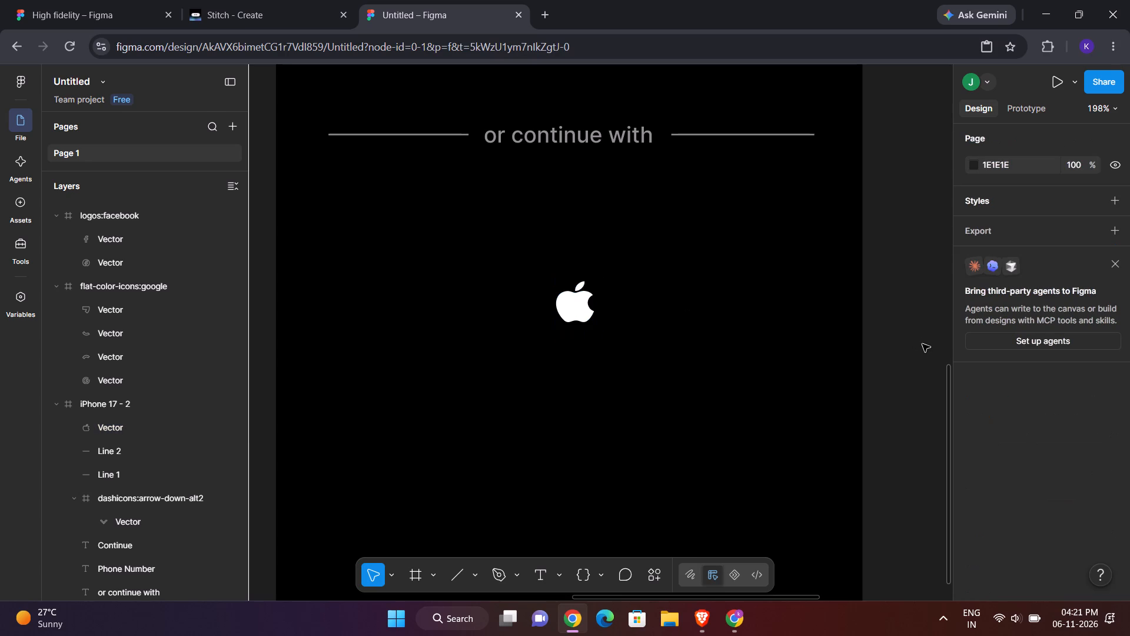
Move the Apple logo up to about X 188, Y 620, centred under the "or continue with" divider.
{"action": "scroll", "coordinate": [922, 344], "scroll_direction": "left", "scroll_amount": 1}
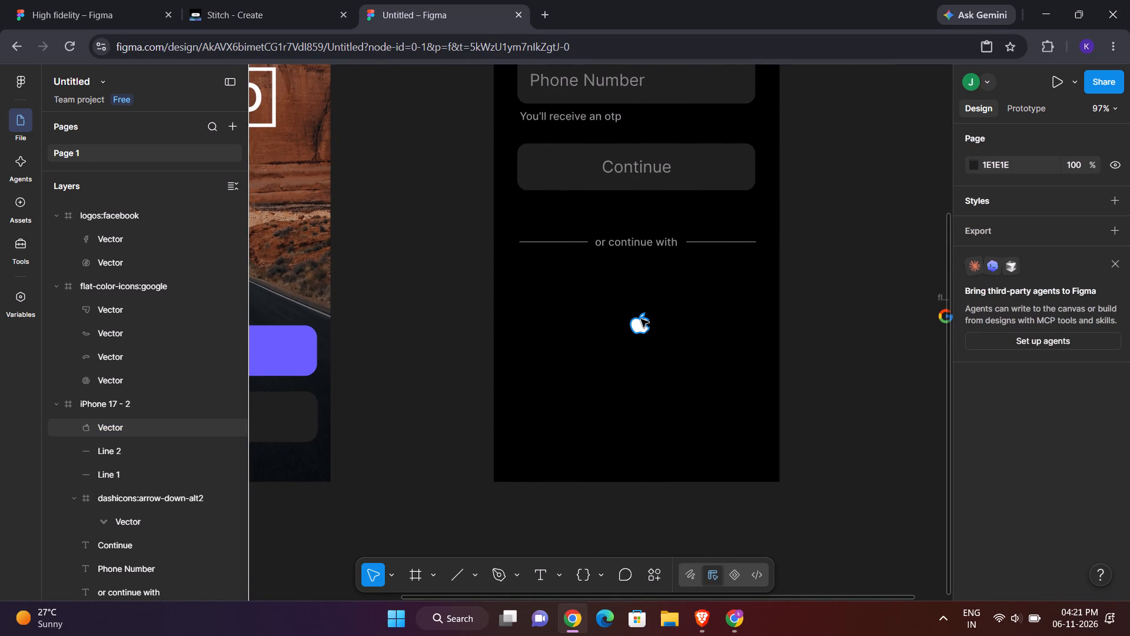
{"action": "left_click_drag", "start_coordinate": [641, 319], "coordinate": [640, 305]}
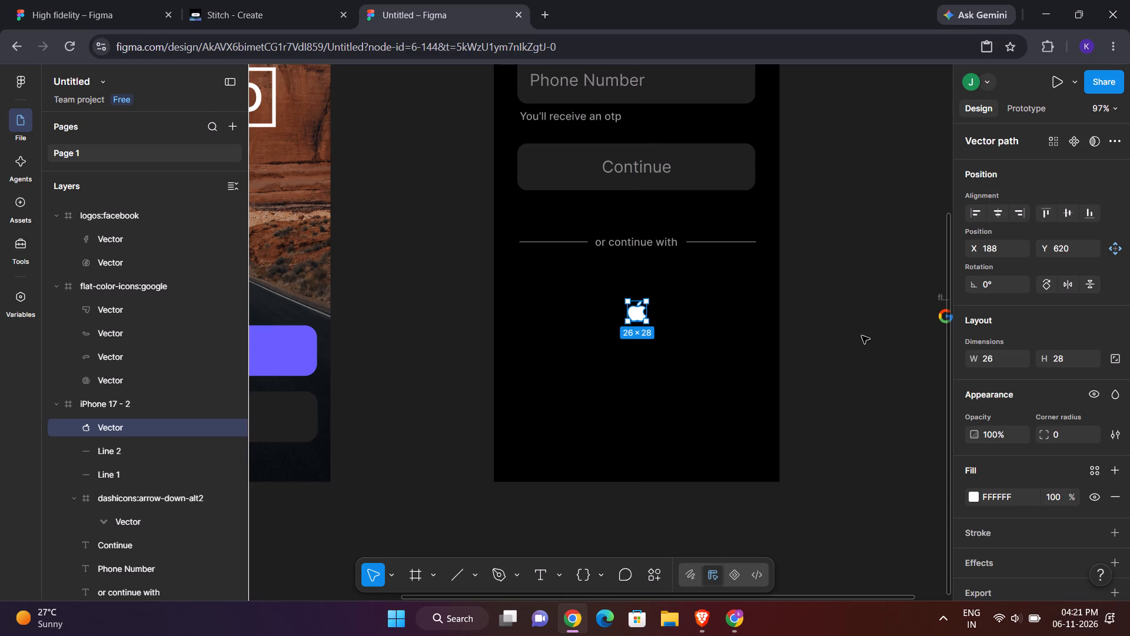
Move all four vectors of the Google logo into the Log In frame, level with the Apple logo and to its left.
{"action": "scroll", "coordinate": [862, 336], "scroll_direction": "left", "scroll_amount": 1}
{"action": "left_click_drag", "start_coordinate": [926, 314], "coordinate": [918, 314]}
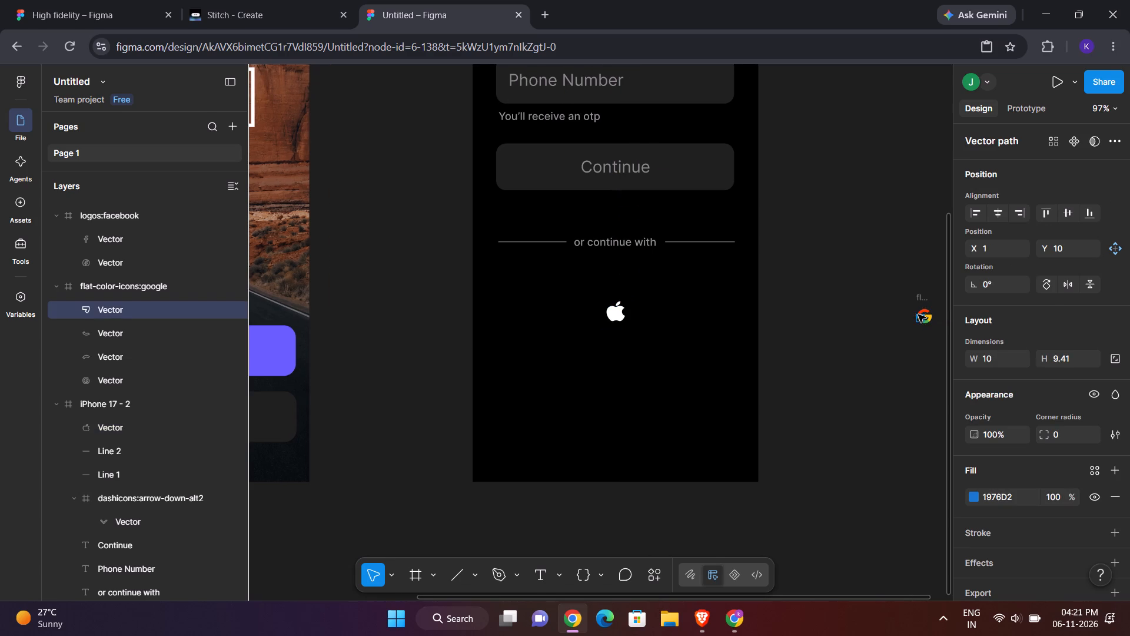
{"action": "left_click_drag", "start_coordinate": [863, 289], "coordinate": [985, 323]}
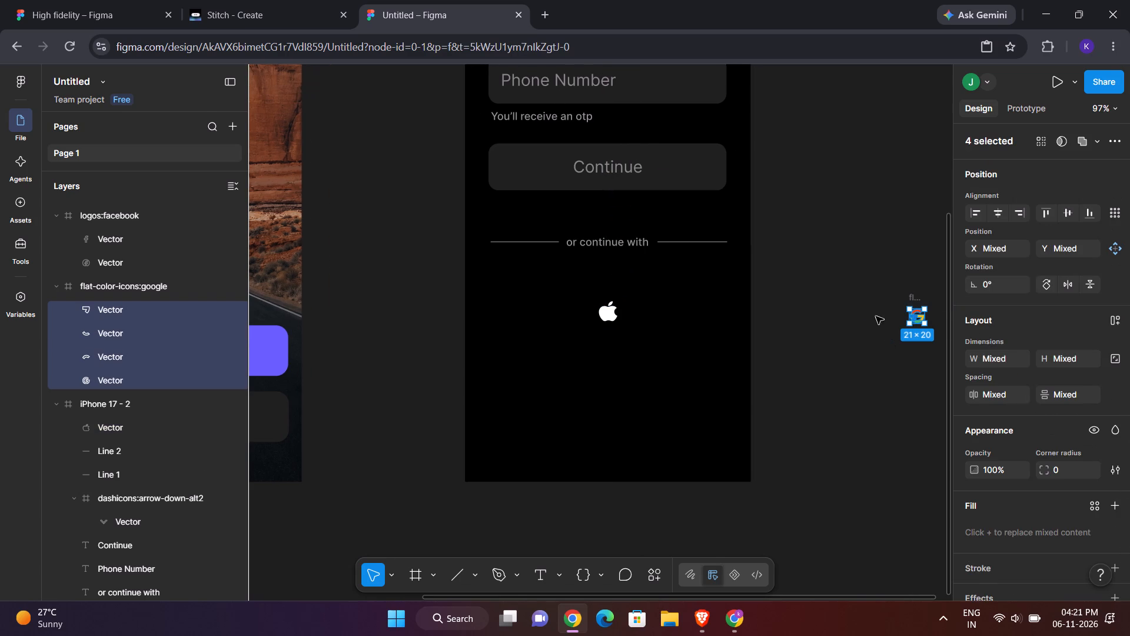
{"action": "left_click_drag", "start_coordinate": [915, 314], "coordinate": [561, 333]}
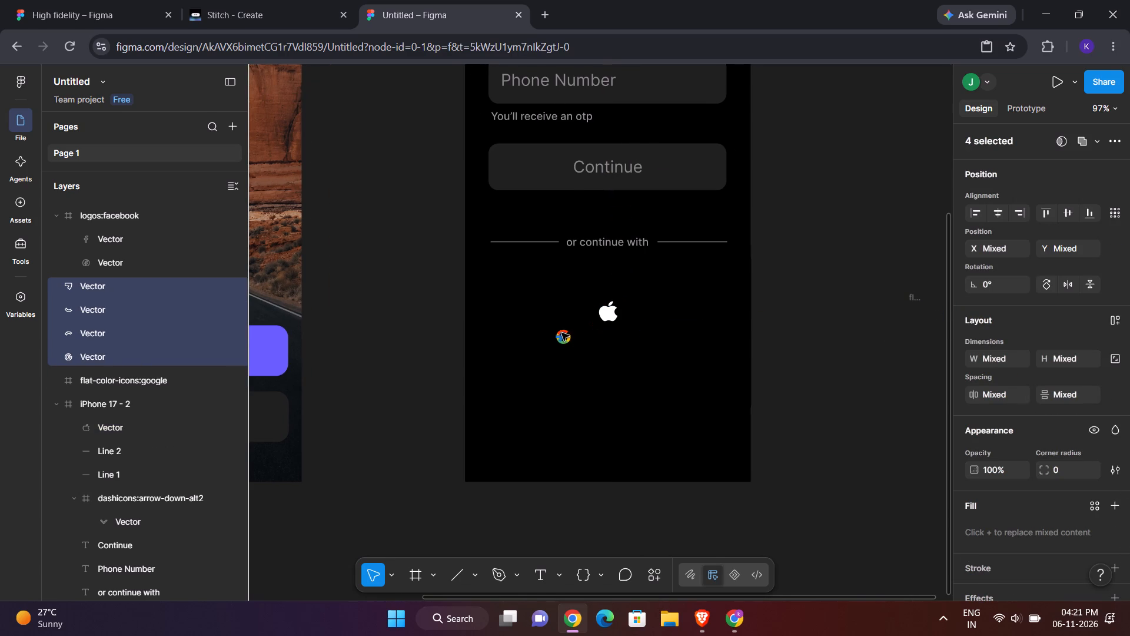
{"action": "left_click_drag", "start_coordinate": [561, 333], "coordinate": [553, 309]}
{"action": "left_click", "coordinate": [787, 339]}
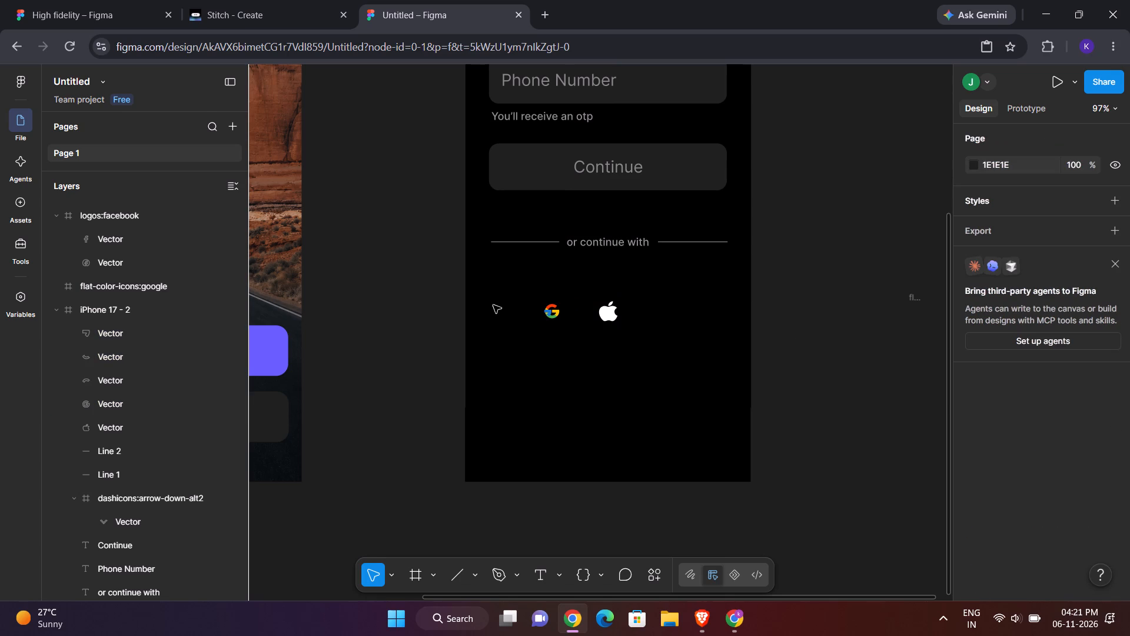
Undo moving the Google logo's vectors into the Log In frame, putting them back in their own frame.
{"action": "left_click", "coordinate": [441, 306]}
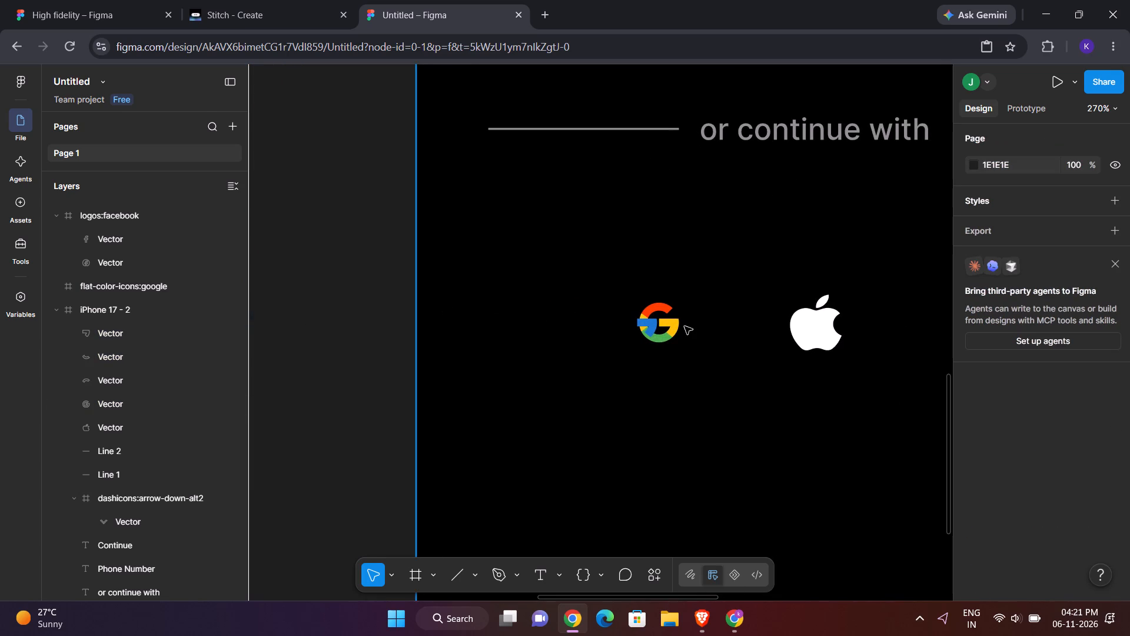
{"action": "key", "text": "ctrl+z"}
{"action": "key", "text": "ctrl+z"}
{"action": "key", "text": "ctrl+z"}
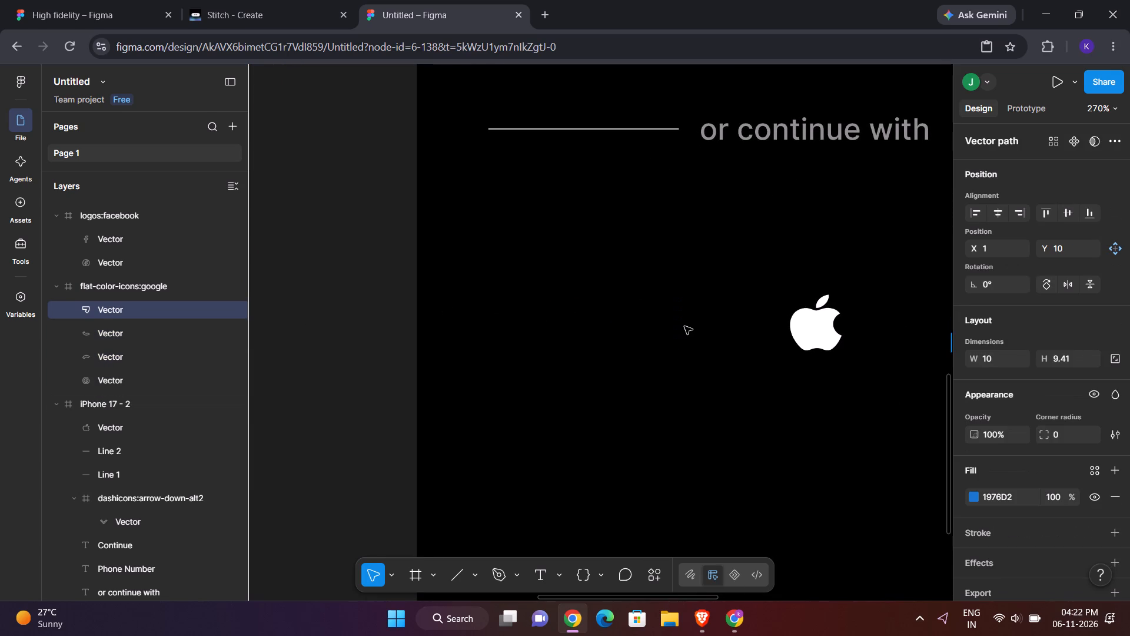
{"action": "scroll", "coordinate": [684, 326], "scroll_direction": "left", "scroll_amount": 3}
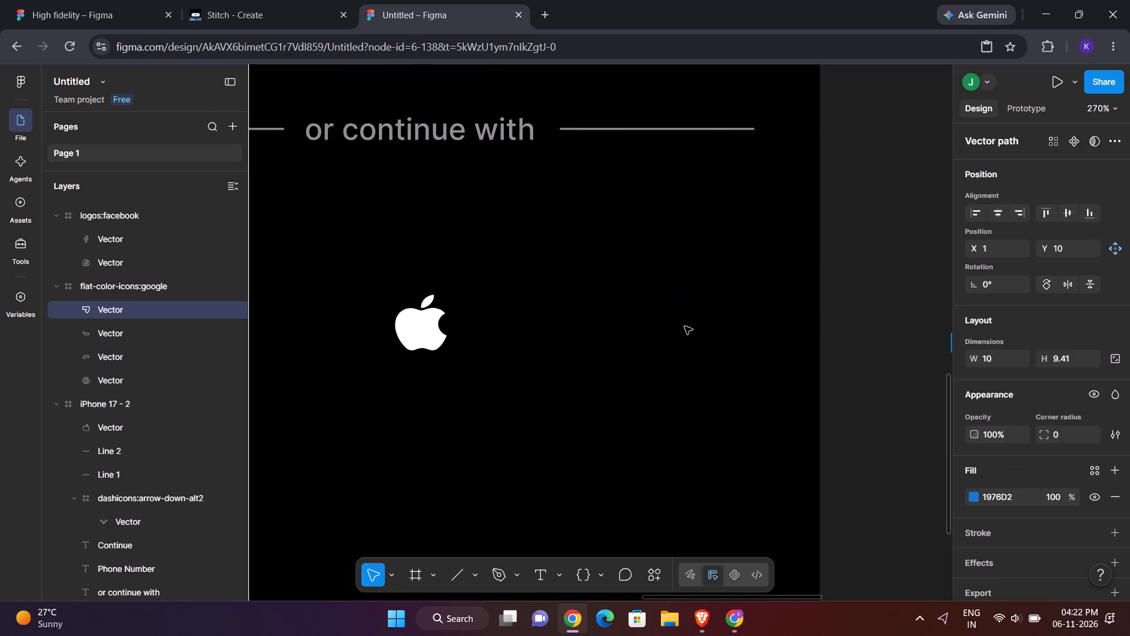
{"action": "scroll", "coordinate": [684, 326], "scroll_direction": "left", "scroll_amount": 3}
{"action": "key", "text": "ctrl+z"}
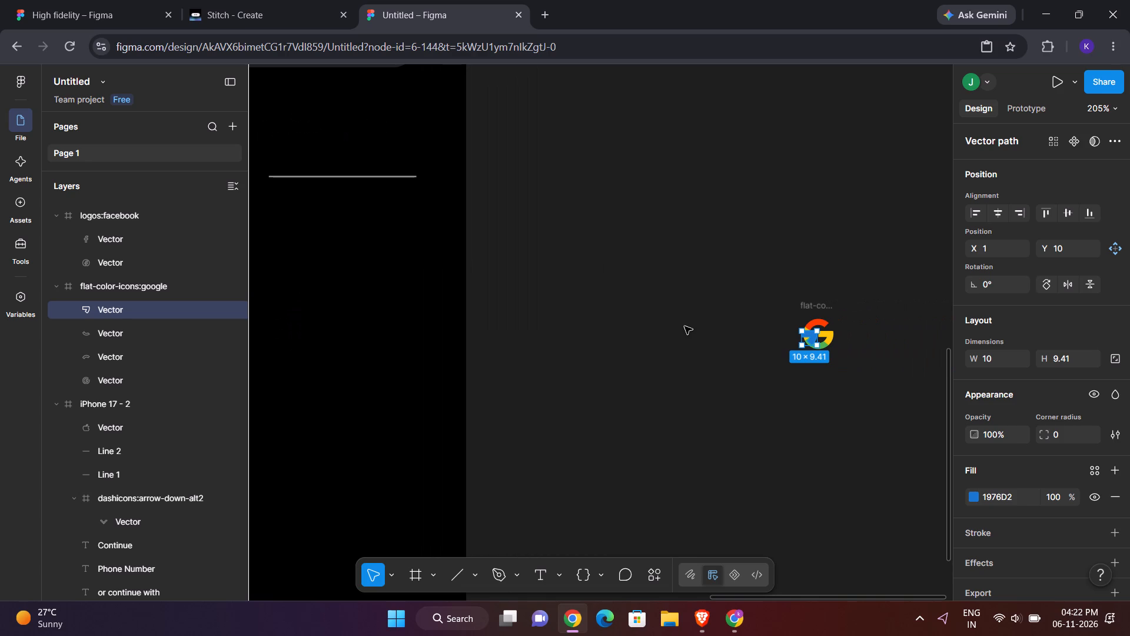
Compare the dimensions and position of the Google logo frame with those of the Apple logo.
{"action": "left_click_drag", "start_coordinate": [760, 309], "coordinate": [836, 355]}
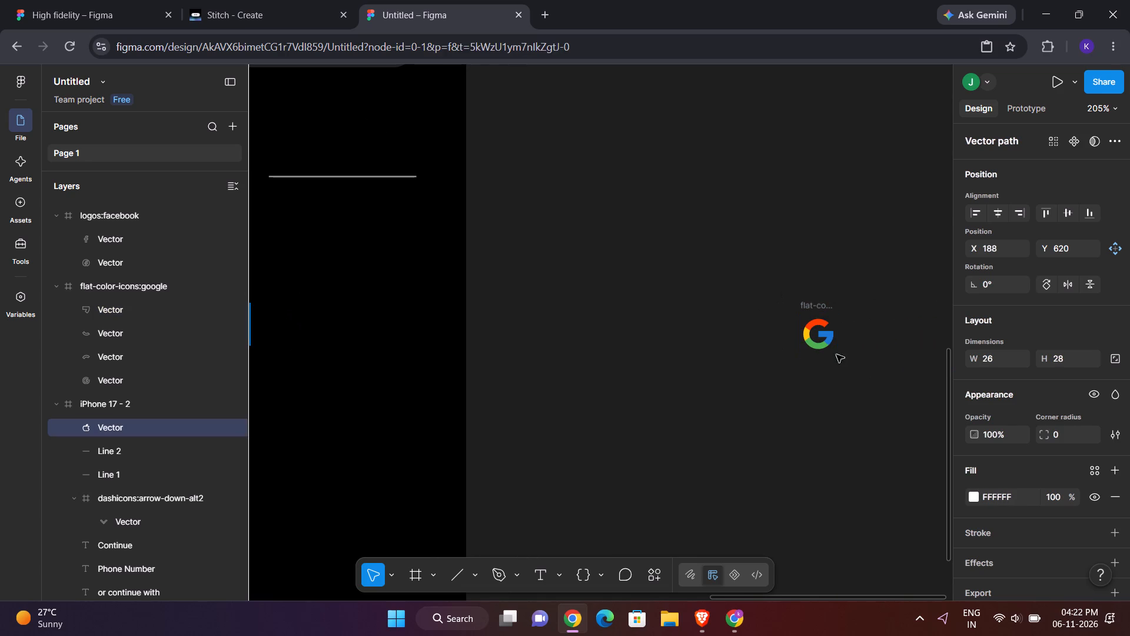
{"action": "left_click_drag", "start_coordinate": [836, 355], "coordinate": [844, 362]}
{"action": "scroll", "coordinate": [1061, 533], "scroll_direction": "down", "scroll_amount": 1}
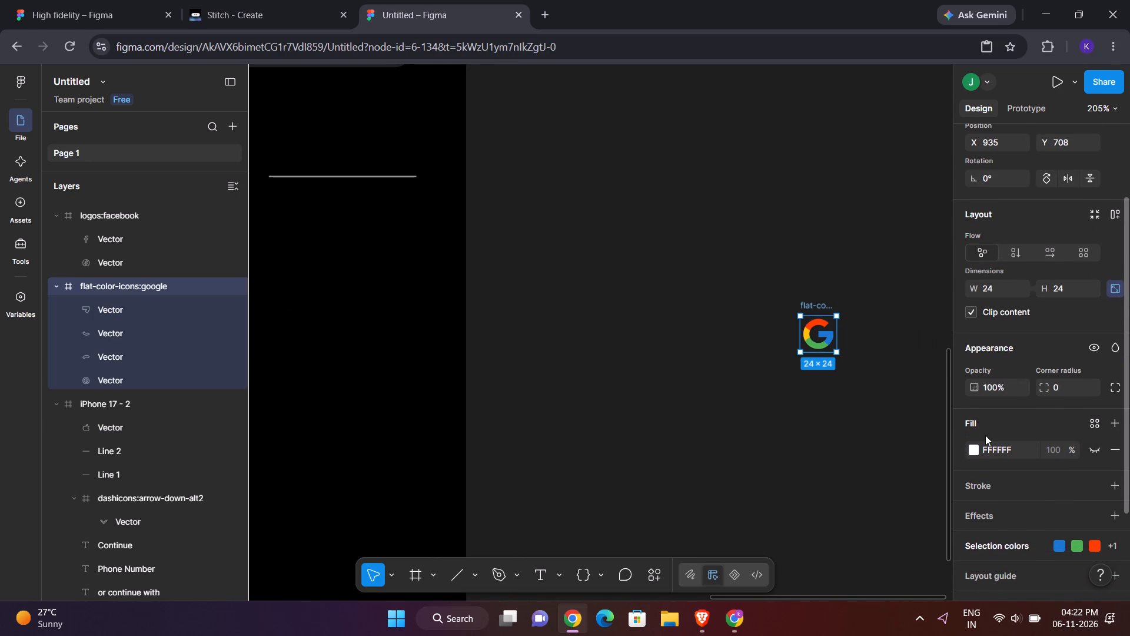
{"action": "scroll", "coordinate": [985, 435], "scroll_direction": "down", "scroll_amount": 1}
{"action": "scroll", "coordinate": [818, 339], "scroll_direction": "right", "scroll_amount": 1}
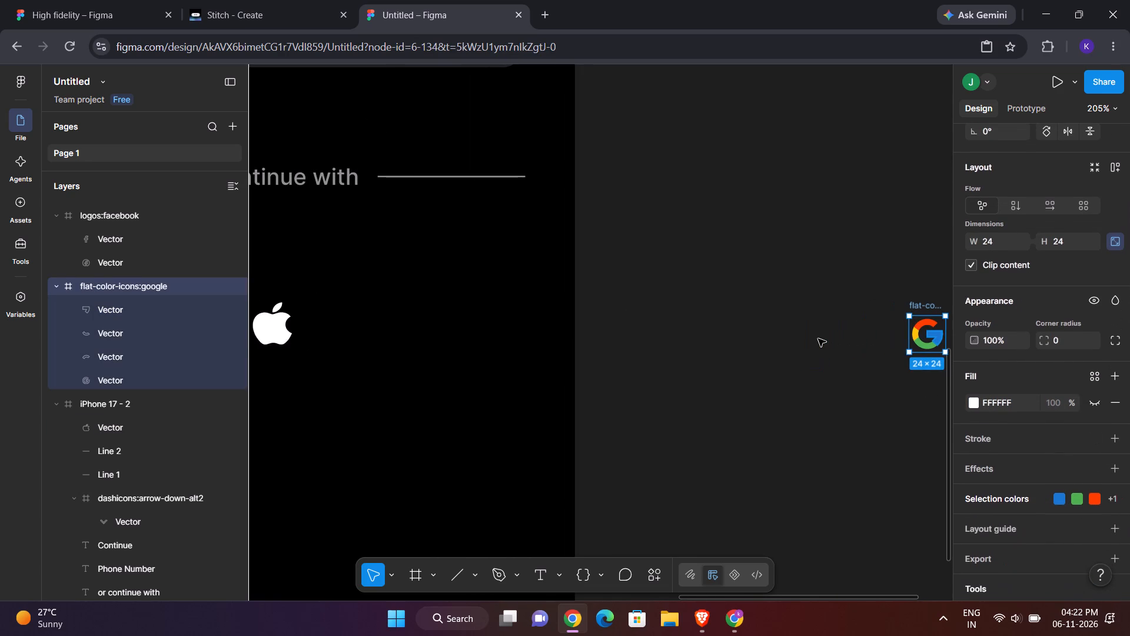
{"action": "left_click", "coordinate": [283, 313]}
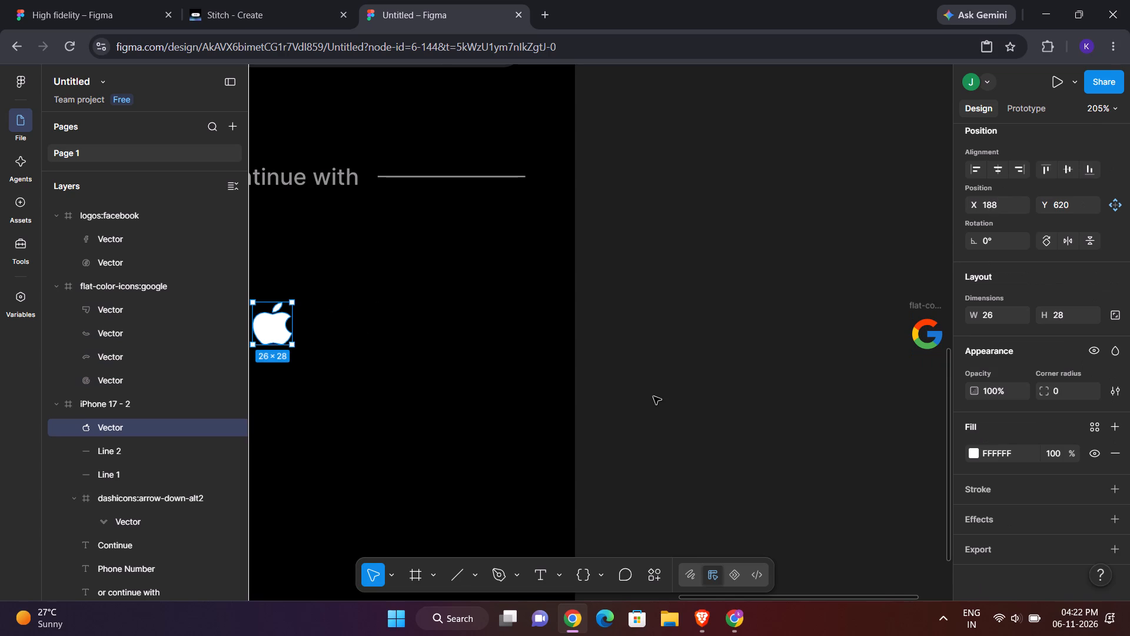
{"action": "scroll", "coordinate": [653, 396], "scroll_direction": "left", "scroll_amount": 1}
{"action": "left_click", "coordinate": [783, 345]}
{"action": "scroll", "coordinate": [783, 345], "scroll_direction": "right", "scroll_amount": 4}
{"action": "left_click", "coordinate": [436, 324]}
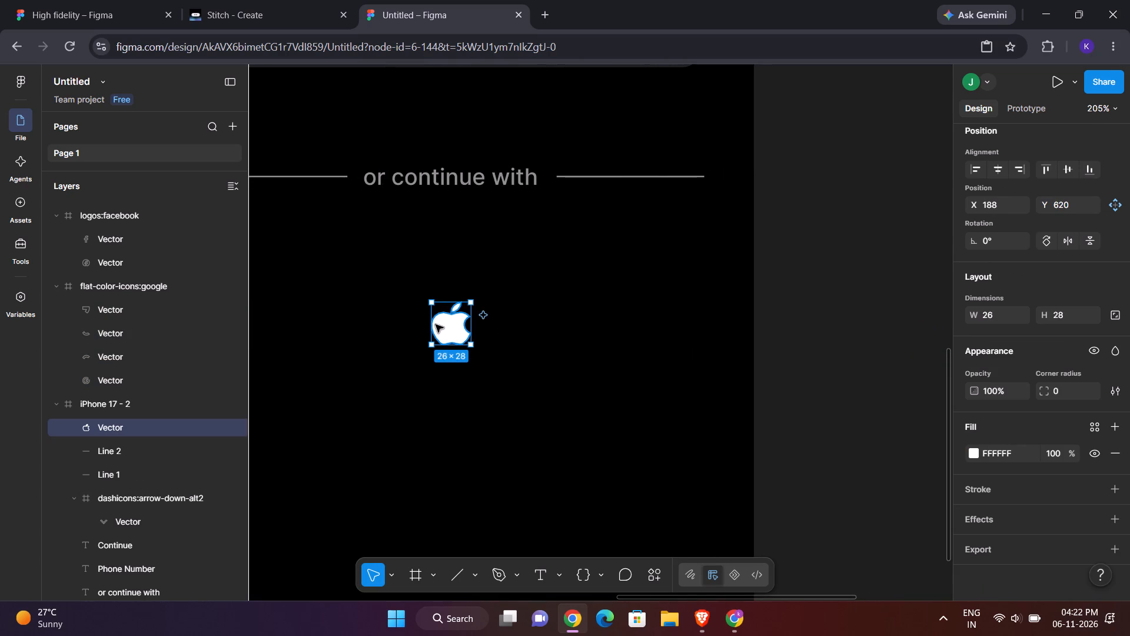
{"action": "left_click", "coordinate": [862, 353]}
{"action": "scroll", "coordinate": [862, 353], "scroll_direction": "left", "scroll_amount": 2}
{"action": "left_click", "coordinate": [857, 335]}
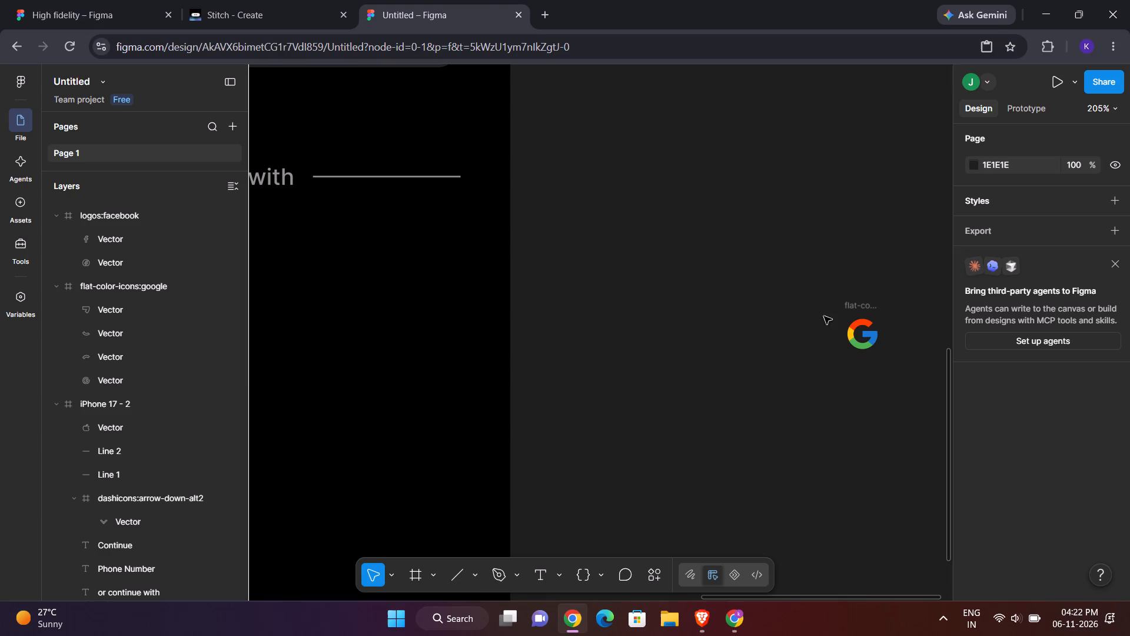
Move the whole Google logo frame into the Log In frame and across to the far side of the Apple logo.
{"action": "left_click_drag", "start_coordinate": [815, 309], "coordinate": [936, 377]}
{"action": "left_click", "coordinate": [861, 339]}
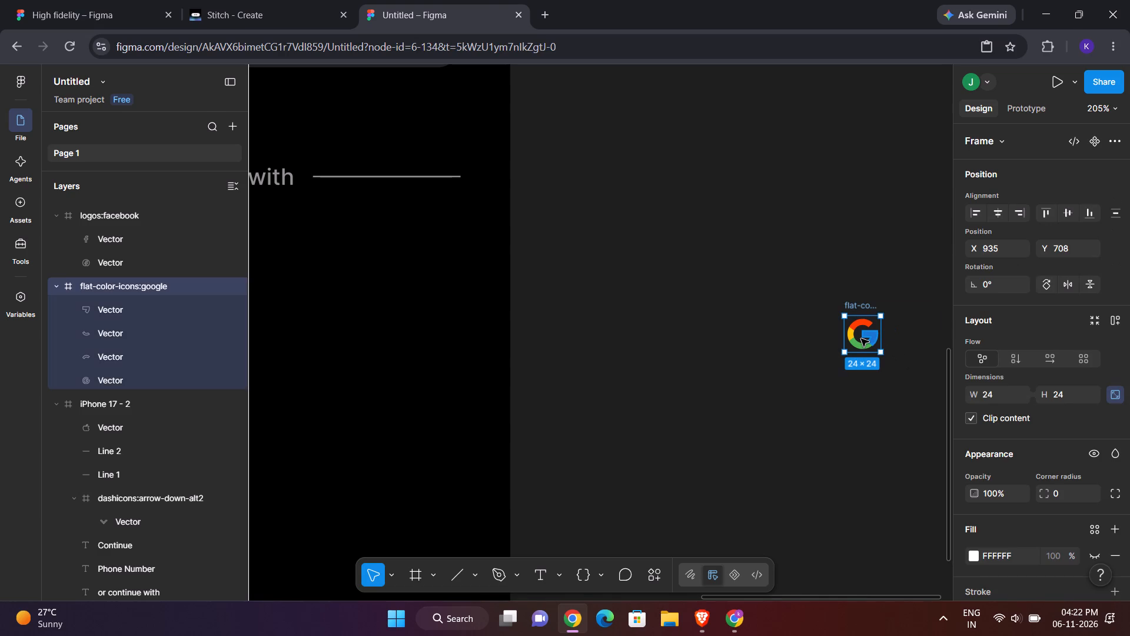
{"action": "left_click", "coordinate": [854, 303]}
{"action": "left_click_drag", "start_coordinate": [854, 303], "coordinate": [494, 319]}
{"action": "scroll", "coordinate": [494, 319], "scroll_direction": "right", "scroll_amount": 4}
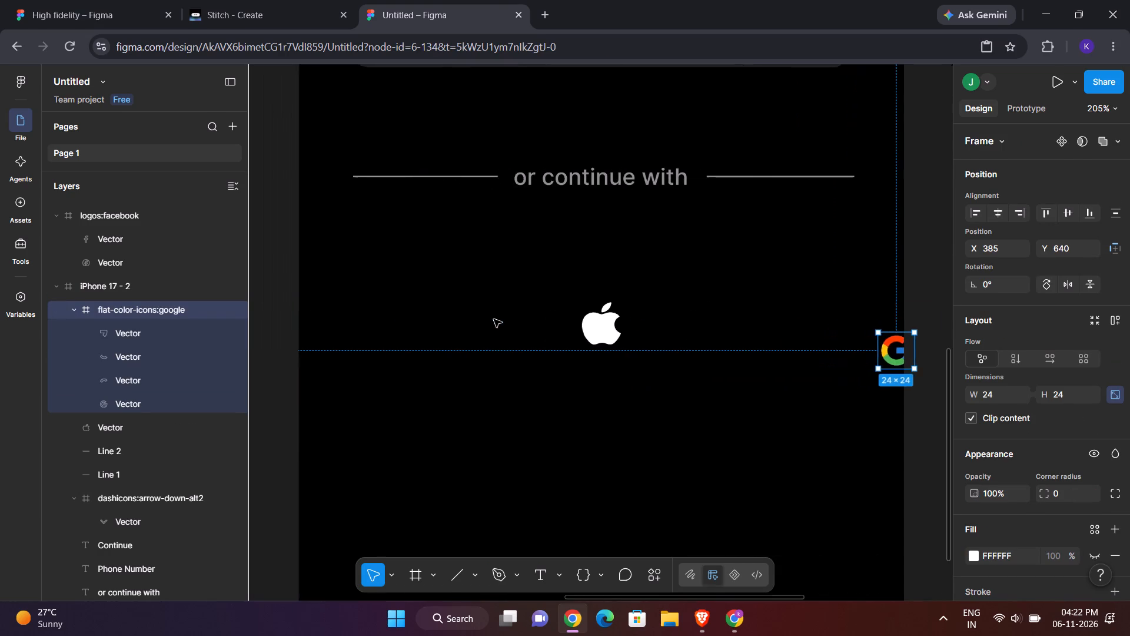
{"action": "scroll", "coordinate": [494, 319], "scroll_direction": "right", "scroll_amount": 1}
{"action": "scroll", "coordinate": [617, 317], "scroll_direction": "left", "scroll_amount": 2}
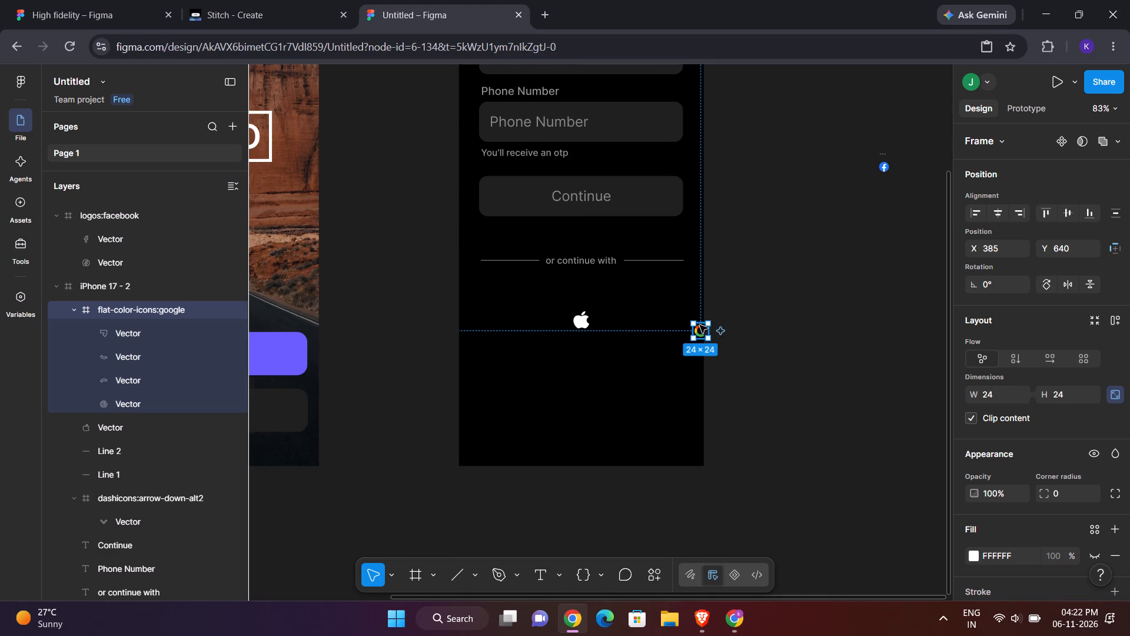
{"action": "left_click_drag", "start_coordinate": [699, 325], "coordinate": [426, 315]}
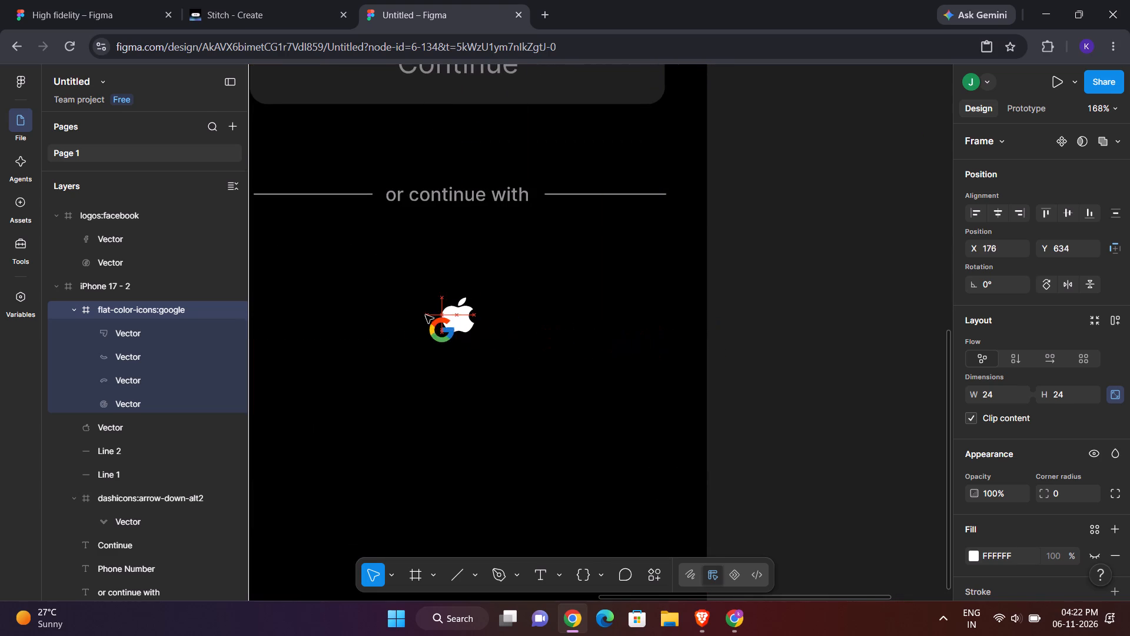
Move the Google logo clear of the Apple logo, to its left at about X 120, Y 624.
{"action": "left_click_drag", "start_coordinate": [426, 315], "coordinate": [371, 307]}
{"action": "left_click", "coordinate": [866, 320]}
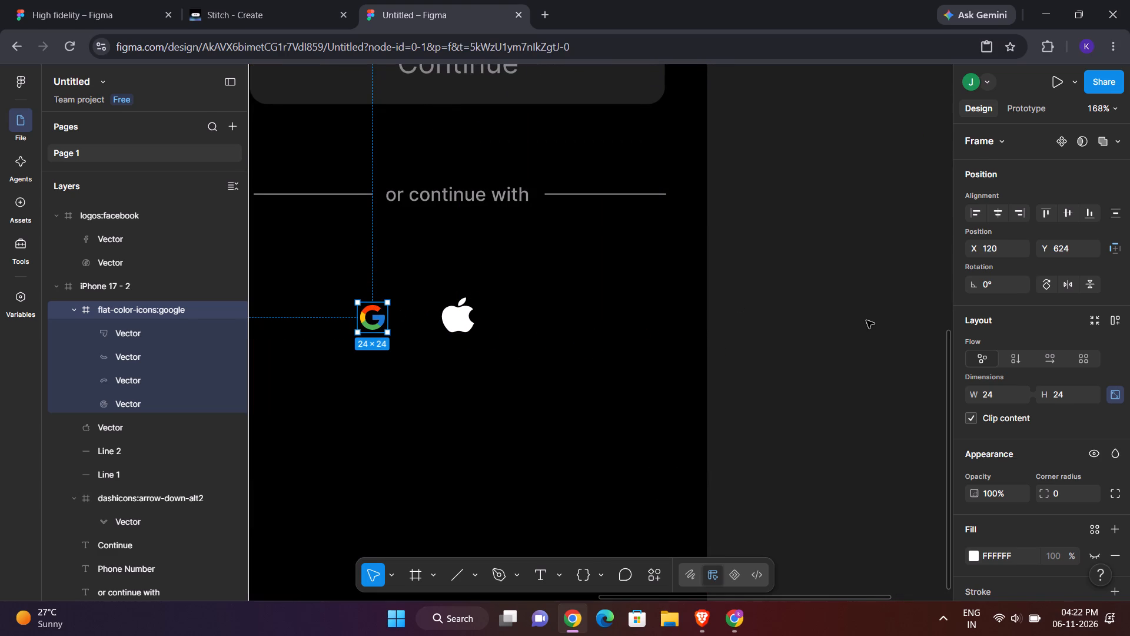
Move the Facebook logo frame into the Log In frame, to the right of the Apple logo at about X 263, Y 642.
{"action": "scroll", "coordinate": [866, 320], "scroll_direction": "left", "scroll_amount": 1}
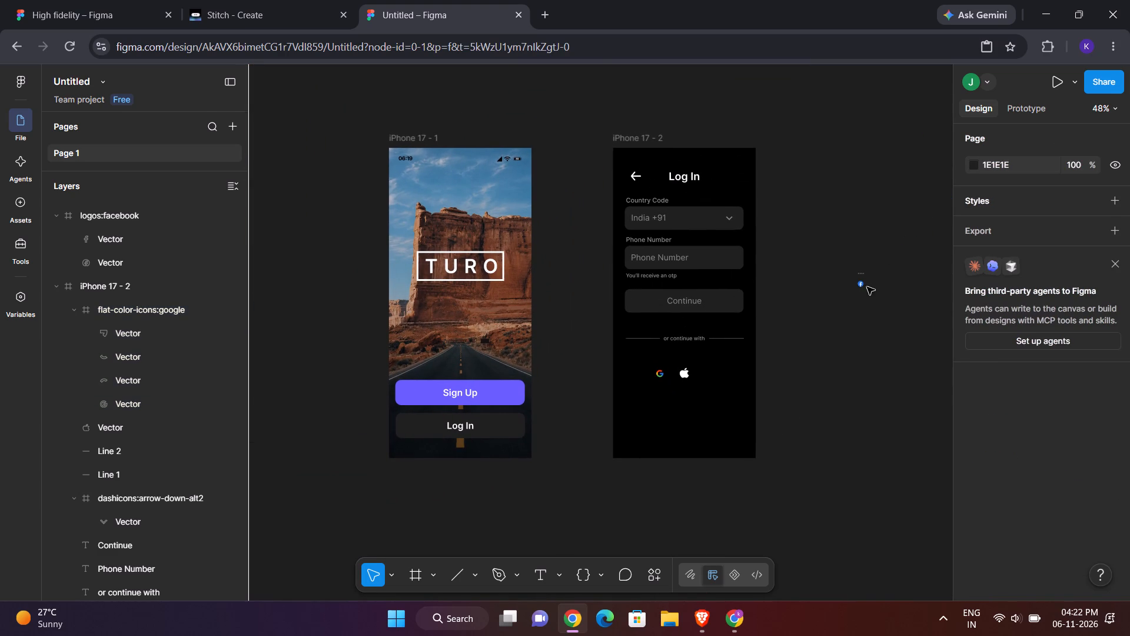
{"action": "left_click_drag", "start_coordinate": [850, 276], "coordinate": [916, 338]}
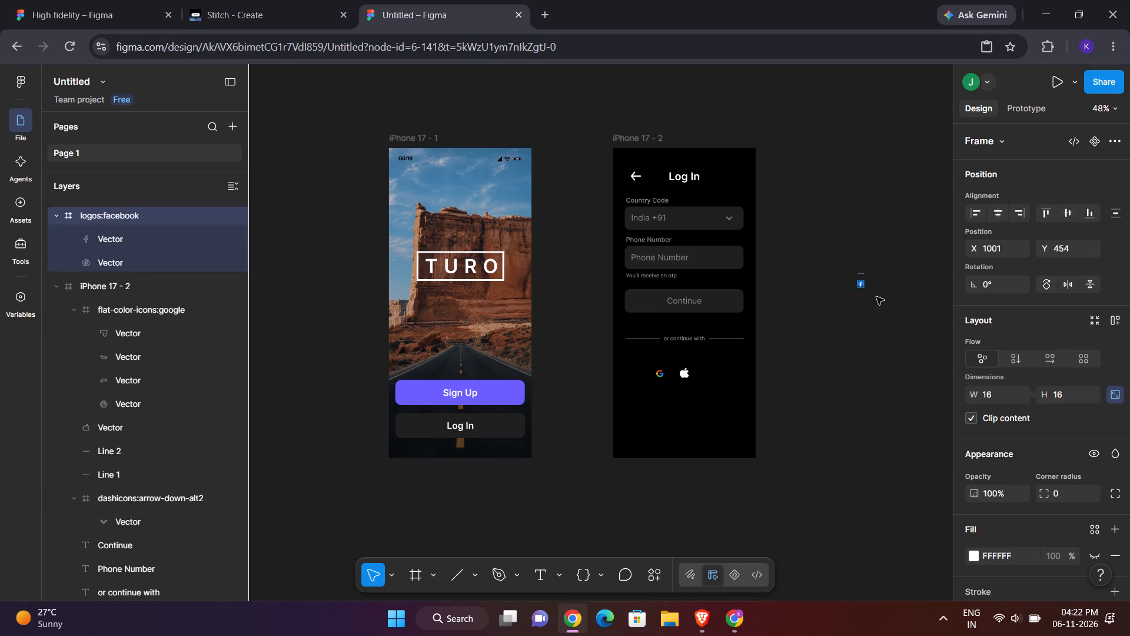
{"action": "left_click_drag", "start_coordinate": [860, 274], "coordinate": [723, 373]}
{"action": "left_click_drag", "start_coordinate": [723, 373], "coordinate": [709, 369]}
{"action": "left_click", "coordinate": [856, 408]}
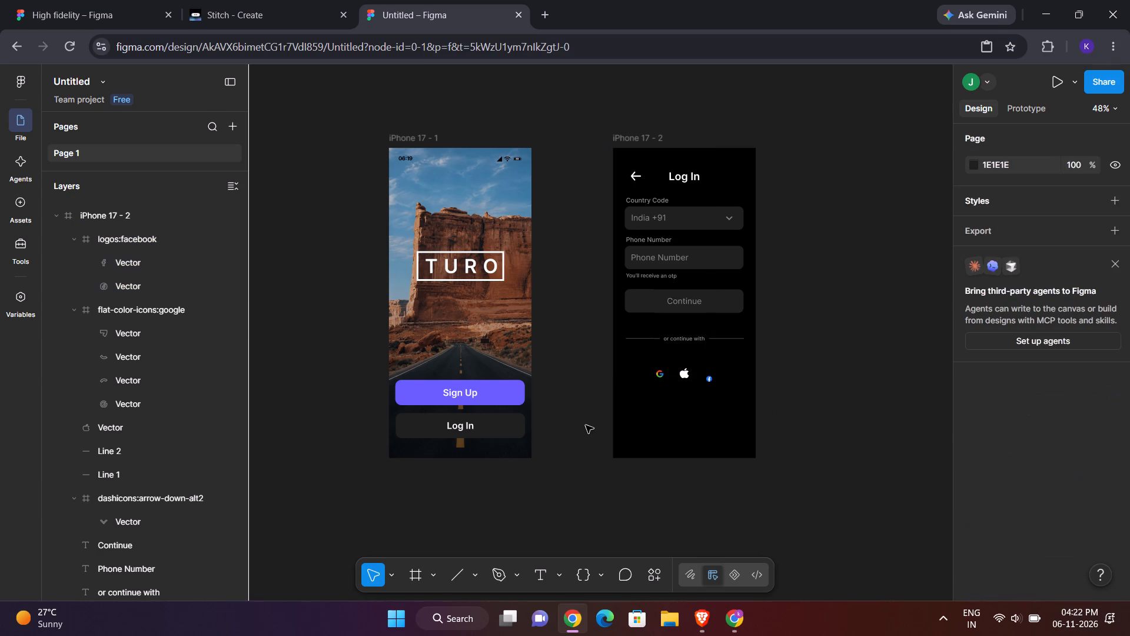
Enlarge the Facebook logo to about 38 × 38 and move it level with the Apple and Google logos.
{"action": "scroll", "coordinate": [586, 425], "scroll_direction": "left", "scroll_amount": 2}
{"action": "left_click", "coordinate": [668, 303]}
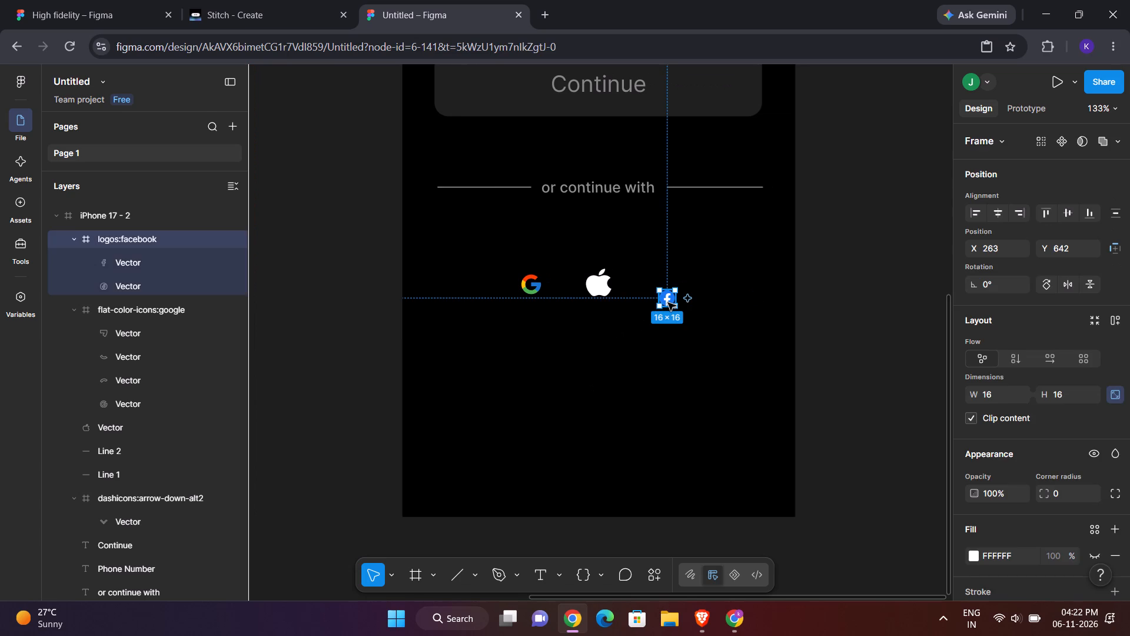
{"action": "scroll", "coordinate": [1078, 496], "scroll_direction": "down", "scroll_amount": 2}
{"action": "scroll", "coordinate": [1078, 496], "scroll_direction": "up", "scroll_amount": 1}
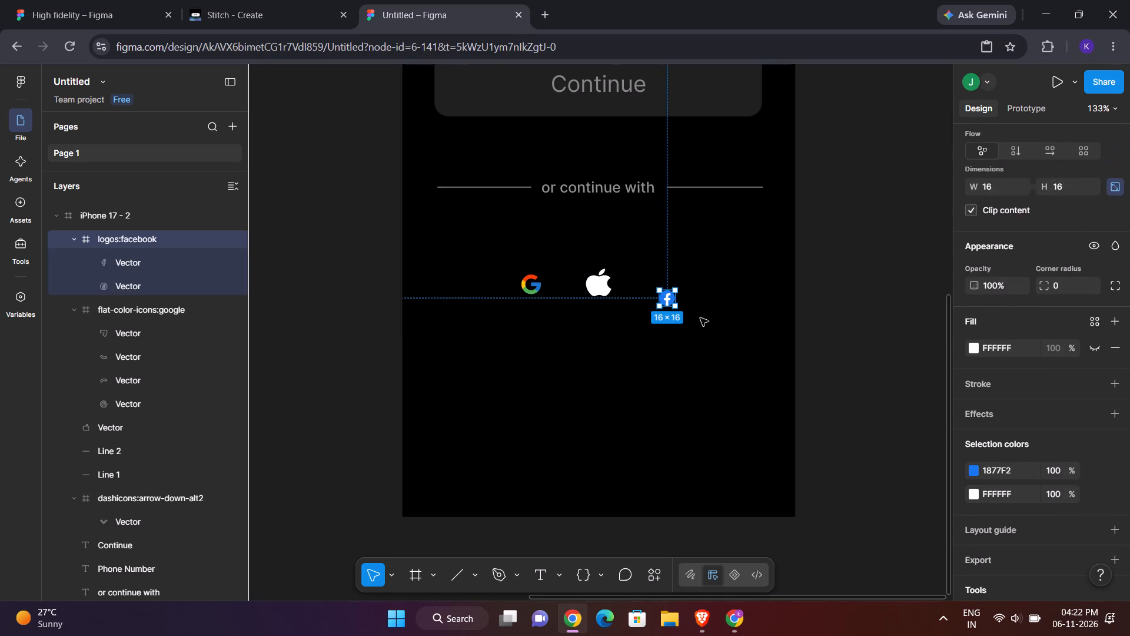
{"action": "left_click_drag", "start_coordinate": [677, 307], "coordinate": [692, 316]}
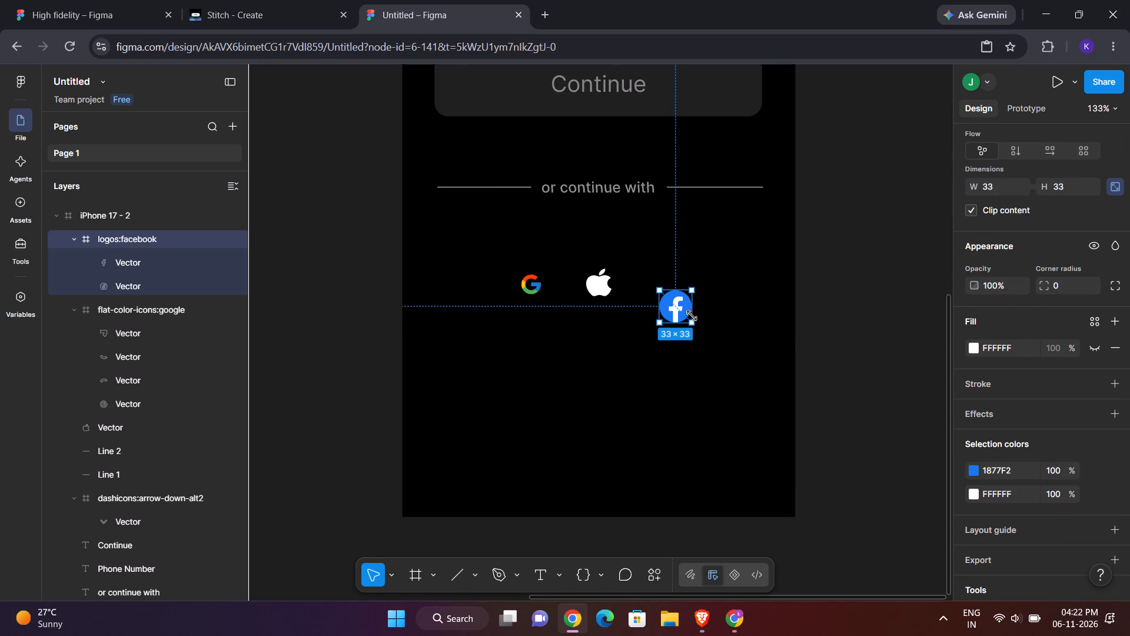
{"action": "left_click_drag", "start_coordinate": [692, 316], "coordinate": [696, 319]}
{"action": "left_click_drag", "start_coordinate": [677, 306], "coordinate": [680, 280]}
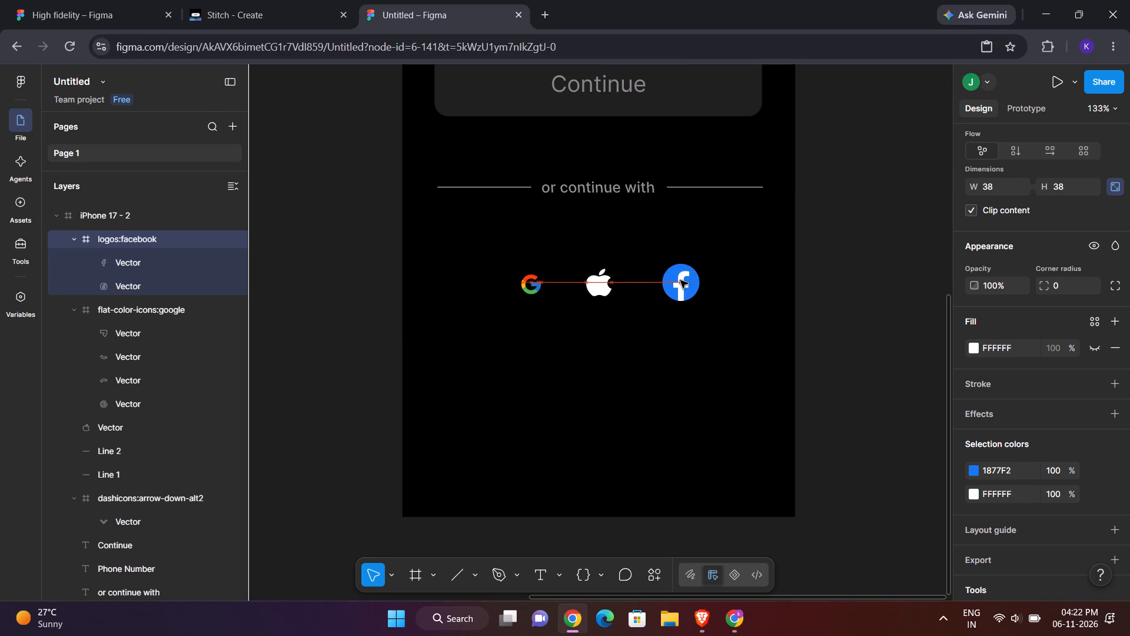
{"action": "left_click_drag", "start_coordinate": [680, 280], "coordinate": [672, 282]}
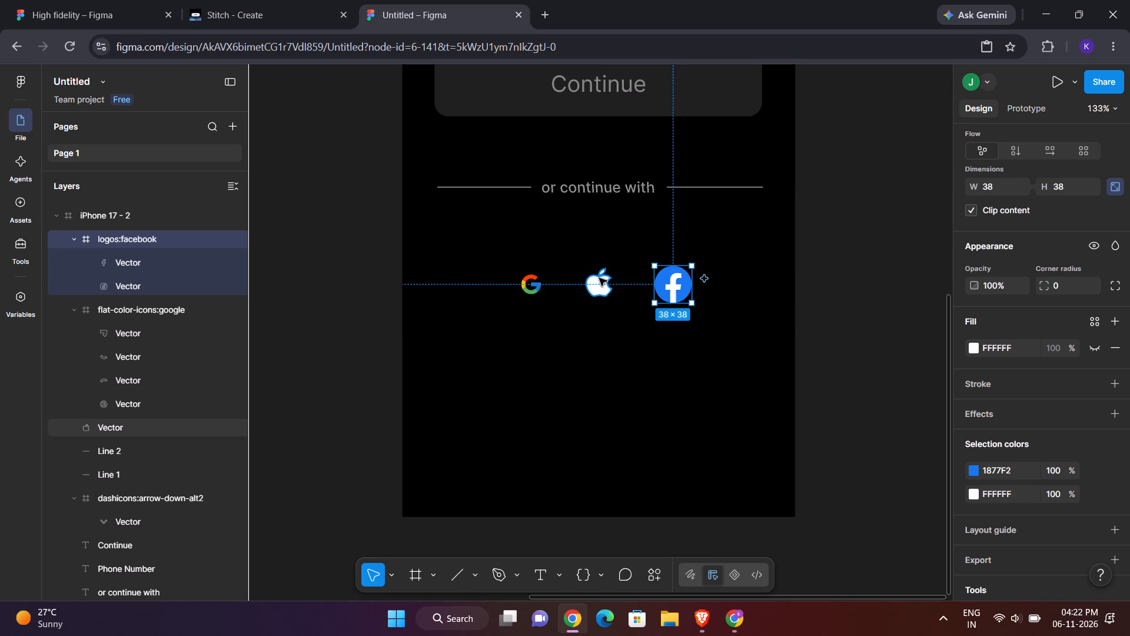
Enlarge the Apple logo to about 38 × 41 and shift it up slightly to about Y 617.
{"action": "left_click", "coordinate": [599, 278]}
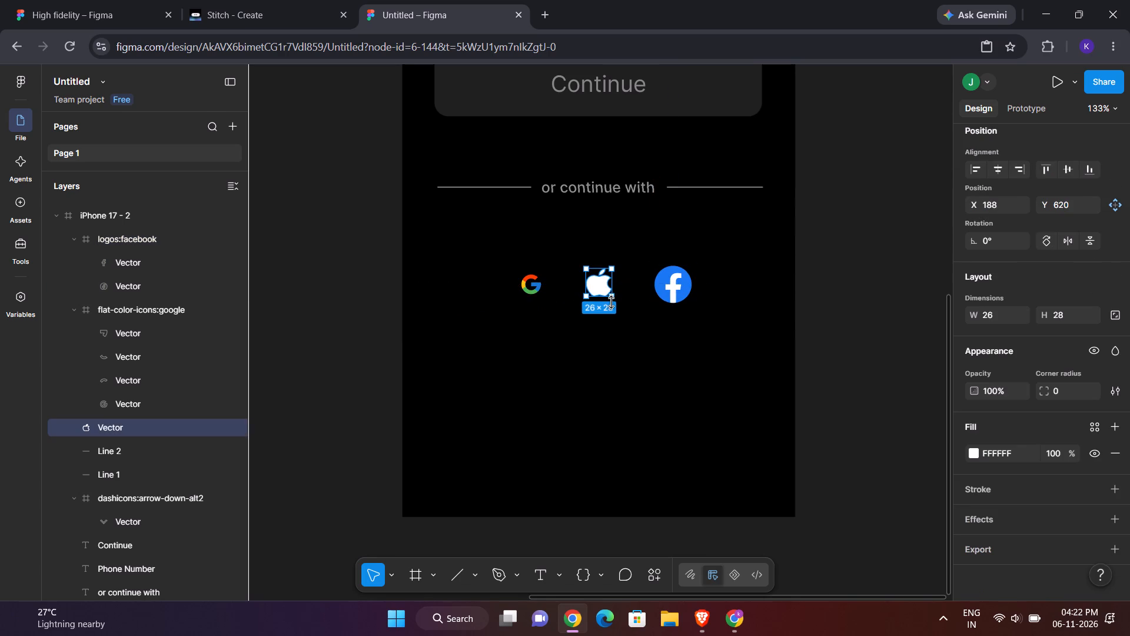
{"action": "left_click", "coordinate": [611, 302]}
{"action": "left_click_drag", "start_coordinate": [612, 299], "coordinate": [618, 303]}
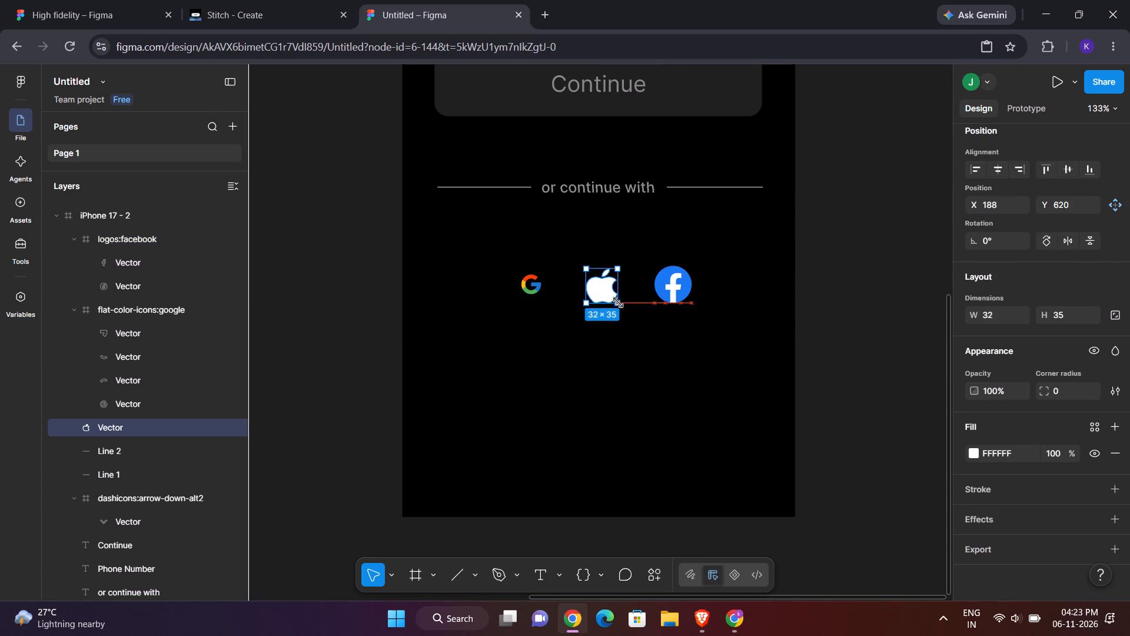
{"action": "left_click_drag", "start_coordinate": [618, 303], "coordinate": [623, 309]}
{"action": "left_click", "coordinate": [609, 292]}
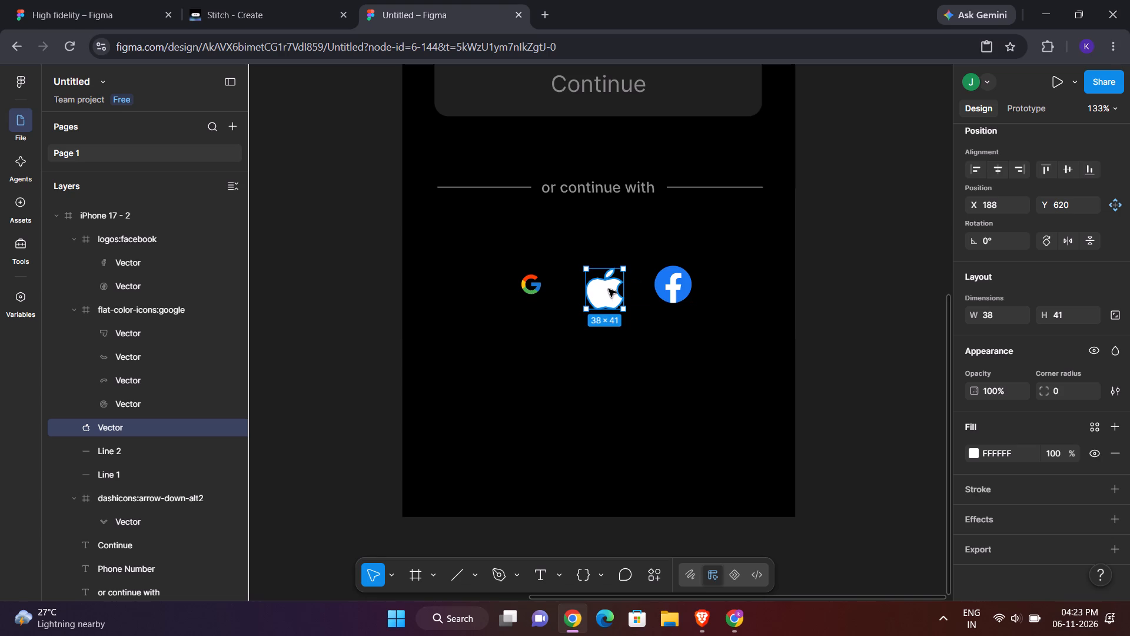
Enlarge the Google logo to about 36 × 36.
{"action": "left_click", "coordinate": [541, 289]}
{"action": "left_click_drag", "start_coordinate": [543, 296], "coordinate": [554, 306]}
{"action": "left_click", "coordinate": [545, 295]}
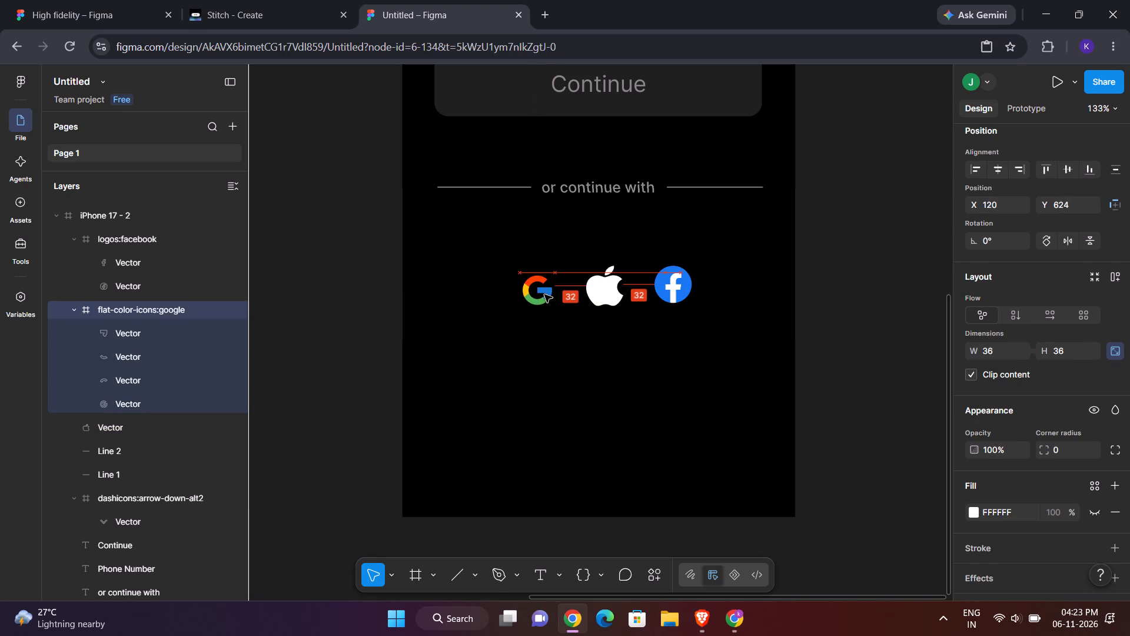
Enlarge the Google logo upward to about 45 × 45, closer in size to the Apple and Facebook logos.
{"action": "left_click", "coordinate": [843, 337]}
{"action": "scroll", "coordinate": [858, 448], "scroll_direction": "left", "scroll_amount": 1}
{"action": "left_click_drag", "start_coordinate": [447, 386], "coordinate": [617, 389]}
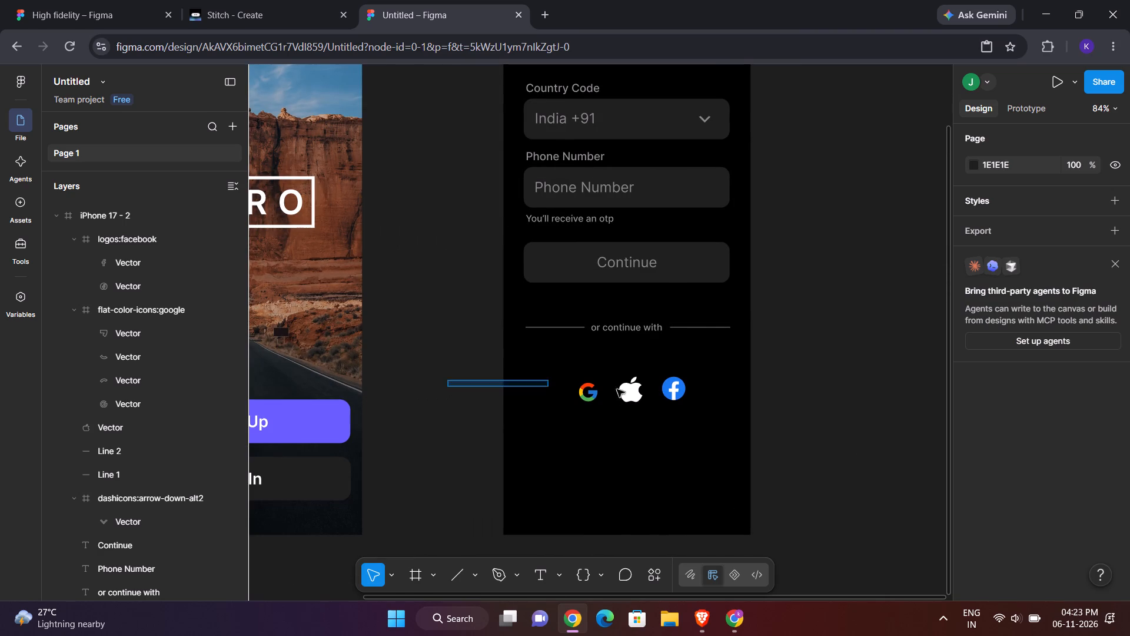
{"action": "left_click_drag", "start_coordinate": [617, 389], "coordinate": [730, 409]}
{"action": "left_click", "coordinate": [792, 381]}
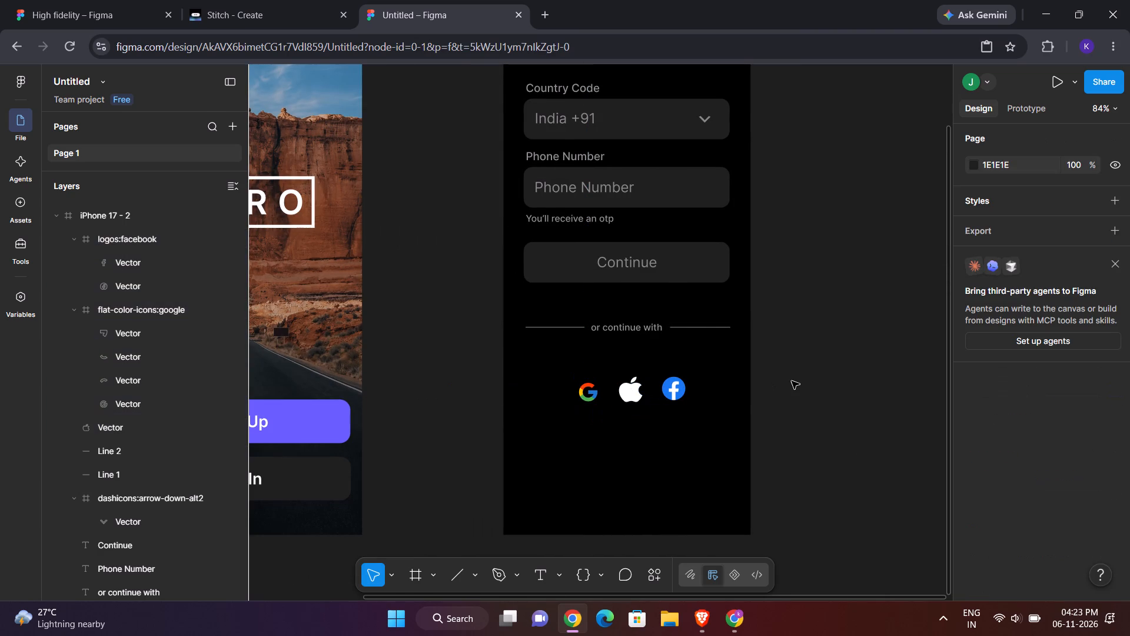
{"action": "left_click", "coordinate": [593, 397]}
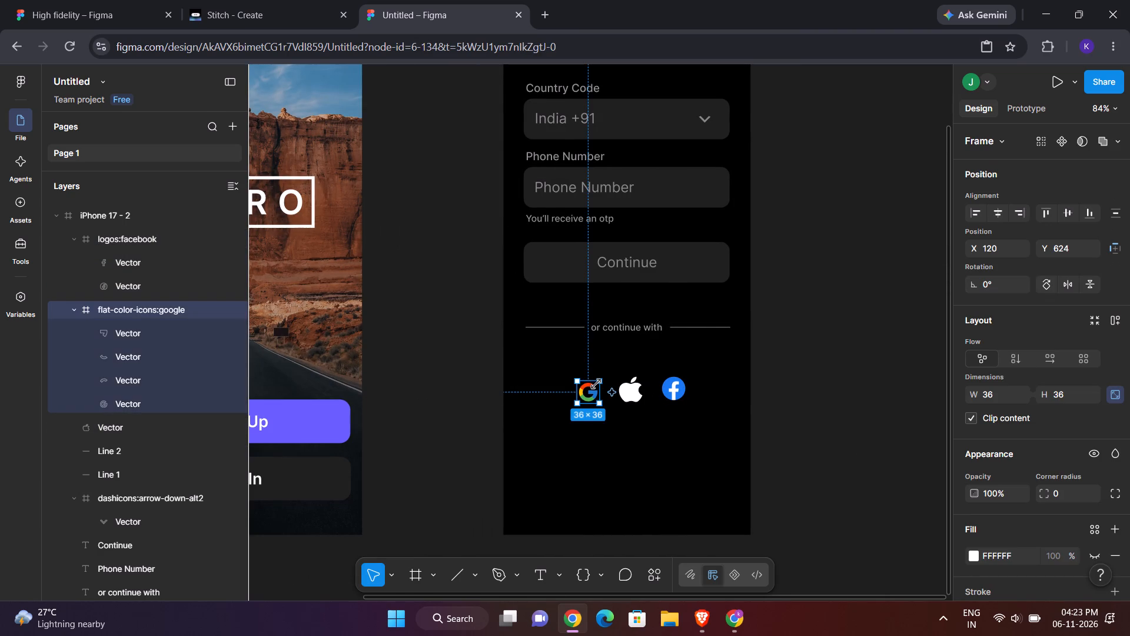
{"action": "left_click_drag", "start_coordinate": [597, 383], "coordinate": [603, 378]}
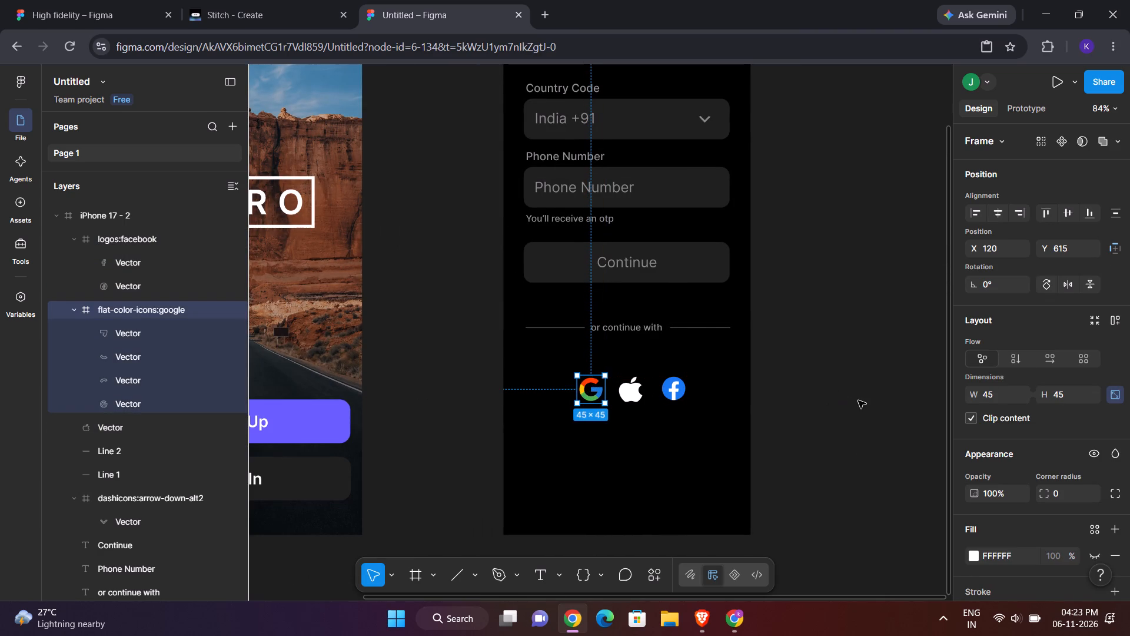
{"action": "left_click", "coordinate": [858, 400]}
Select the Google, Apple and Facebook logos together and set their horizontal spacing to 20.
{"action": "left_click", "coordinate": [631, 384]}
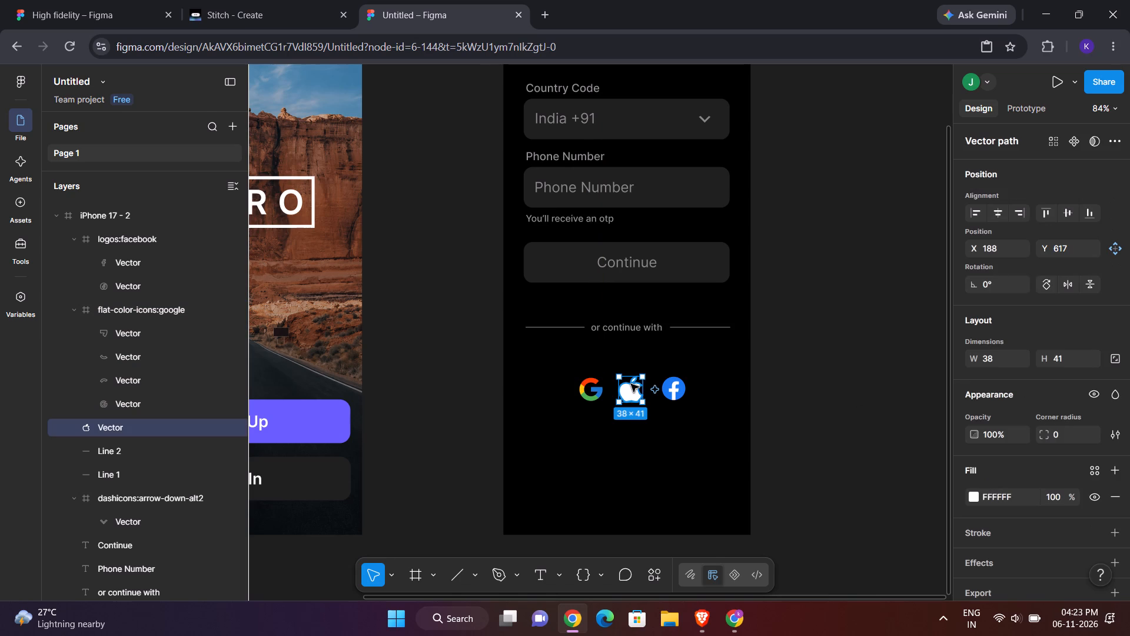
{"action": "left_click", "coordinate": [783, 405]}
{"action": "left_click_drag", "start_coordinate": [515, 375], "coordinate": [596, 380]}
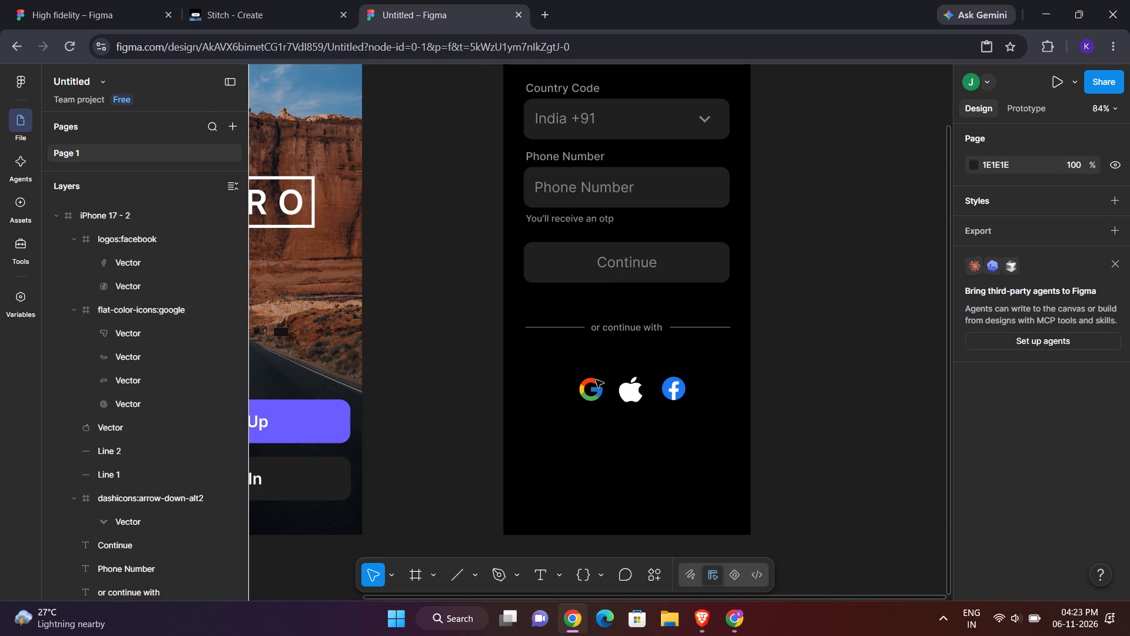
{"action": "left_click_drag", "start_coordinate": [596, 380], "coordinate": [659, 394]}
{"action": "left_click", "coordinate": [420, 337]}
{"action": "left_click_drag", "start_coordinate": [420, 337], "coordinate": [713, 430]}
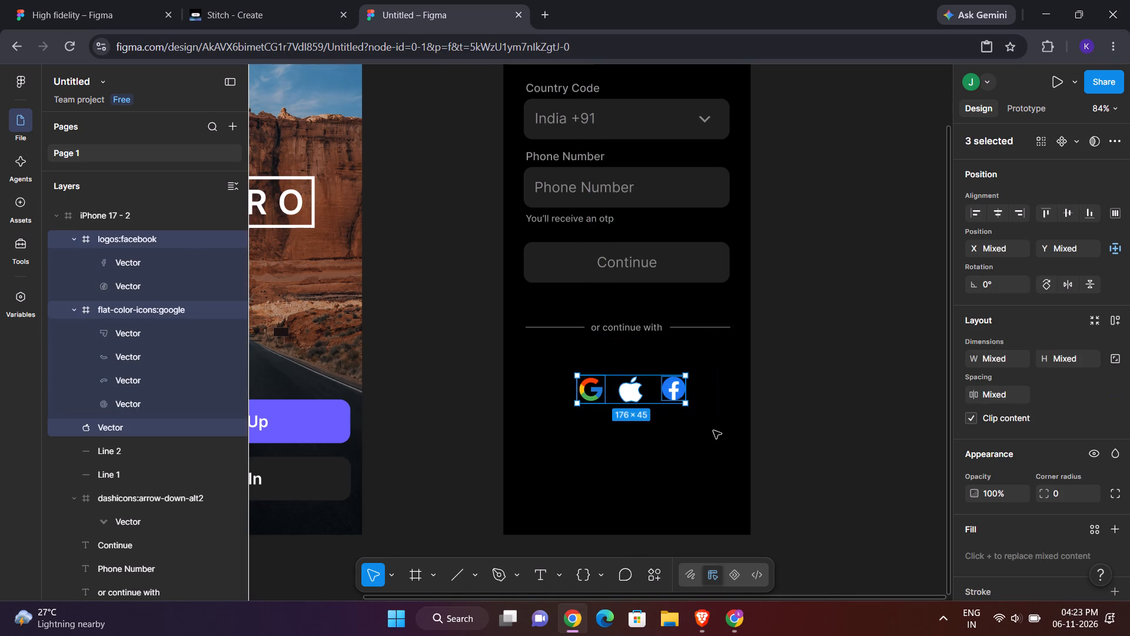
{"action": "scroll", "coordinate": [993, 438], "scroll_direction": "down", "scroll_amount": 2}
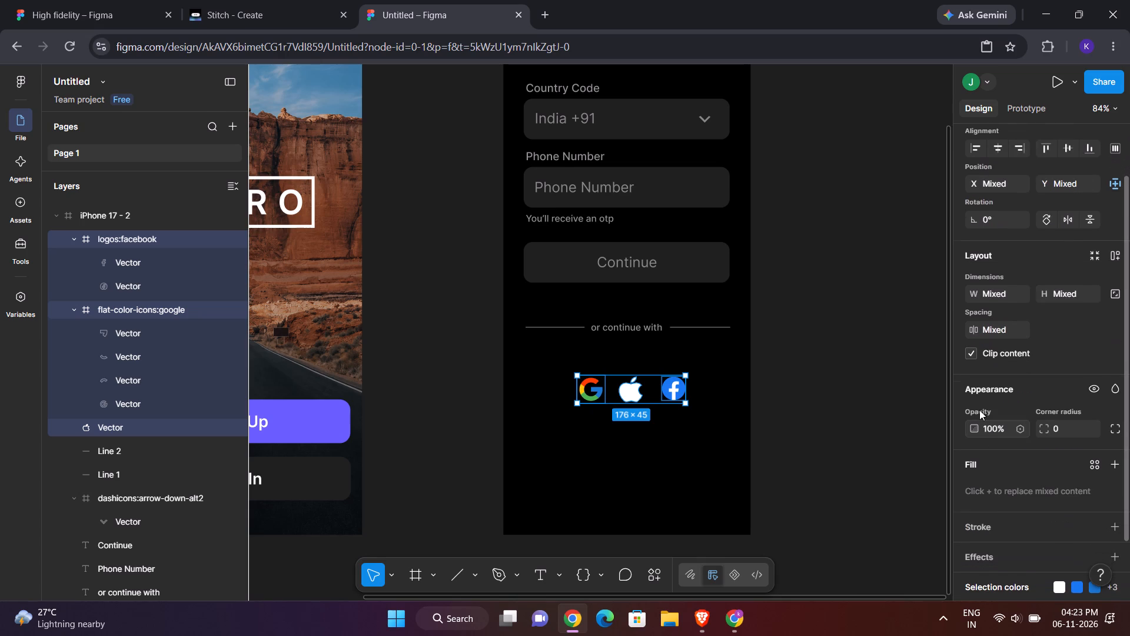
{"action": "scroll", "coordinate": [979, 410], "scroll_direction": "down", "scroll_amount": 1}
{"action": "scroll", "coordinate": [979, 410], "scroll_direction": "up", "scroll_amount": 5}
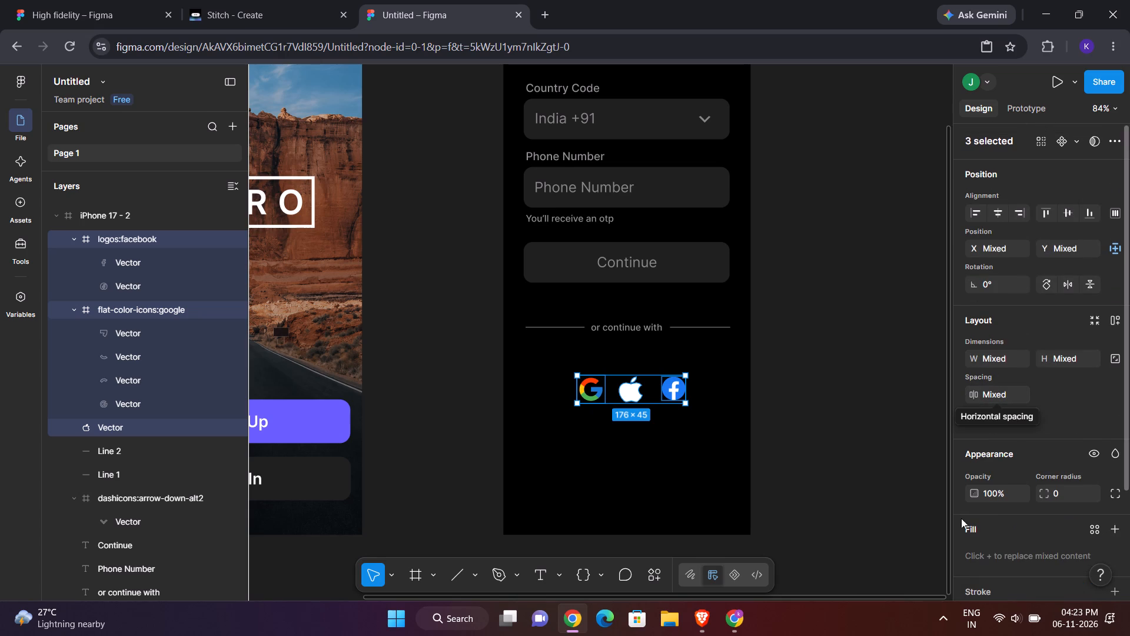
{"action": "right_click", "coordinate": [660, 400]}
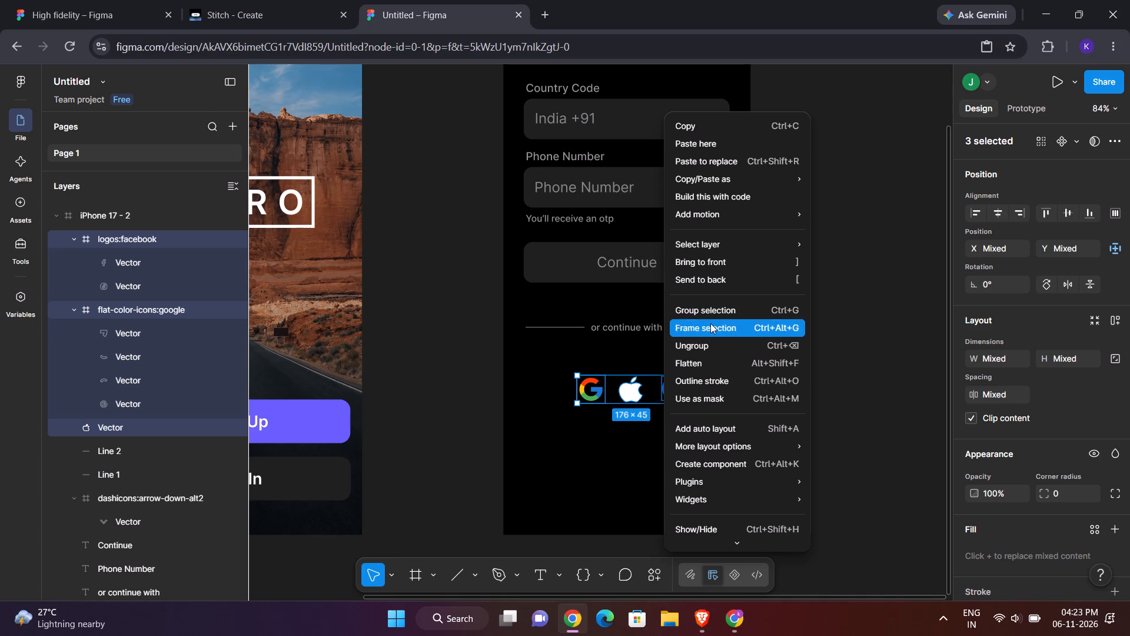
{"action": "scroll", "coordinate": [723, 373], "scroll_direction": "down", "scroll_amount": 2}
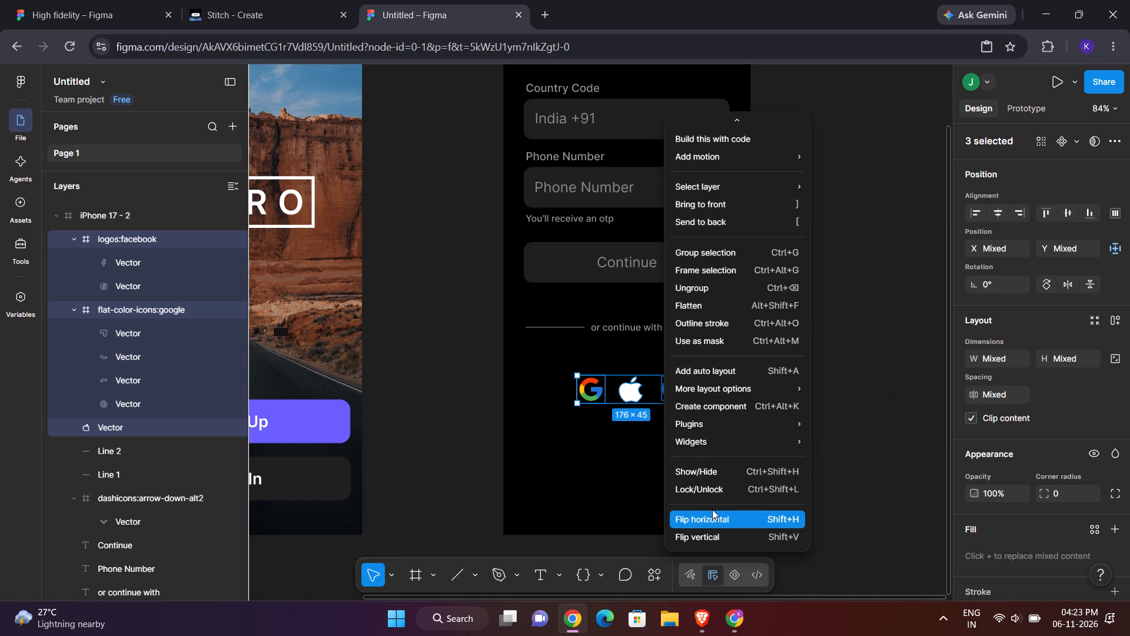
{"action": "left_click", "coordinate": [1023, 393]}
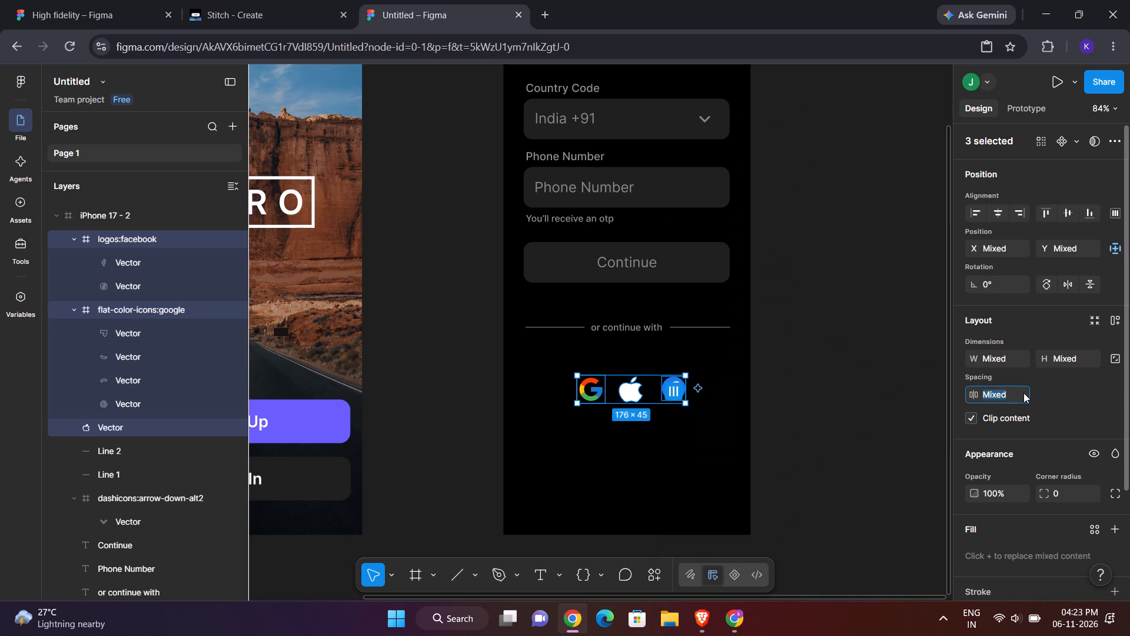
{"action": "key", "text": "BackSpace"}
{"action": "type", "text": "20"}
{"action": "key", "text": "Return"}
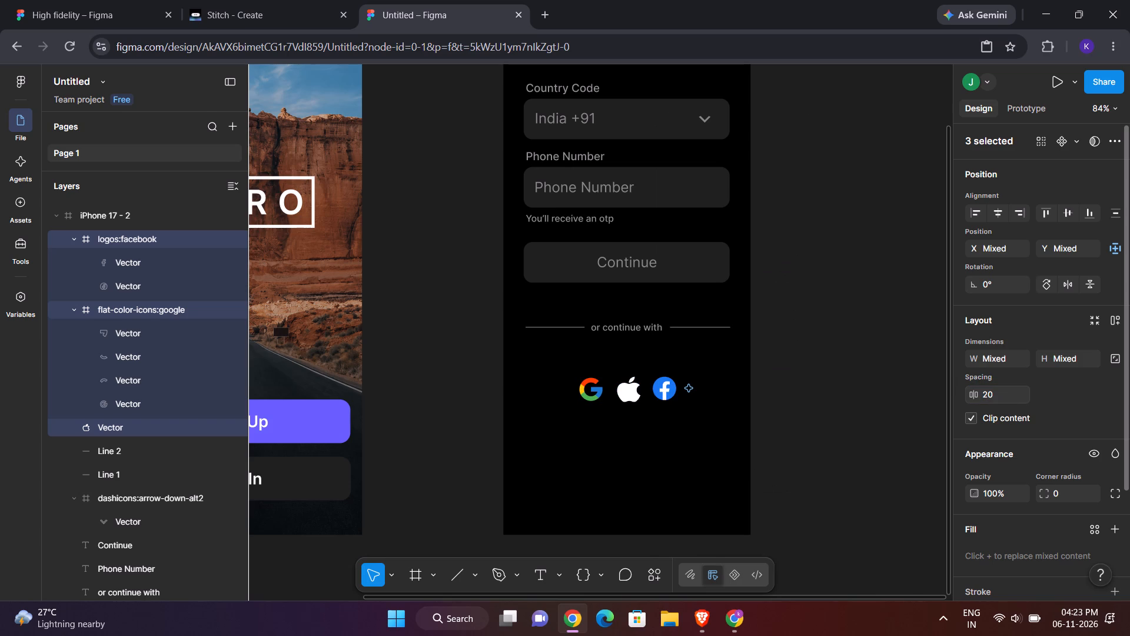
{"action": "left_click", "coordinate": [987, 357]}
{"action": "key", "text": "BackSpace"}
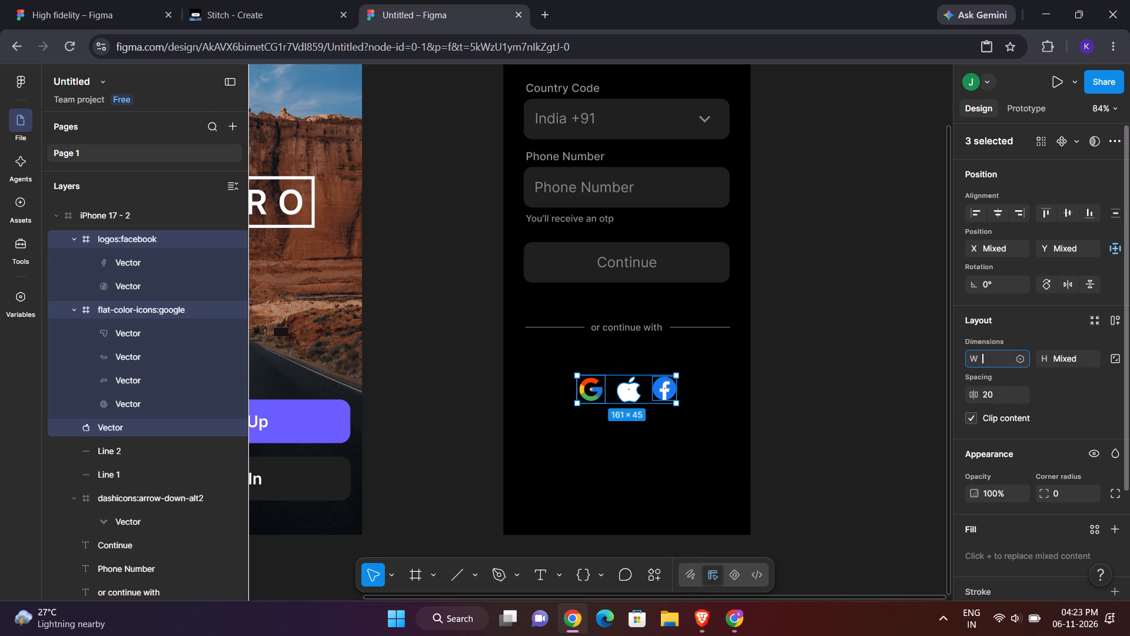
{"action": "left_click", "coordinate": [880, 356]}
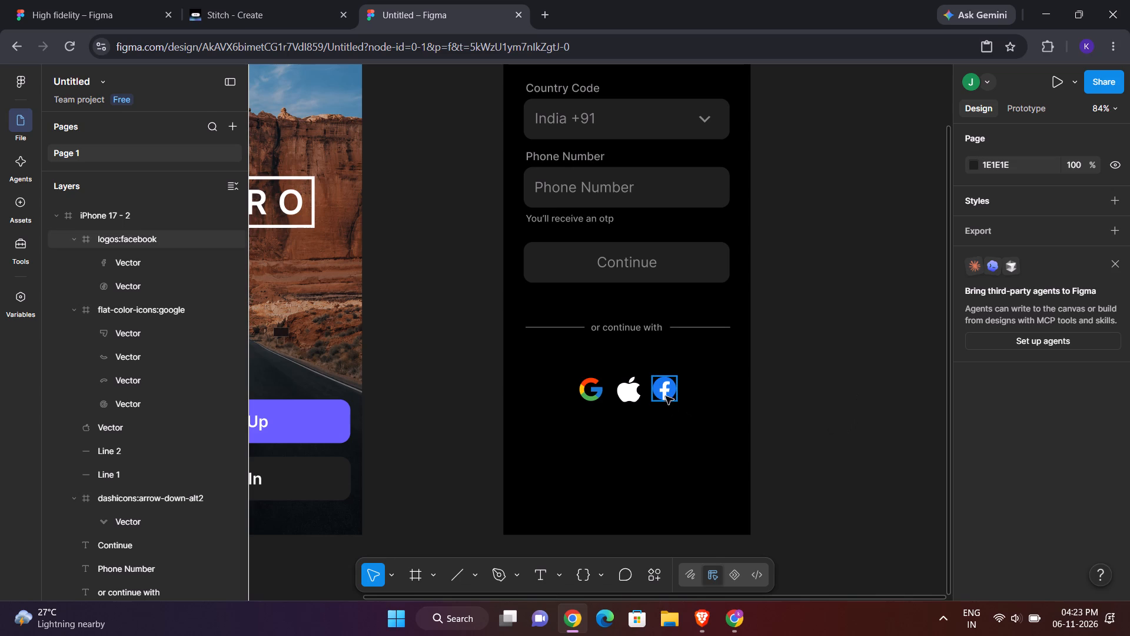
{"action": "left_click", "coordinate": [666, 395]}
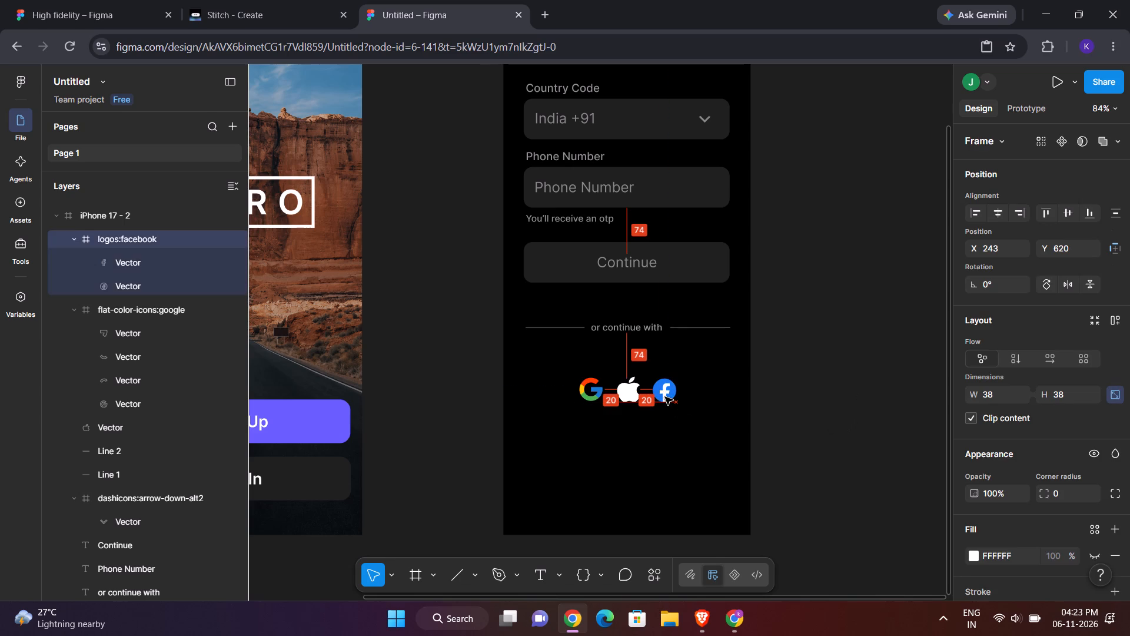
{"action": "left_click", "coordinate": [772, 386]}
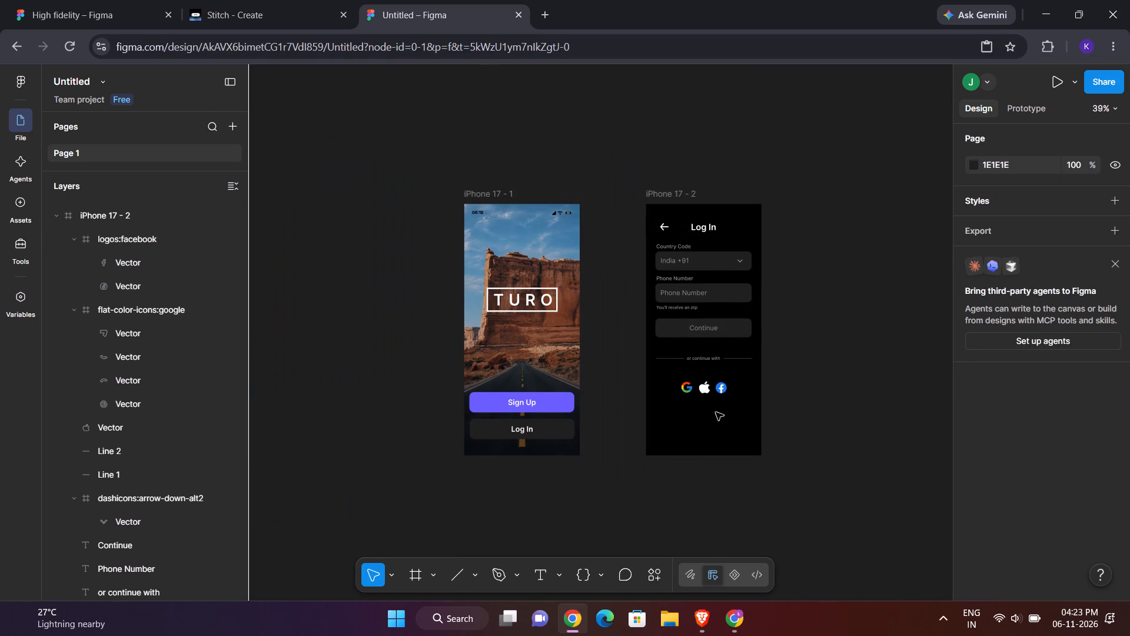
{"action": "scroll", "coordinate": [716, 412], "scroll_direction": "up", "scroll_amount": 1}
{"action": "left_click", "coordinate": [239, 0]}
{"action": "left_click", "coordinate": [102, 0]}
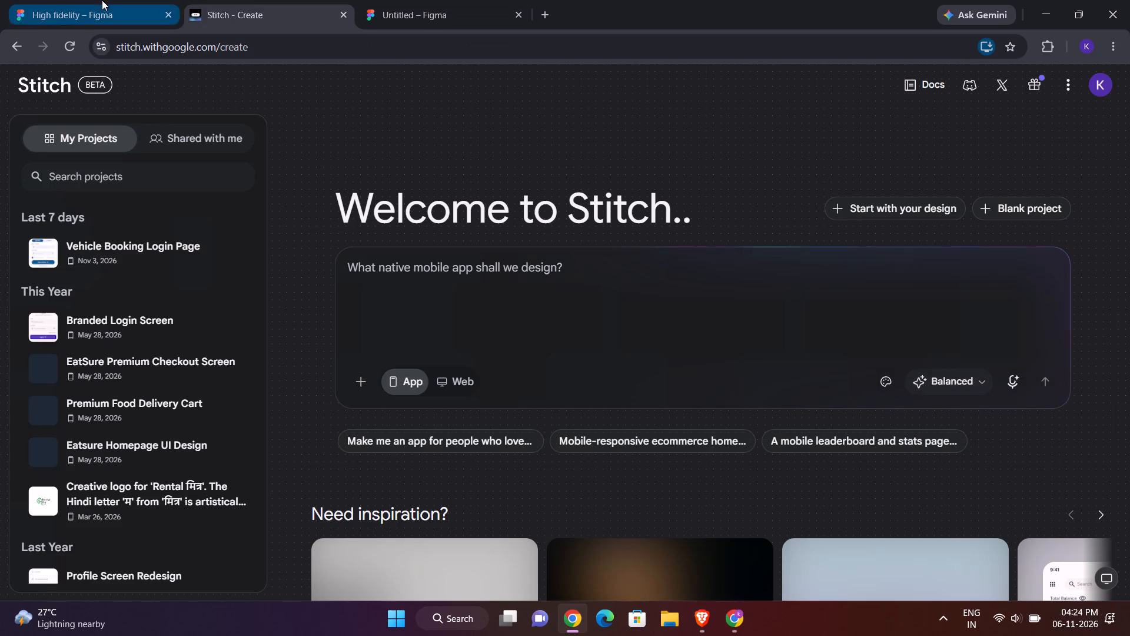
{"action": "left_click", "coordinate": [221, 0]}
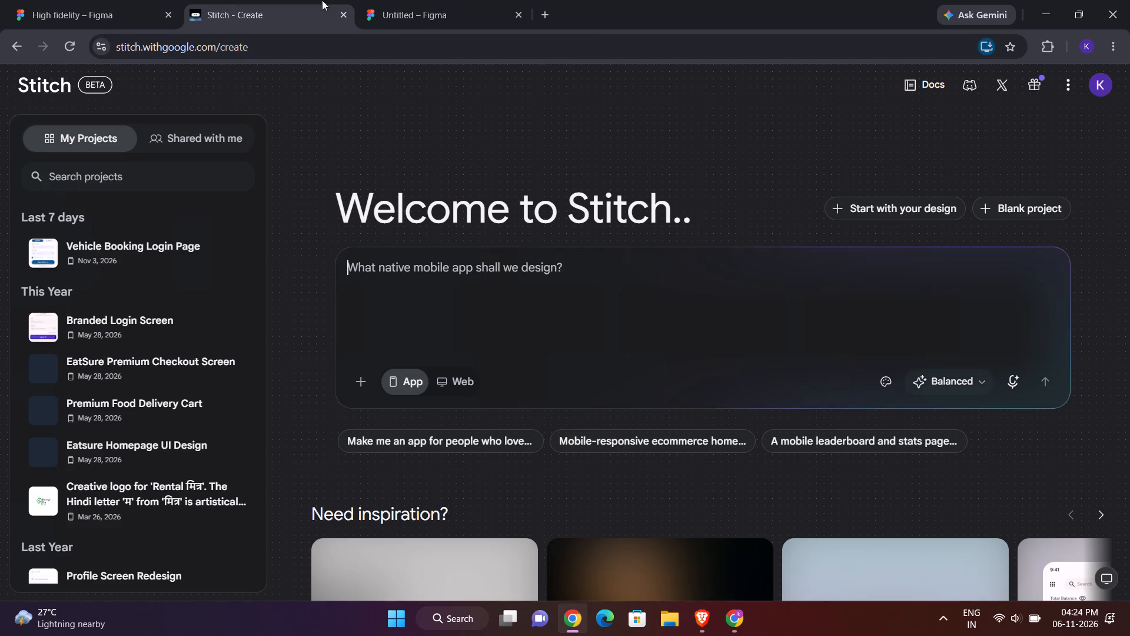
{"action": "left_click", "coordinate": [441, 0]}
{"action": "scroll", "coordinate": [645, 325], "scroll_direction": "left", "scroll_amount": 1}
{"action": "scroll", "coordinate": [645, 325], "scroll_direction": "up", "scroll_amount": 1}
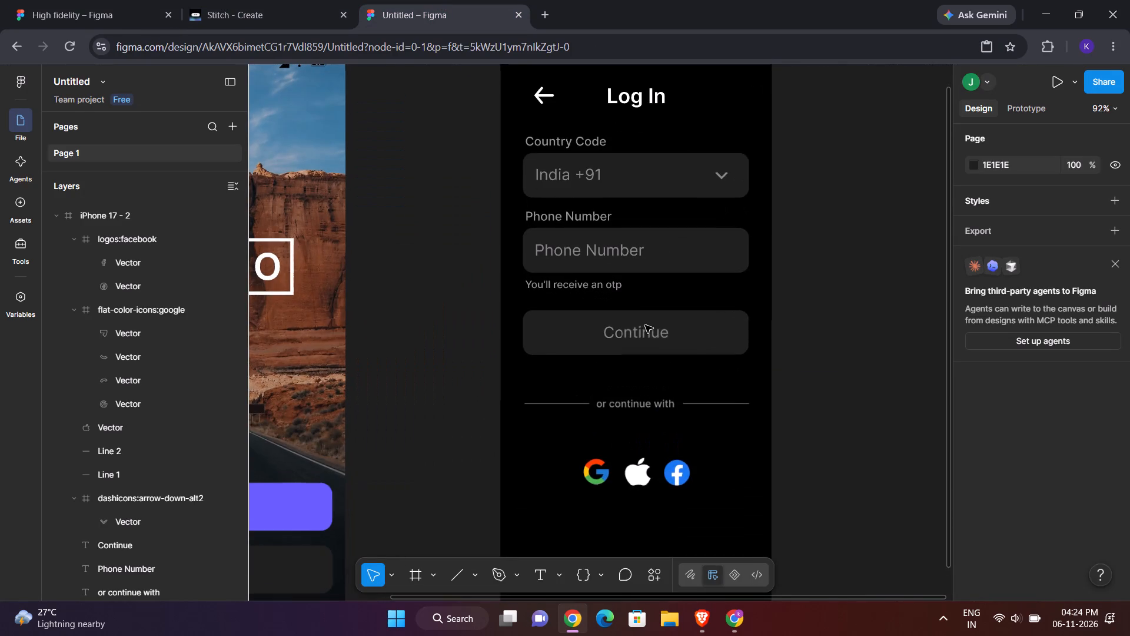
Select the Google, Apple and Facebook logos together and set their horizontal spacing to 40.
{"action": "left_click_drag", "start_coordinate": [500, 465], "coordinate": [740, 477]}
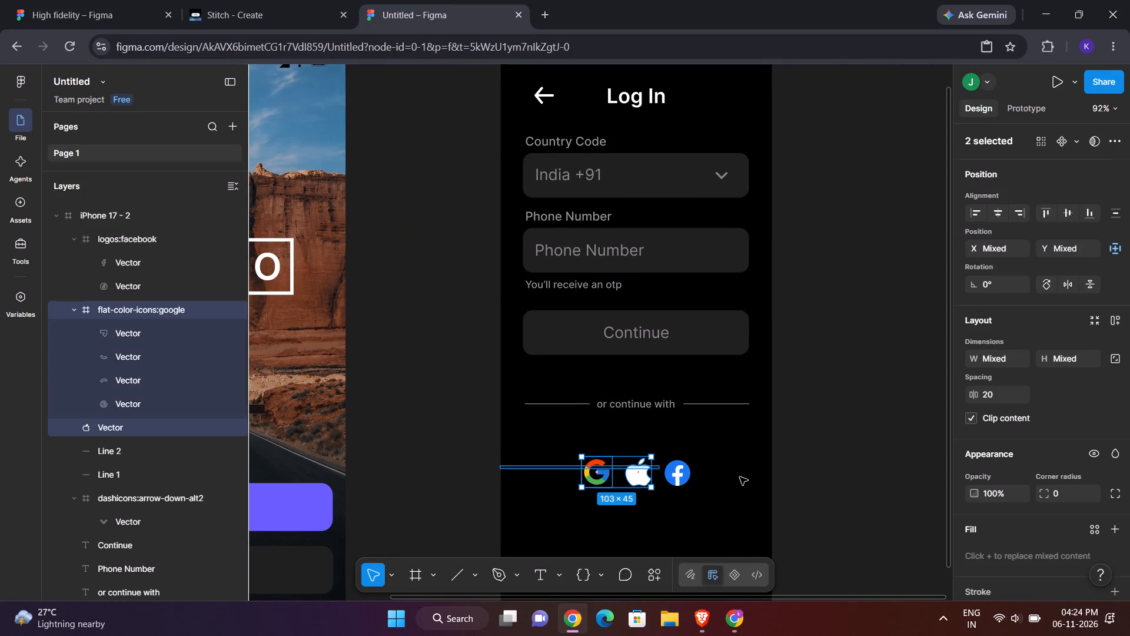
{"action": "left_click", "coordinate": [1000, 402]}
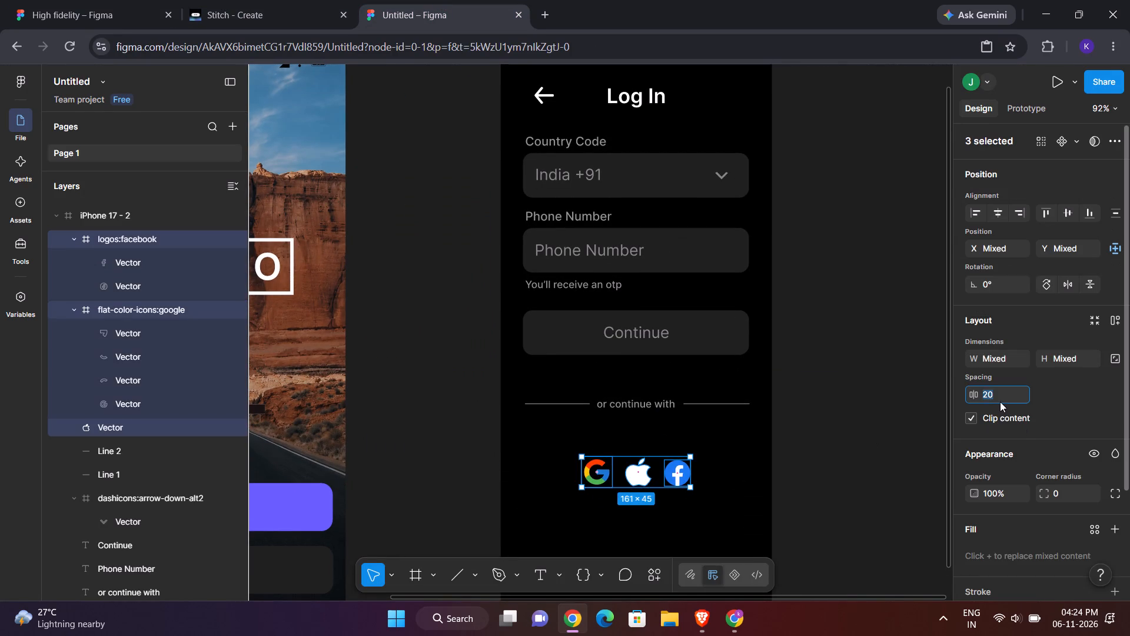
{"action": "key", "text": "BackSpace"}
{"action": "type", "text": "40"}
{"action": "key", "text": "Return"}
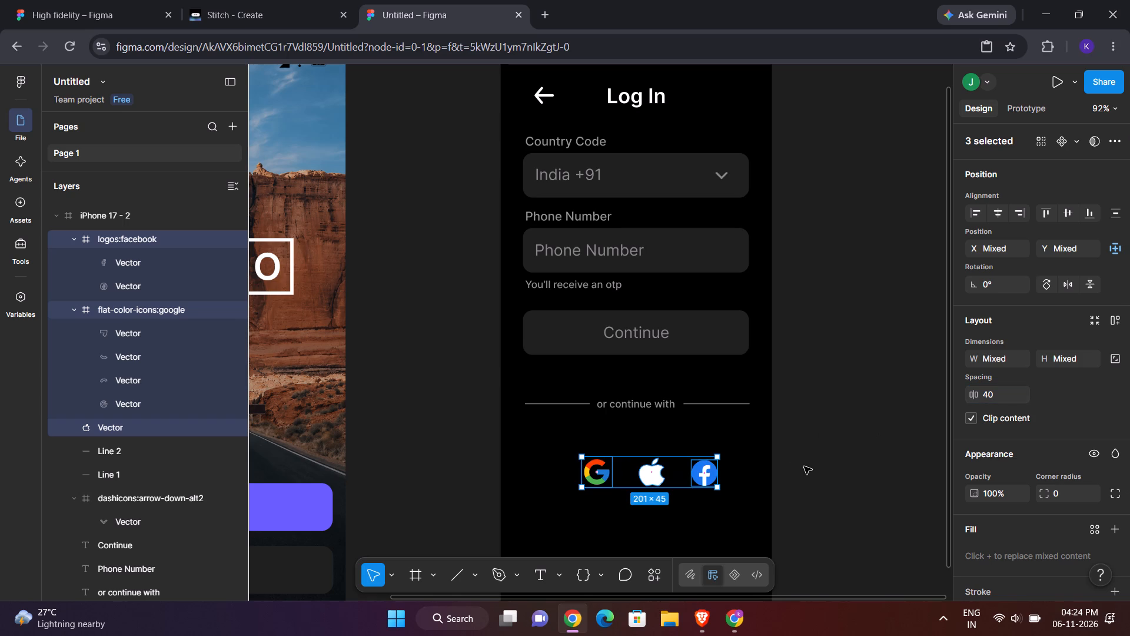
{"action": "left_click", "coordinate": [804, 466]}
Group the Google, Apple and Facebook logos on the Log In screen.
{"action": "left_click_drag", "start_coordinate": [484, 465], "coordinate": [669, 476]}
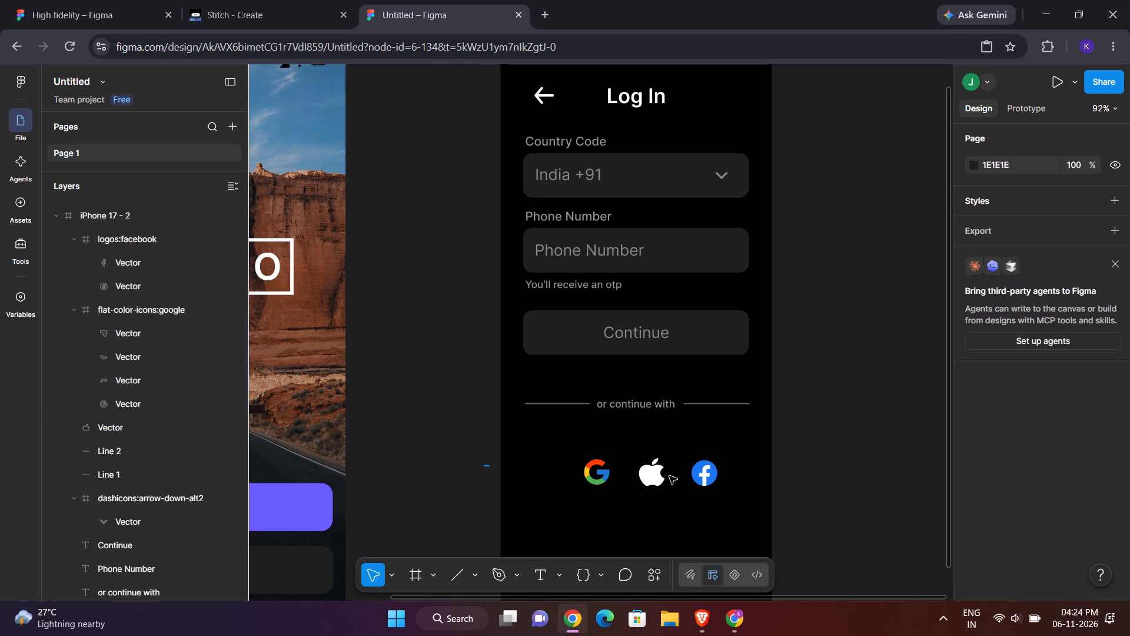
{"action": "left_click_drag", "start_coordinate": [669, 476], "coordinate": [716, 487]}
{"action": "right_click", "coordinate": [684, 482]}
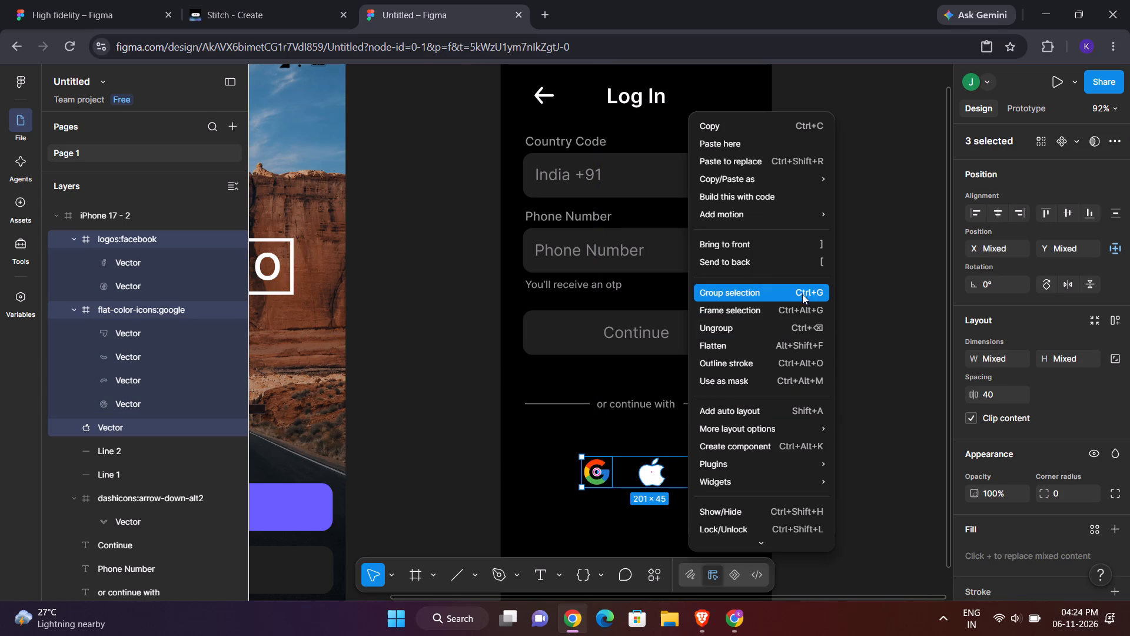
{"action": "left_click", "coordinate": [786, 286]}
Move the logo group to about X 100, Y 594, centred horizontally on the Log In screen below the "or continue with" text.
{"action": "left_click_drag", "start_coordinate": [676, 472], "coordinate": [676, 473]}
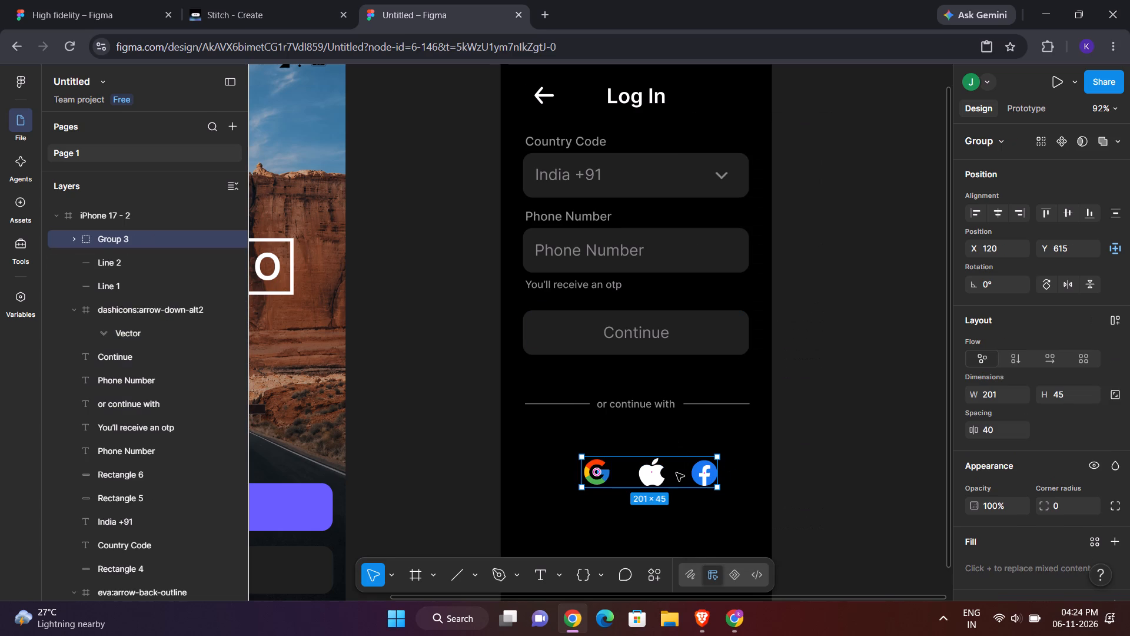
{"action": "left_click_drag", "start_coordinate": [676, 473], "coordinate": [663, 486]}
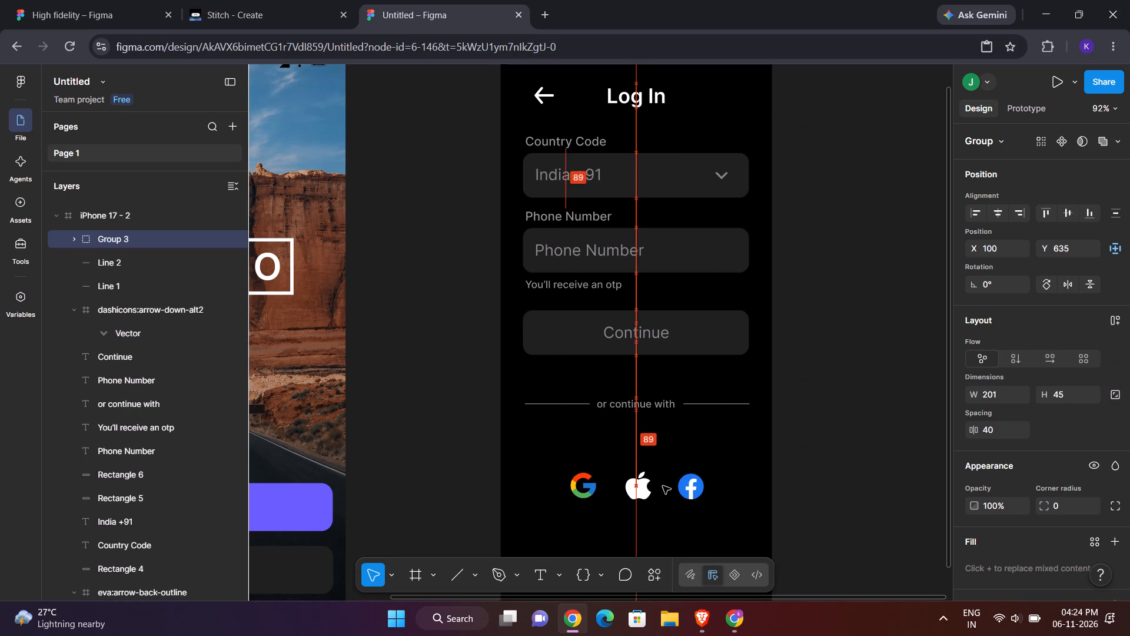
{"action": "left_click_drag", "start_coordinate": [663, 486], "coordinate": [662, 485]}
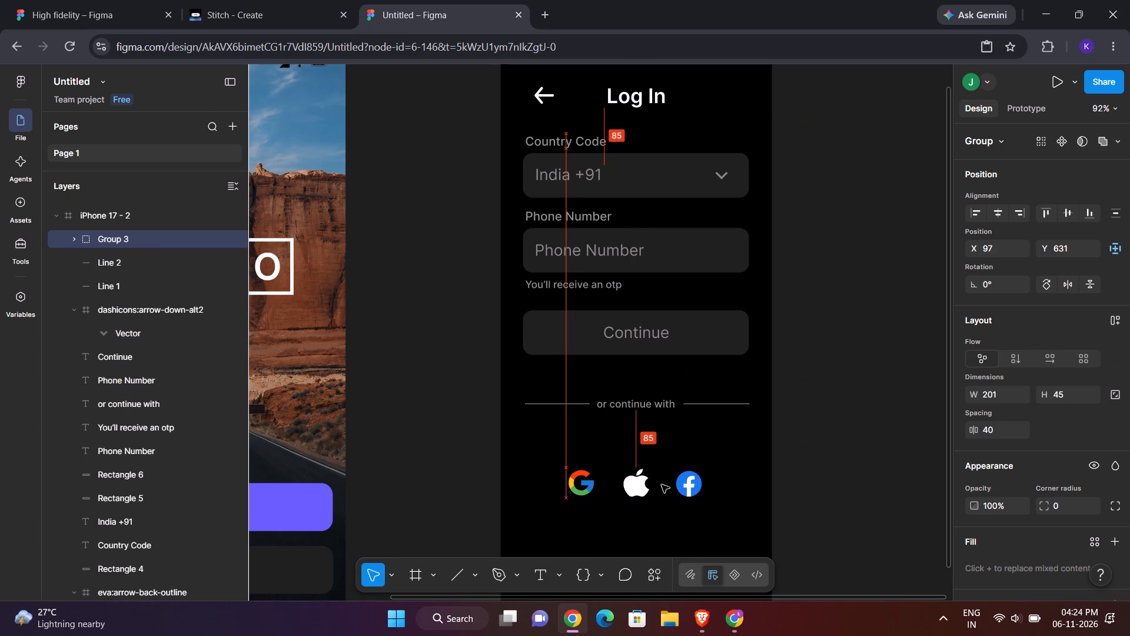
{"action": "left_click_drag", "start_coordinate": [662, 485], "coordinate": [663, 485]}
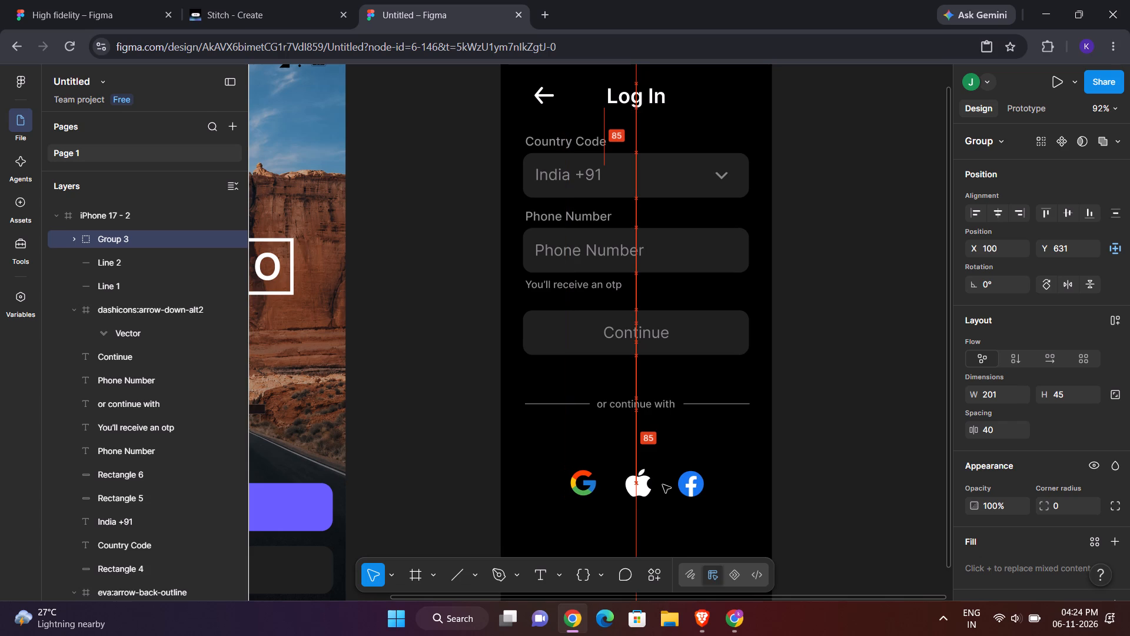
{"action": "left_click_drag", "start_coordinate": [663, 485], "coordinate": [663, 484]}
{"action": "left_click_drag", "start_coordinate": [663, 484], "coordinate": [665, 479]}
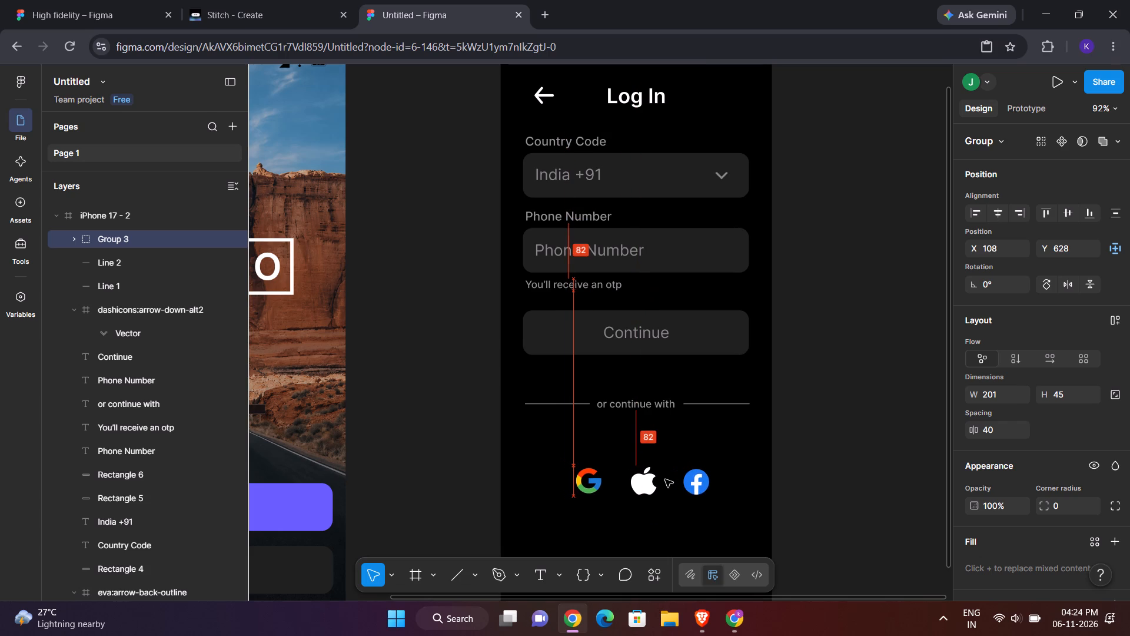
{"action": "left_click_drag", "start_coordinate": [665, 479], "coordinate": [662, 476]}
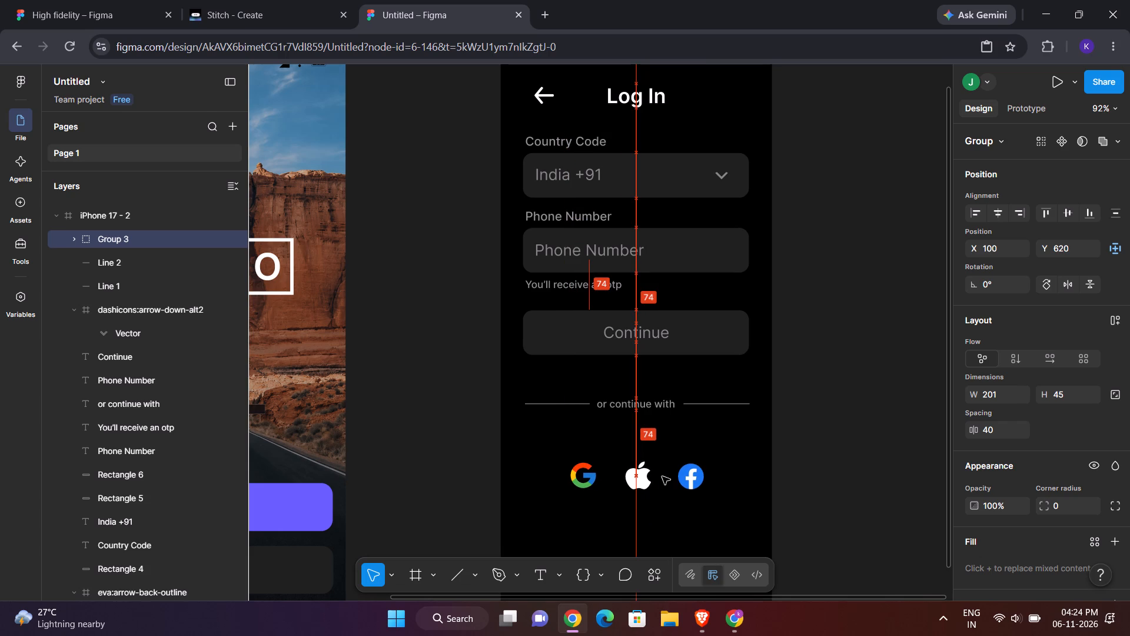
{"action": "left_click_drag", "start_coordinate": [662, 476], "coordinate": [663, 471]}
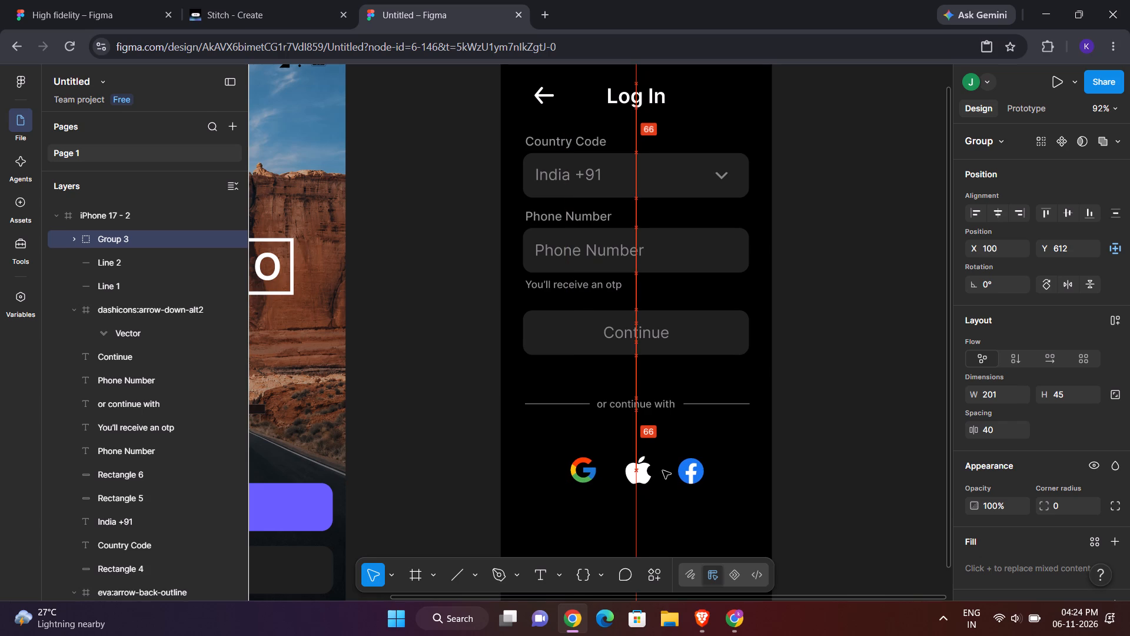
{"action": "left_click_drag", "start_coordinate": [663, 471], "coordinate": [661, 461]}
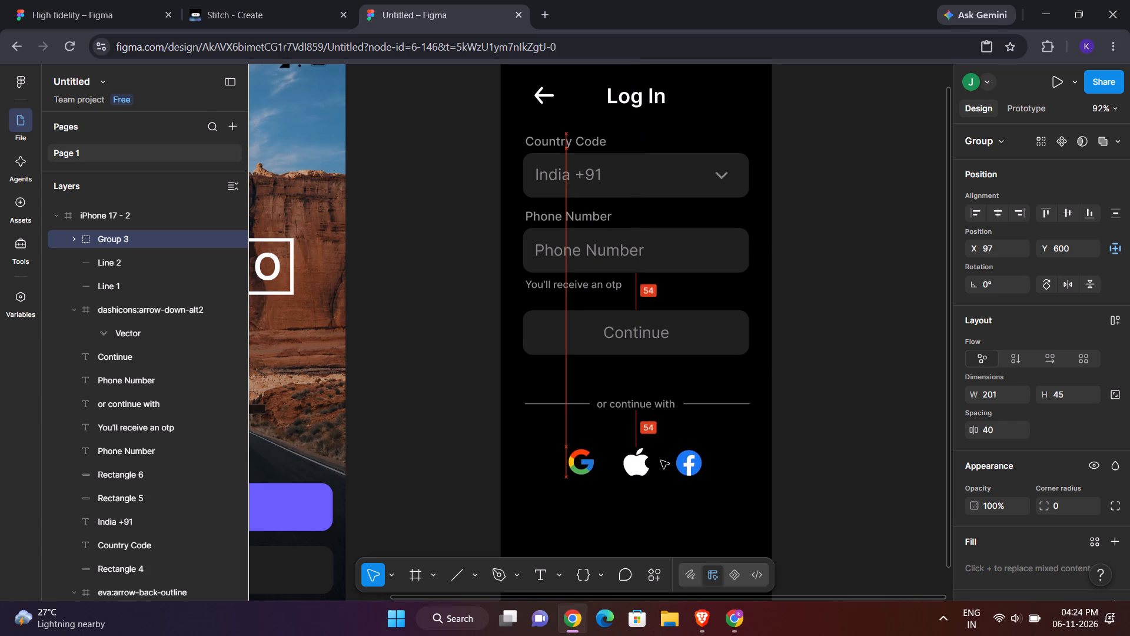
{"action": "left_click_drag", "start_coordinate": [661, 461], "coordinate": [660, 459]}
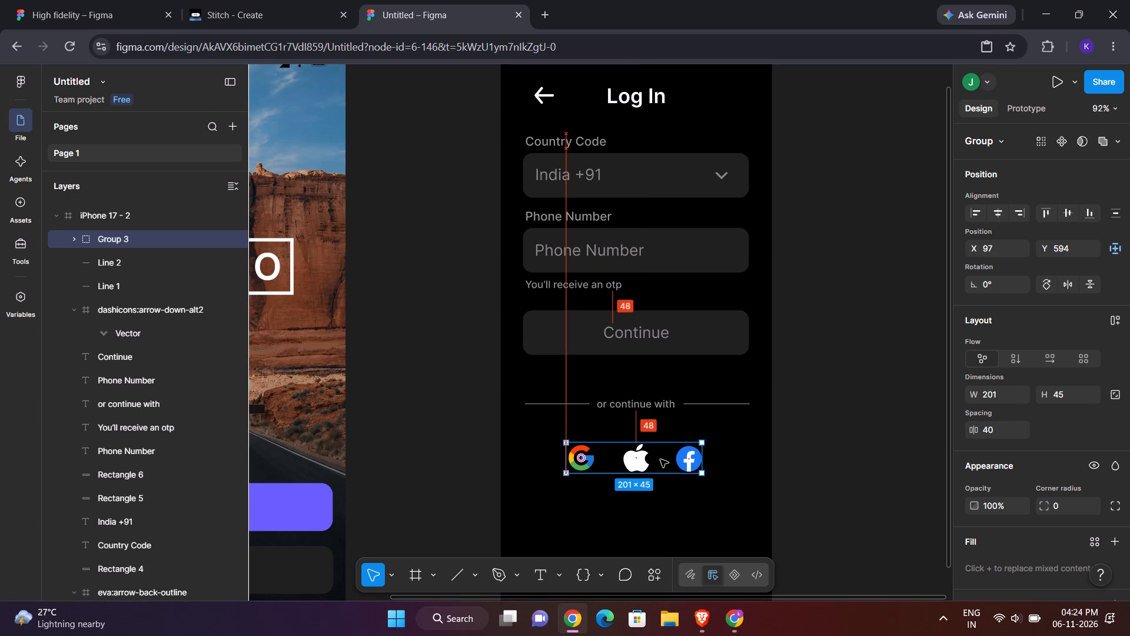
{"action": "left_click_drag", "start_coordinate": [660, 459], "coordinate": [662, 459]}
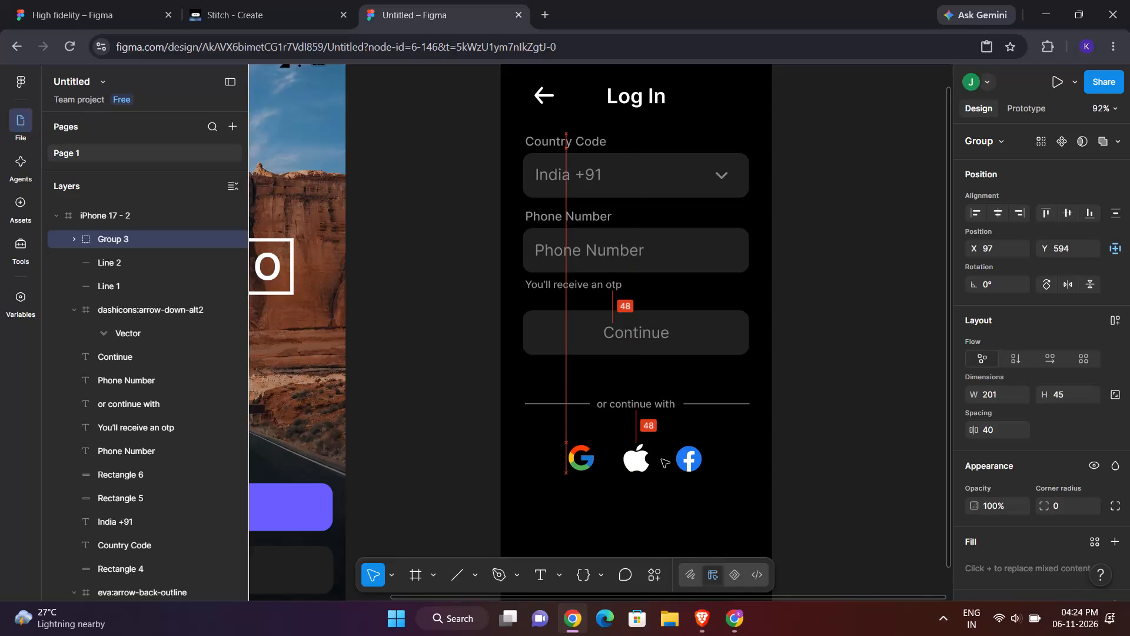
{"action": "left_click_drag", "start_coordinate": [662, 459], "coordinate": [663, 454]}
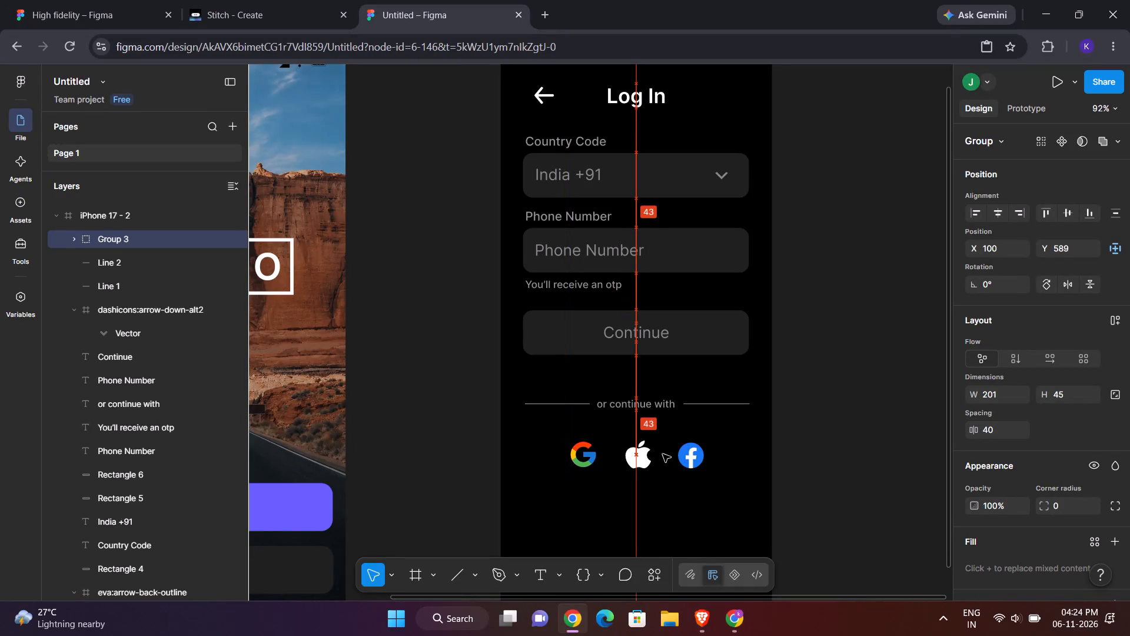
{"action": "left_click_drag", "start_coordinate": [663, 454], "coordinate": [663, 458]}
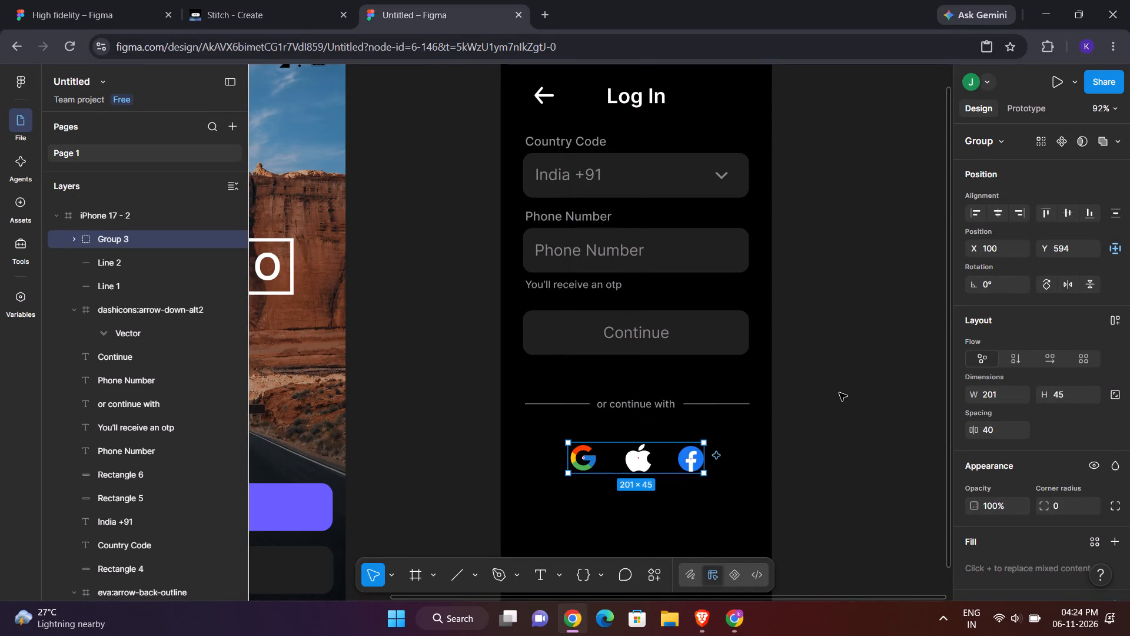
{"action": "left_click", "coordinate": [839, 393]}
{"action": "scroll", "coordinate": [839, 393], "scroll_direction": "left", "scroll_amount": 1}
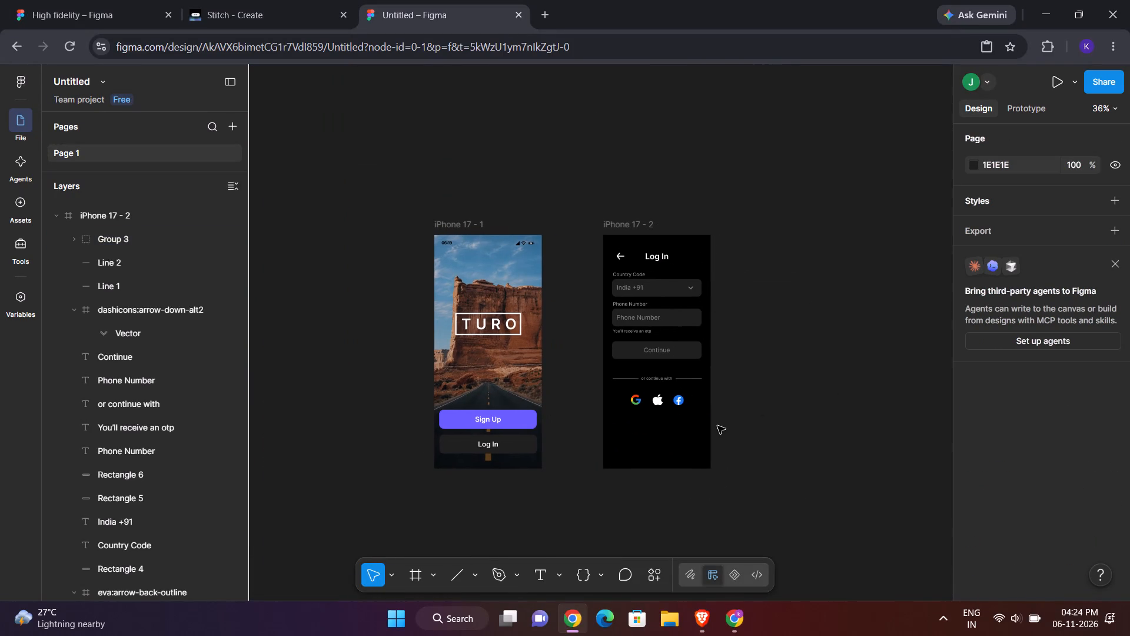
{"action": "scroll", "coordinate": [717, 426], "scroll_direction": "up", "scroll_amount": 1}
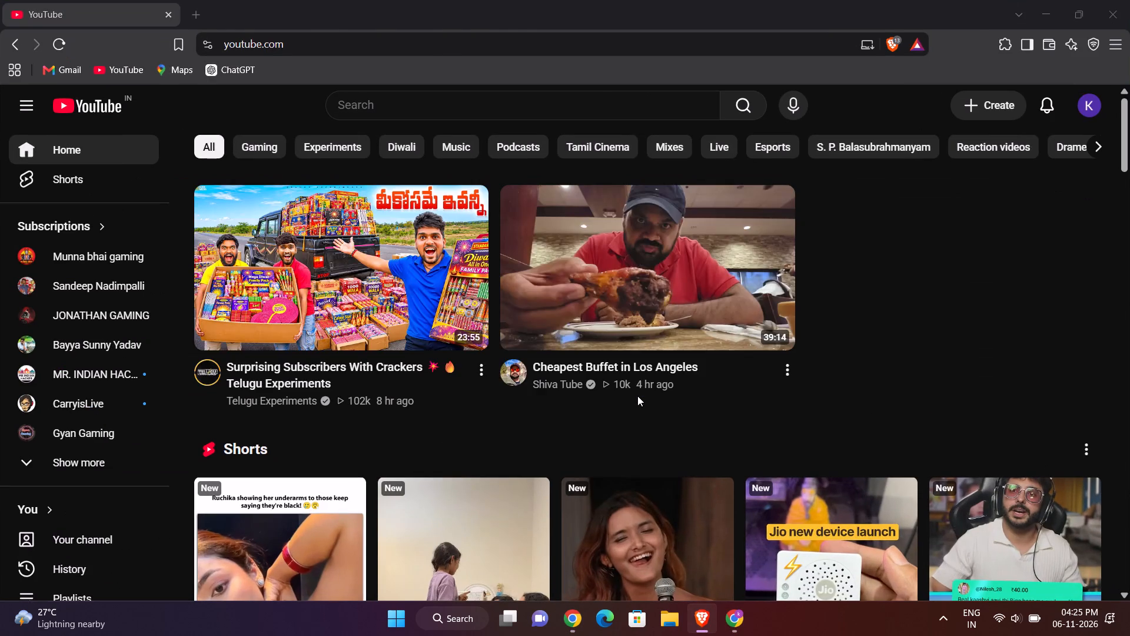
Copy the "Don't have an account? Create Account" line from the High fidelity file's login page and paste it into the Turo Log In frame.
{"action": "left_click", "coordinate": [241, 0]}
{"action": "left_click", "coordinate": [78, 0]}
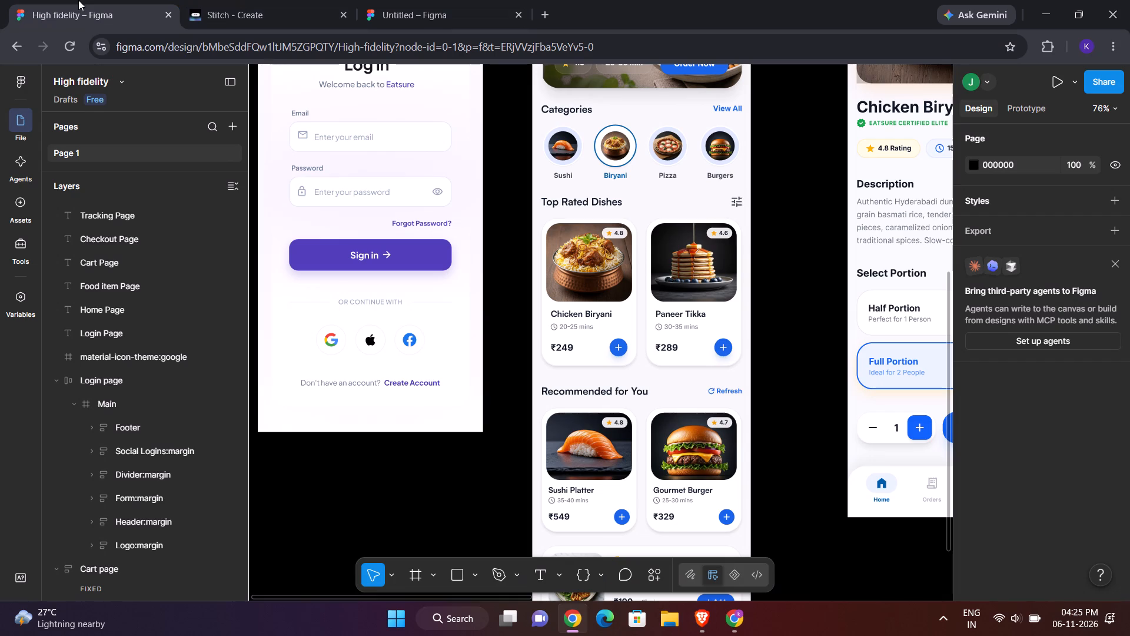
{"action": "scroll", "coordinate": [311, 203], "scroll_direction": "right", "scroll_amount": 1}
{"action": "triple_click", "coordinate": [390, 370]}
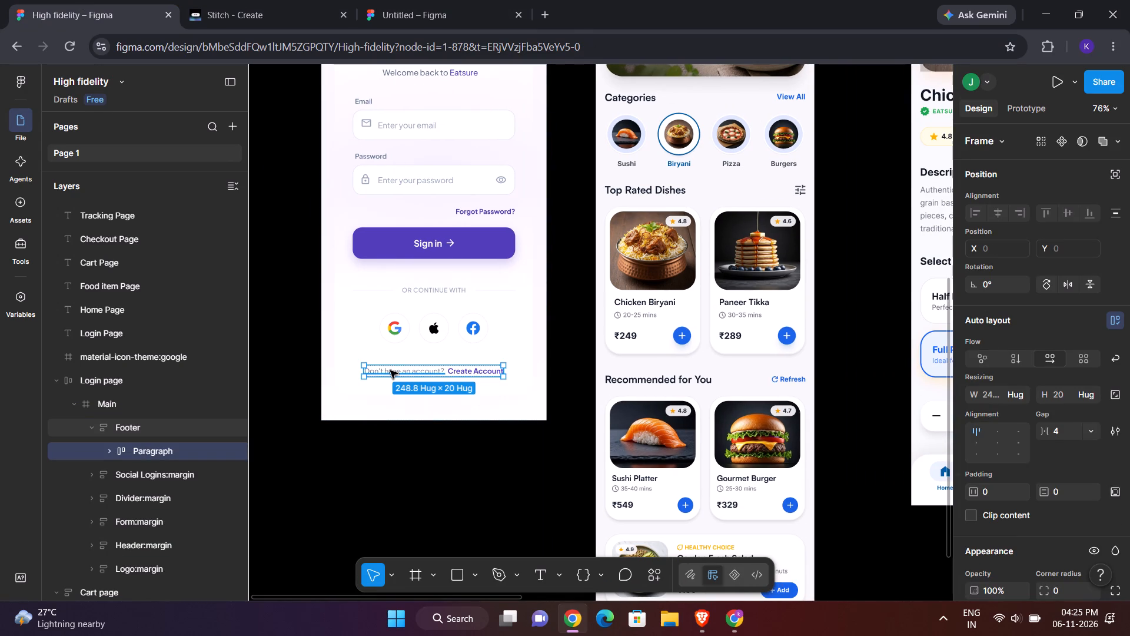
{"action": "key", "text": "ctrl+c"}
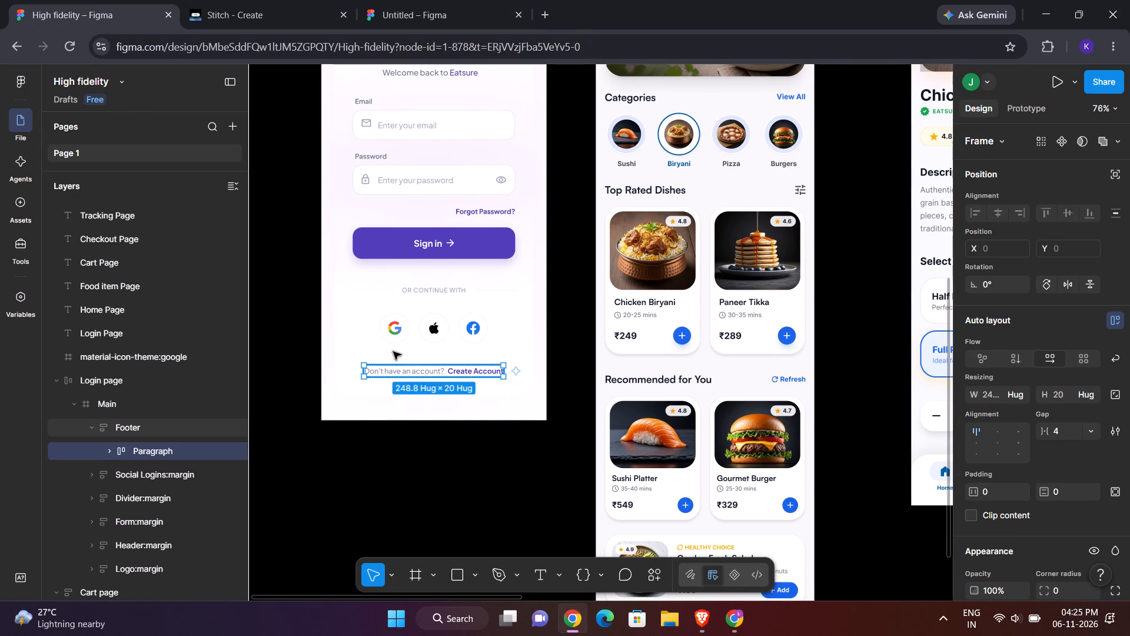
{"action": "left_click", "coordinate": [456, 0]}
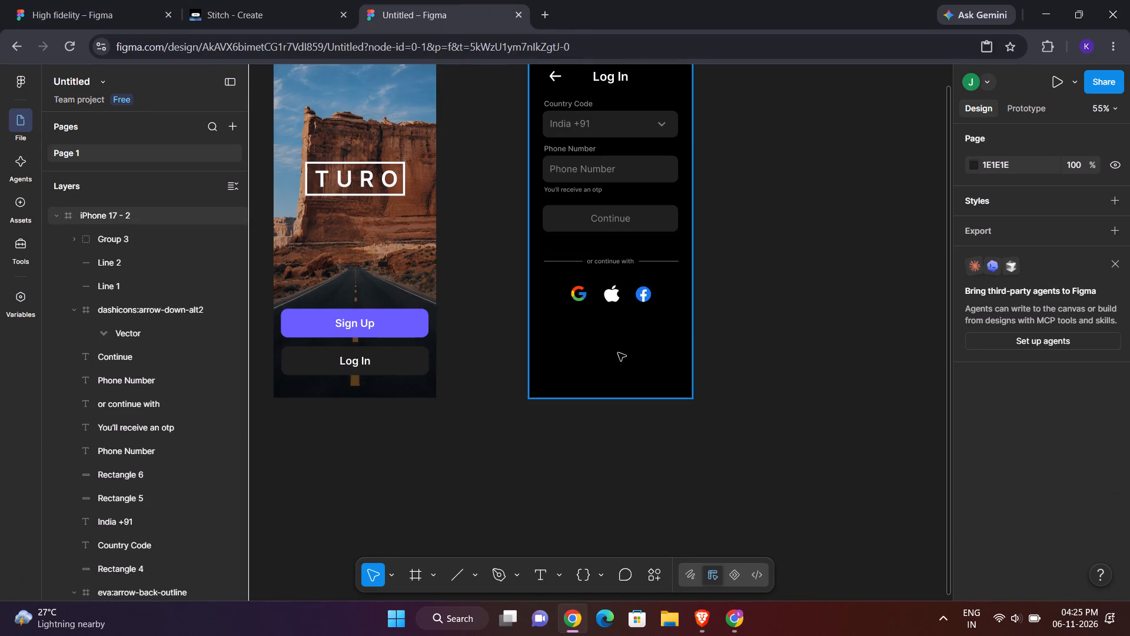
{"action": "key", "text": "ctrl+v"}
{"action": "left_click", "coordinate": [734, 326]}
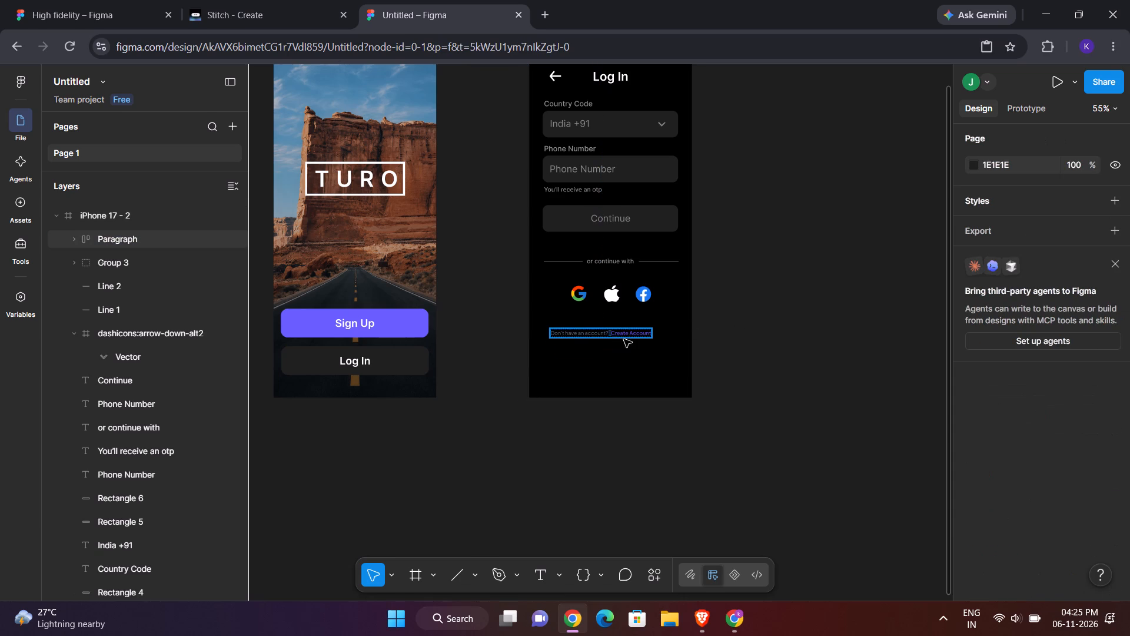
Move the pasted account prompt to about X 89, Y 696, beneath the social login icons.
{"action": "left_click_drag", "start_coordinate": [613, 337], "coordinate": [628, 336]}
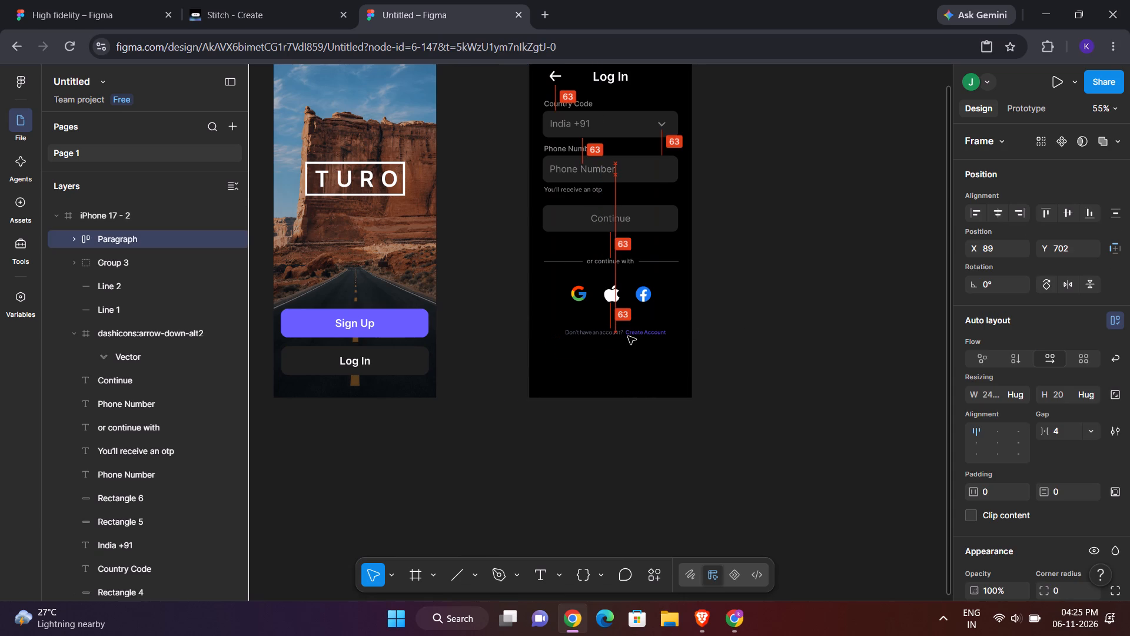
{"action": "left_click_drag", "start_coordinate": [628, 336], "coordinate": [628, 334]}
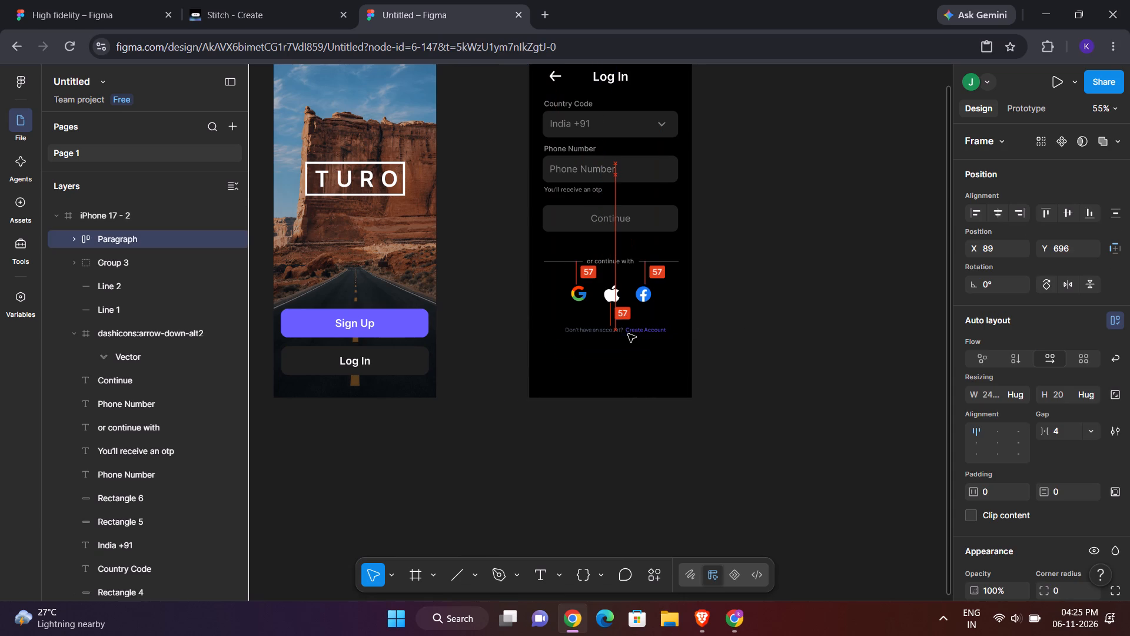
{"action": "left_click_drag", "start_coordinate": [628, 334], "coordinate": [628, 335]}
{"action": "left_click", "coordinate": [746, 357]}
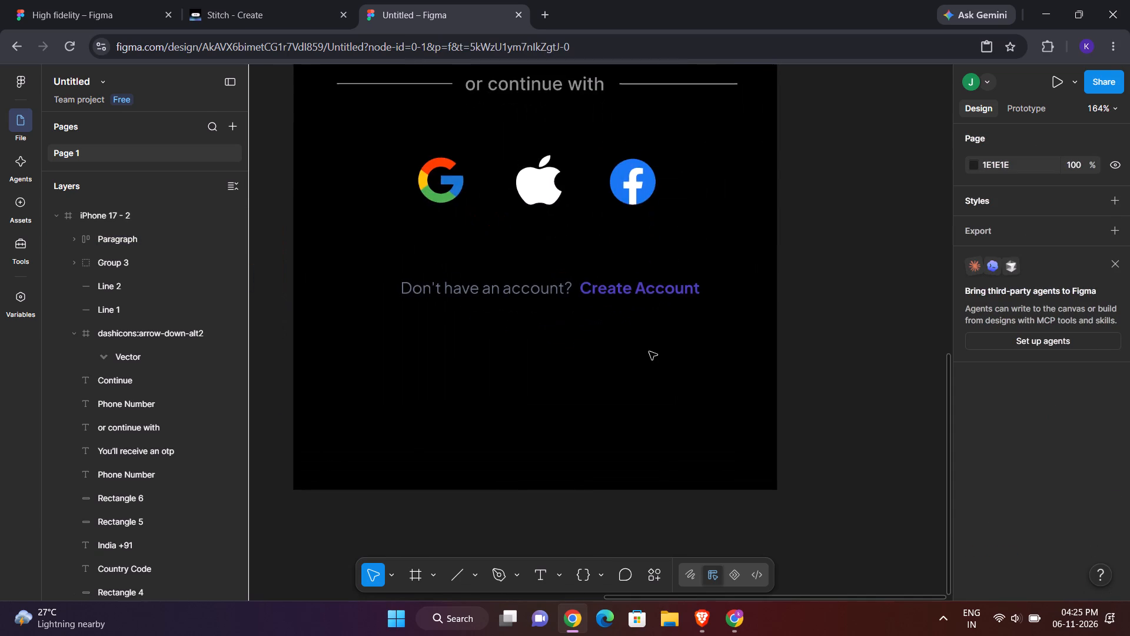
Recolour the "Don't have an account?" text to grey 909090, sampled from the Country Code label.
{"action": "scroll", "coordinate": [649, 352], "scroll_direction": "up", "scroll_amount": 1}
{"action": "double_click", "coordinate": [530, 393]}
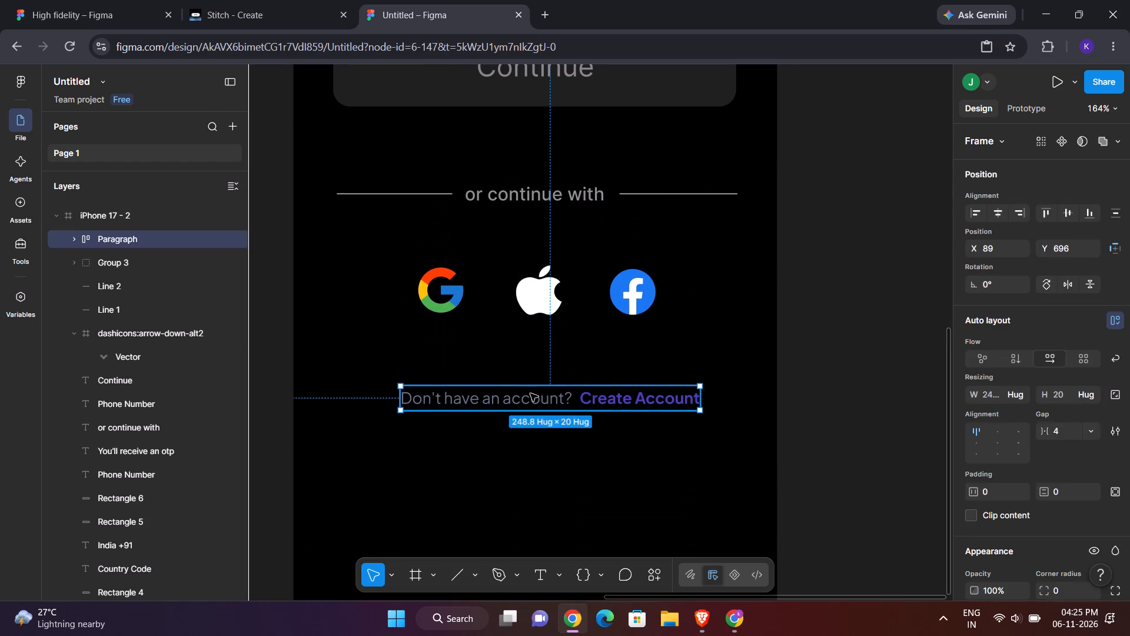
{"action": "scroll", "coordinate": [1014, 542], "scroll_direction": "down", "scroll_amount": 1}
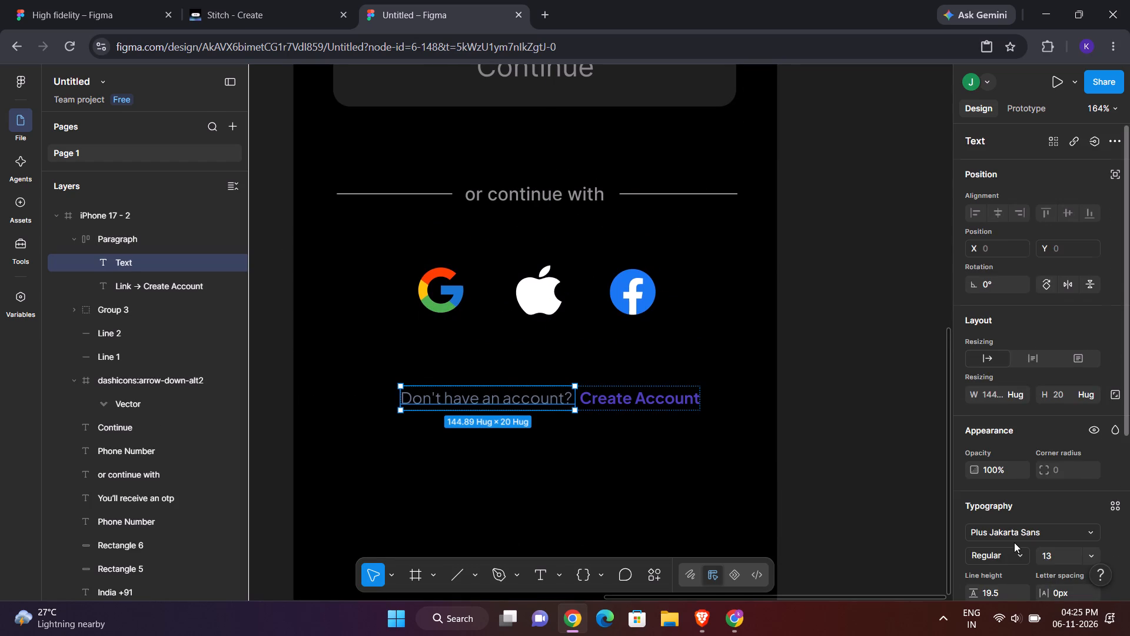
{"action": "scroll", "coordinate": [1014, 542], "scroll_direction": "down", "scroll_amount": 1}
{"action": "left_click", "coordinate": [971, 458]}
{"action": "left_click", "coordinate": [971, 449]}
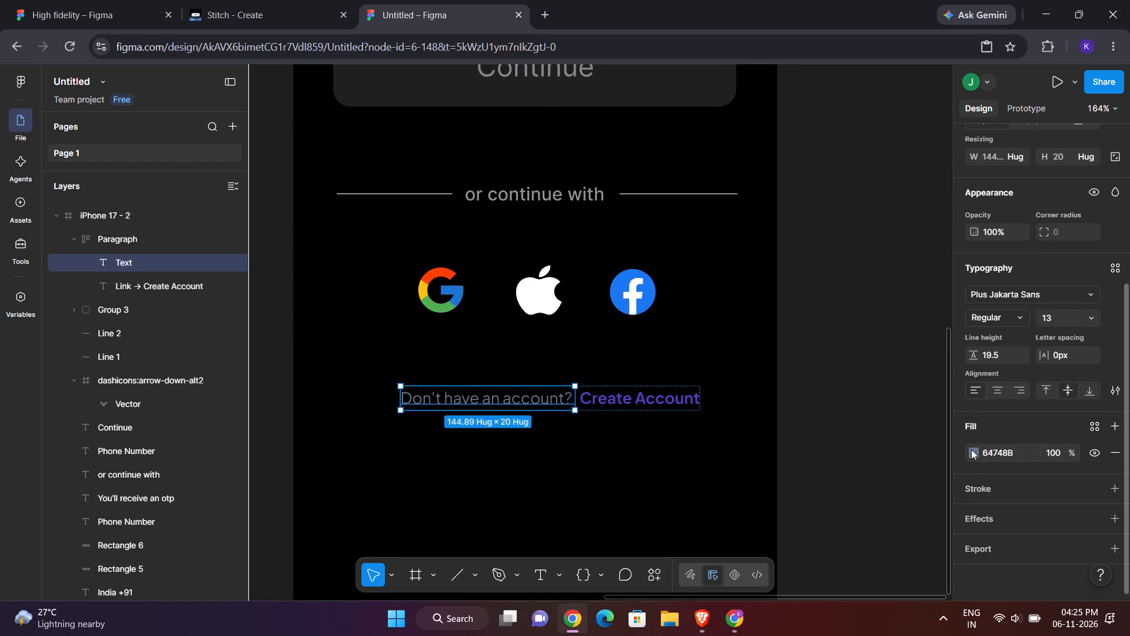
{"action": "left_click", "coordinate": [803, 463]}
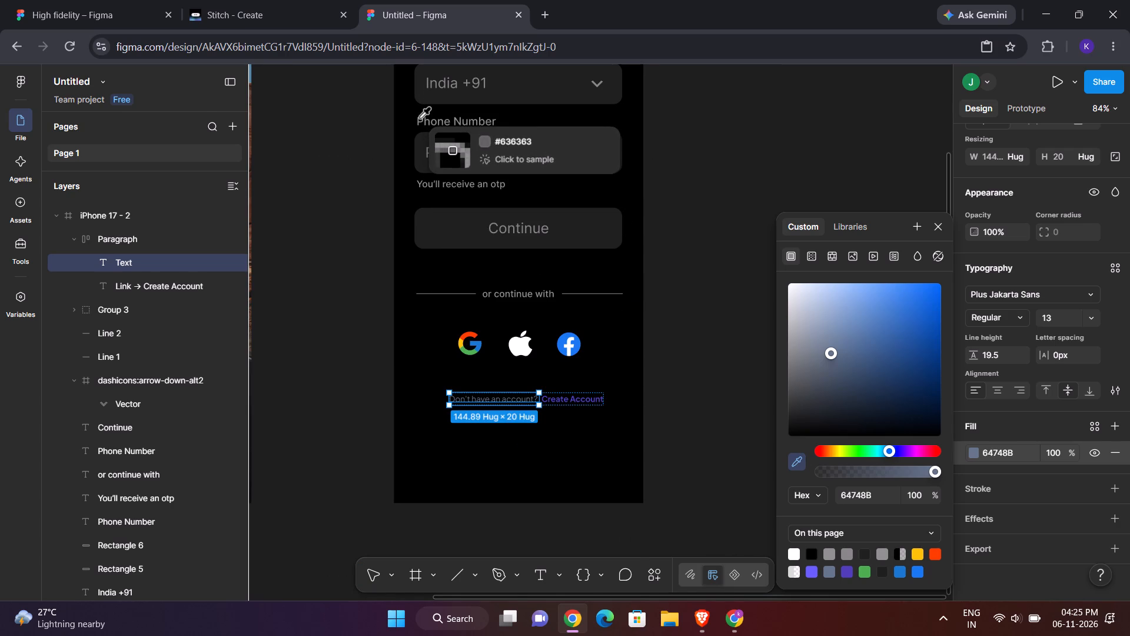
{"action": "scroll", "coordinate": [420, 118], "scroll_direction": "up", "scroll_amount": 2}
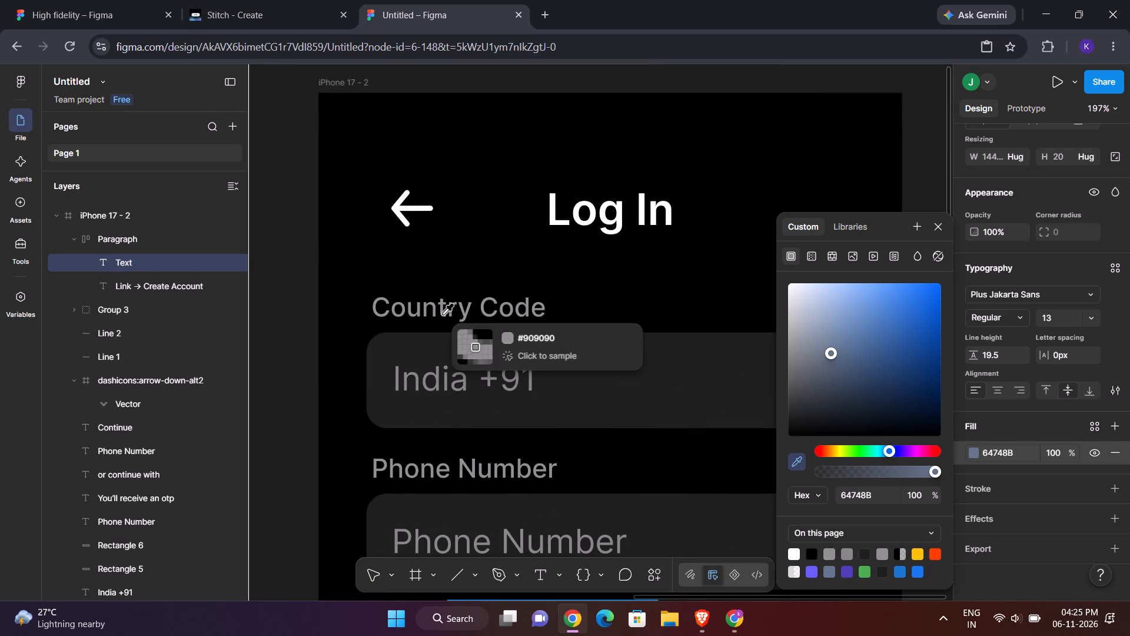
{"action": "left_click", "coordinate": [442, 312]}
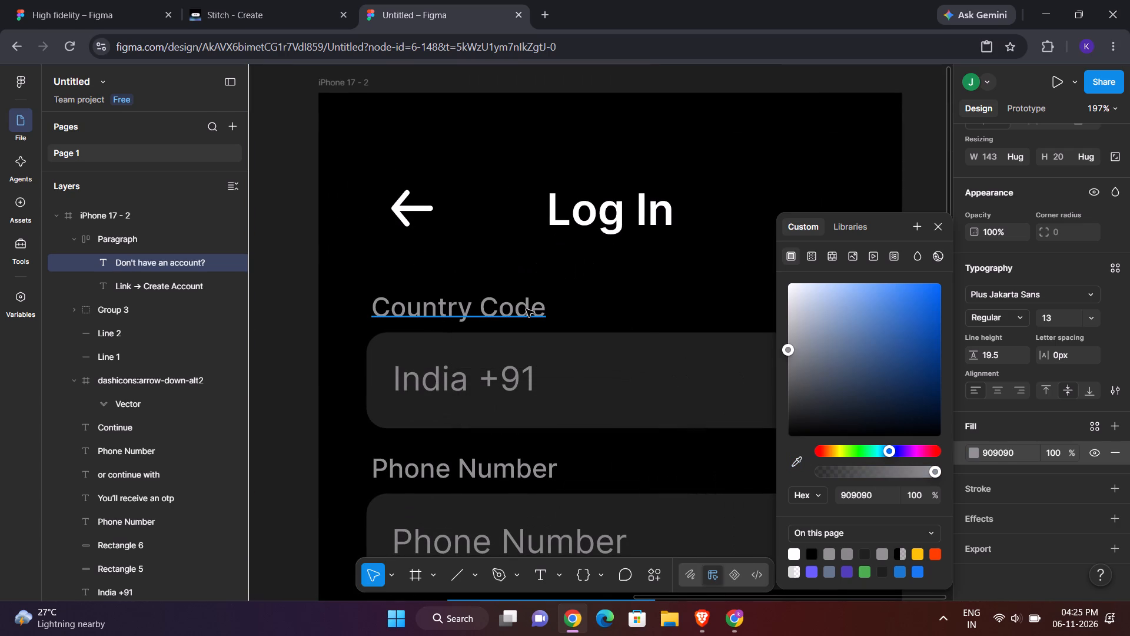
{"action": "scroll", "coordinate": [808, 433], "scroll_direction": "down", "scroll_amount": 4}
{"action": "scroll", "coordinate": [560, 405], "scroll_direction": "down", "scroll_amount": 4}
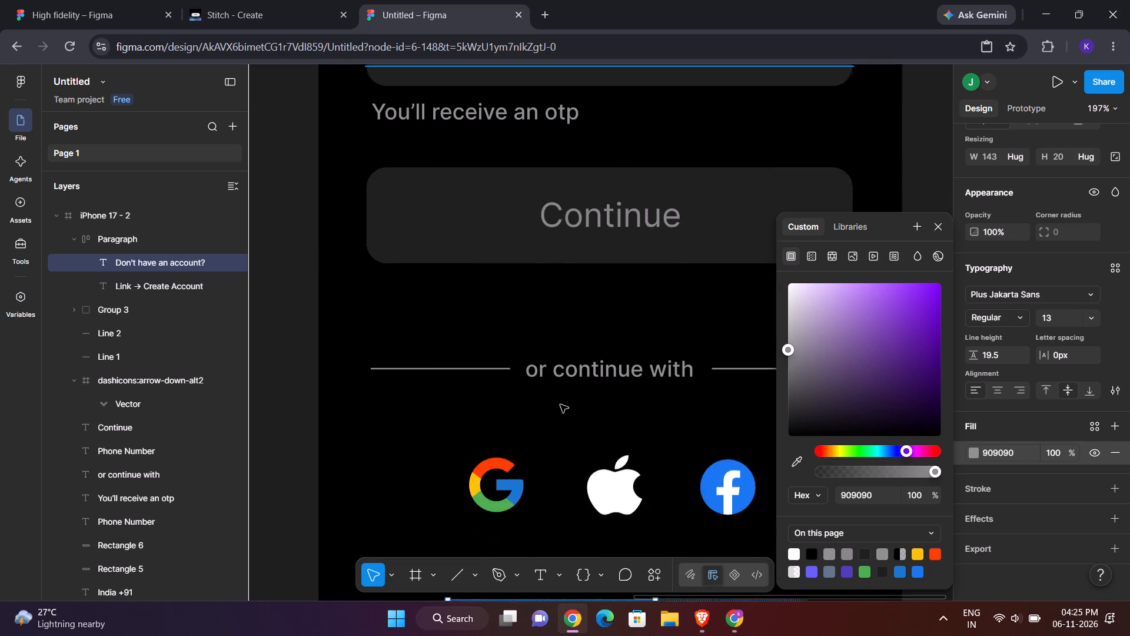
{"action": "scroll", "coordinate": [560, 405], "scroll_direction": "down", "scroll_amount": 4}
{"action": "left_click", "coordinate": [560, 405]}
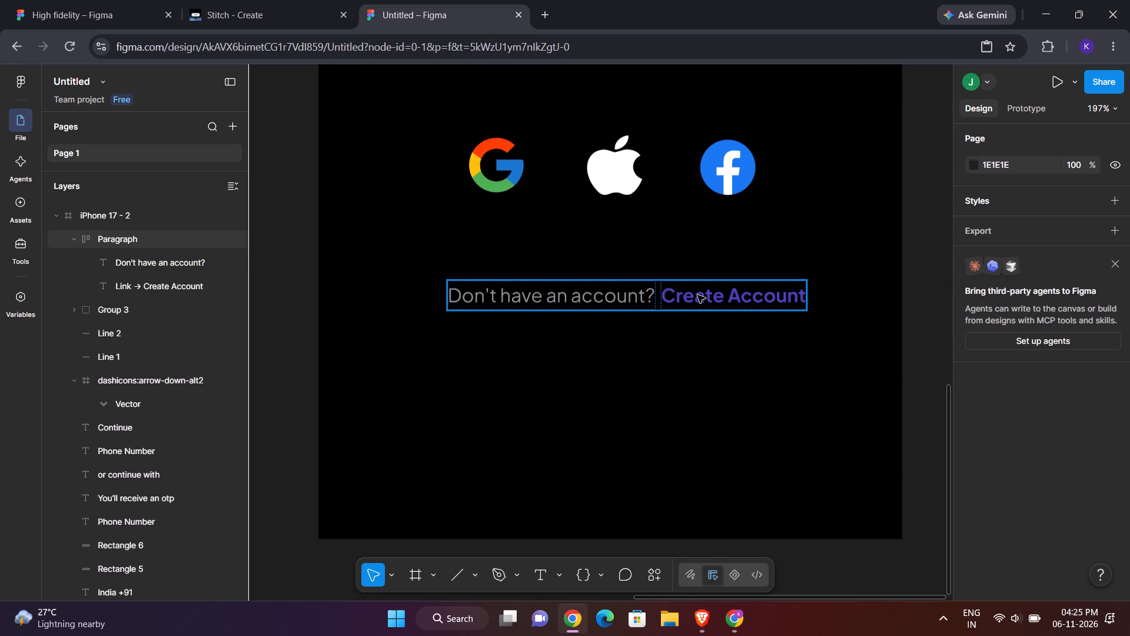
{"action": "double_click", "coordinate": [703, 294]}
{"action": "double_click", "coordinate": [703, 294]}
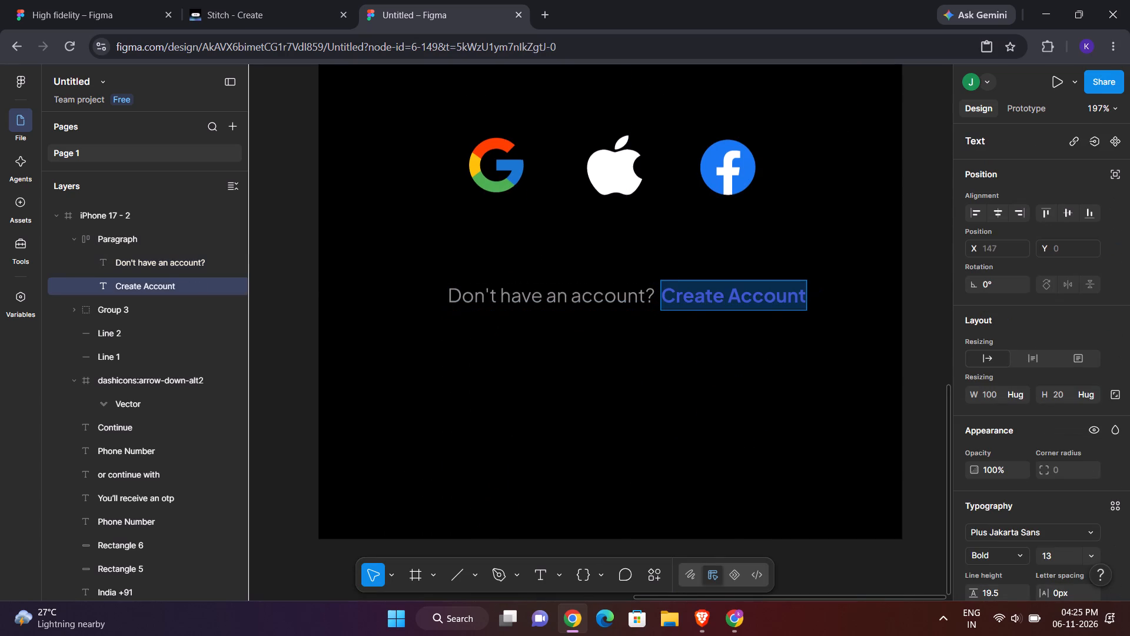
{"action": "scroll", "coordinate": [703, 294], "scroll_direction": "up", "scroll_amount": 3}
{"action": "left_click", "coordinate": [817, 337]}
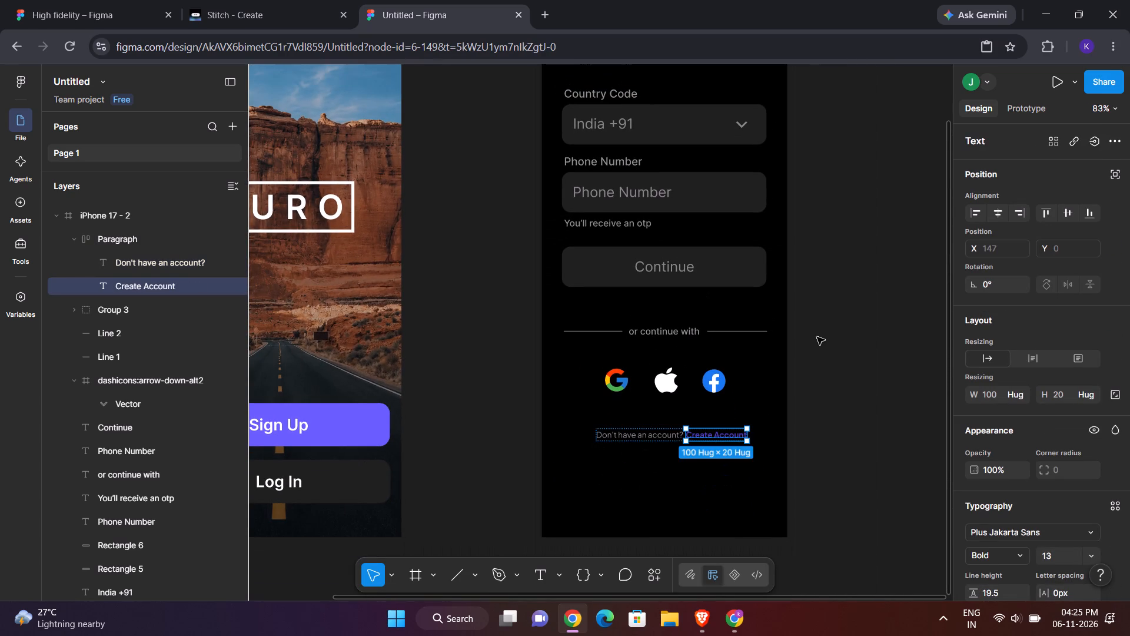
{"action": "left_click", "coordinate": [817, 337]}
Move the whole "Don't have an account? Create Account" line sideways to X 77, Y 696, centred in the Log In frame.
{"action": "scroll", "coordinate": [817, 337], "scroll_direction": "up", "scroll_amount": 1}
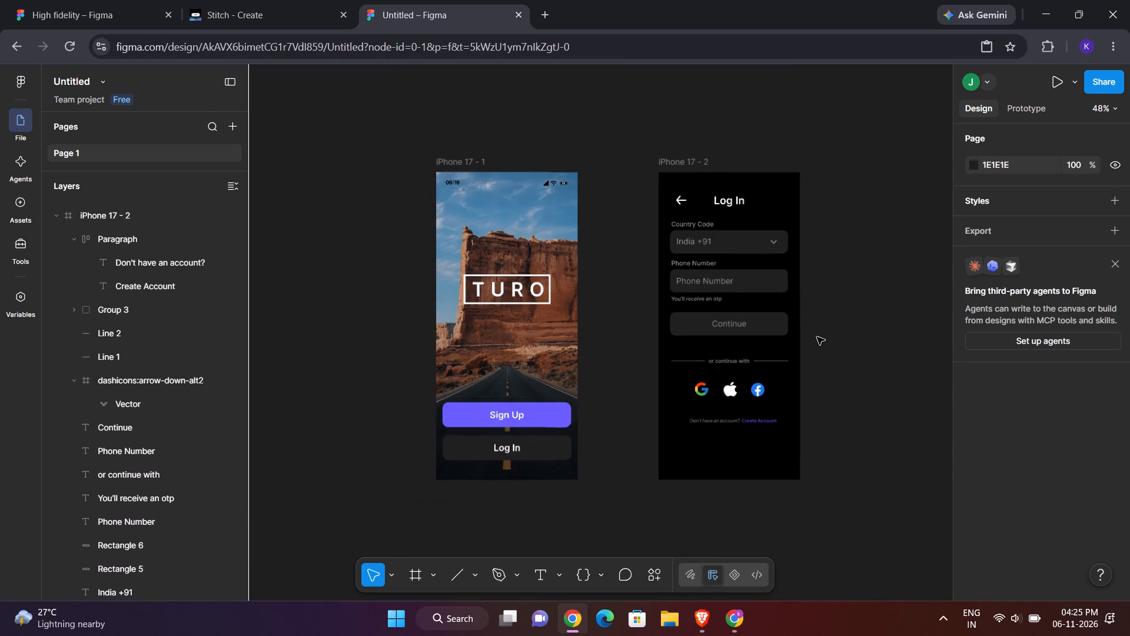
{"action": "left_click", "coordinate": [760, 419]}
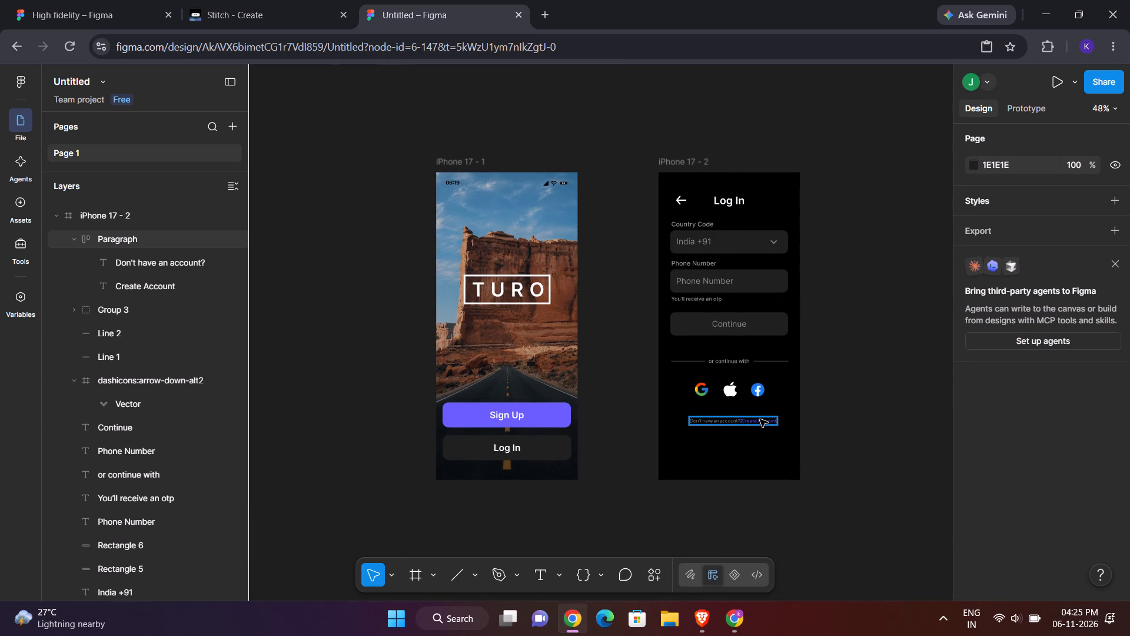
{"action": "left_click", "coordinate": [883, 405]}
{"action": "left_click_drag", "start_coordinate": [695, 419], "coordinate": [683, 419]}
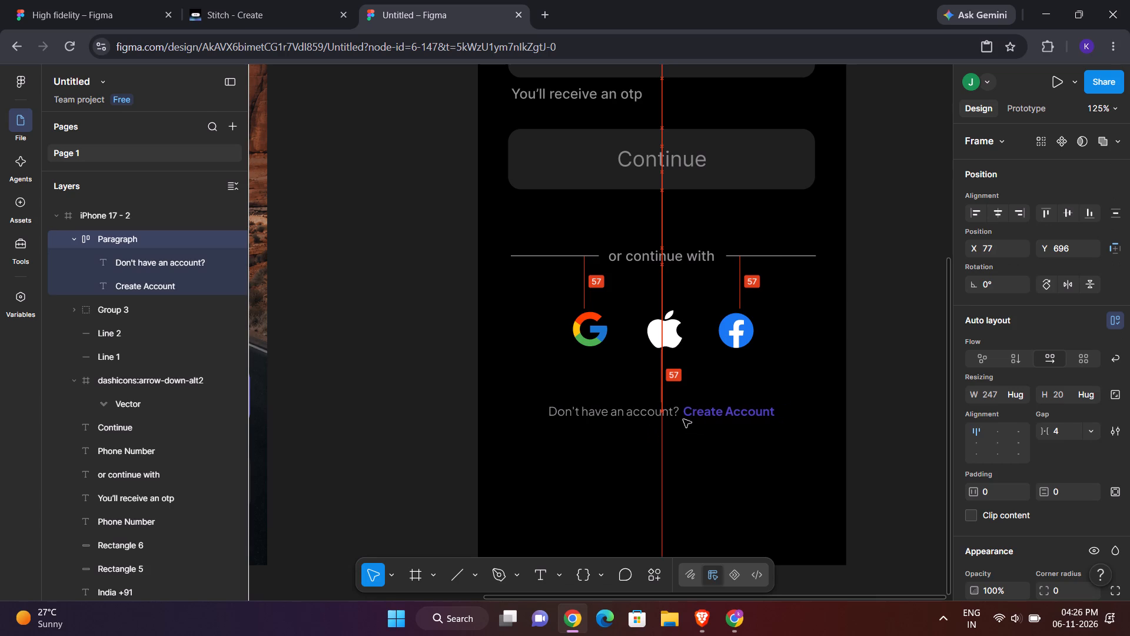
{"action": "left_click_drag", "start_coordinate": [683, 419], "coordinate": [684, 419]}
{"action": "left_click_drag", "start_coordinate": [684, 419], "coordinate": [686, 419]}
{"action": "left_click", "coordinate": [708, 409]}
{"action": "left_click", "coordinate": [860, 367]}
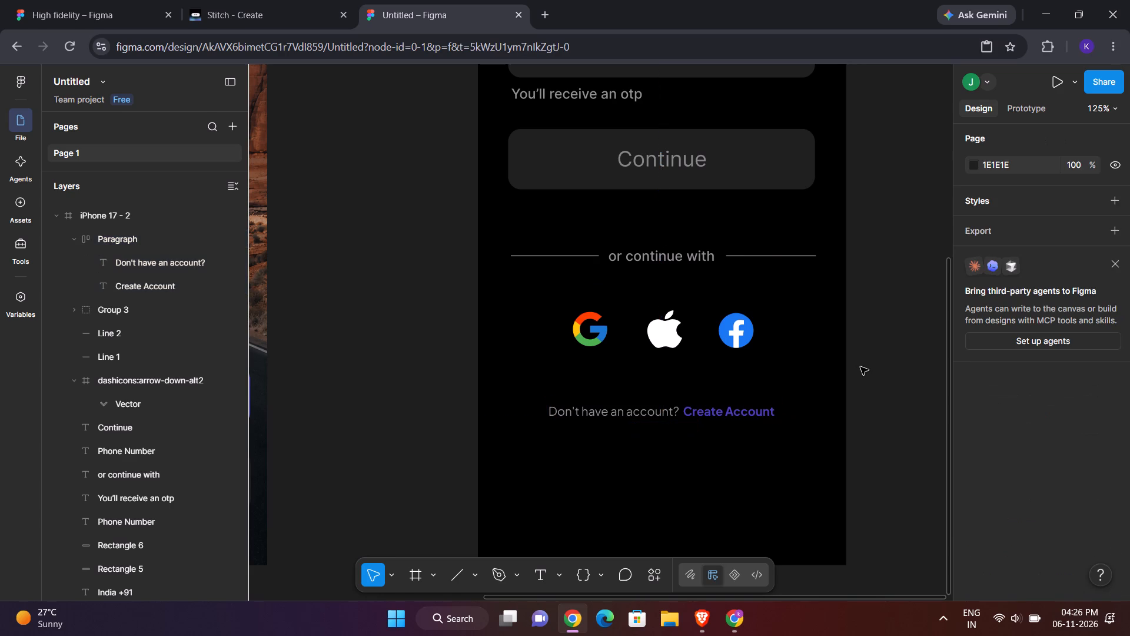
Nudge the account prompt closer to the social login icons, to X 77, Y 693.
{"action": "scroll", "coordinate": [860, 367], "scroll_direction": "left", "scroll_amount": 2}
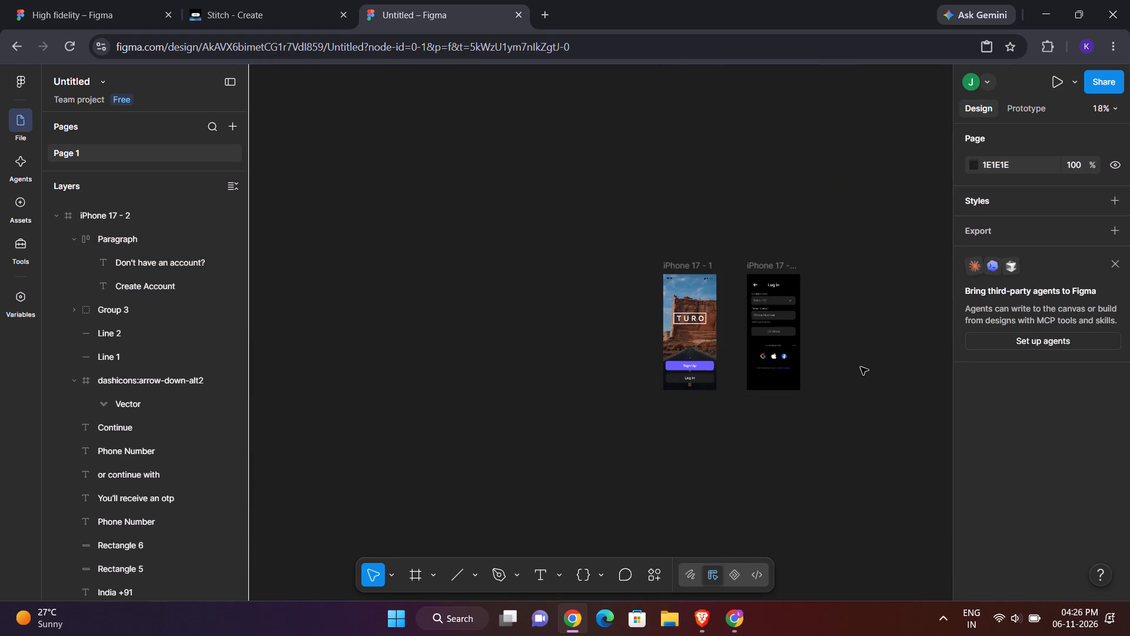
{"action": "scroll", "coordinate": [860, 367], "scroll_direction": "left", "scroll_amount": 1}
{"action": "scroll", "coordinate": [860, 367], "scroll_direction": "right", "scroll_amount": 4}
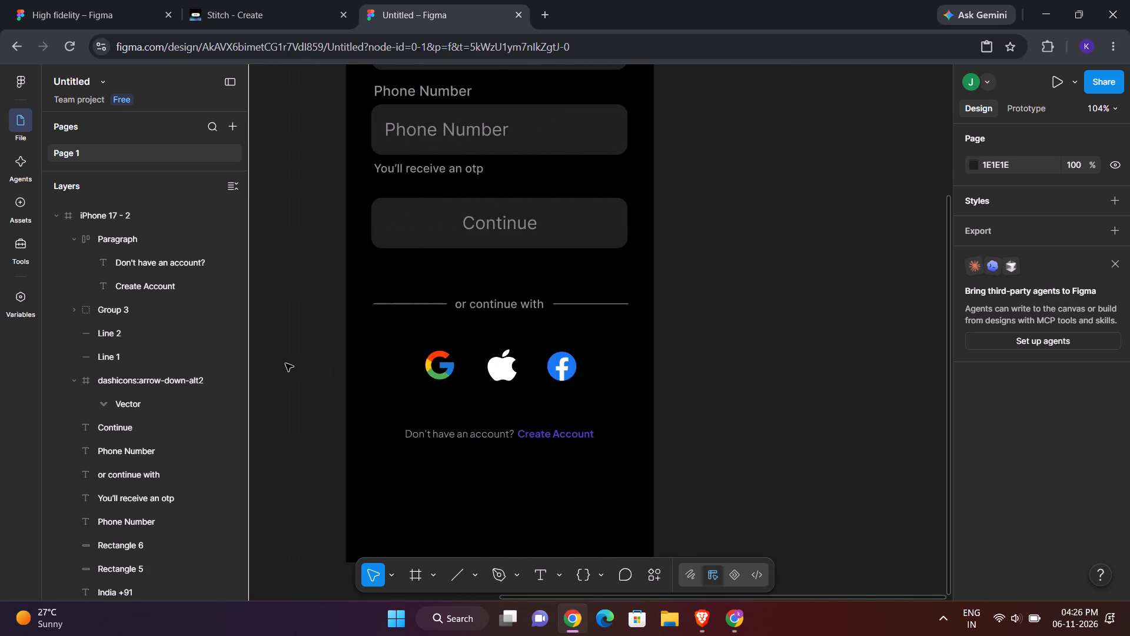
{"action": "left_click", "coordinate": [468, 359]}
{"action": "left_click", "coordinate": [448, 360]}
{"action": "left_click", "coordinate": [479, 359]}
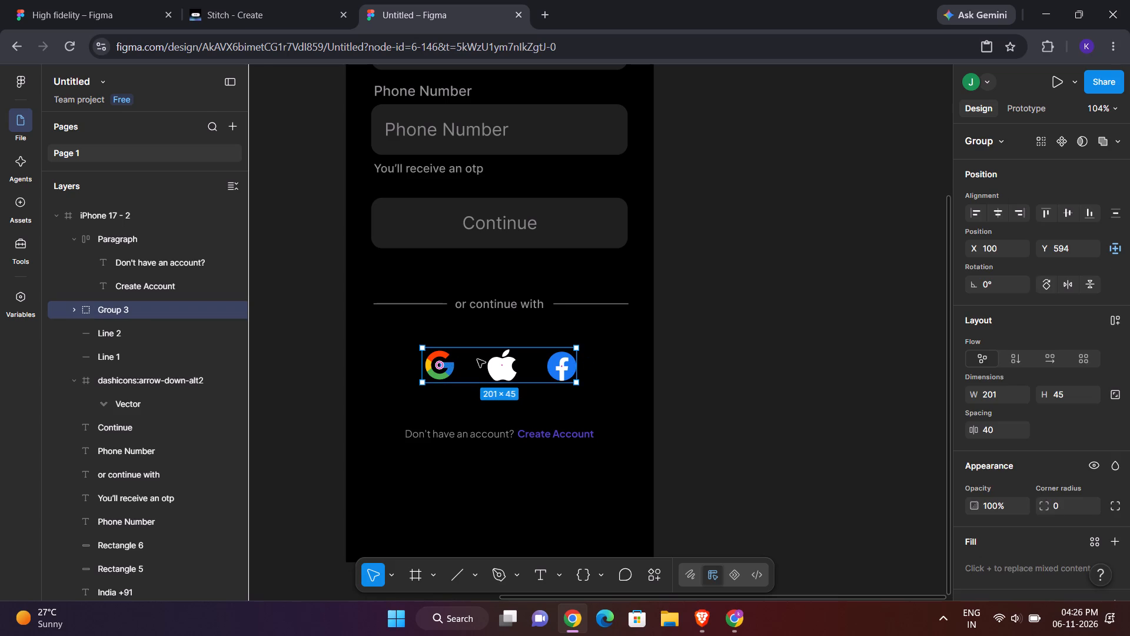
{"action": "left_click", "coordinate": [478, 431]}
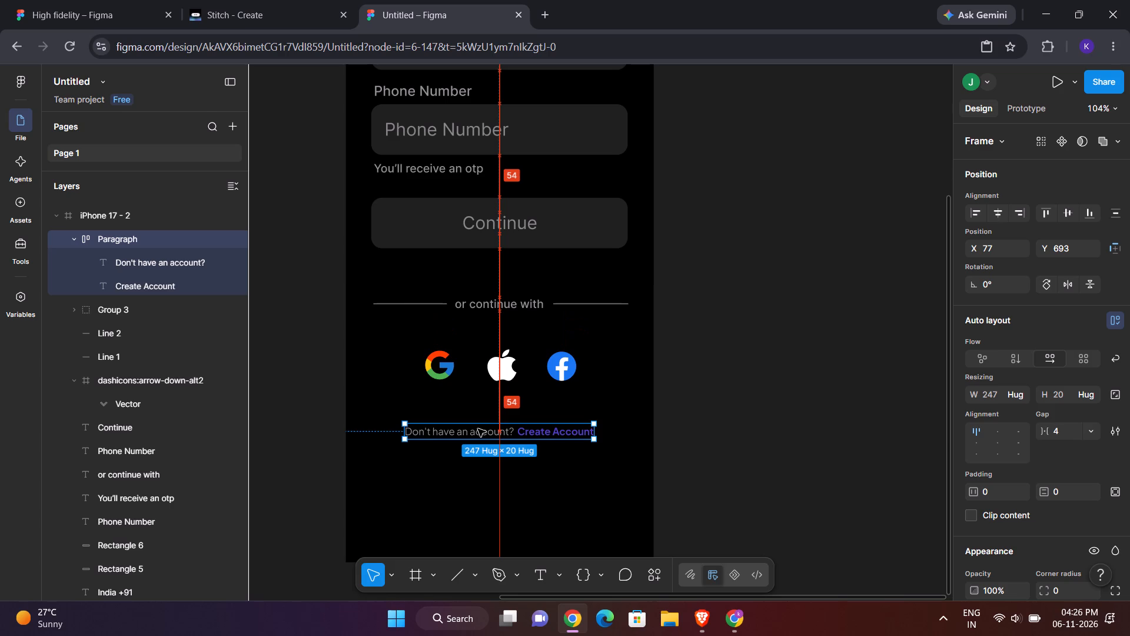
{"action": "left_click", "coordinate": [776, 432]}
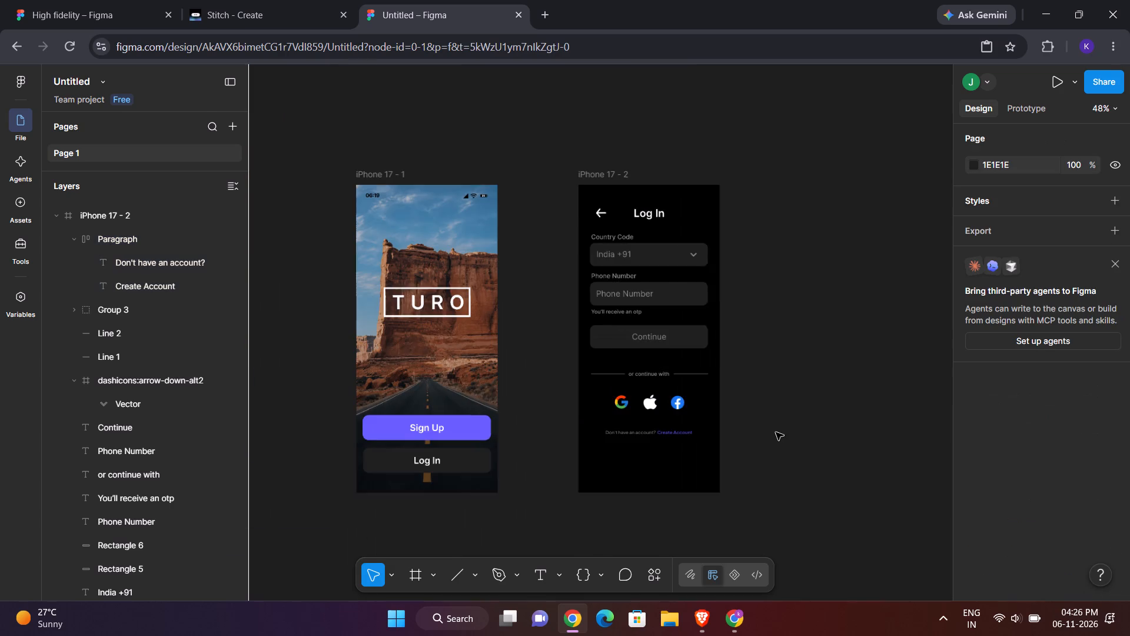
Check the prompt spacing on the High fidelity file's login page, and move the Turo account prompt down to X 77, Y 721.
{"action": "scroll", "coordinate": [776, 432], "scroll_direction": "left", "scroll_amount": 1}
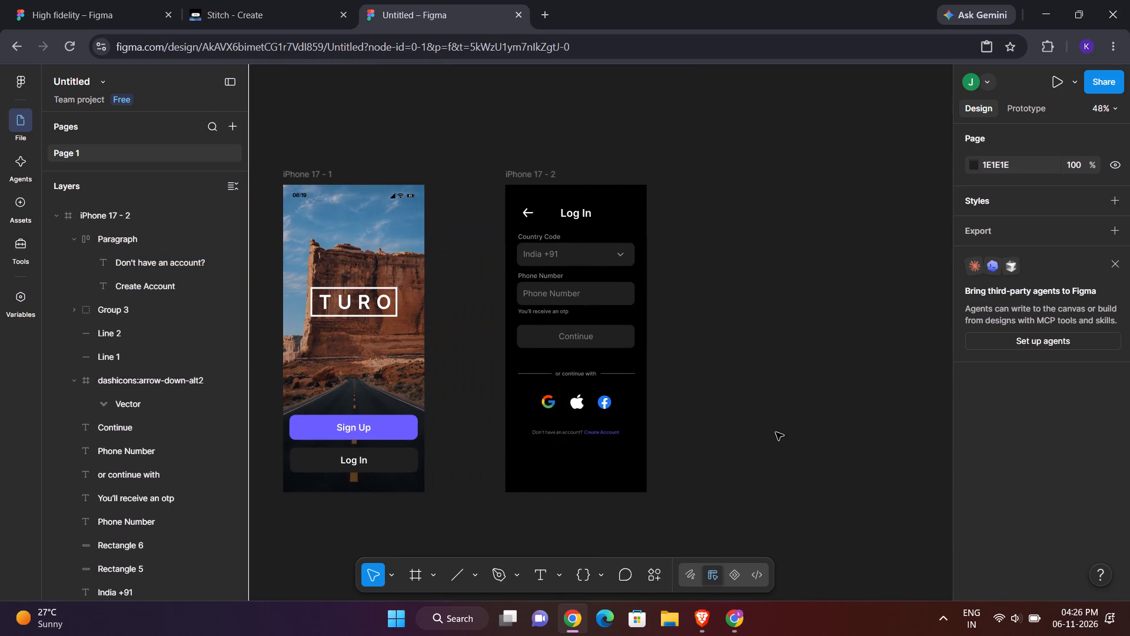
{"action": "left_click", "coordinate": [81, 0]}
{"action": "left_click", "coordinate": [461, 449]}
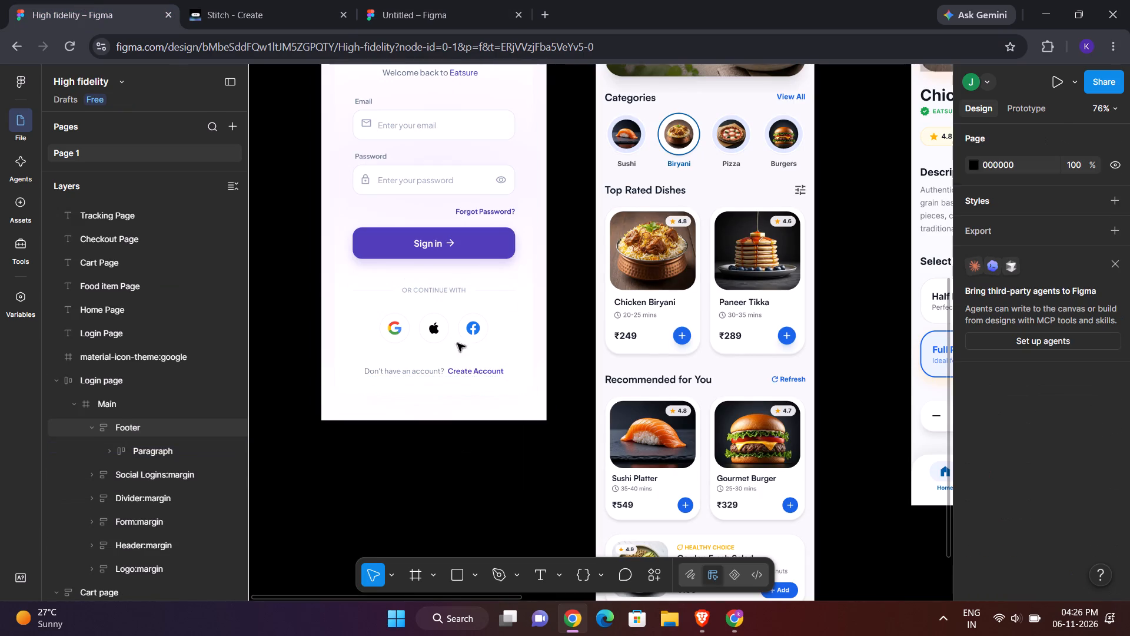
{"action": "left_click", "coordinate": [465, 0]}
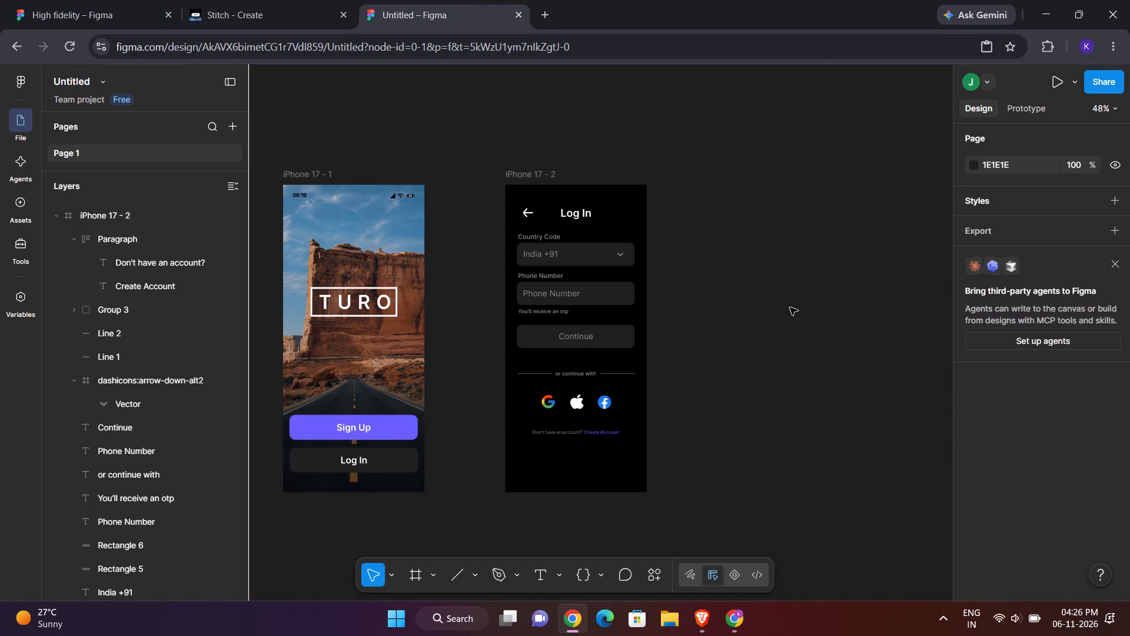
{"action": "left_click", "coordinate": [556, 430]}
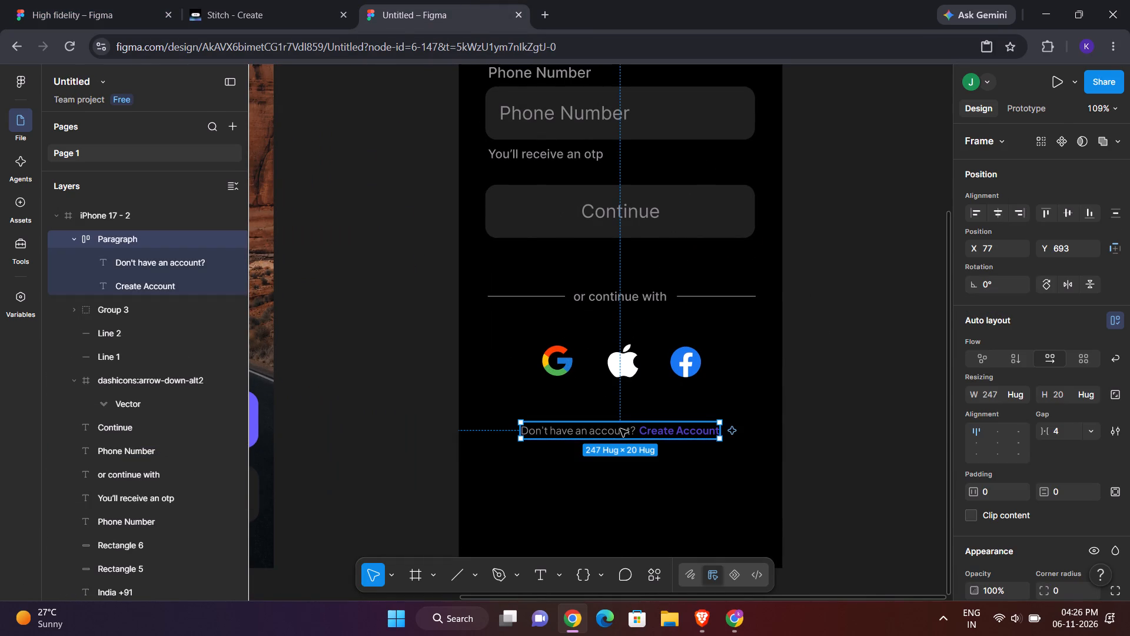
{"action": "left_click_drag", "start_coordinate": [620, 429], "coordinate": [621, 449]}
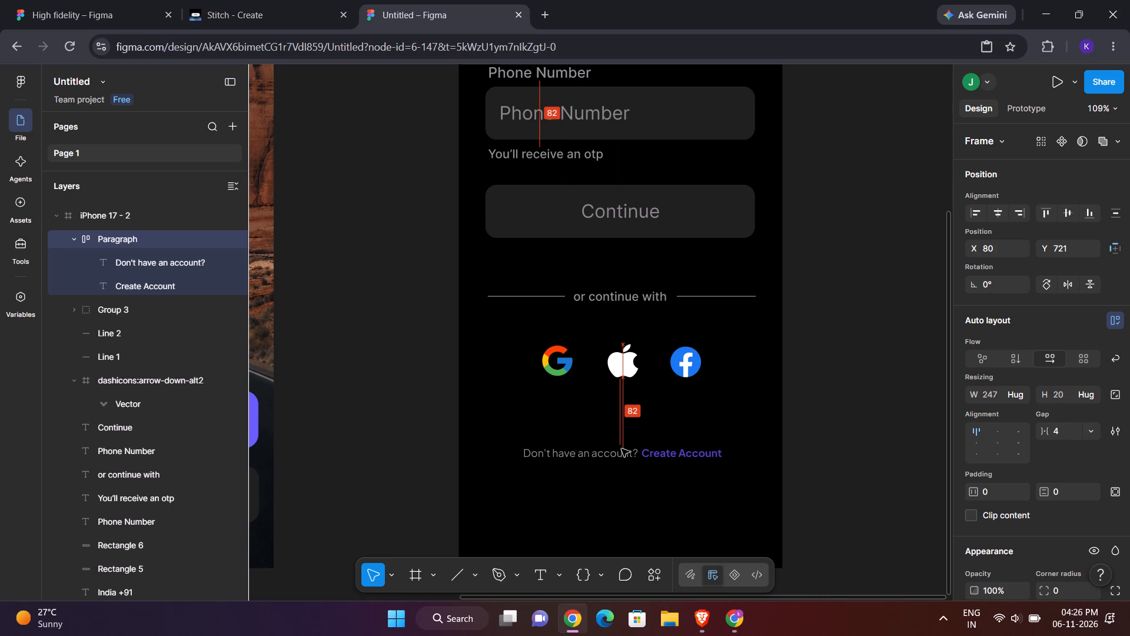
{"action": "left_click_drag", "start_coordinate": [621, 449], "coordinate": [621, 449]}
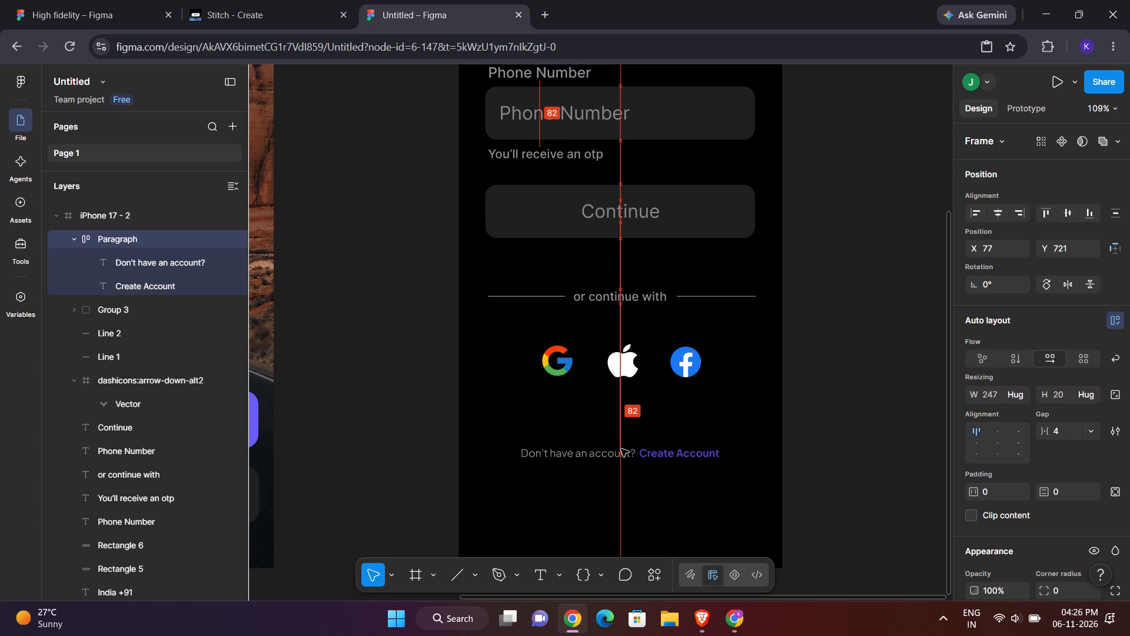
{"action": "left_click_drag", "start_coordinate": [621, 449], "coordinate": [620, 450]}
{"action": "left_click_drag", "start_coordinate": [620, 450], "coordinate": [620, 450]}
{"action": "left_click", "coordinate": [928, 368]}
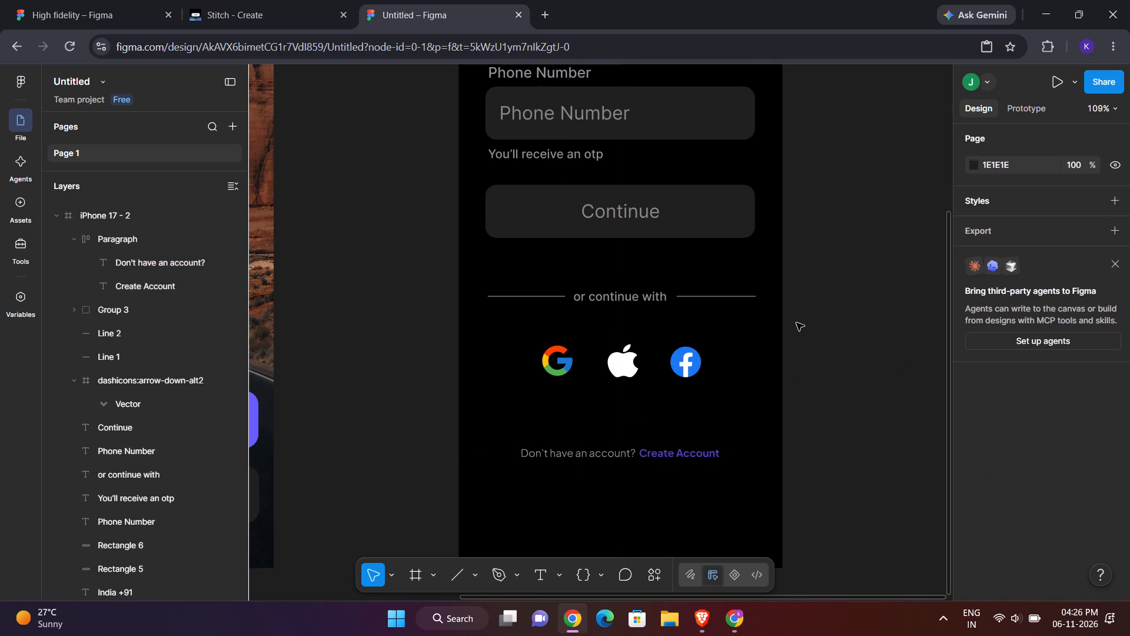
Review the Log In screen's layout from bottom to top and alongside the Turo welcome screen.
{"action": "scroll", "coordinate": [796, 323], "scroll_direction": "down", "scroll_amount": 1}
{"action": "right_click", "coordinate": [796, 323]}
{"action": "left_click", "coordinate": [783, 214]}
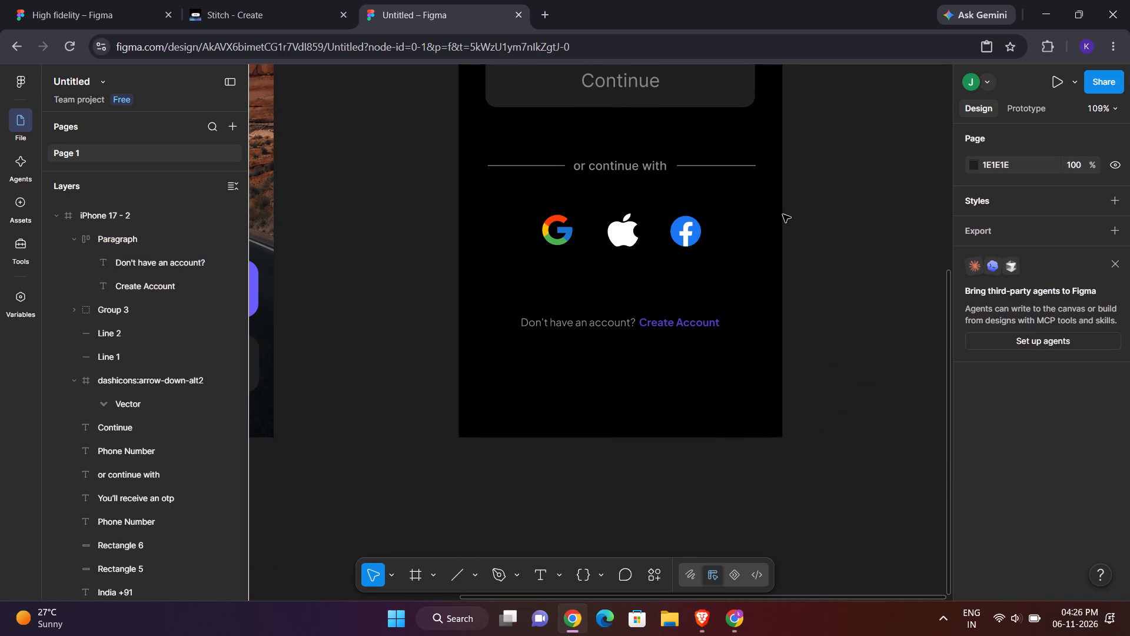
{"action": "scroll", "coordinate": [783, 214], "scroll_direction": "up", "scroll_amount": 2}
{"action": "scroll", "coordinate": [783, 214], "scroll_direction": "down", "scroll_amount": 7}
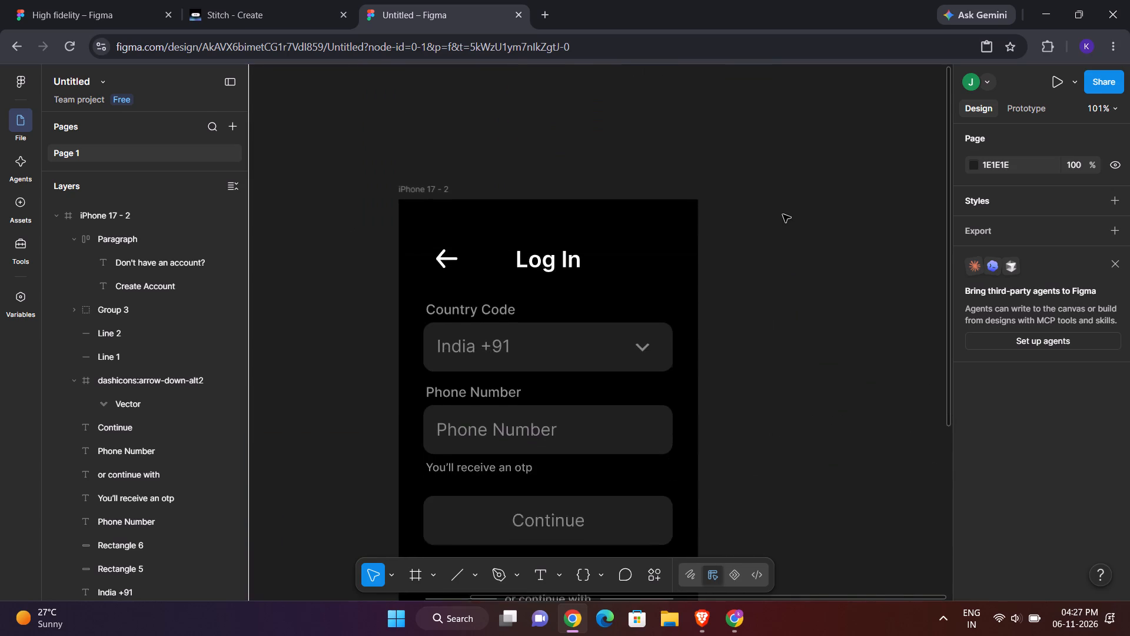
{"action": "scroll", "coordinate": [783, 214], "scroll_direction": "down", "scroll_amount": 2}
{"action": "scroll", "coordinate": [783, 214], "scroll_direction": "up", "scroll_amount": 3}
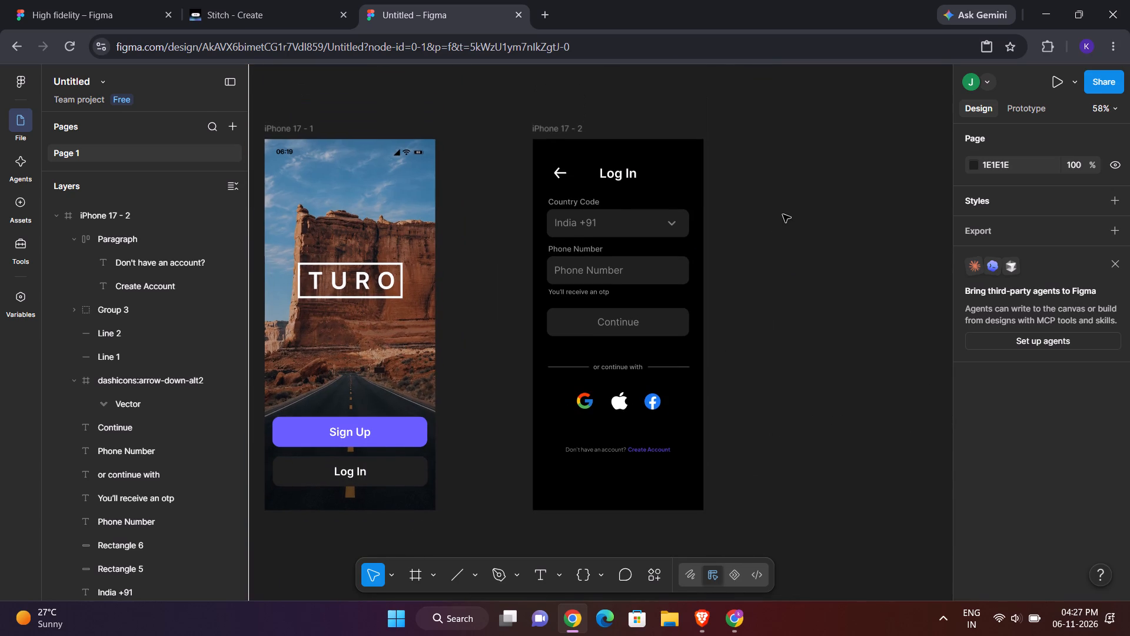
Select the account prompt line beneath the social login icons.
{"action": "left_click", "coordinate": [627, 455]}
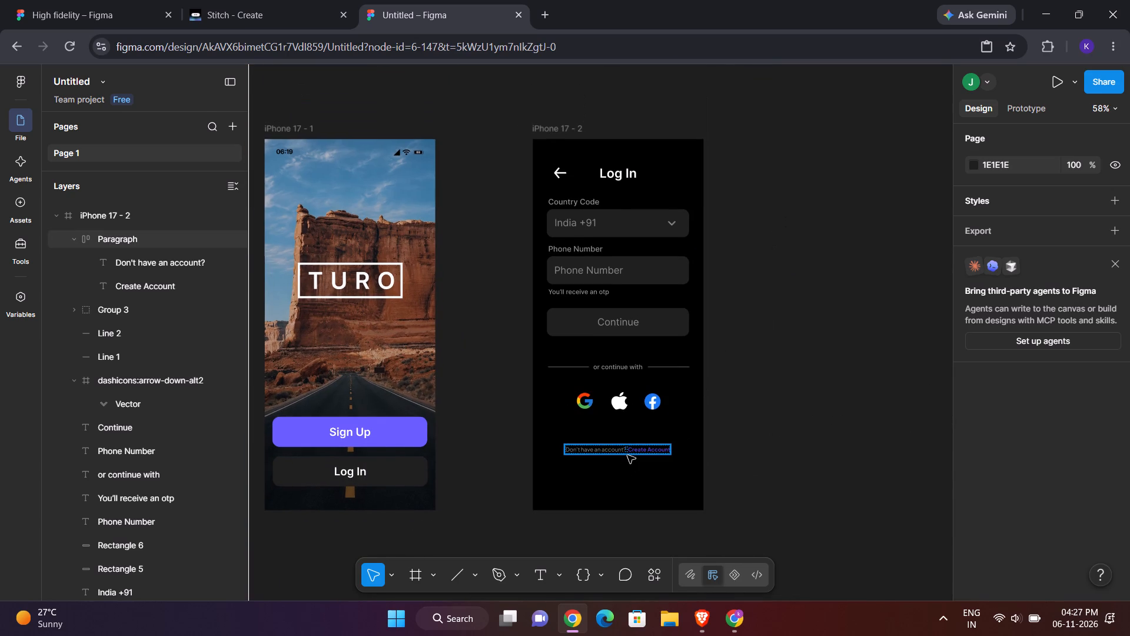
Move the account prompt up towards the social login icons, keeping it centred, to X 77, Y 696.
{"action": "left_click_drag", "start_coordinate": [626, 450], "coordinate": [626, 448]}
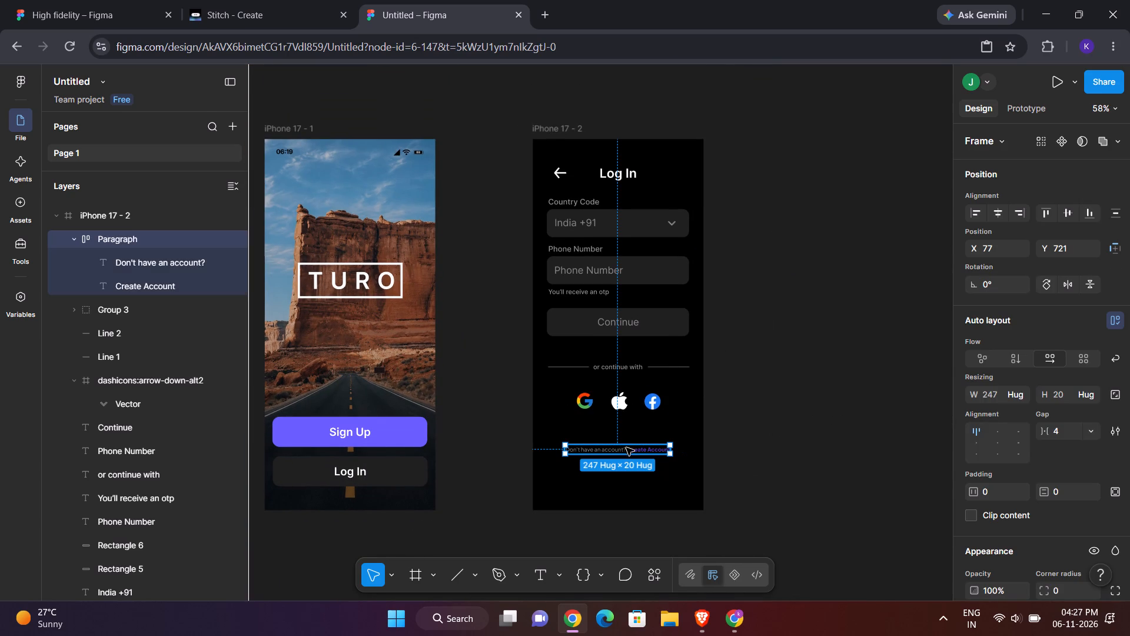
{"action": "left_click_drag", "start_coordinate": [626, 448], "coordinate": [626, 445]}
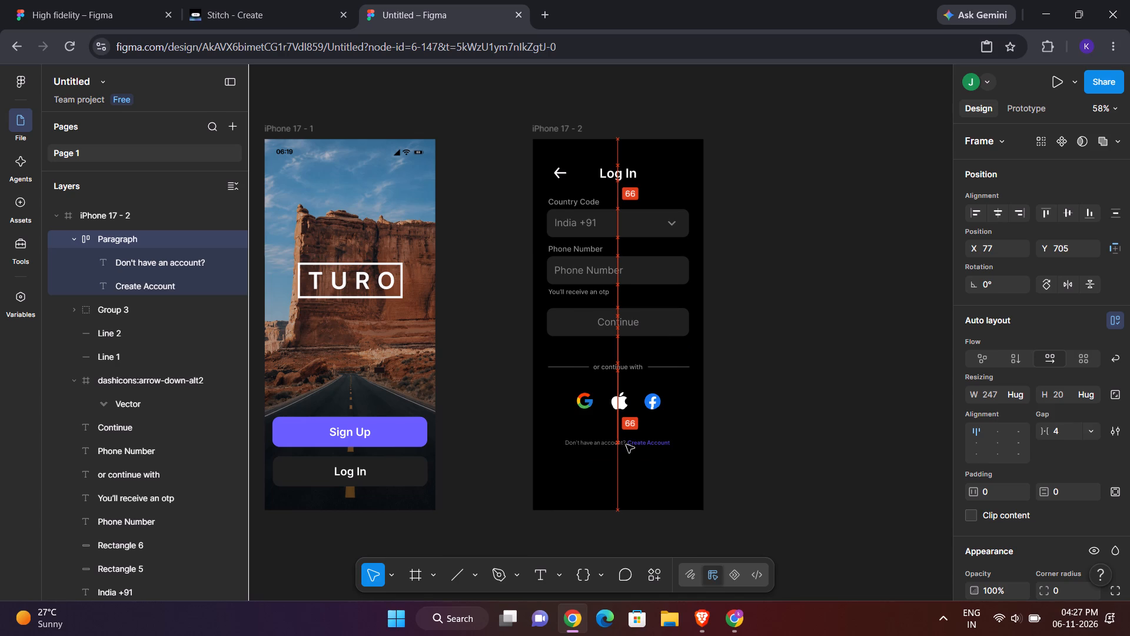
{"action": "left_click_drag", "start_coordinate": [626, 445], "coordinate": [626, 445]}
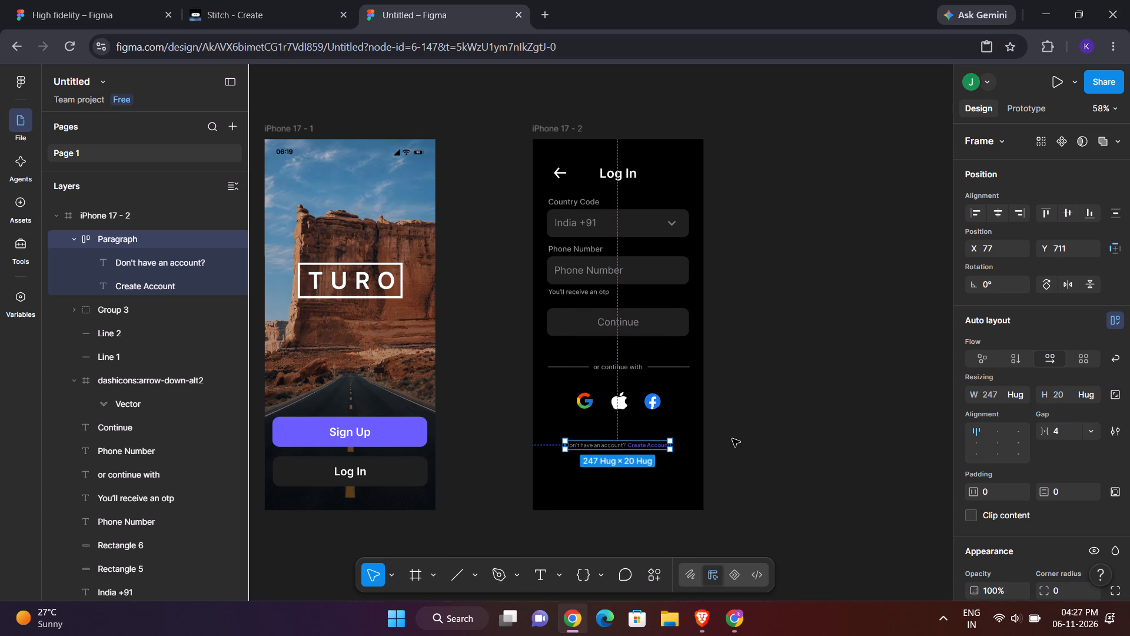
{"action": "left_click", "coordinate": [626, 448]}
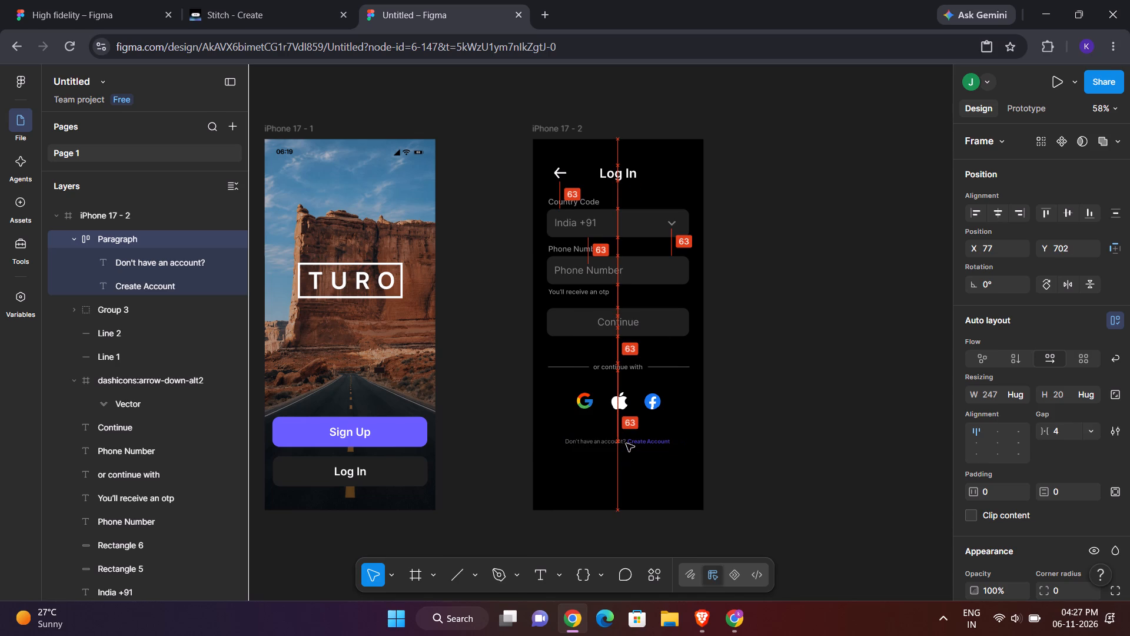
{"action": "left_click", "coordinate": [759, 417]}
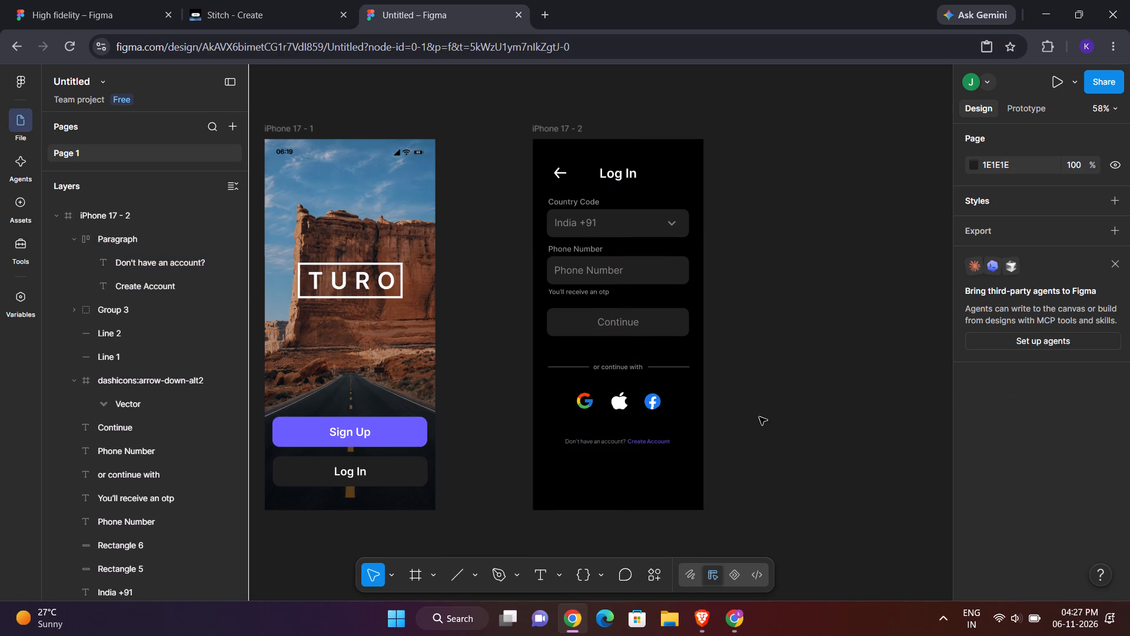
{"action": "left_click", "coordinate": [642, 440]}
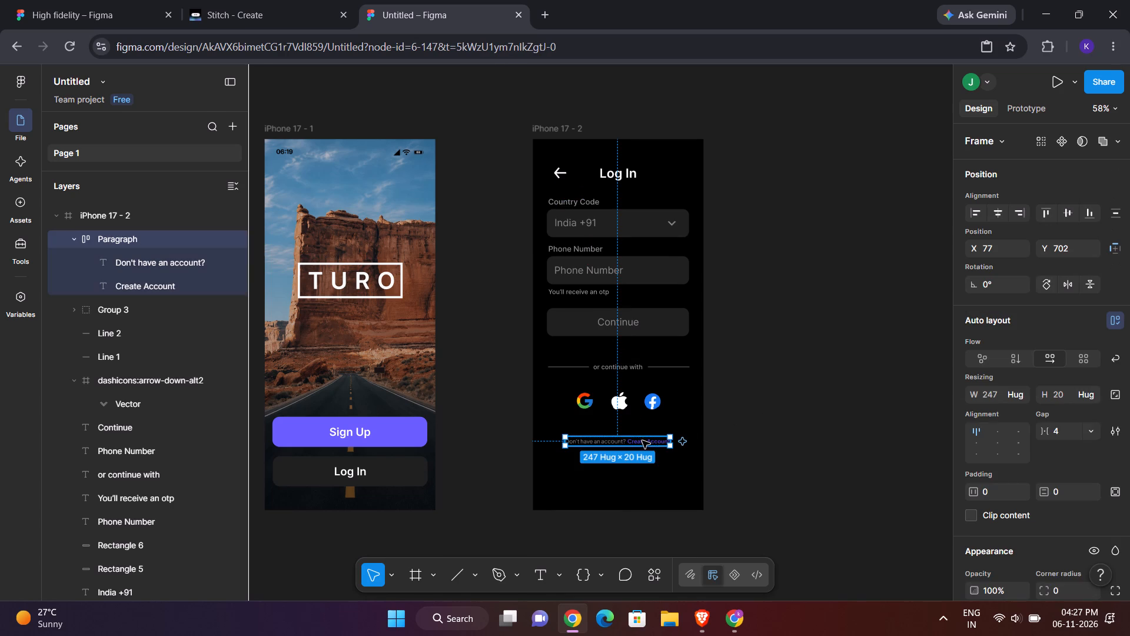
{"action": "left_click", "coordinate": [617, 443]}
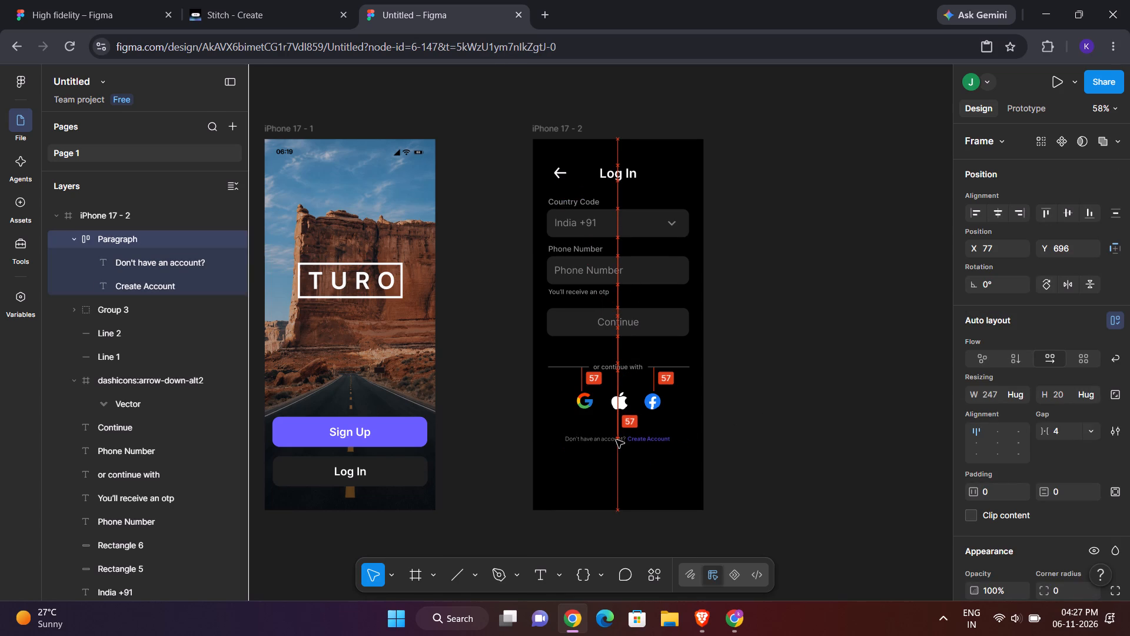
{"action": "left_click", "coordinate": [764, 439]}
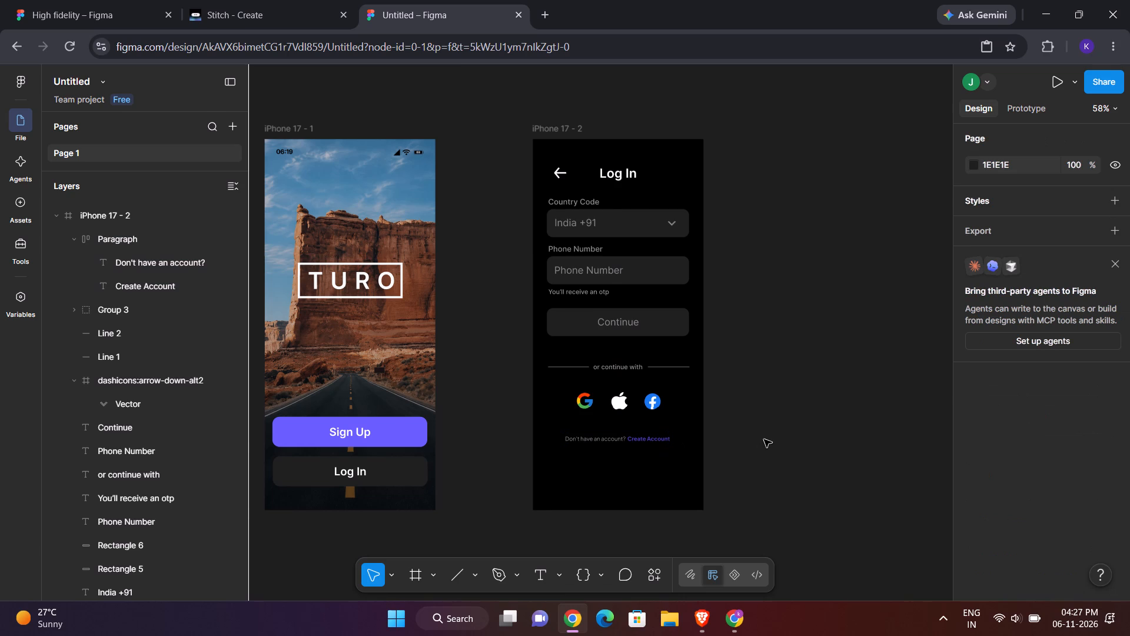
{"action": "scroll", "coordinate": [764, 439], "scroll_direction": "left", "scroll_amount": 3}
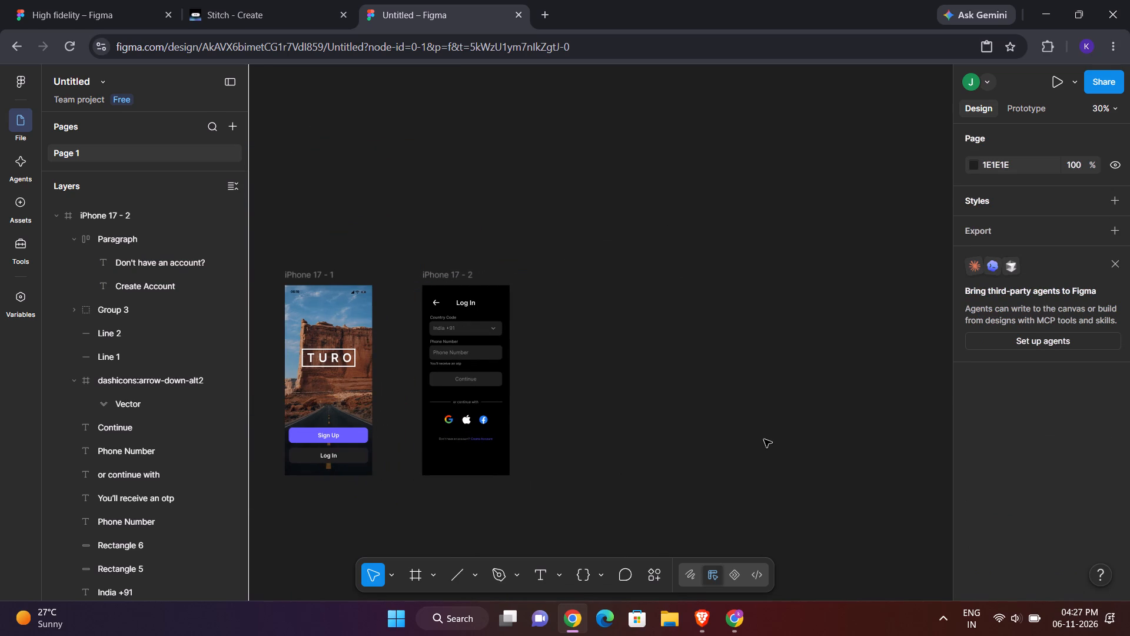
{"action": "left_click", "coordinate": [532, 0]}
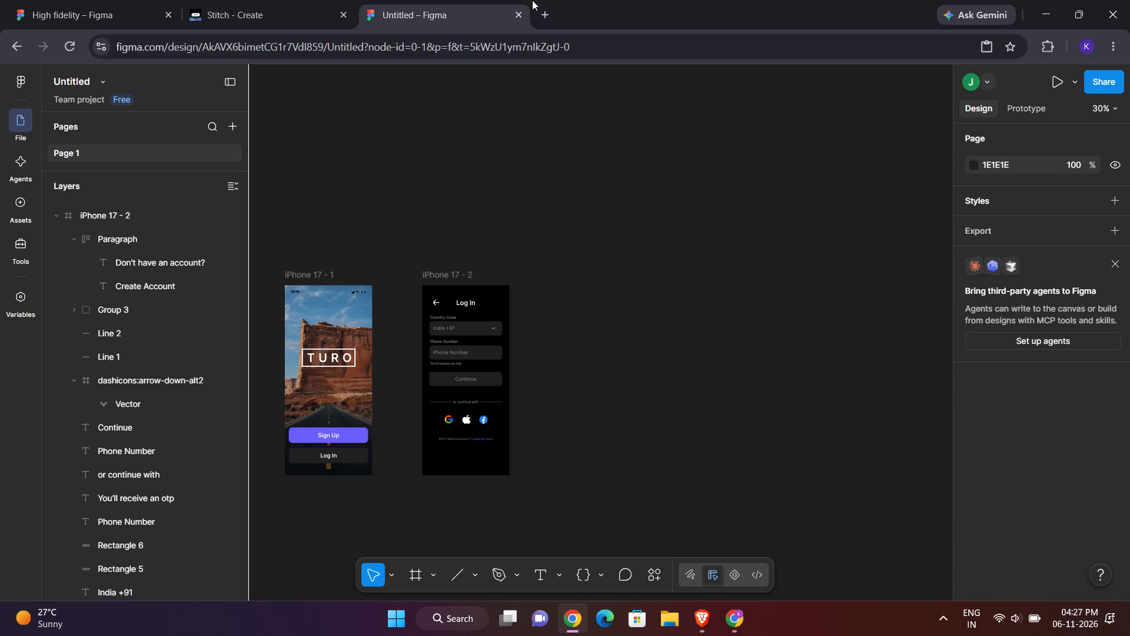
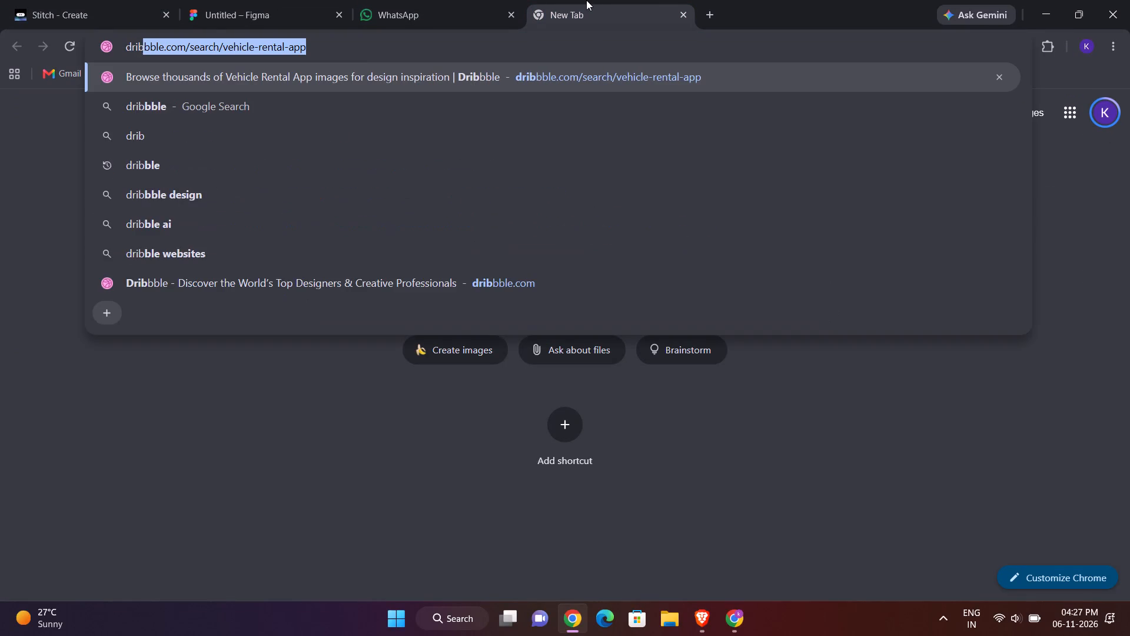
Open Dribbble's vehicle-rental-app search page in the new Chrome tab.
{"action": "key", "text": "Return"}
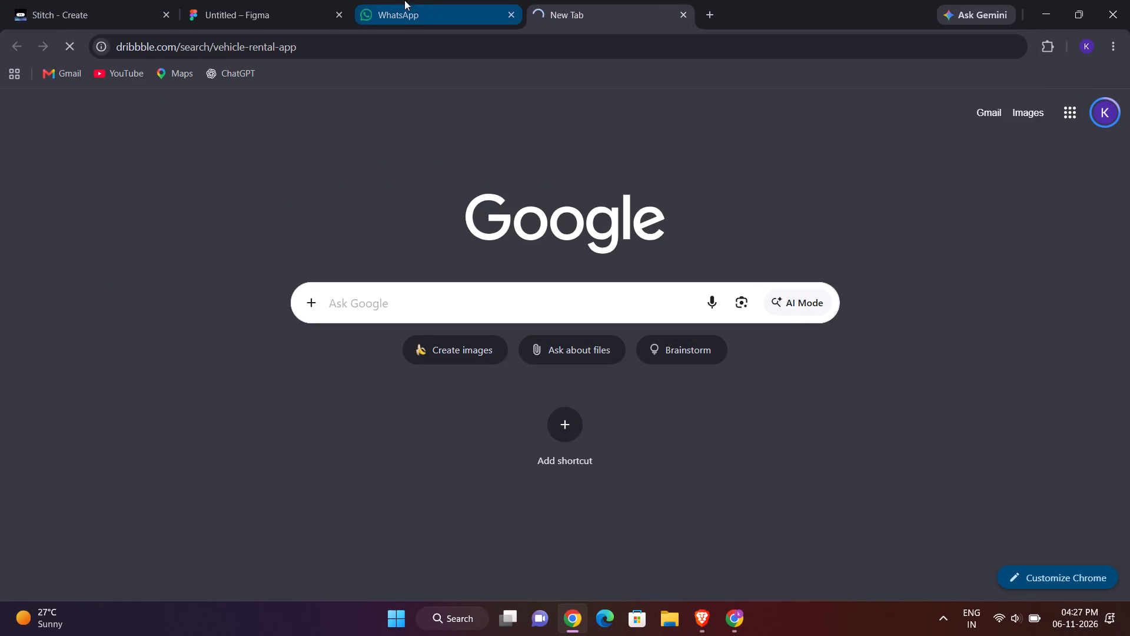
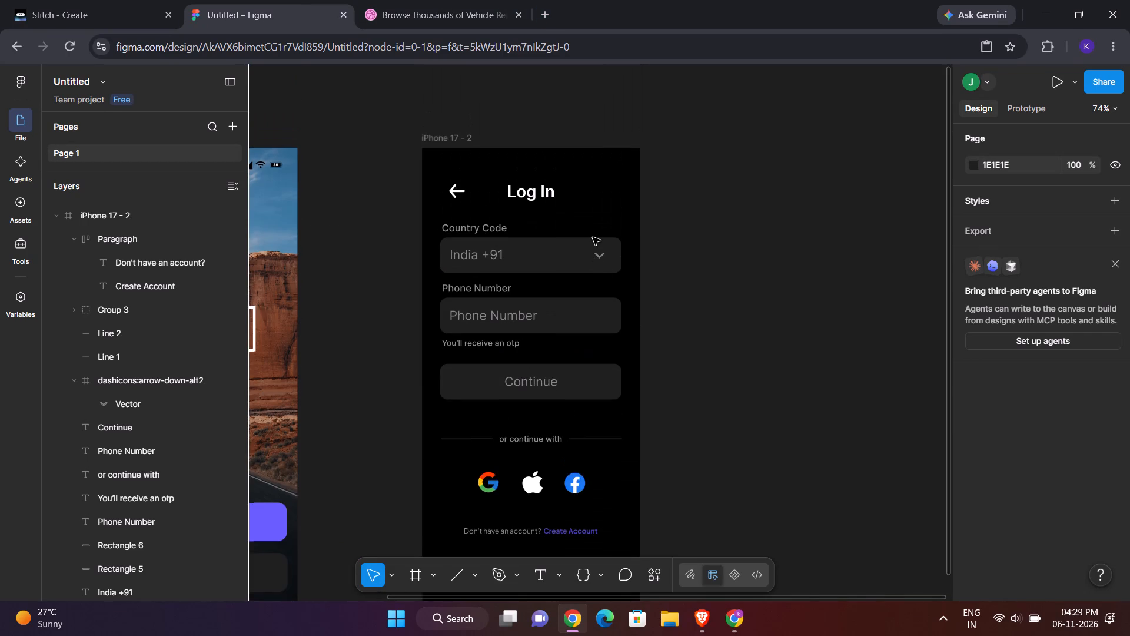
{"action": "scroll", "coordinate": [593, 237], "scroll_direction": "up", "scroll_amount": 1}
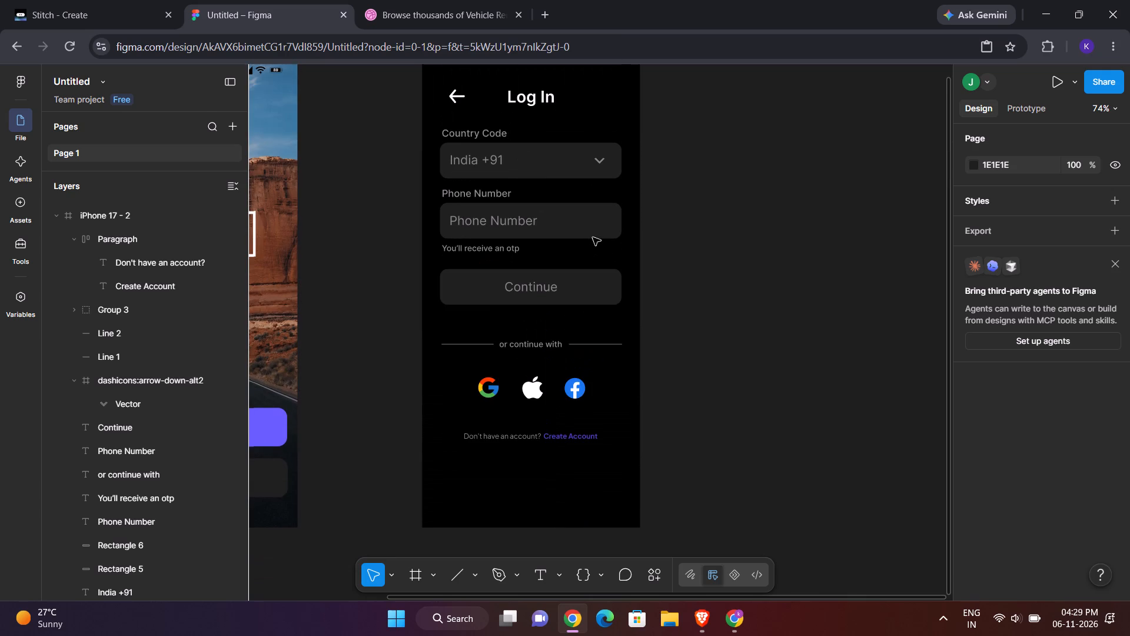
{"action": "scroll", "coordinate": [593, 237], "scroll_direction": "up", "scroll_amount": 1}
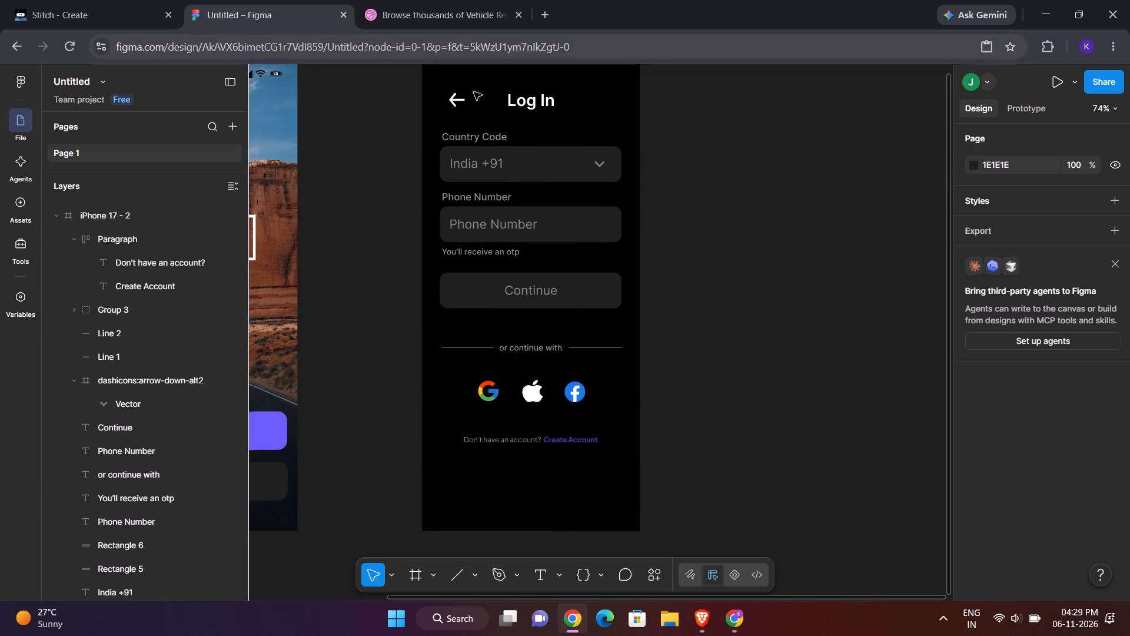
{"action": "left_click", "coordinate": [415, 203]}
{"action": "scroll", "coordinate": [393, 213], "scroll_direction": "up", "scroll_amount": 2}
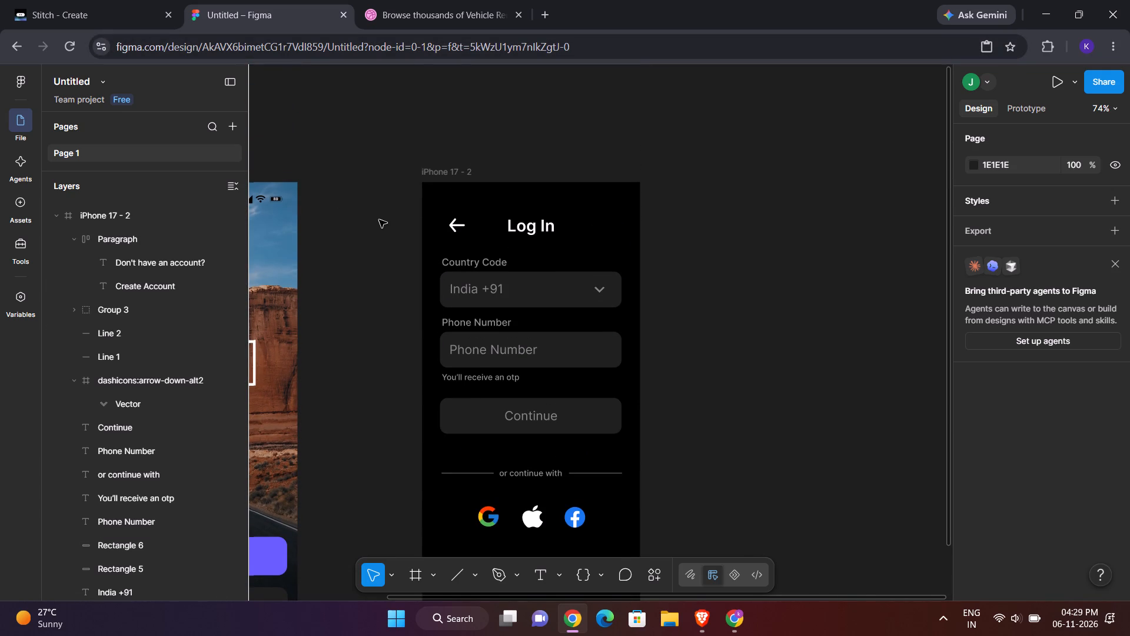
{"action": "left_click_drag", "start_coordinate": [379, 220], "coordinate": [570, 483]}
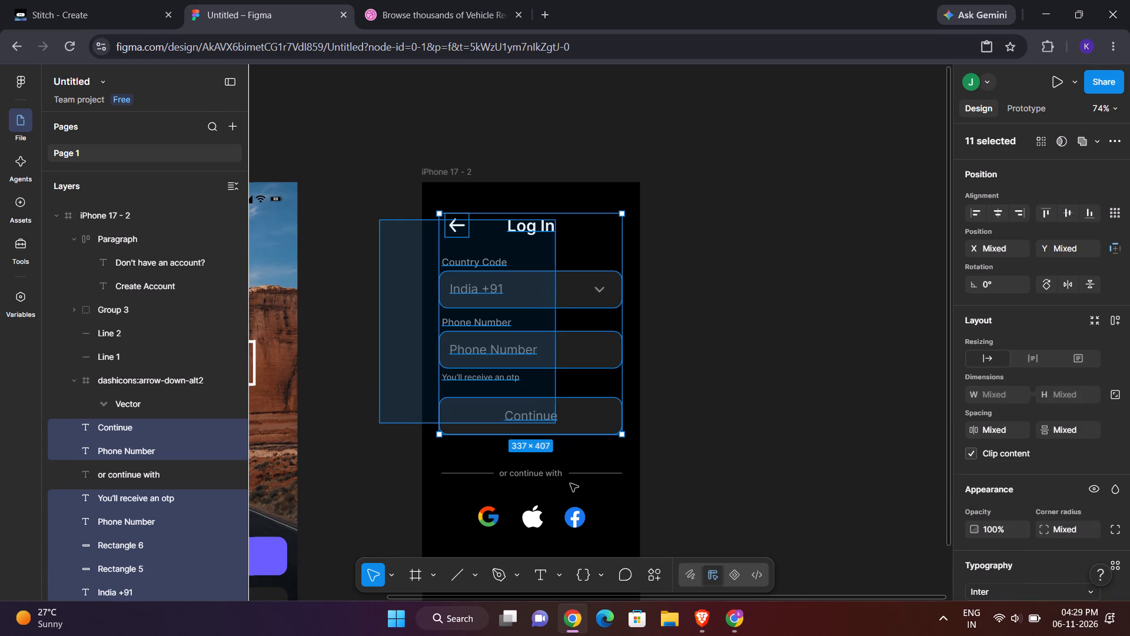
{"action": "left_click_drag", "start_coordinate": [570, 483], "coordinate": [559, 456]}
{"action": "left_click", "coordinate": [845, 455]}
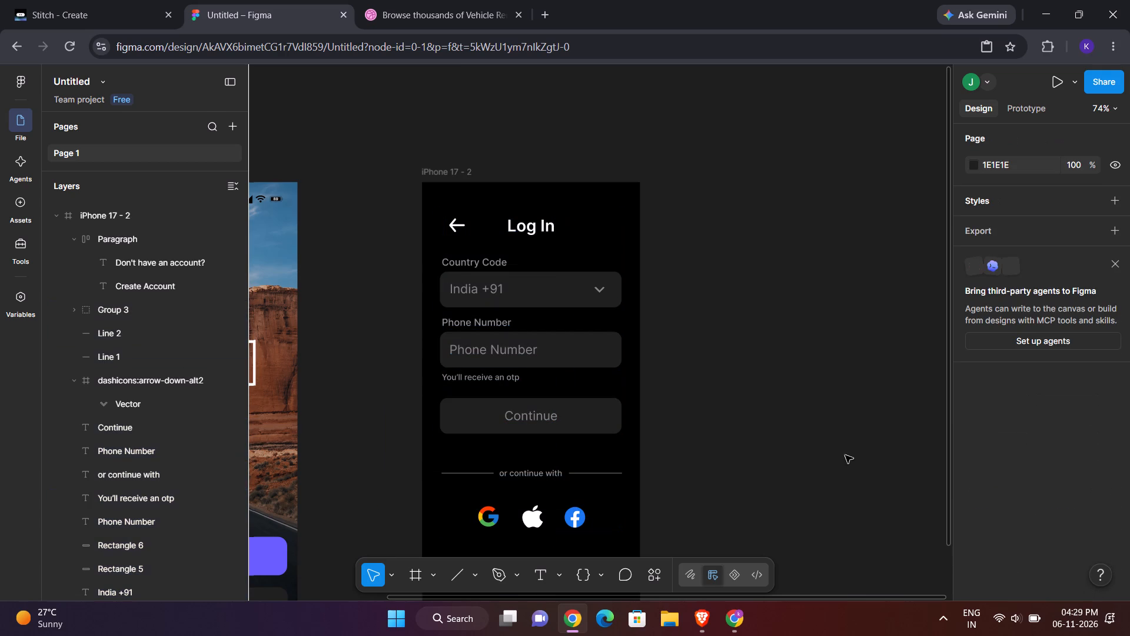
Group the Log In screen's country code and phone number labels and fields, the OTP note and the Continue button, leaving out the header.
{"action": "left_click_drag", "start_coordinate": [374, 247], "coordinate": [478, 337]}
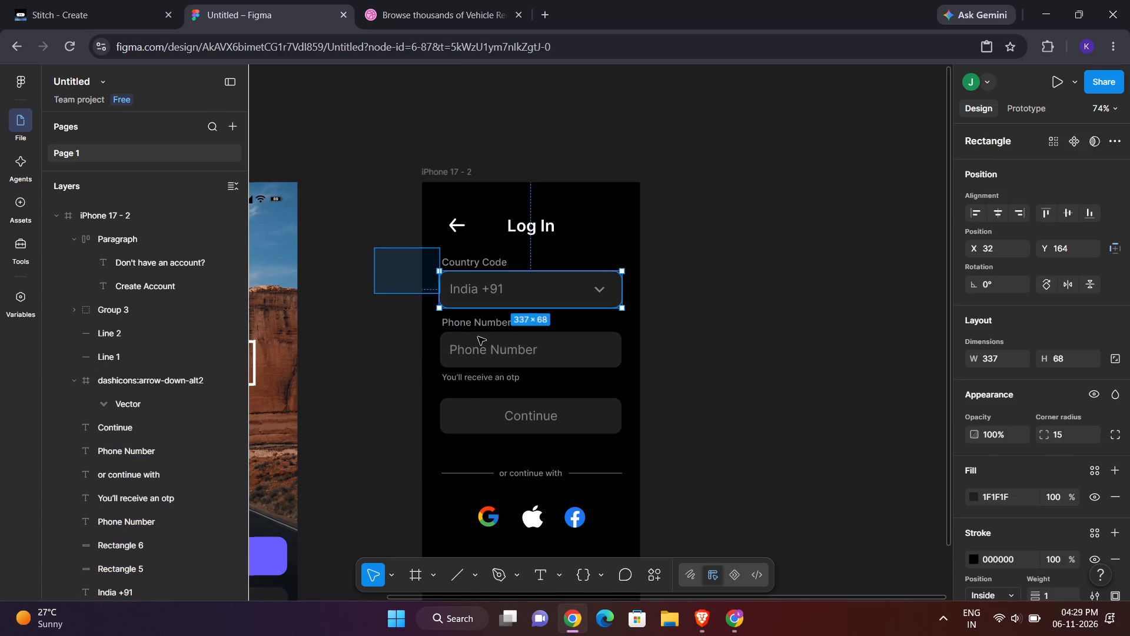
{"action": "left_click_drag", "start_coordinate": [478, 337], "coordinate": [543, 437]}
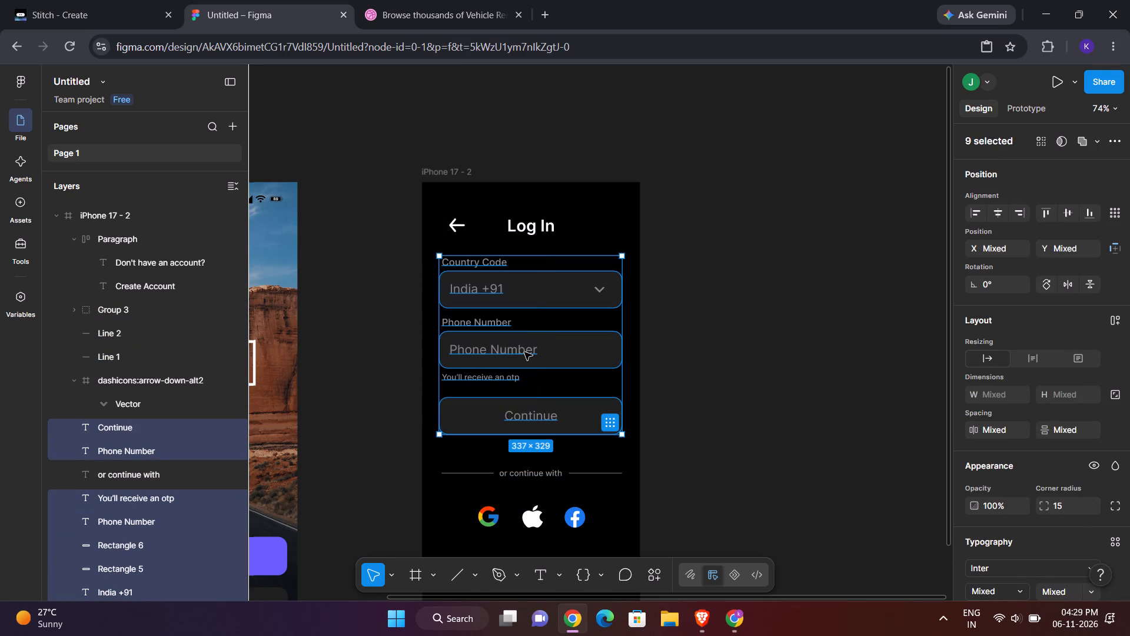
{"action": "right_click", "coordinate": [524, 352]}
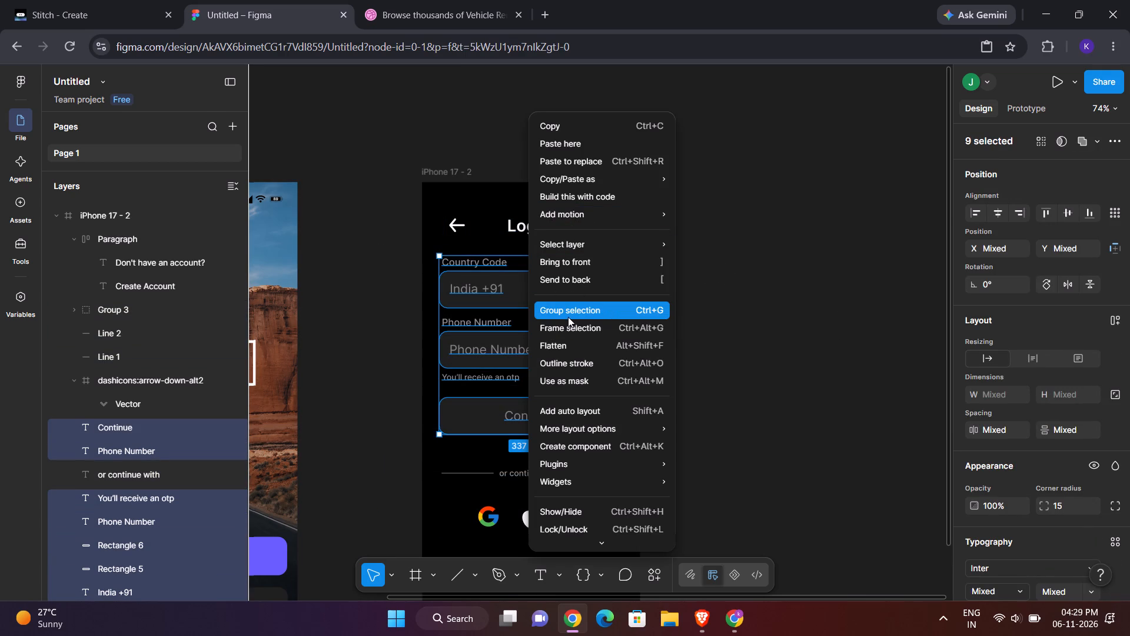
{"action": "left_click", "coordinate": [568, 316]}
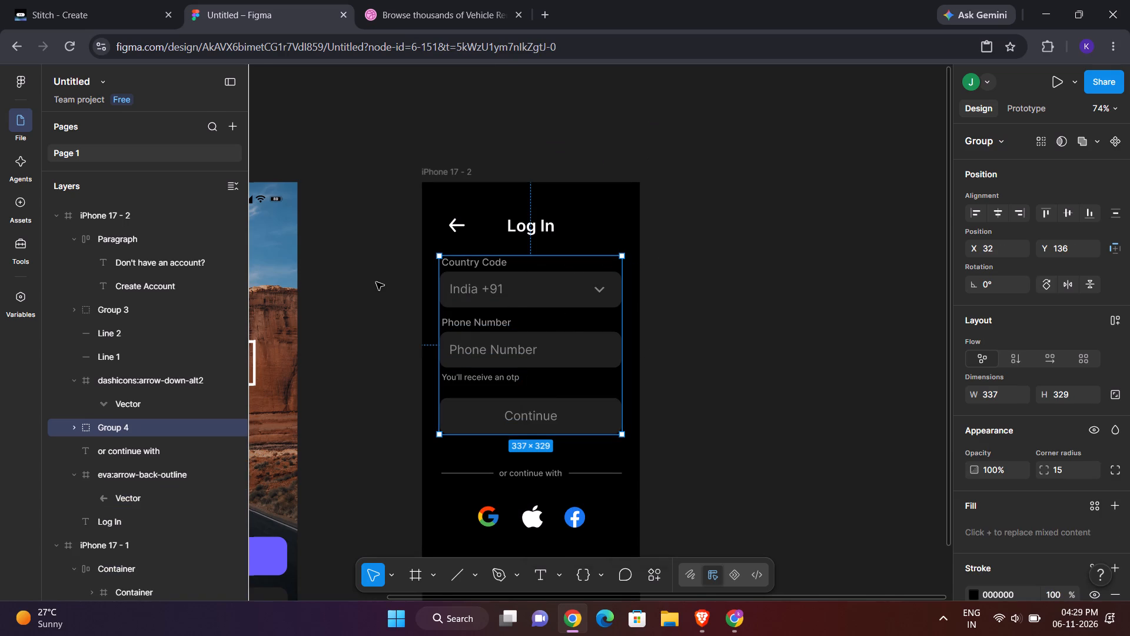
{"action": "left_click", "coordinate": [376, 282]}
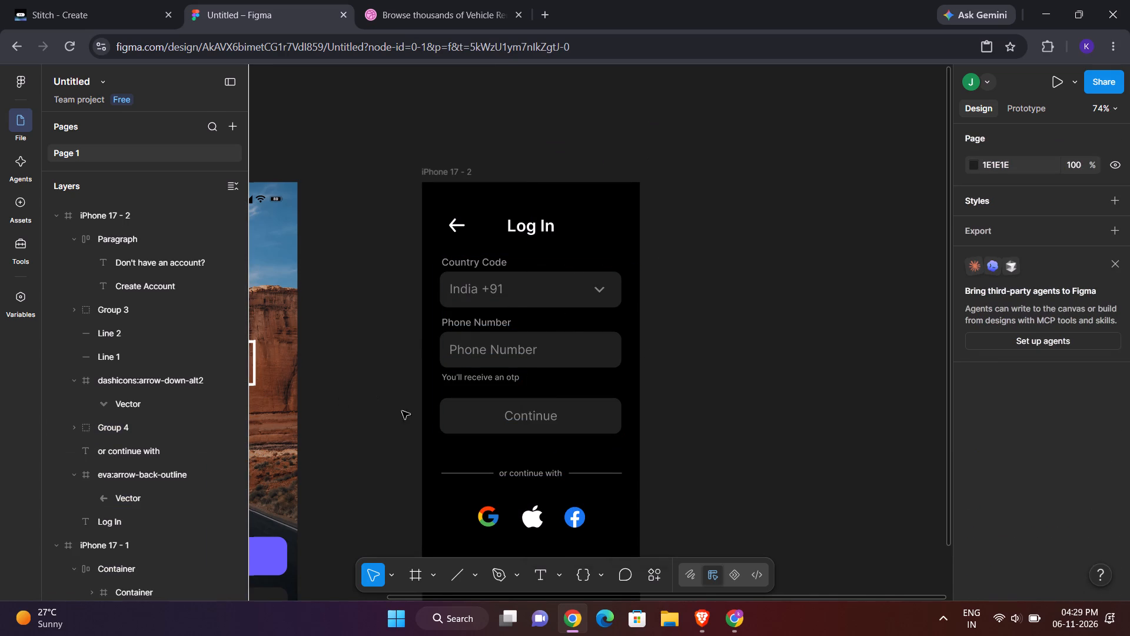
{"action": "scroll", "coordinate": [433, 463], "scroll_direction": "down", "scroll_amount": 2}
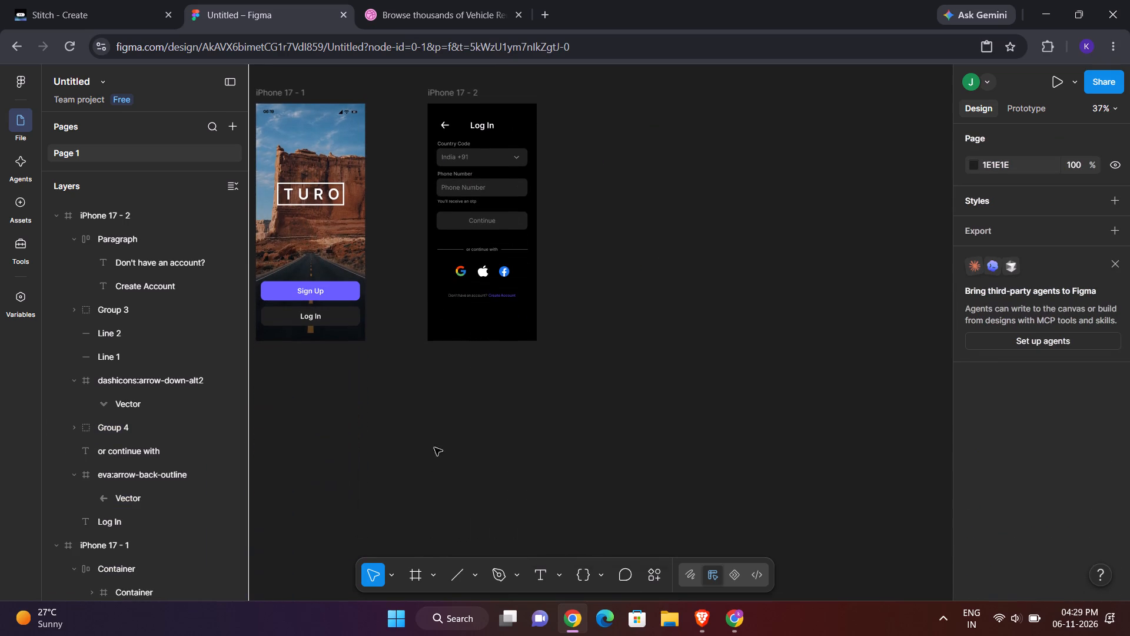
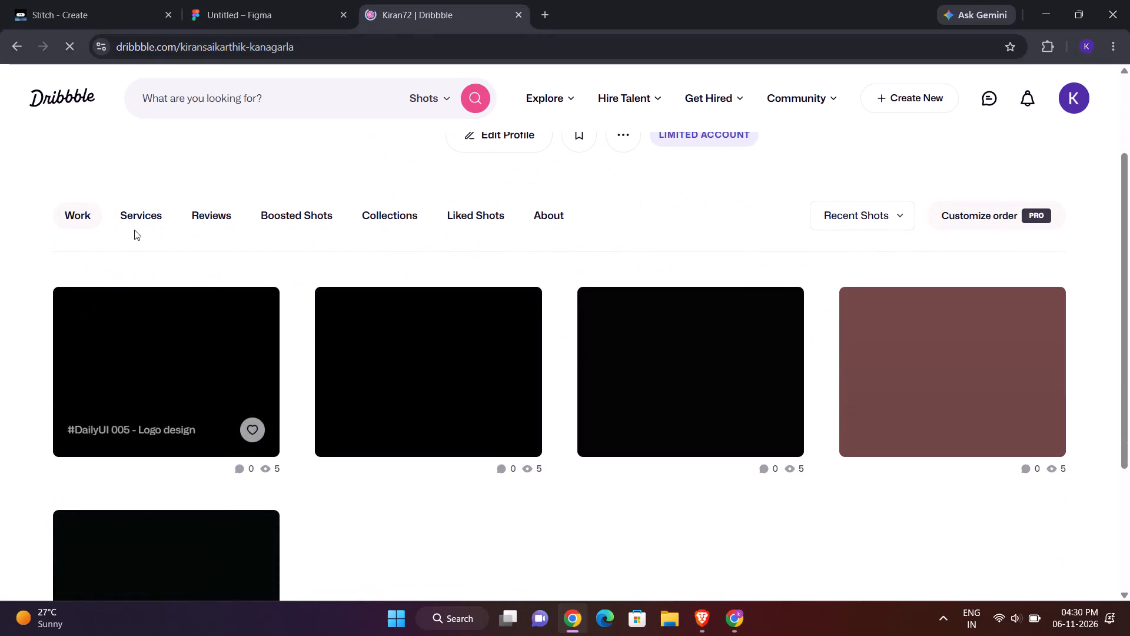
Open the Dribbble profile's Collections and examine the car rental and food app screens in the food app collection up close.
{"action": "left_click", "coordinate": [162, 207]}
{"action": "left_click", "coordinate": [393, 213]}
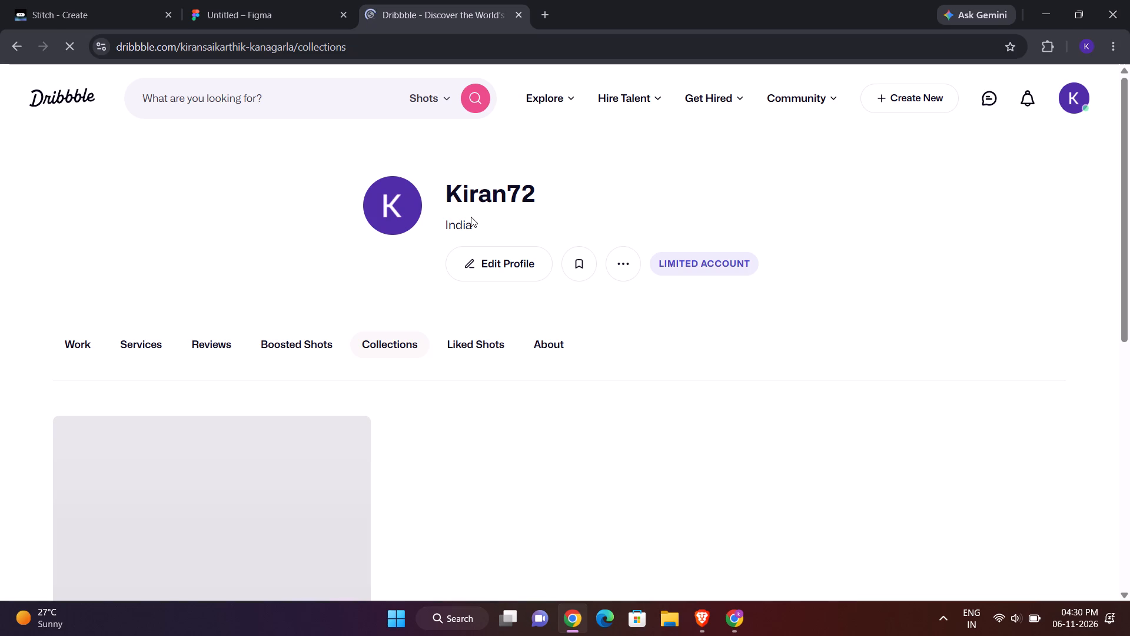
{"action": "scroll", "coordinate": [471, 217], "scroll_direction": "down", "scroll_amount": 1}
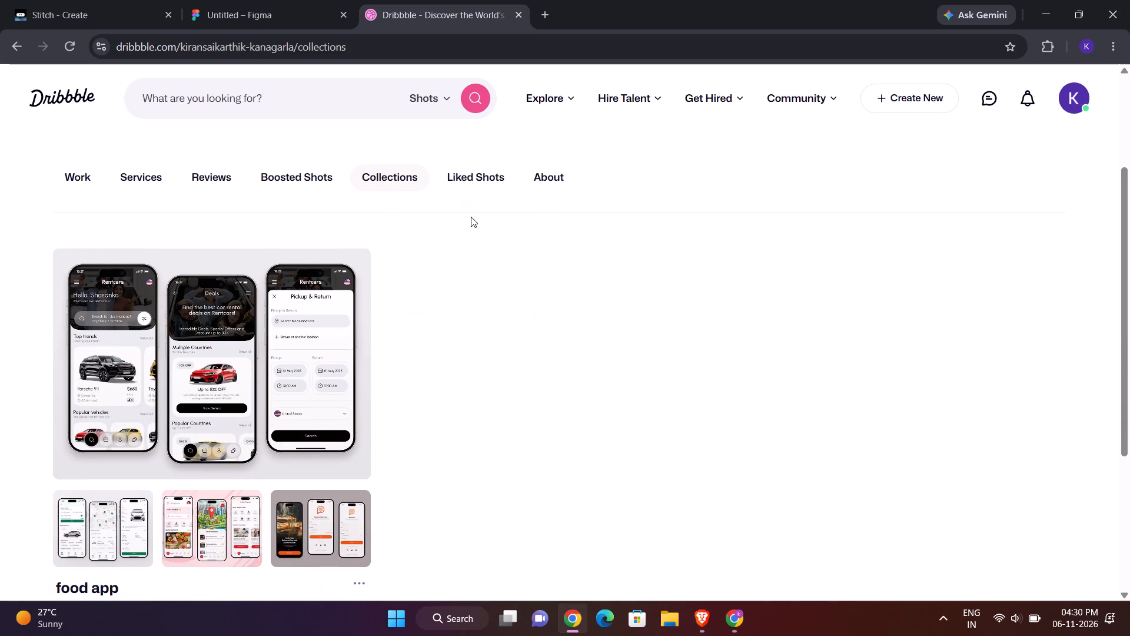
{"action": "scroll", "coordinate": [471, 217], "scroll_direction": "down", "scroll_amount": 1}
{"action": "scroll", "coordinate": [179, 291], "scroll_direction": "down", "scroll_amount": 1}
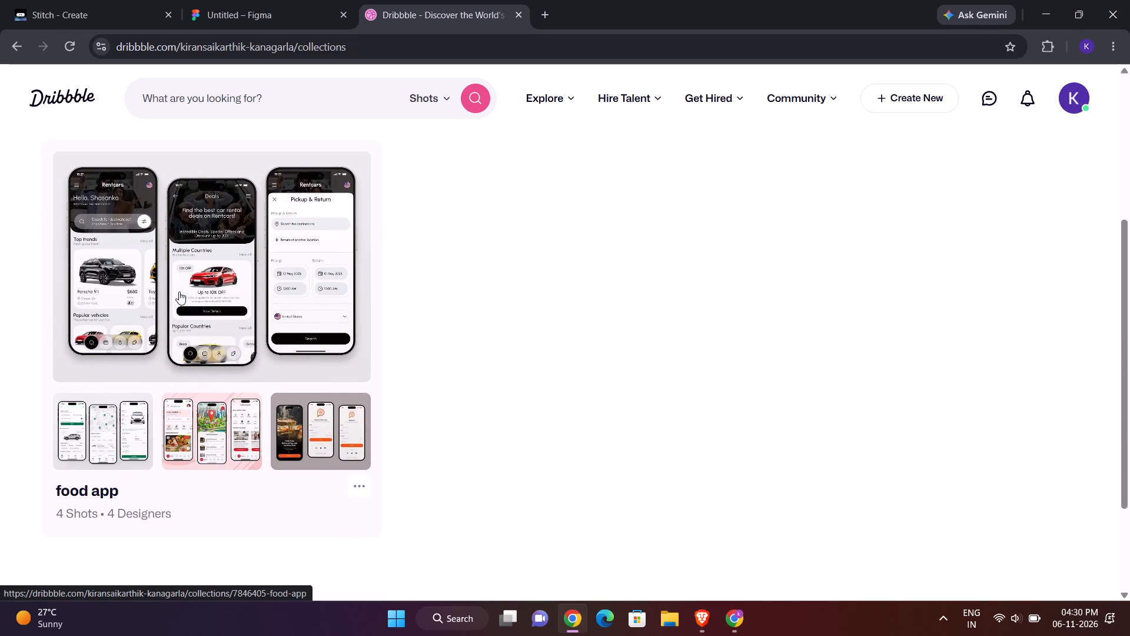
{"action": "scroll", "coordinate": [179, 291], "scroll_direction": "down", "scroll_amount": 1}
{"action": "scroll", "coordinate": [188, 365], "scroll_direction": "up", "scroll_amount": 1}
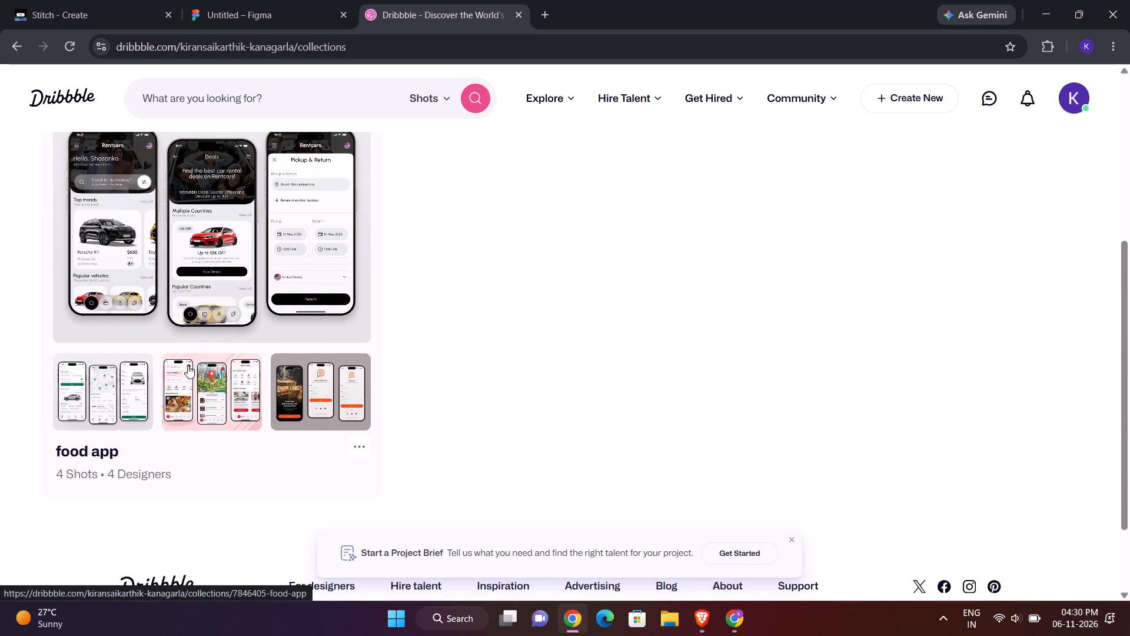
{"action": "scroll", "coordinate": [188, 365], "scroll_direction": "right", "scroll_amount": 3}
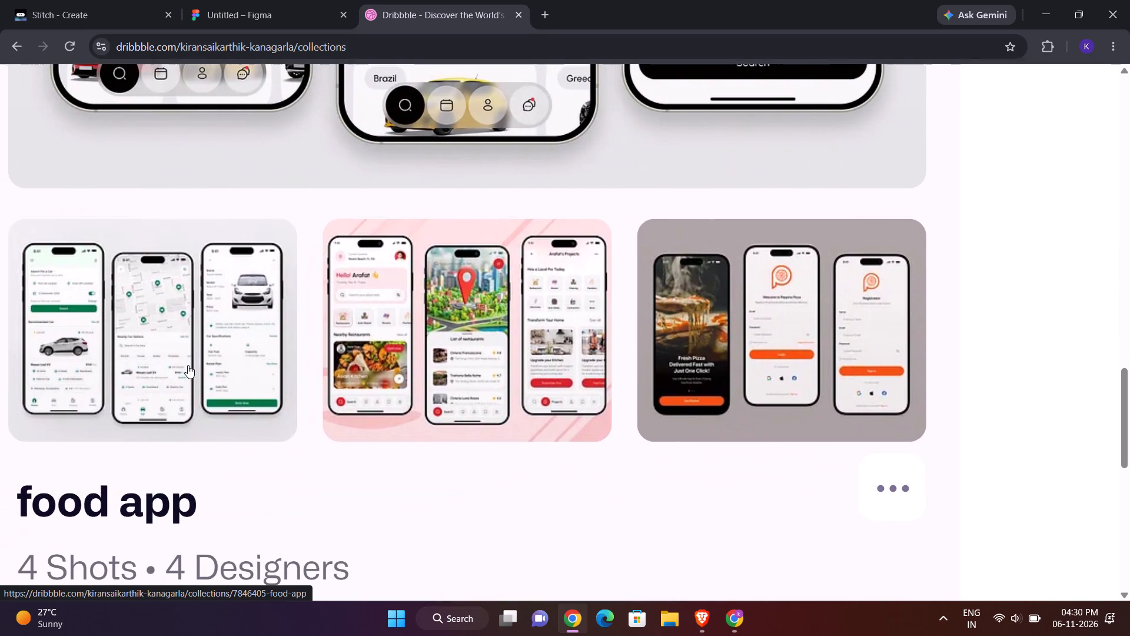
{"action": "scroll", "coordinate": [188, 365], "scroll_direction": "right", "scroll_amount": 1}
{"action": "scroll", "coordinate": [188, 365], "scroll_direction": "up", "scroll_amount": 6}
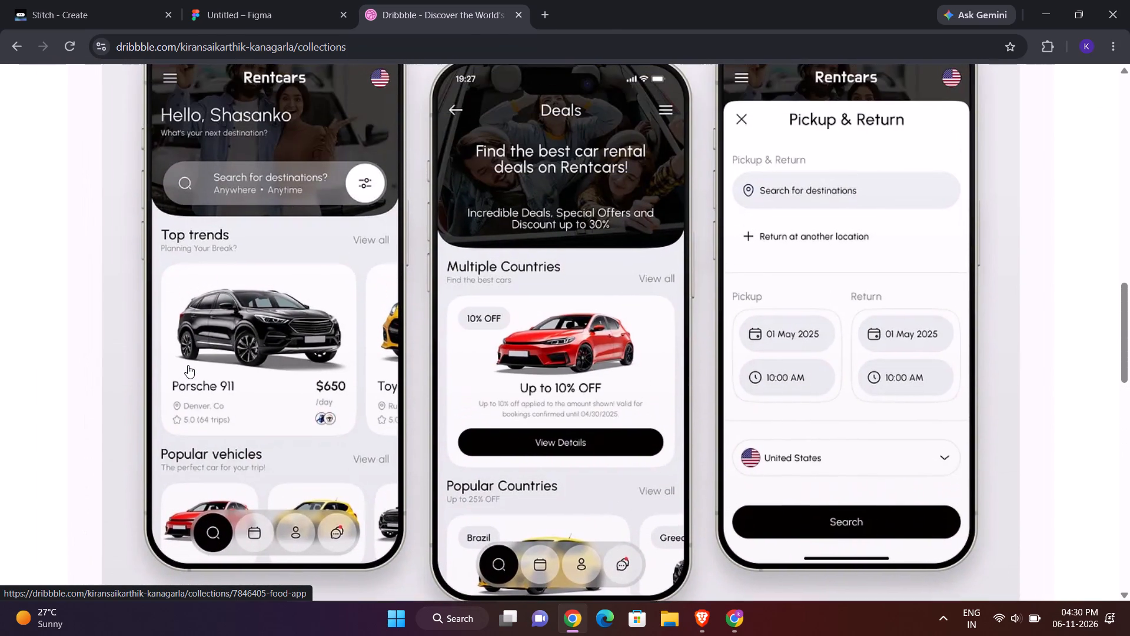
{"action": "scroll", "coordinate": [188, 365], "scroll_direction": "up", "scroll_amount": 2}
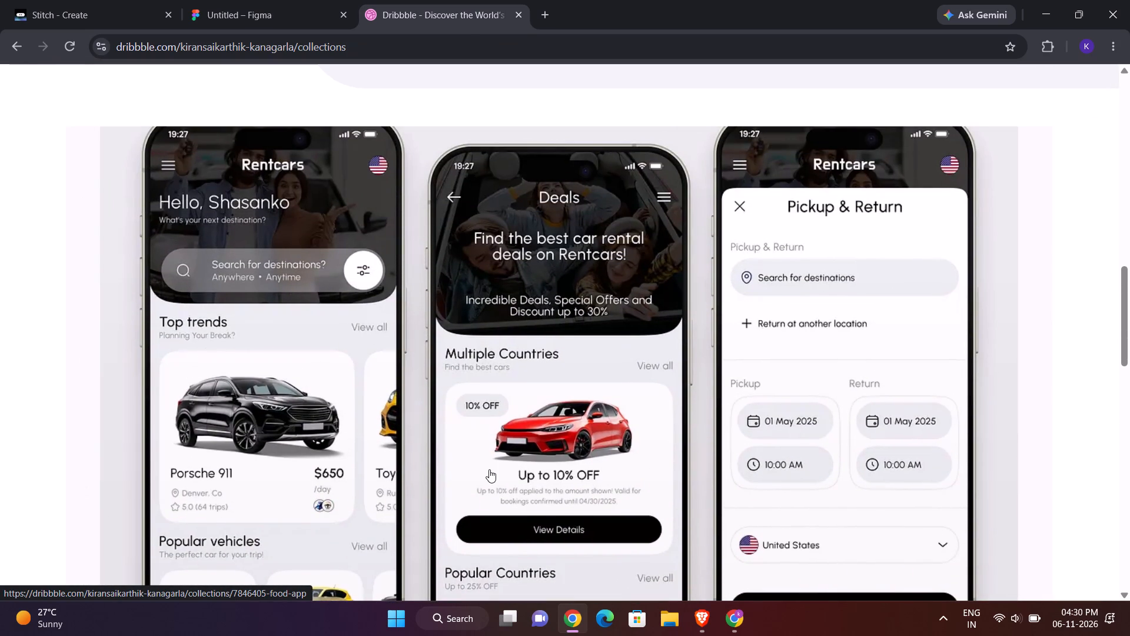
{"action": "scroll", "coordinate": [489, 469], "scroll_direction": "down", "scroll_amount": 2}
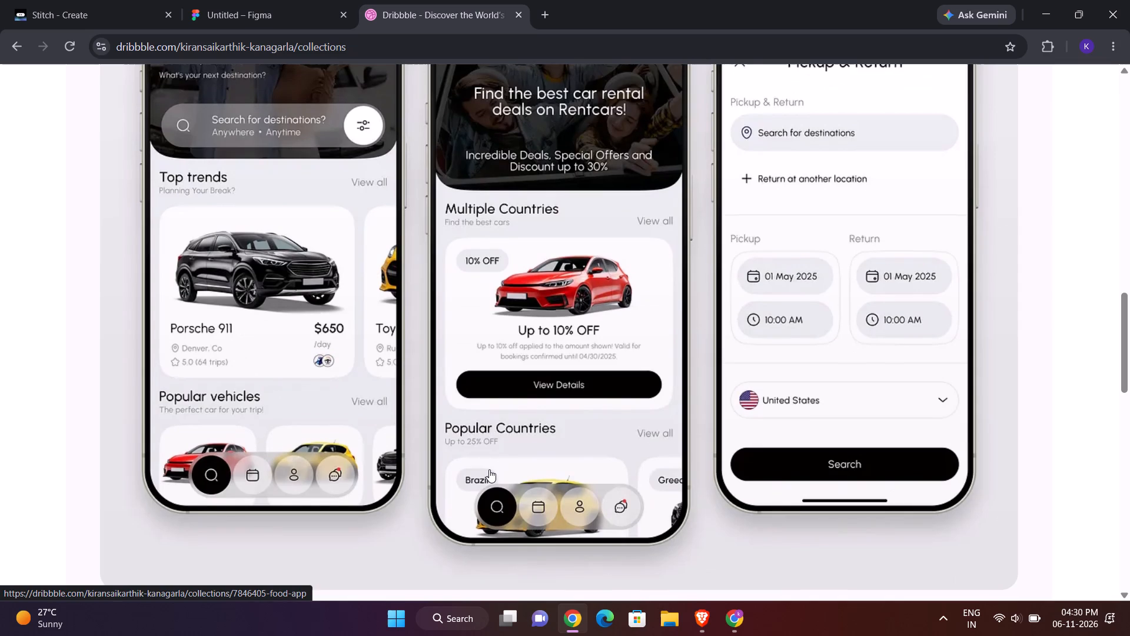
{"action": "scroll", "coordinate": [489, 469], "scroll_direction": "down", "scroll_amount": 2}
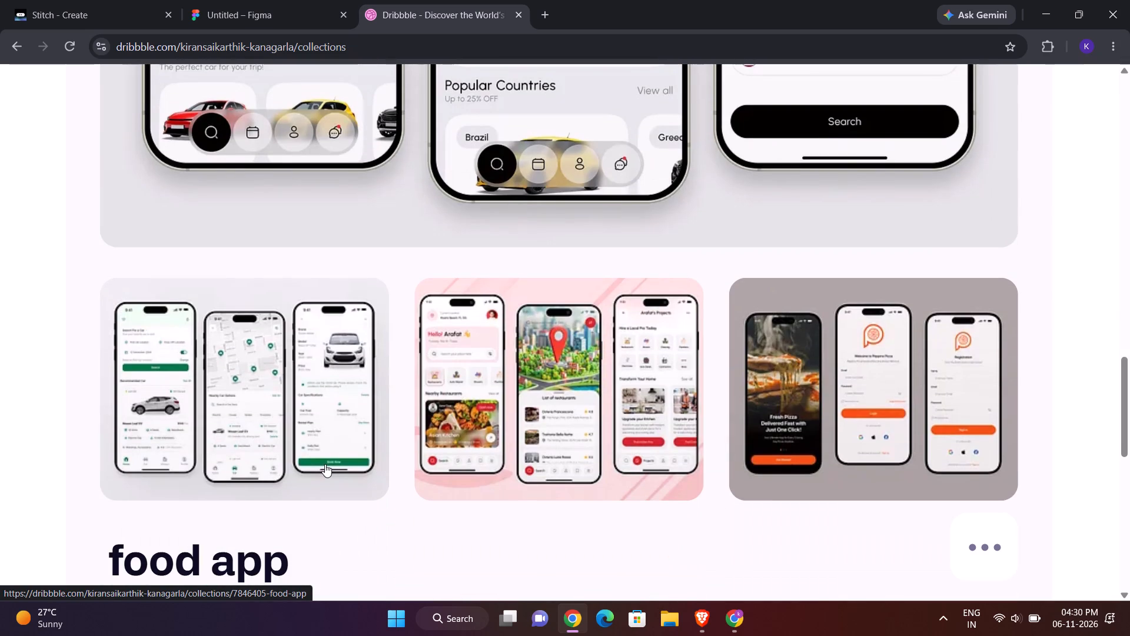
{"action": "scroll", "coordinate": [325, 464], "scroll_direction": "down", "scroll_amount": 1}
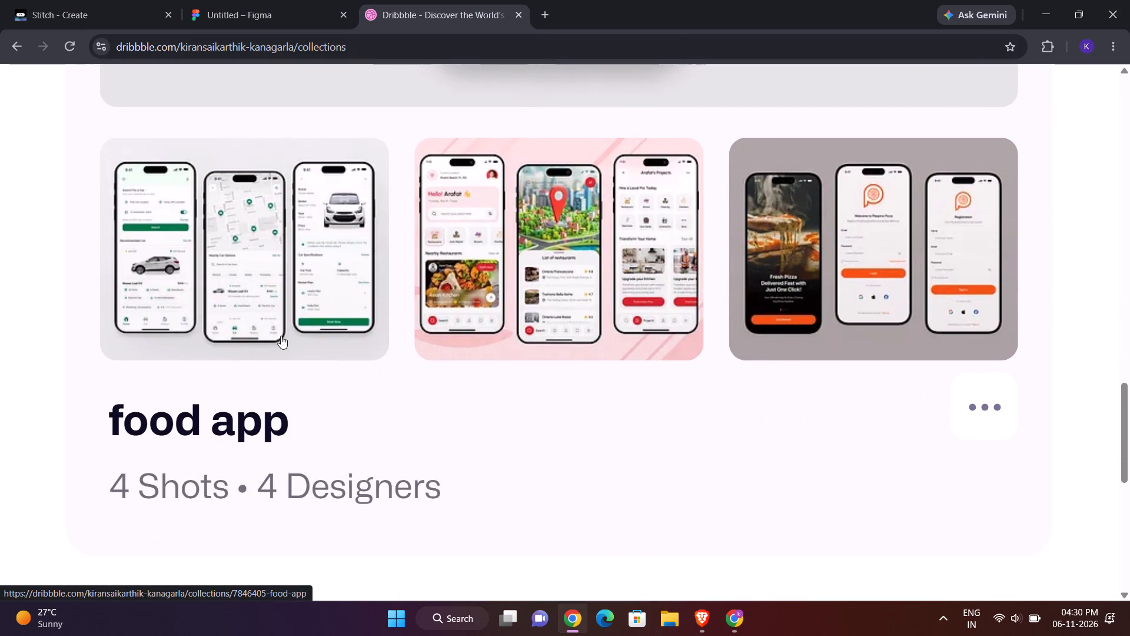
{"action": "scroll", "coordinate": [281, 336], "scroll_direction": "right", "scroll_amount": 1}
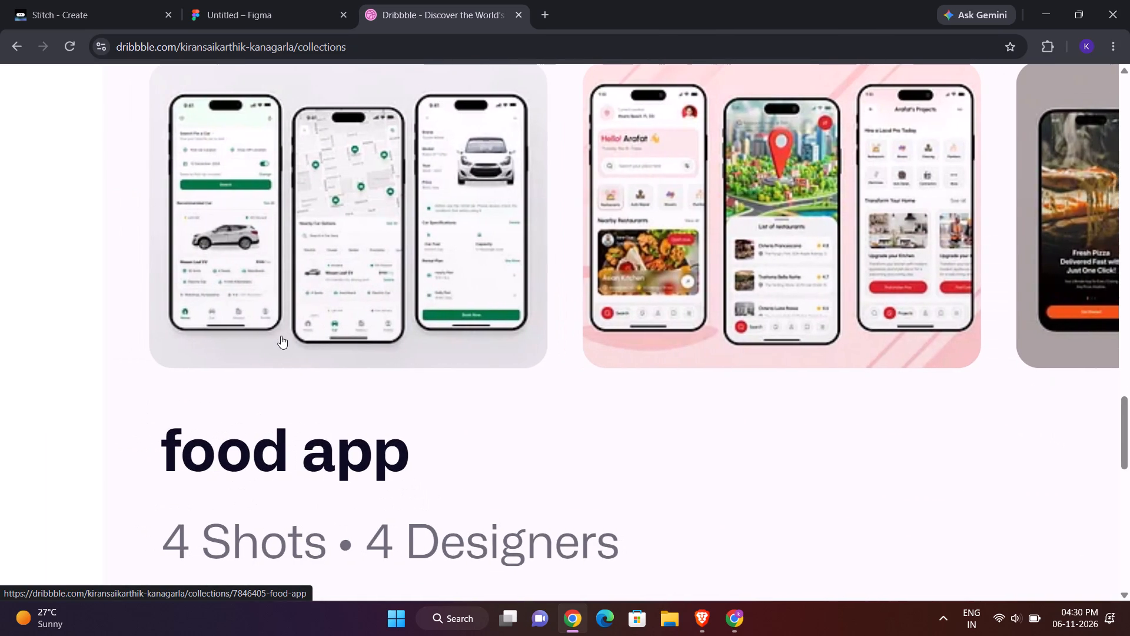
{"action": "scroll", "coordinate": [281, 336], "scroll_direction": "right", "scroll_amount": 3}
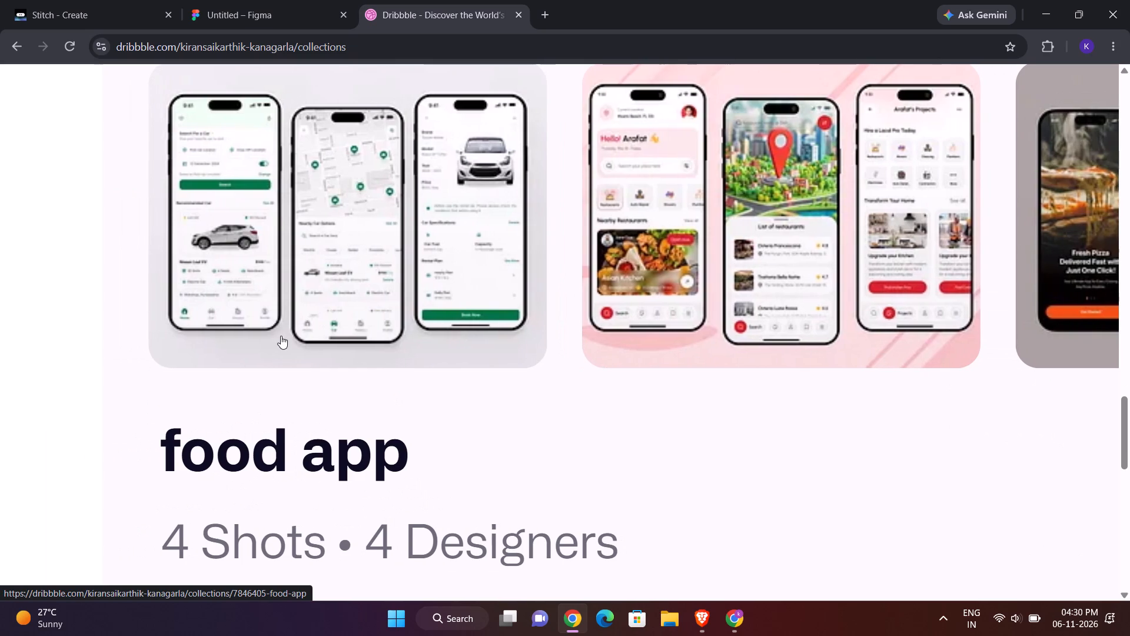
{"action": "scroll", "coordinate": [281, 336], "scroll_direction": "right", "scroll_amount": 1}
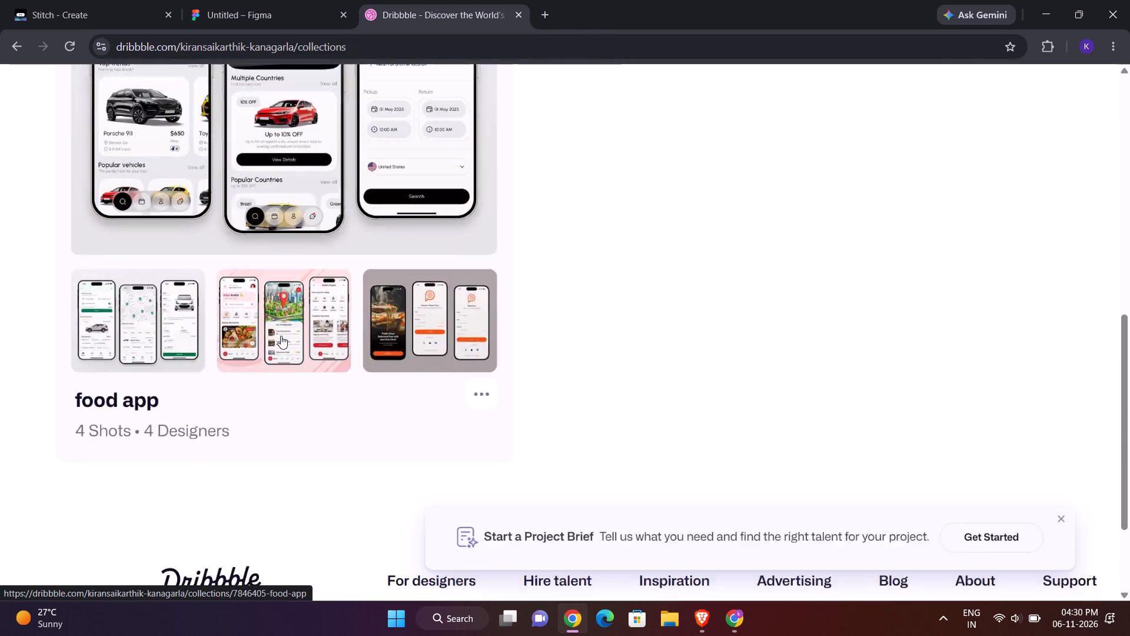
{"action": "scroll", "coordinate": [281, 336], "scroll_direction": "down", "scroll_amount": 3}
Return to the Untitled Figma file and review the Log In screen's form up close.
{"action": "left_click", "coordinate": [69, 0]}
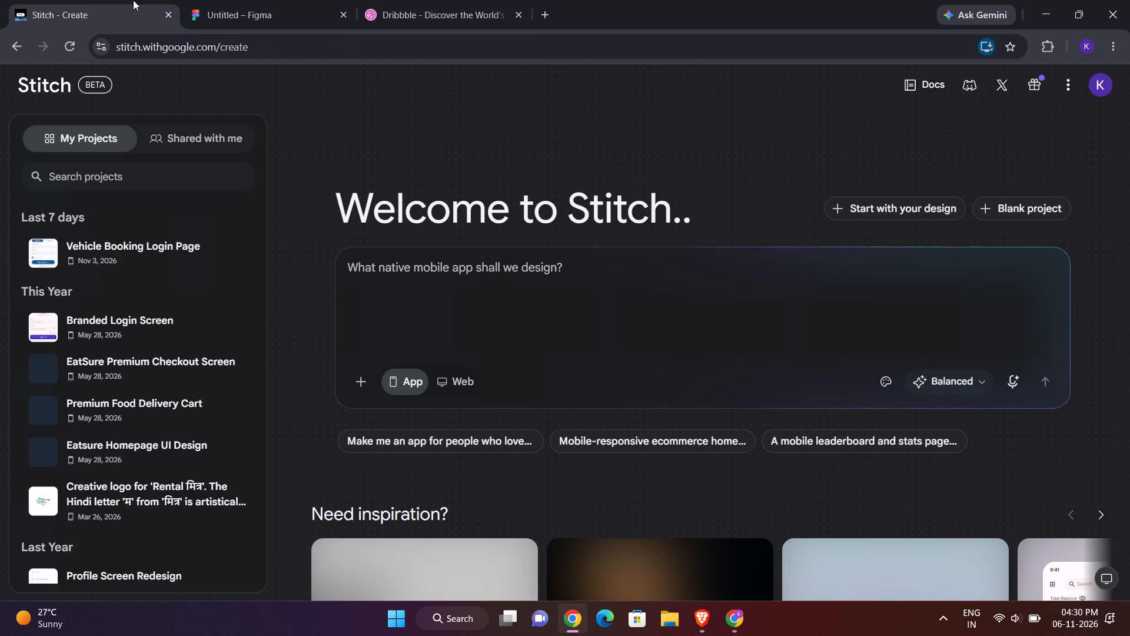
{"action": "left_click", "coordinate": [209, 0]}
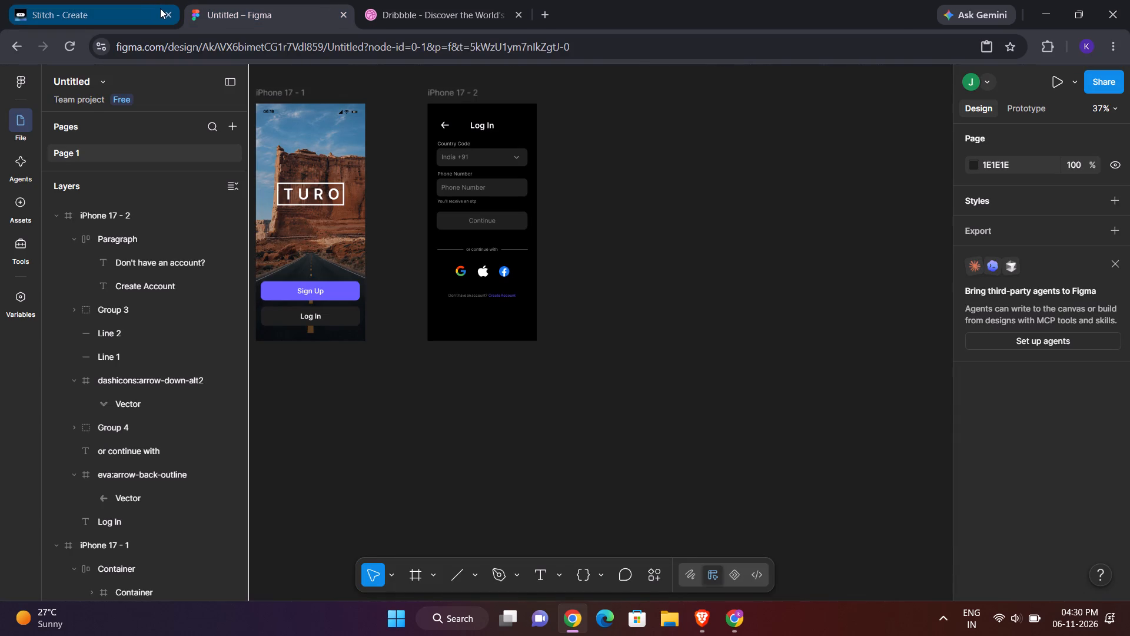
{"action": "left_click", "coordinate": [547, 226]}
{"action": "scroll", "coordinate": [547, 226], "scroll_direction": "up", "scroll_amount": 1}
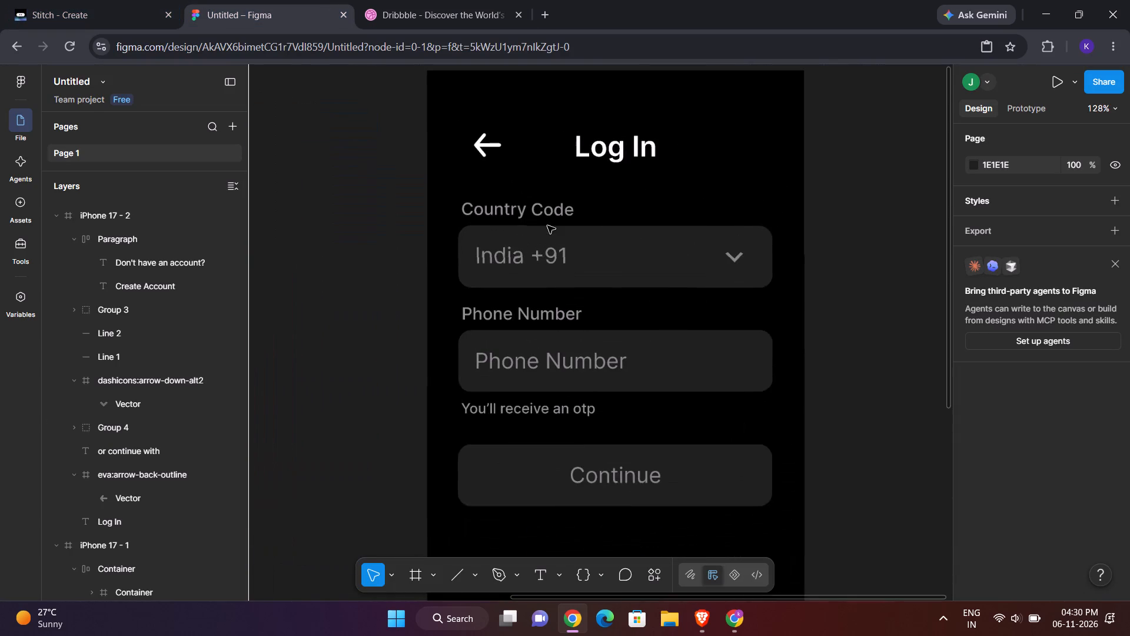
{"action": "scroll", "coordinate": [547, 226], "scroll_direction": "down", "scroll_amount": 2}
{"action": "left_click", "coordinate": [745, 221]}
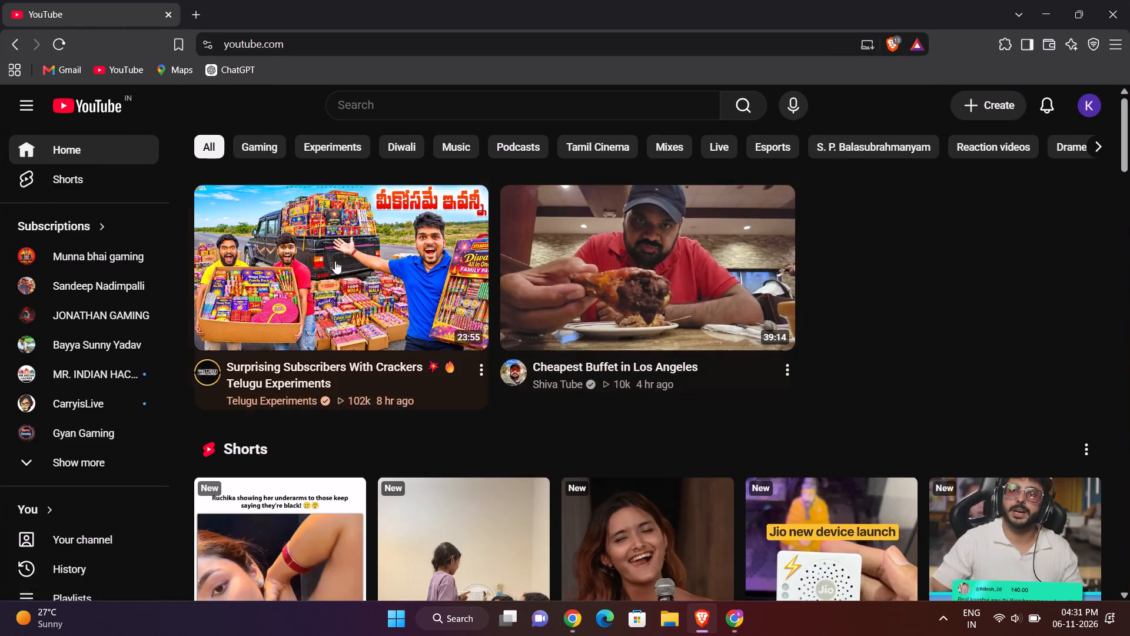
Launch the Kuro app from the desktop.
{"action": "double_click", "coordinate": [151, 269]}
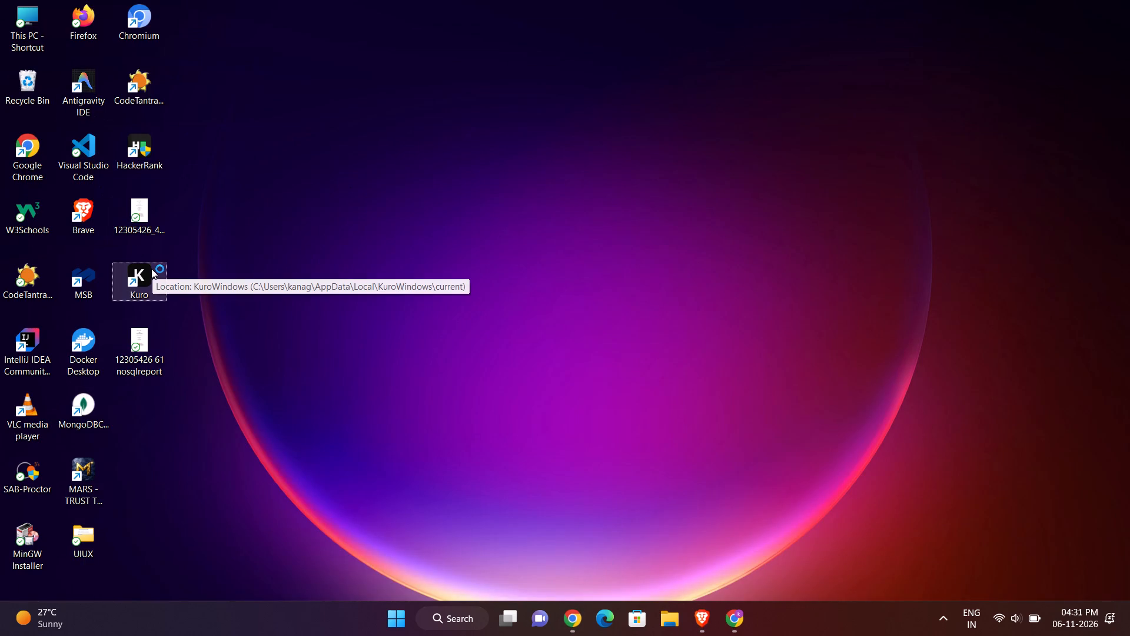